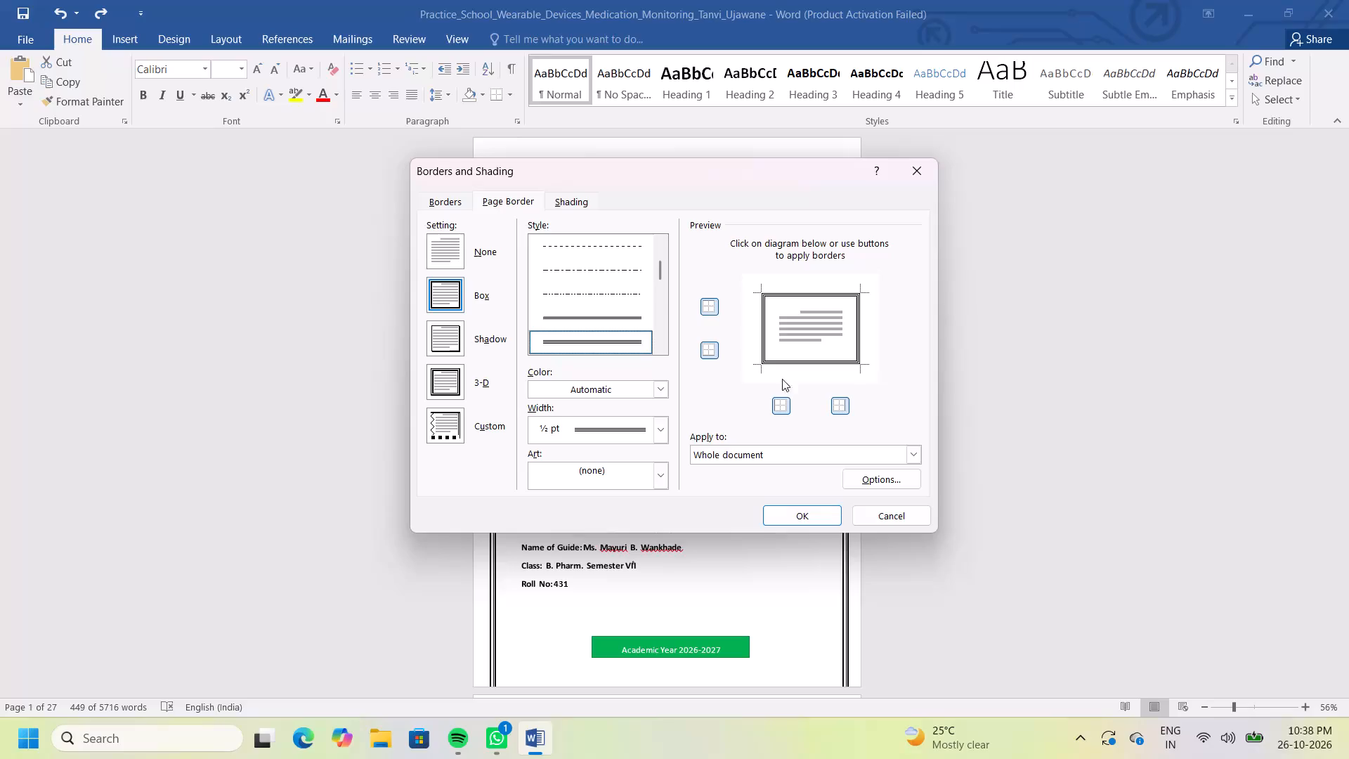
Apply the ½ pt box page border to "This section" only and deselect the cover page content.
click(910, 453)
click(796, 485)
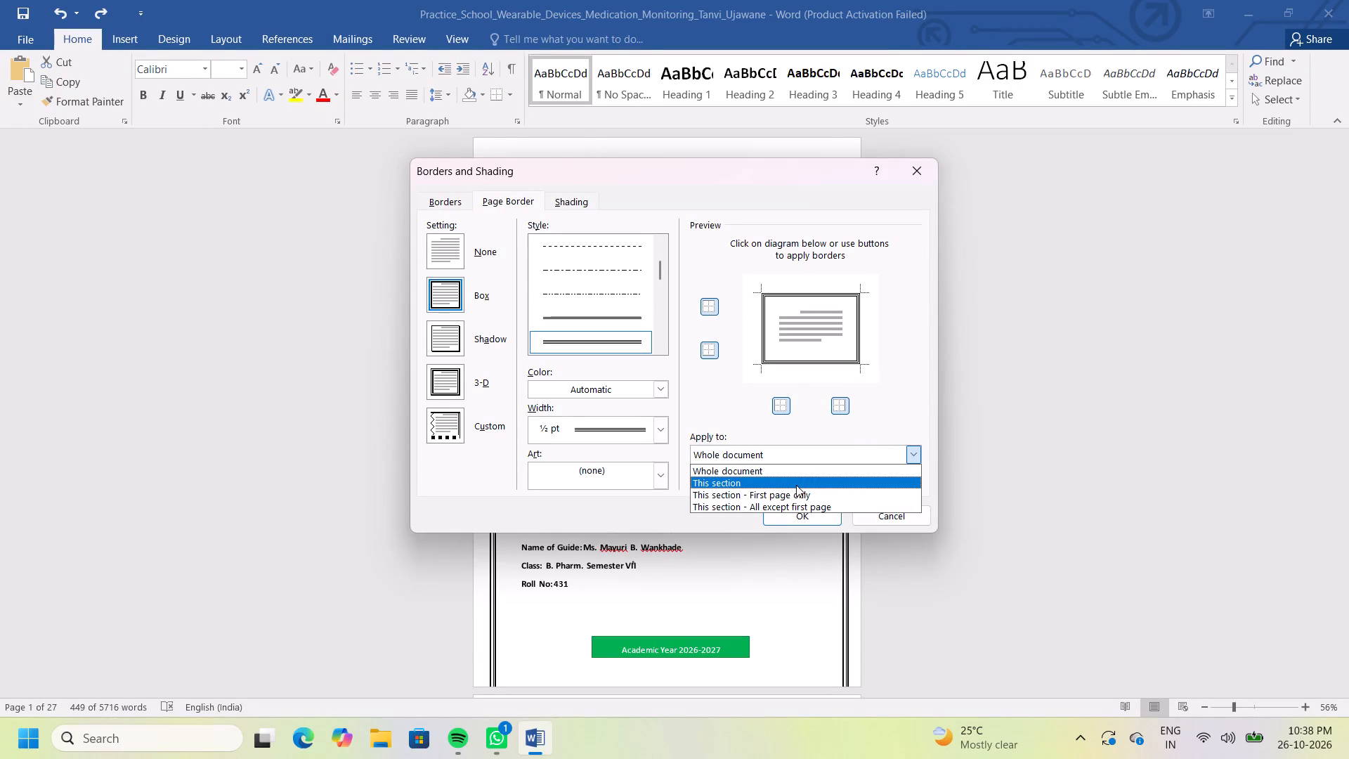
click(795, 519)
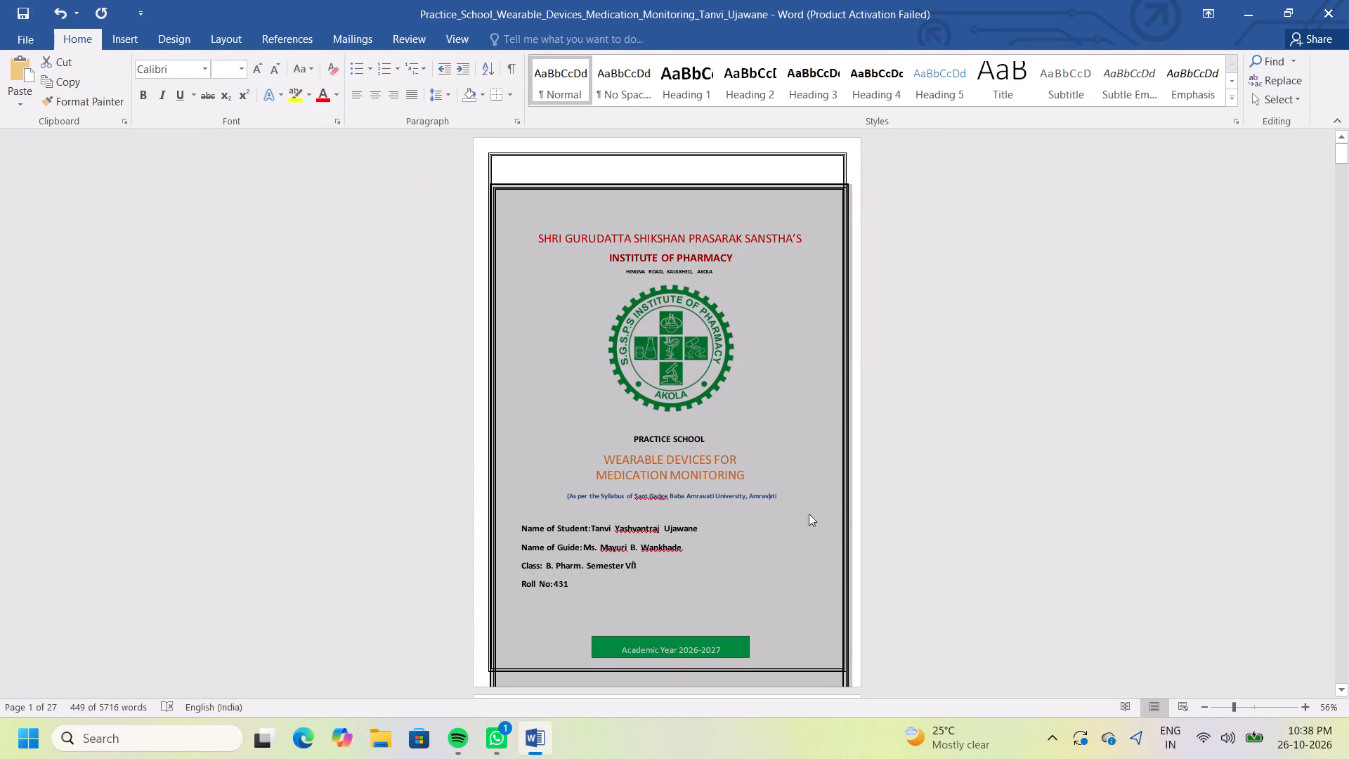
click(965, 486)
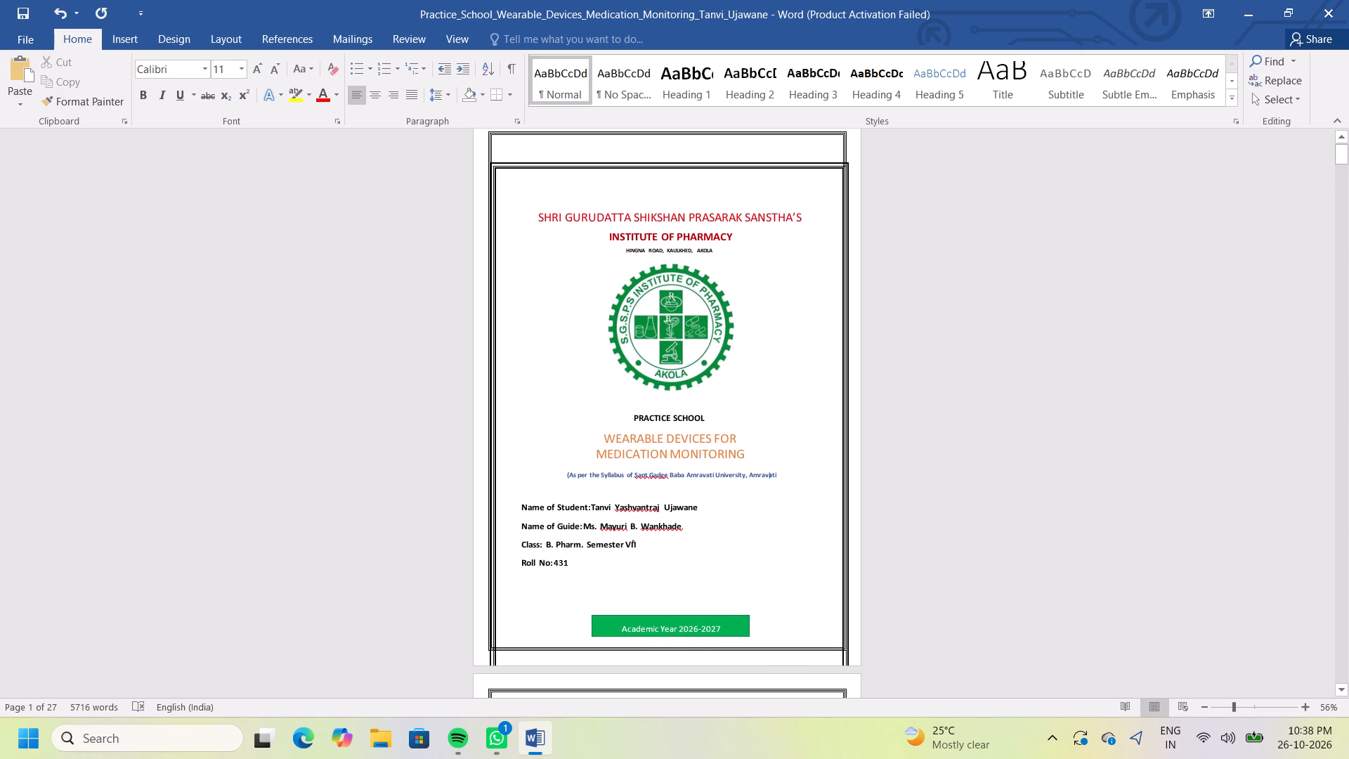
Examine the page borders from the cover page through the Introduction page and back to the certificate page.
triple_click(1338, 691)
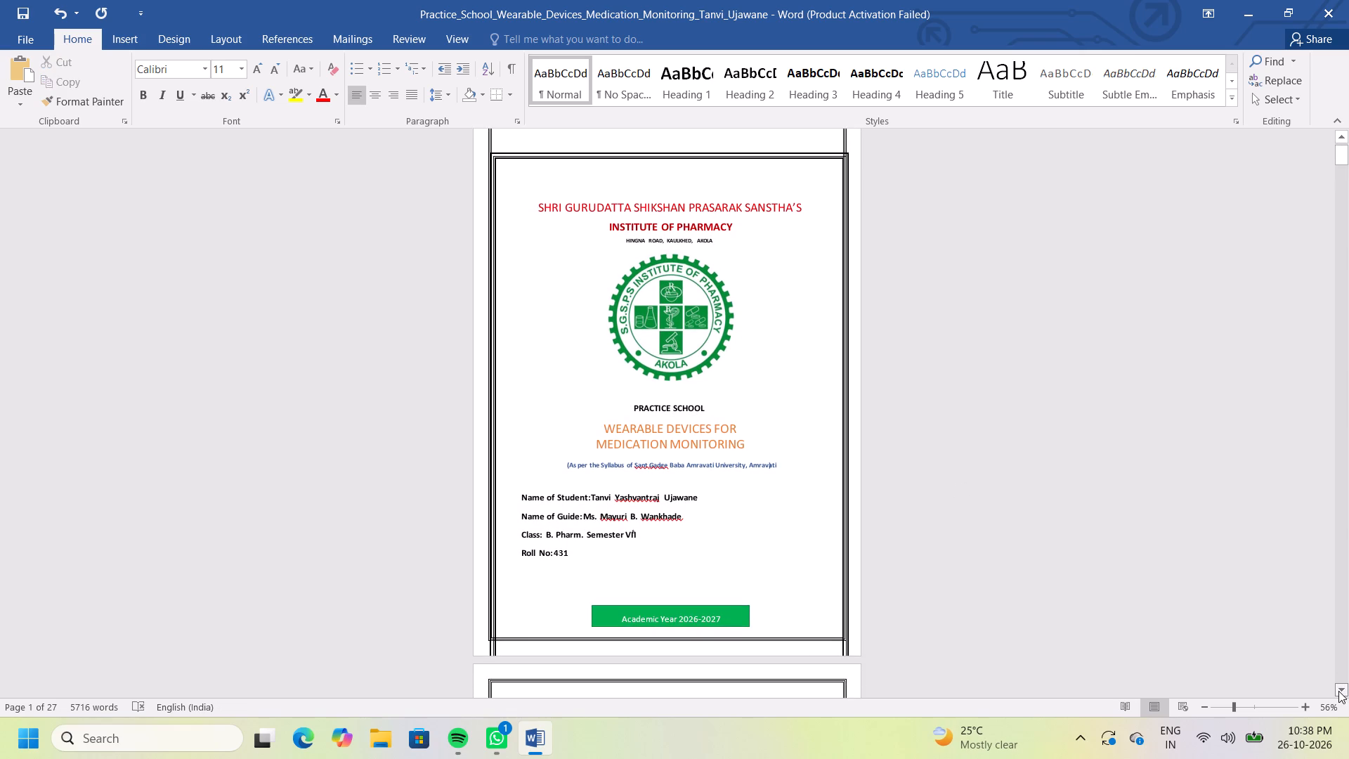
triple_click(1338, 691)
click(1338, 691)
double_click(1338, 691)
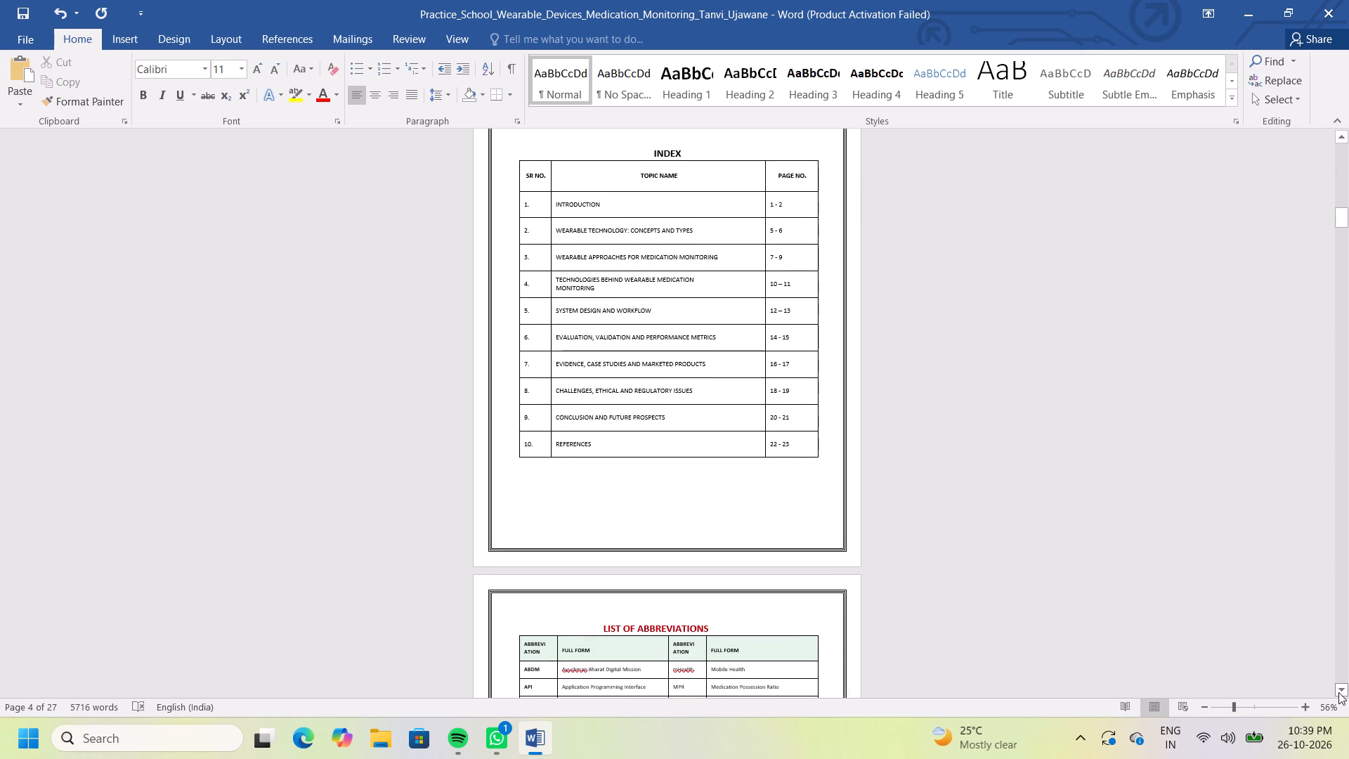
double_click(1338, 692)
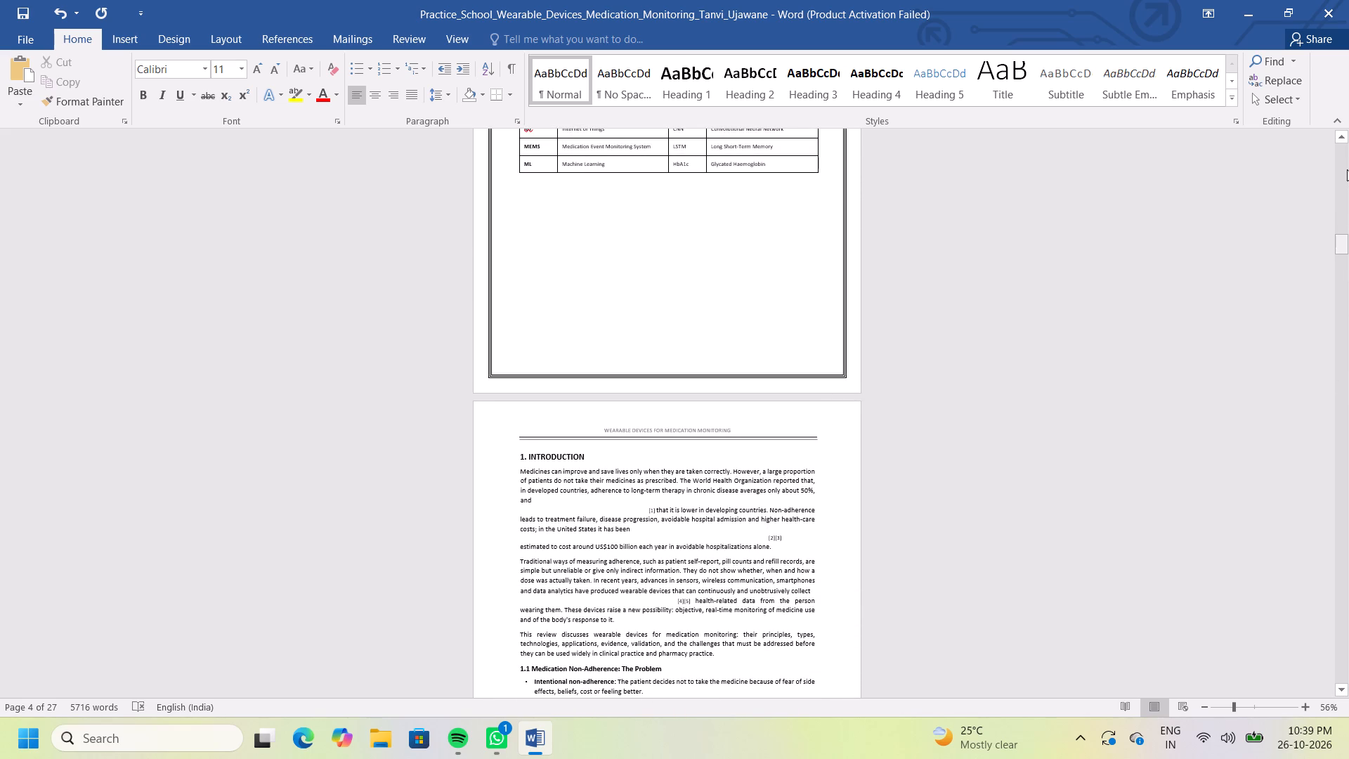
triple_click(1341, 136)
triple_click(1341, 136)
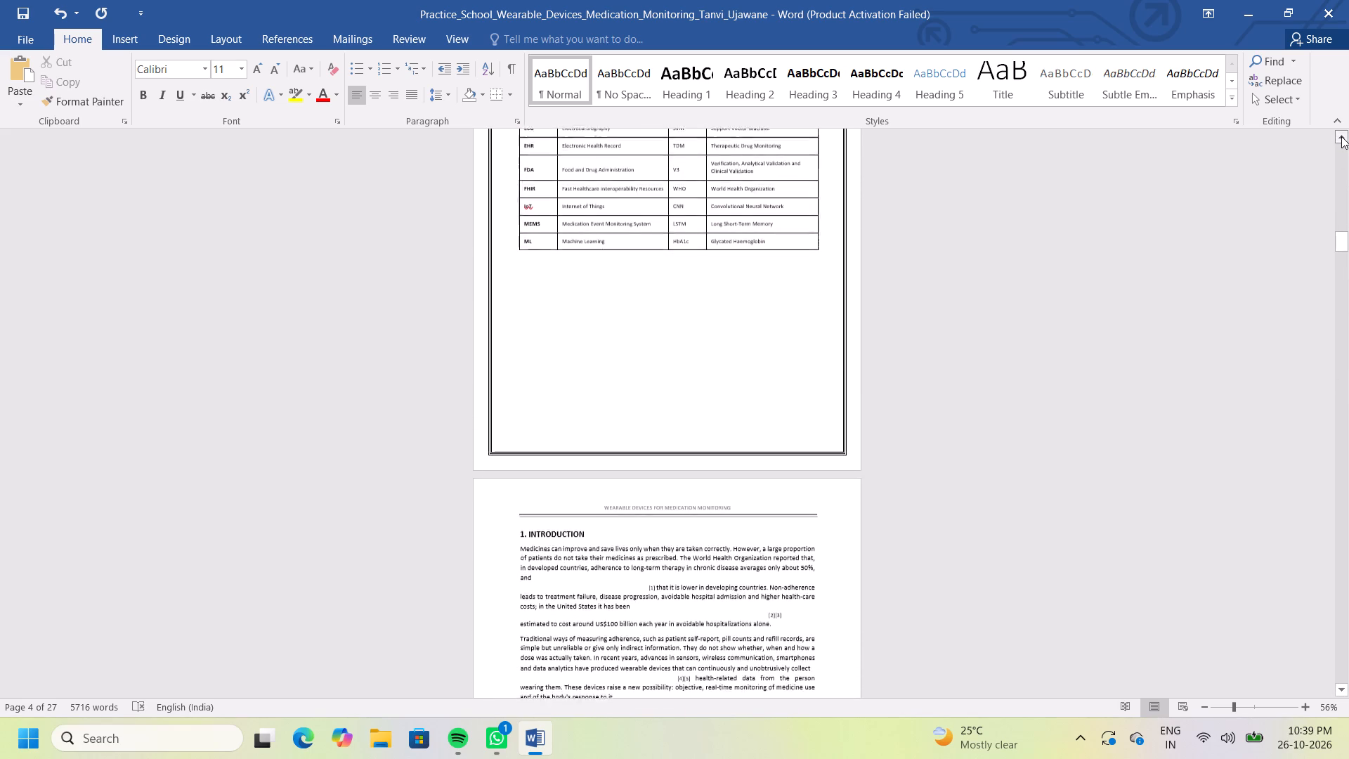
double_click(1341, 136)
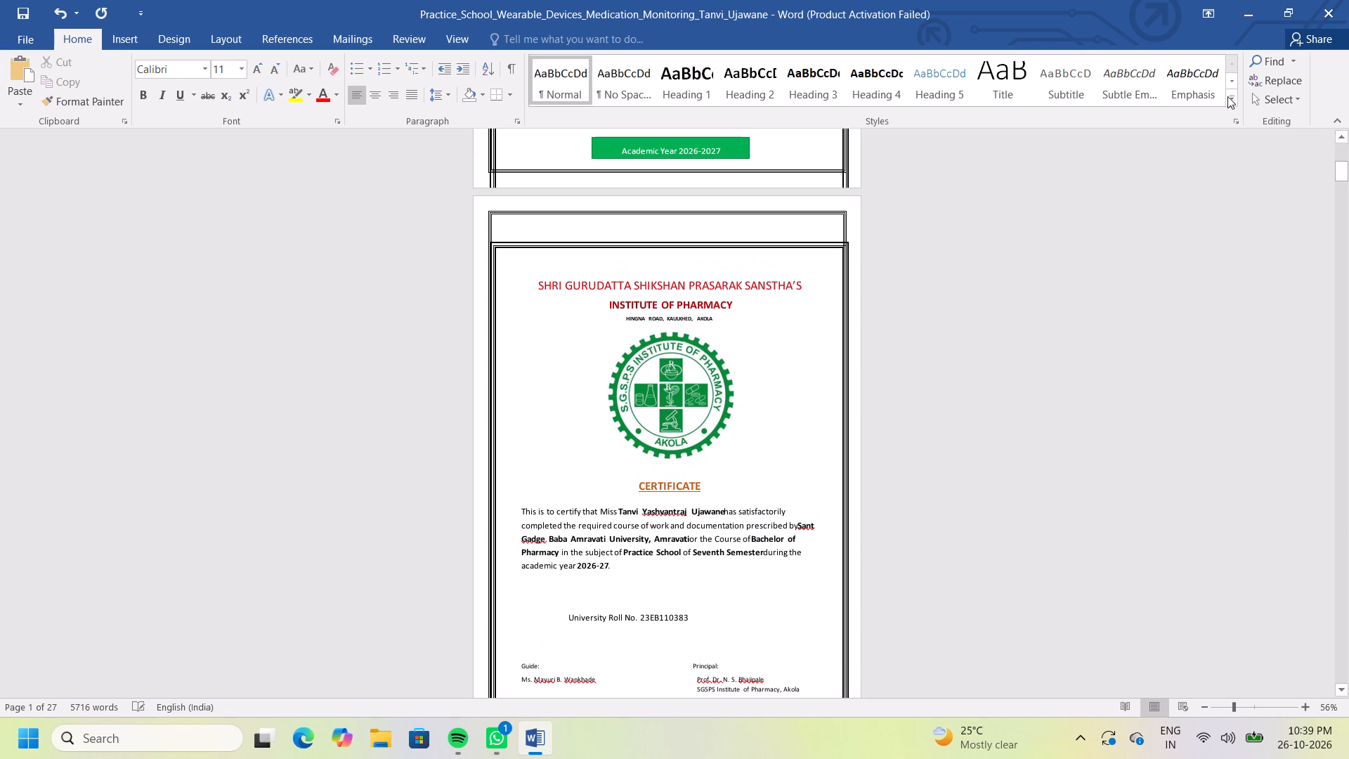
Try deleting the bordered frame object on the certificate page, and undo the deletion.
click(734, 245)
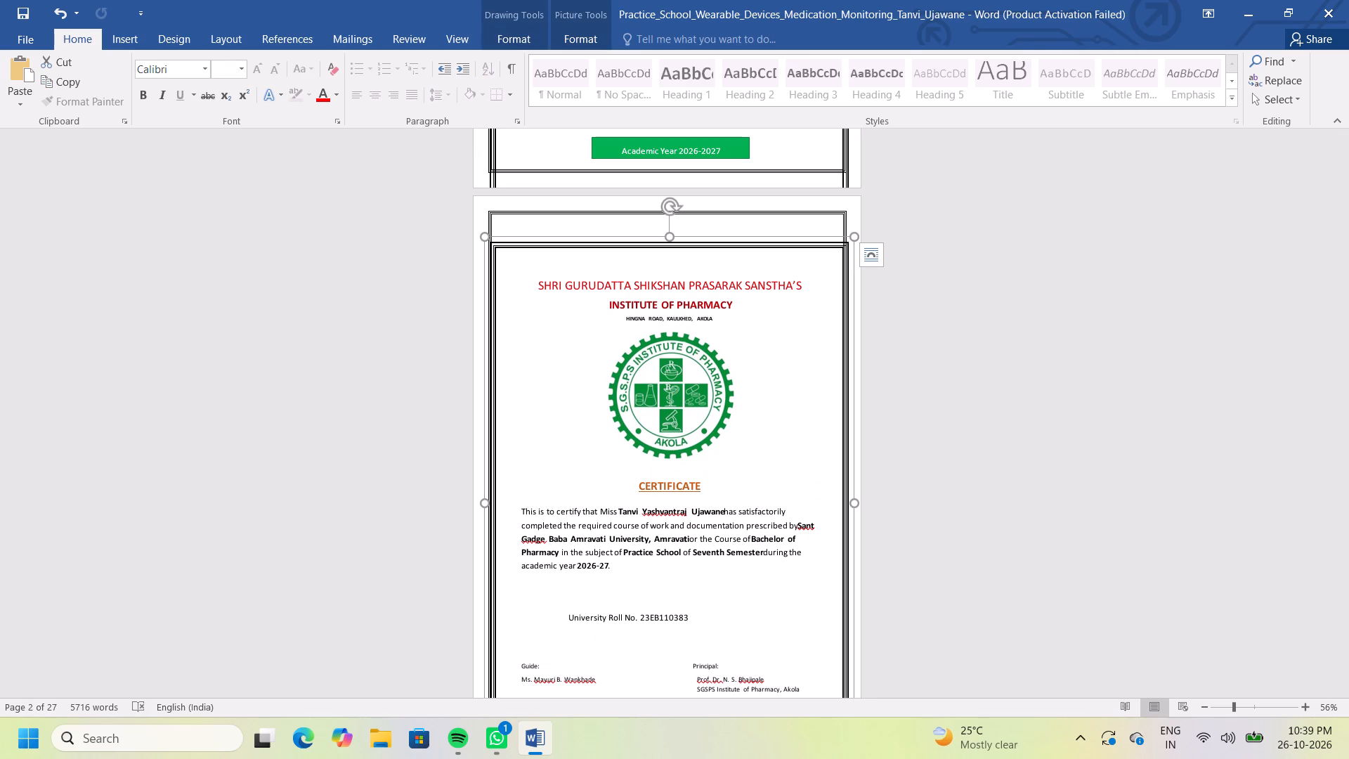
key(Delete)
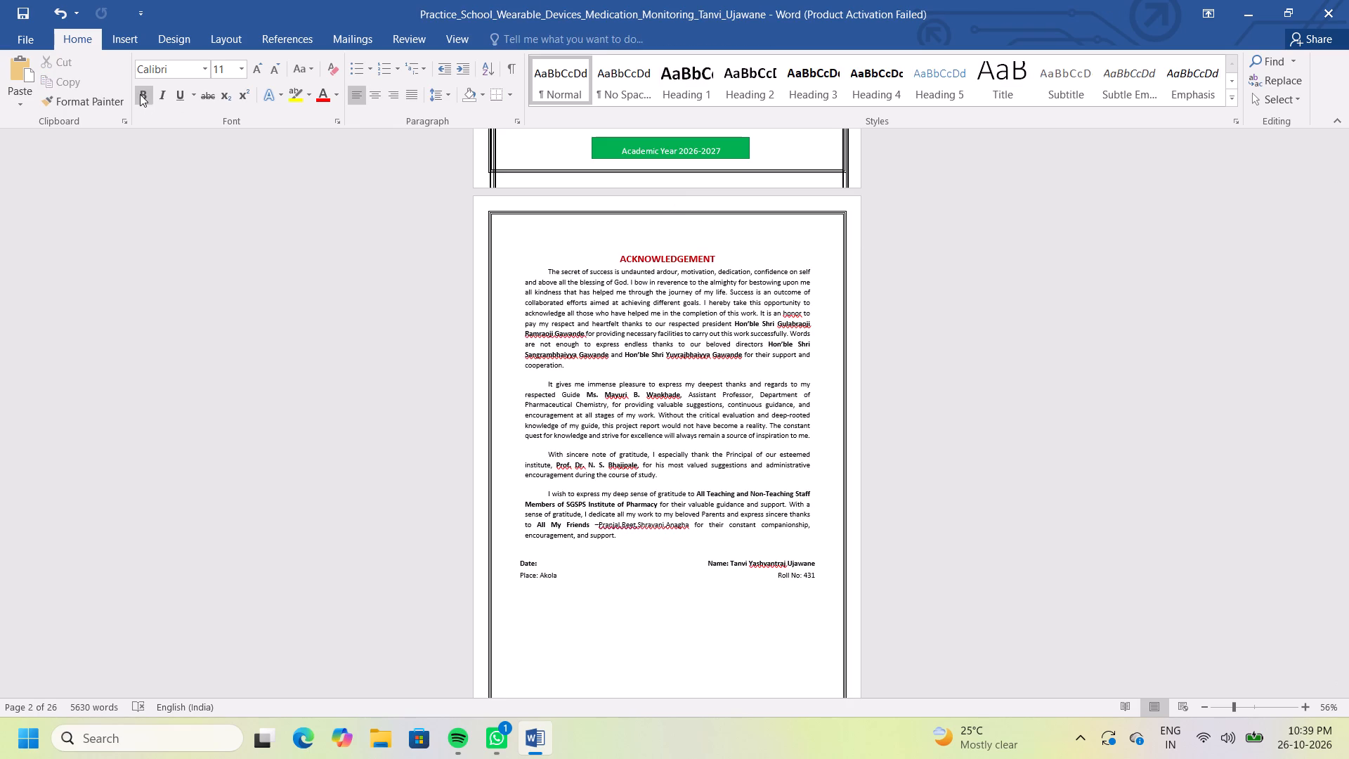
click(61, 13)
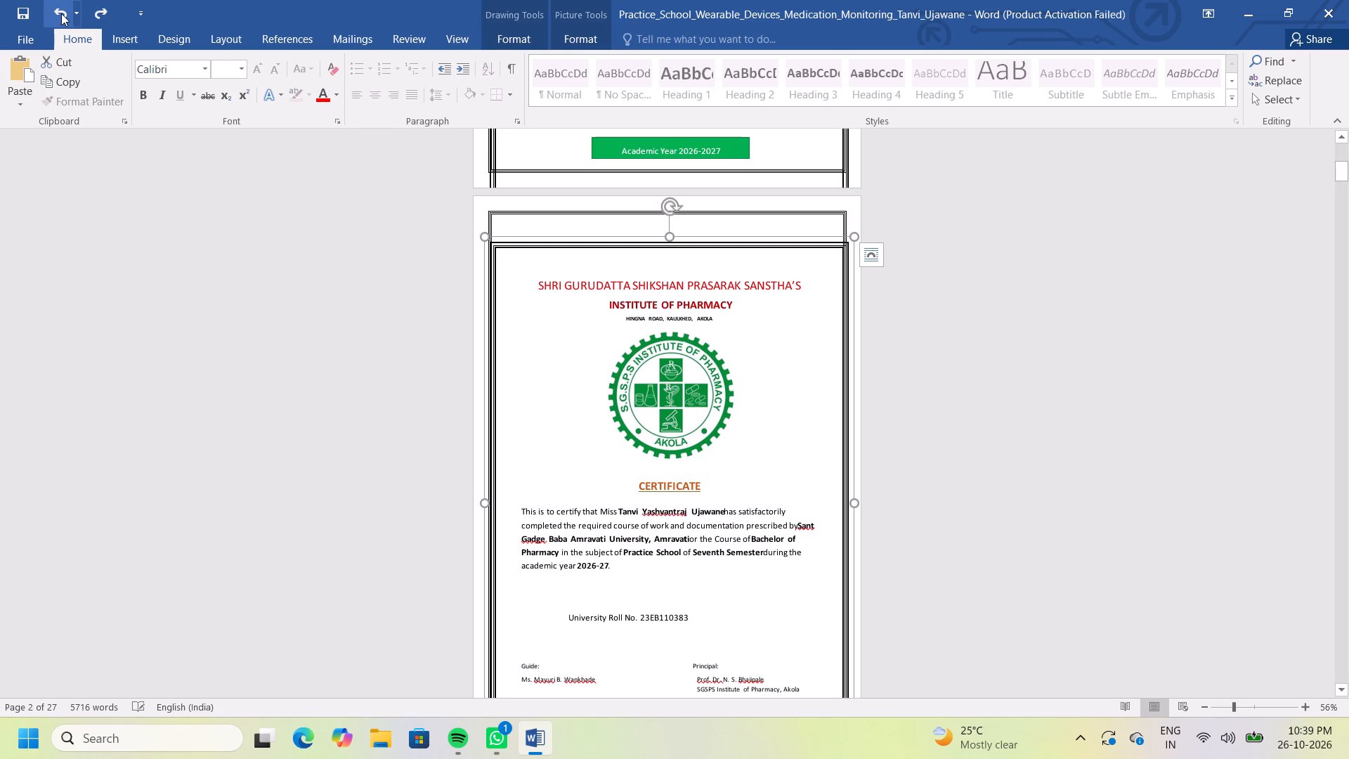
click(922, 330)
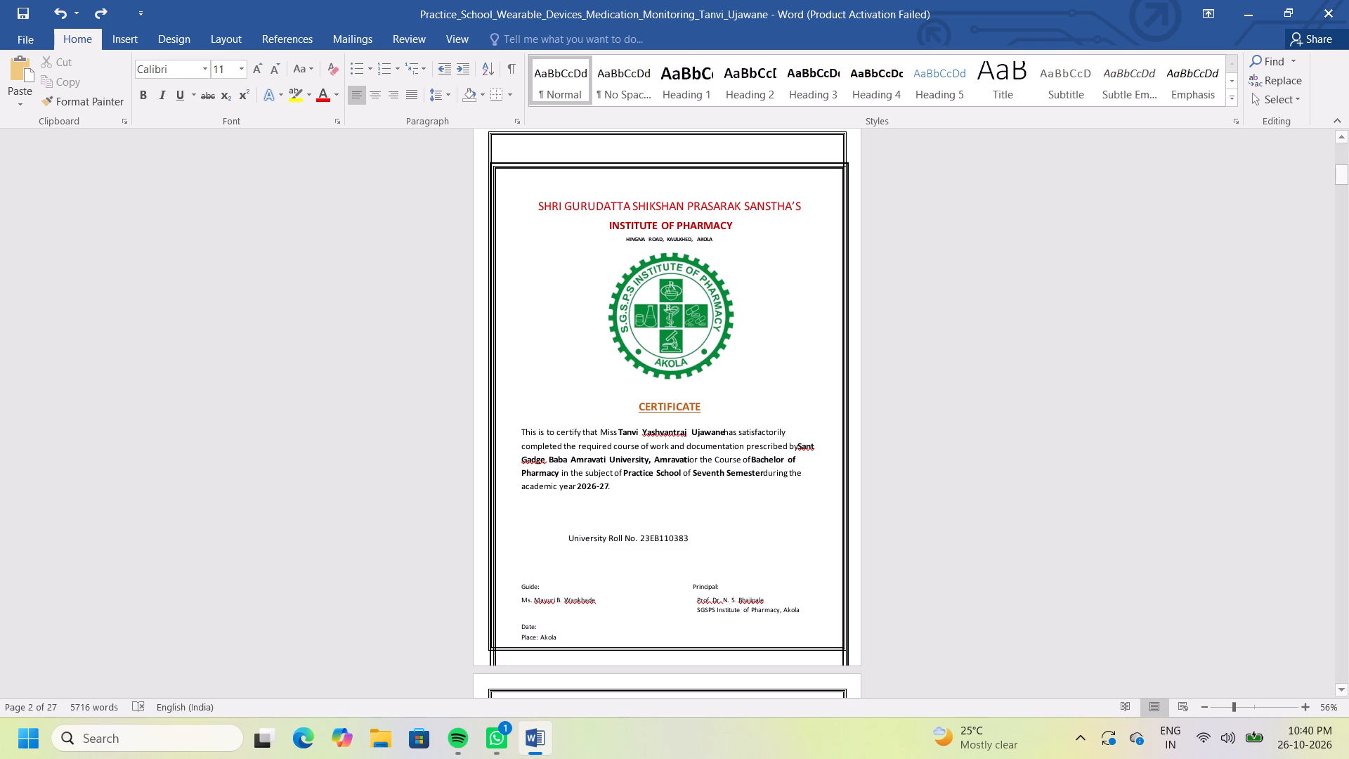
Examine the doubled borders on the certificate page and the cover page.
triple_click(1339, 136)
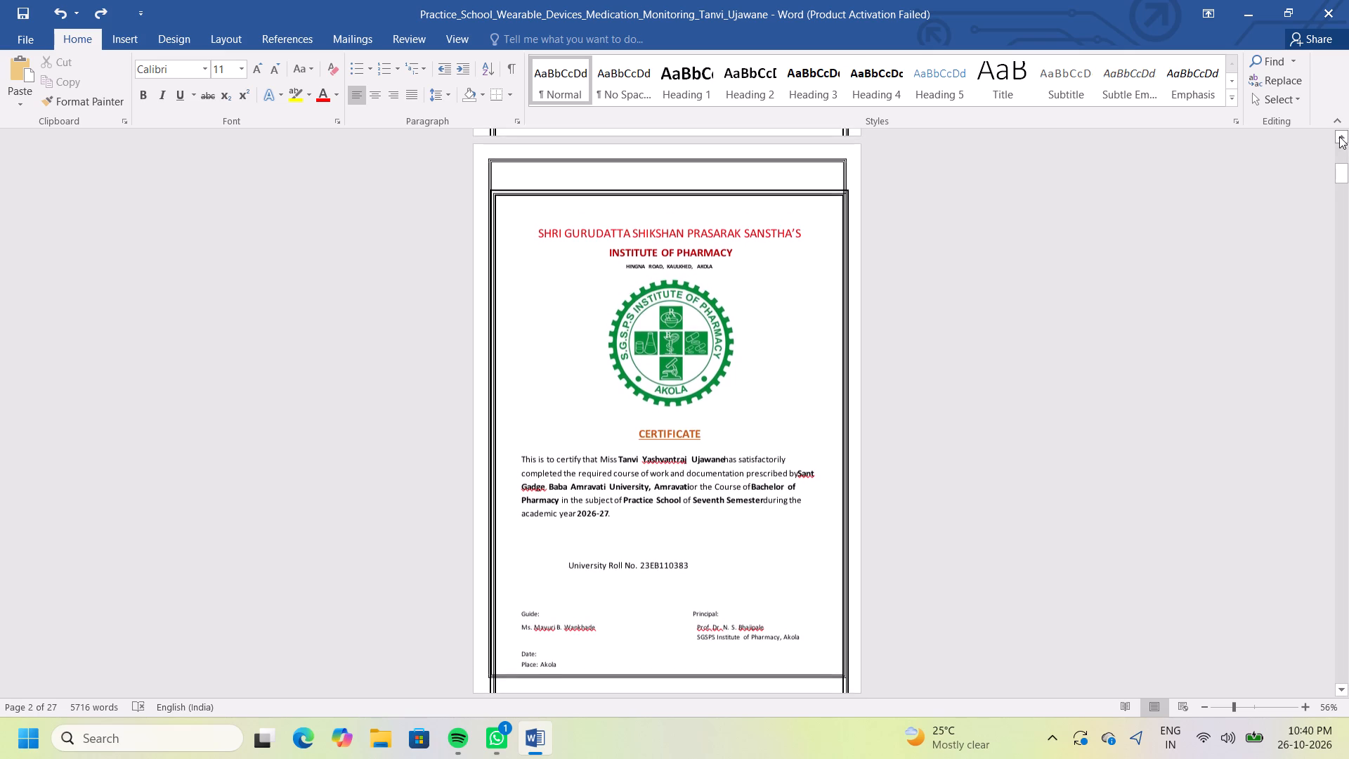
triple_click(1339, 136)
triple_click(1339, 136)
triple_click(1339, 136)
triple_click(1339, 136)
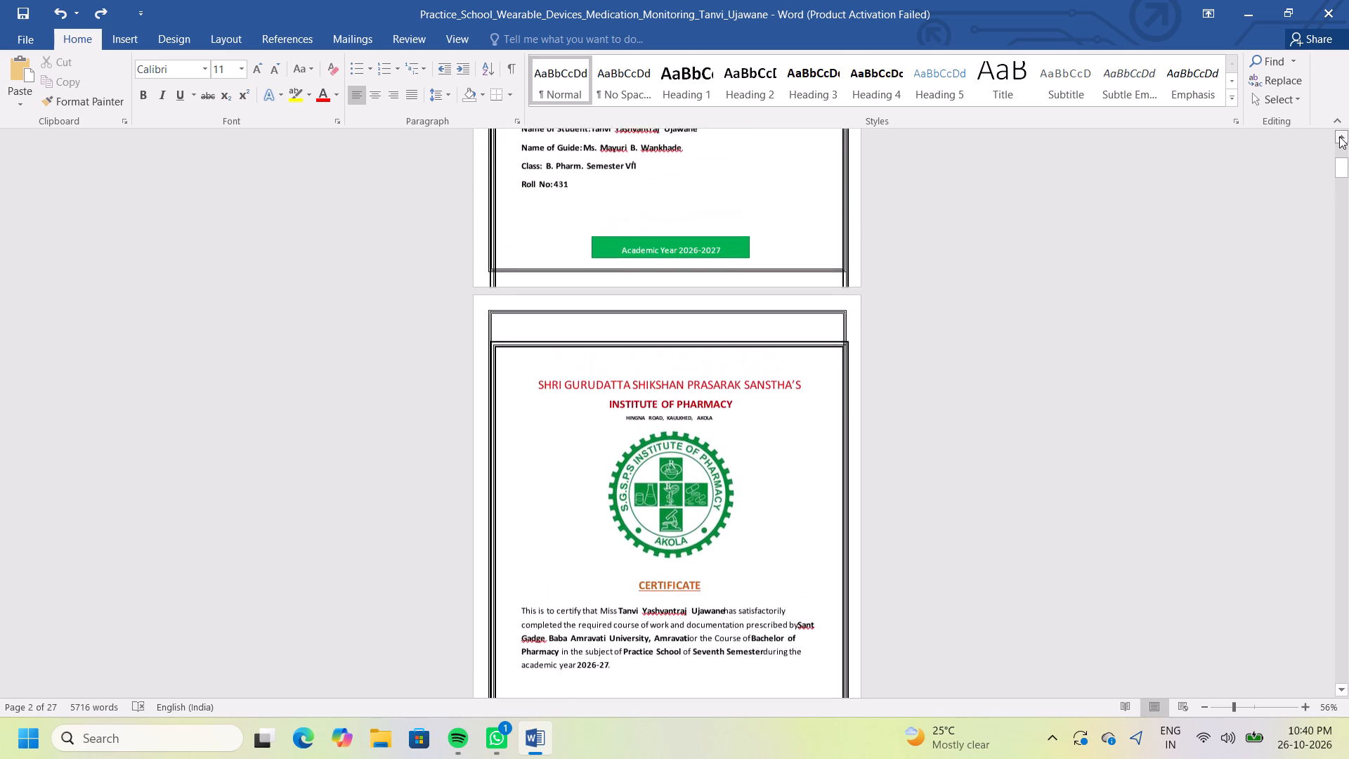
click(1339, 136)
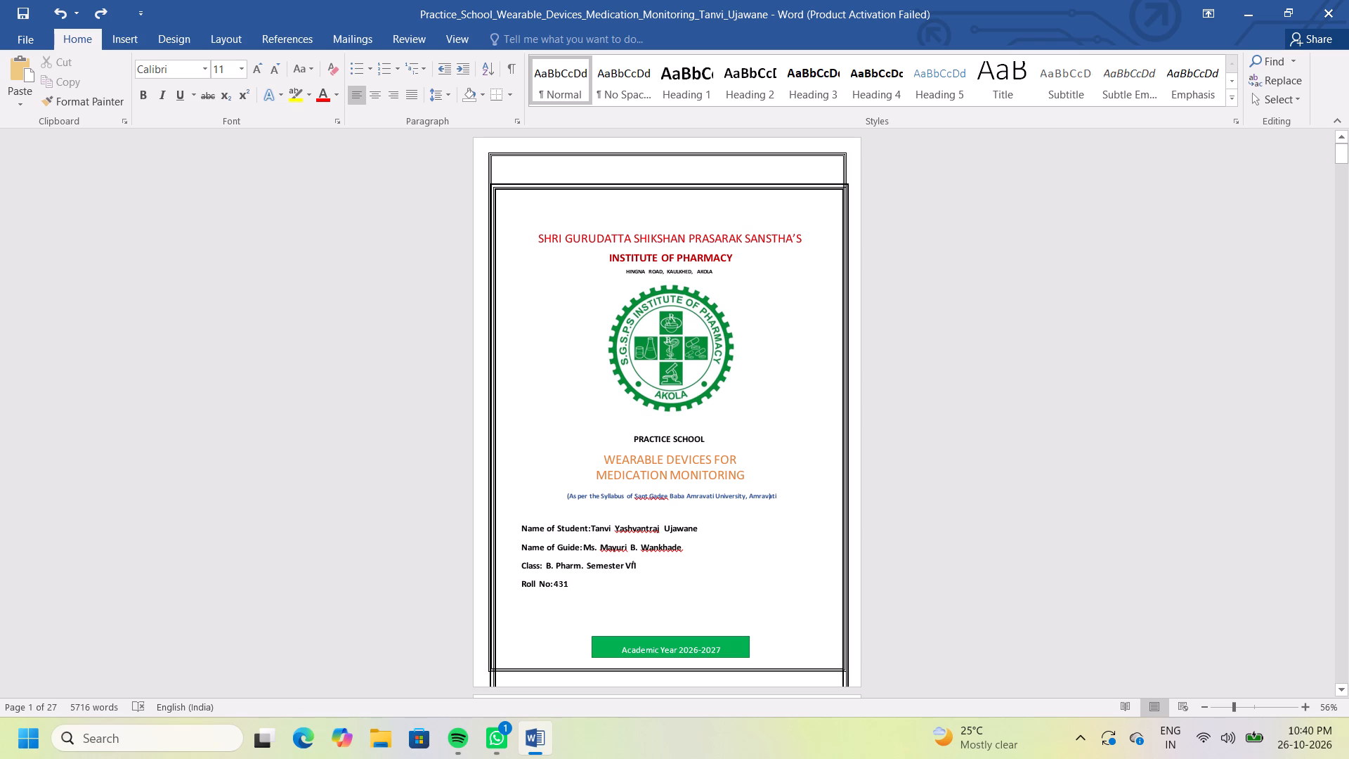
Examine the page borders through the Acknowledgement, Index, abbreviations, Introduction and Fundamentals of Medication Adherence pages, and back towards the Index.
triple_click(1344, 687)
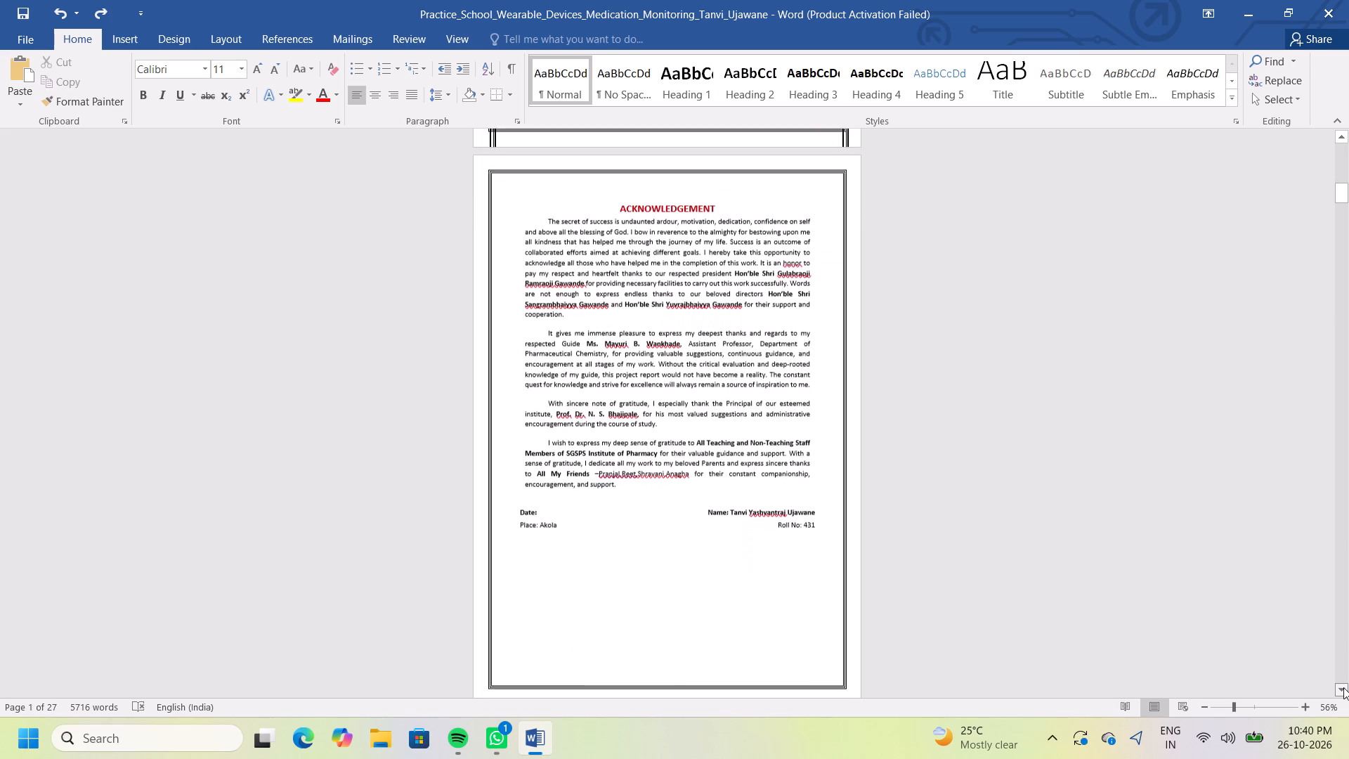
click(1343, 687)
triple_click(1343, 687)
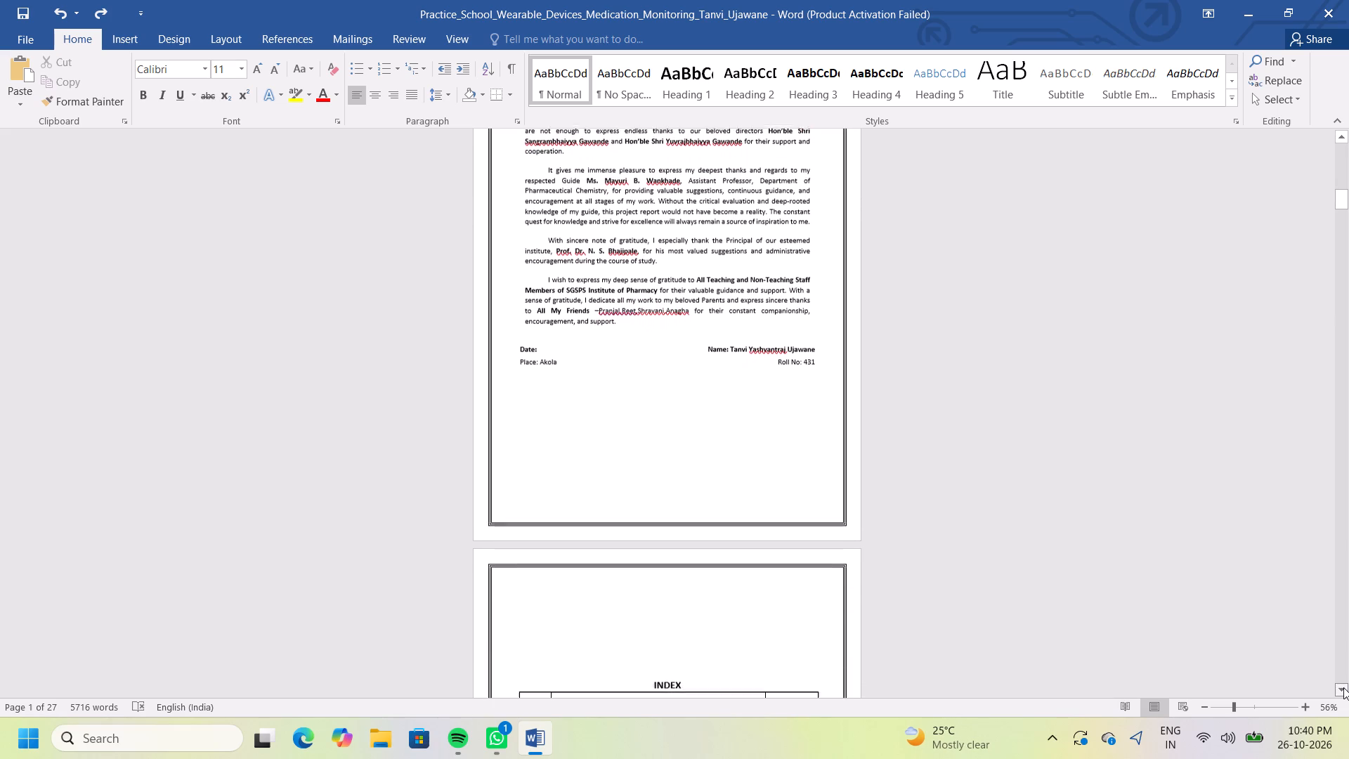
click(1343, 687)
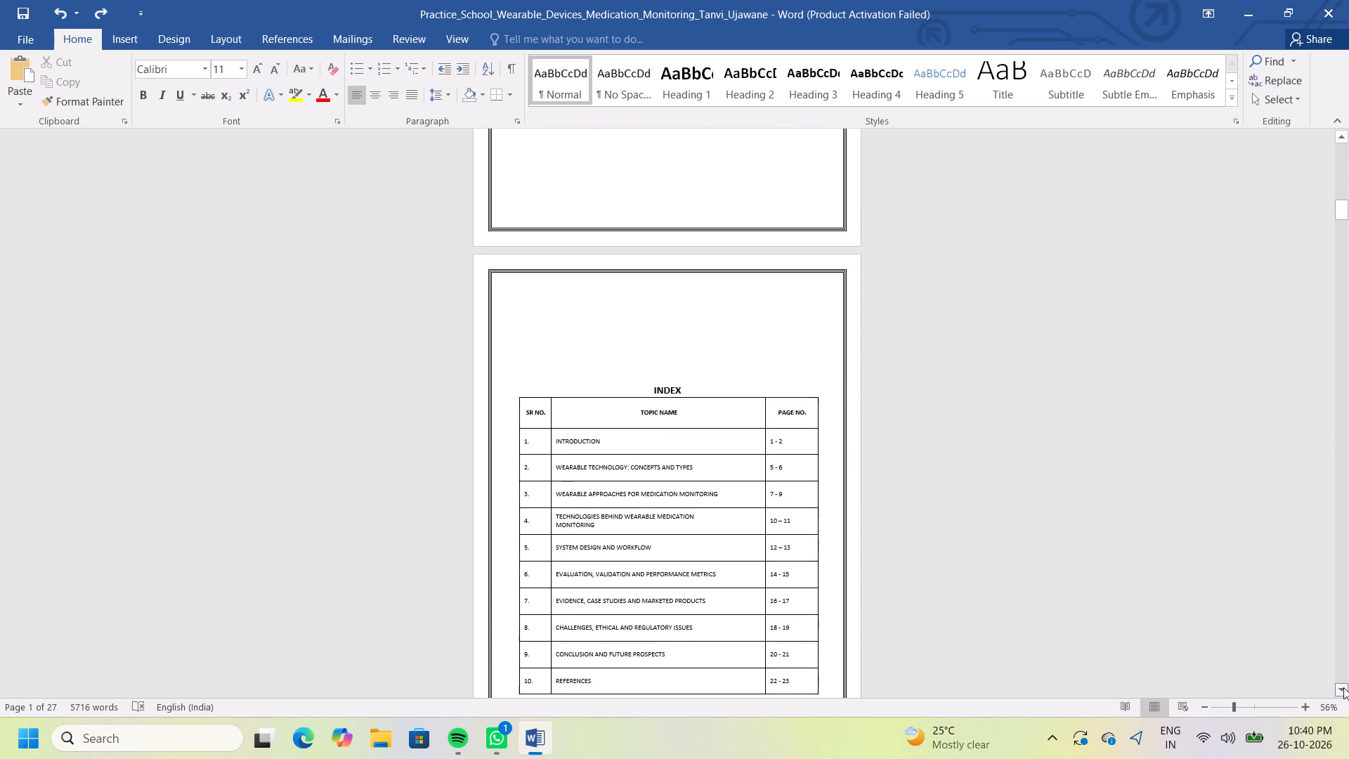
click(1343, 687)
triple_click(1343, 687)
double_click(1343, 687)
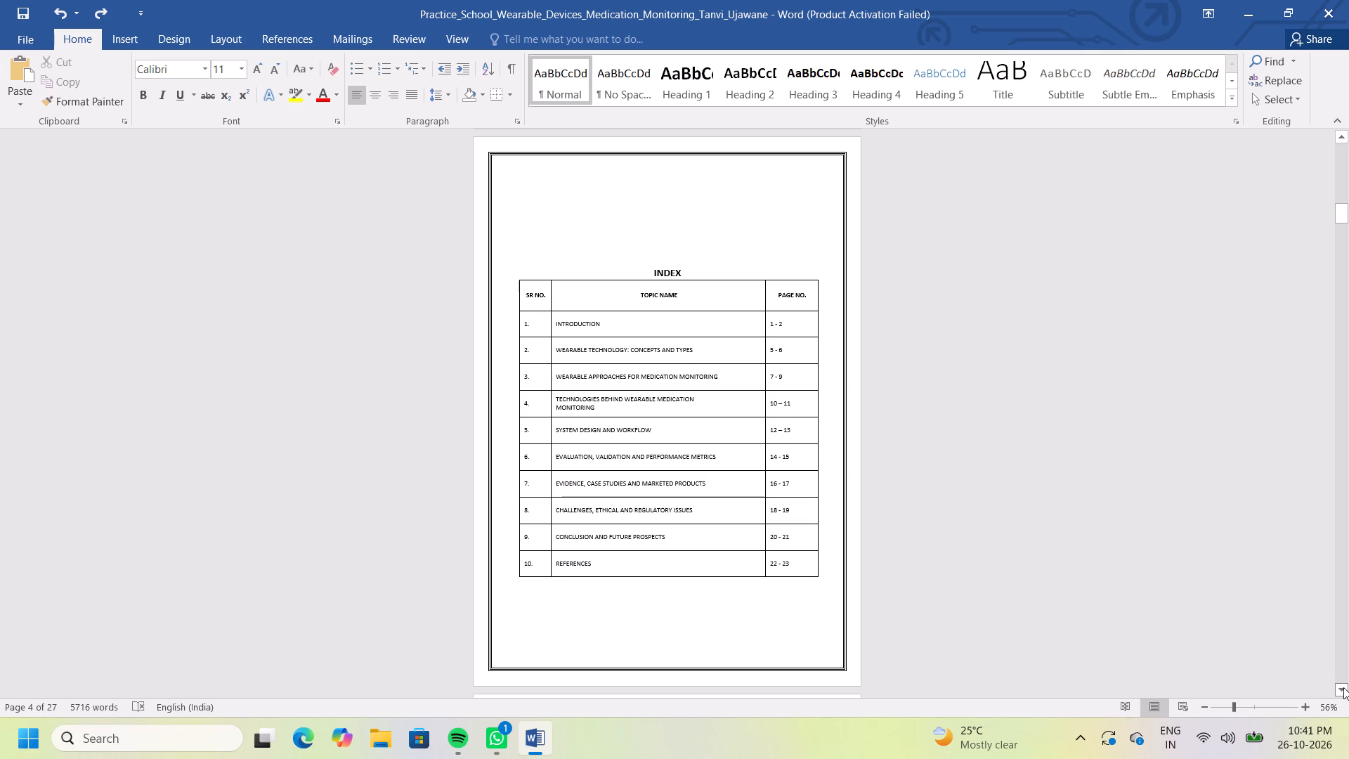
double_click(1343, 687)
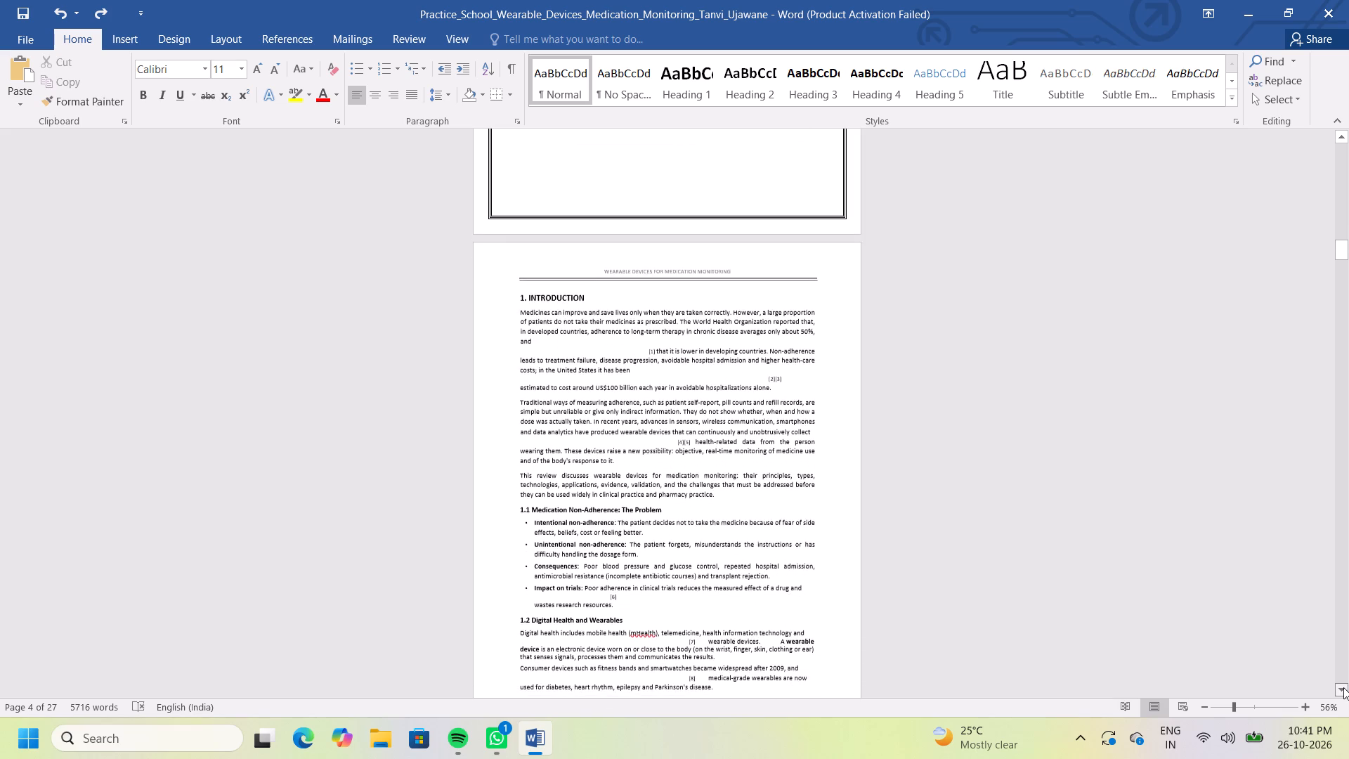
click(1343, 687)
triple_click(1343, 687)
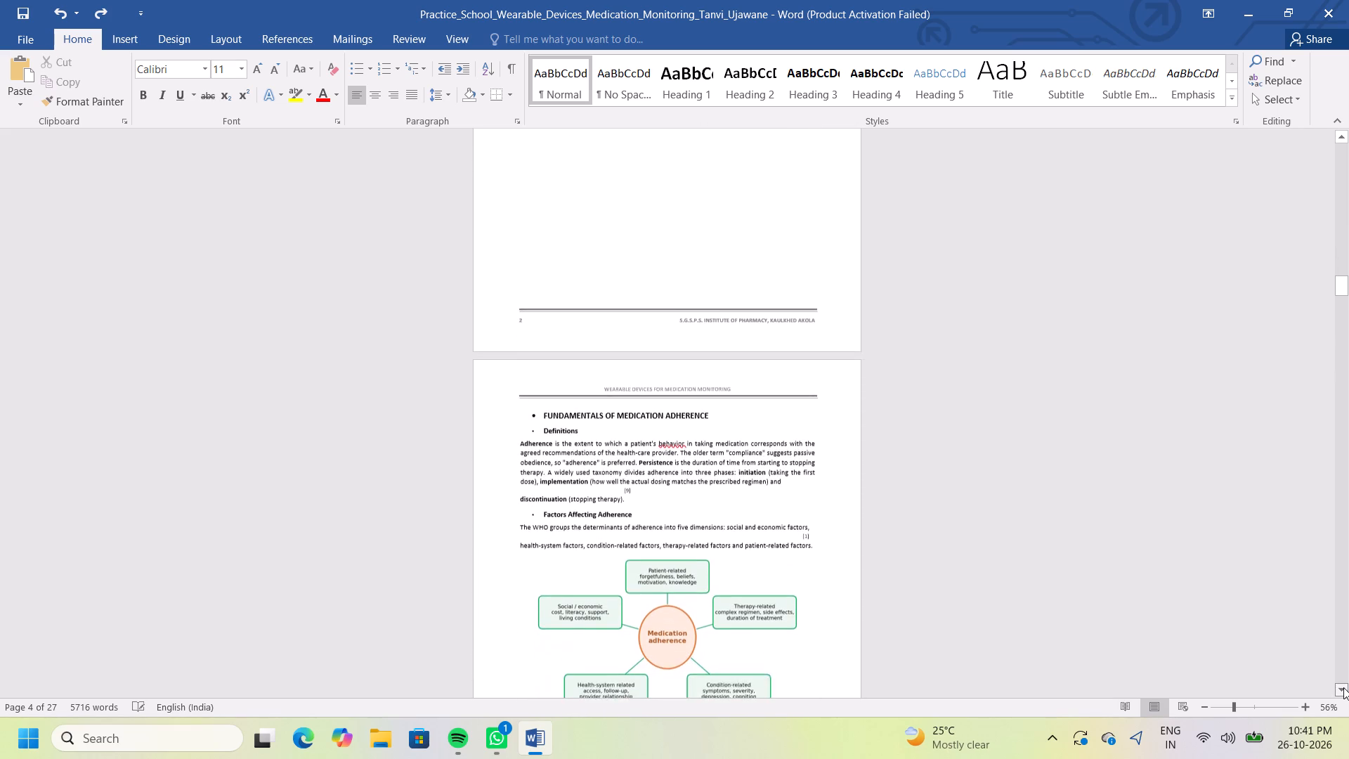
double_click(1339, 136)
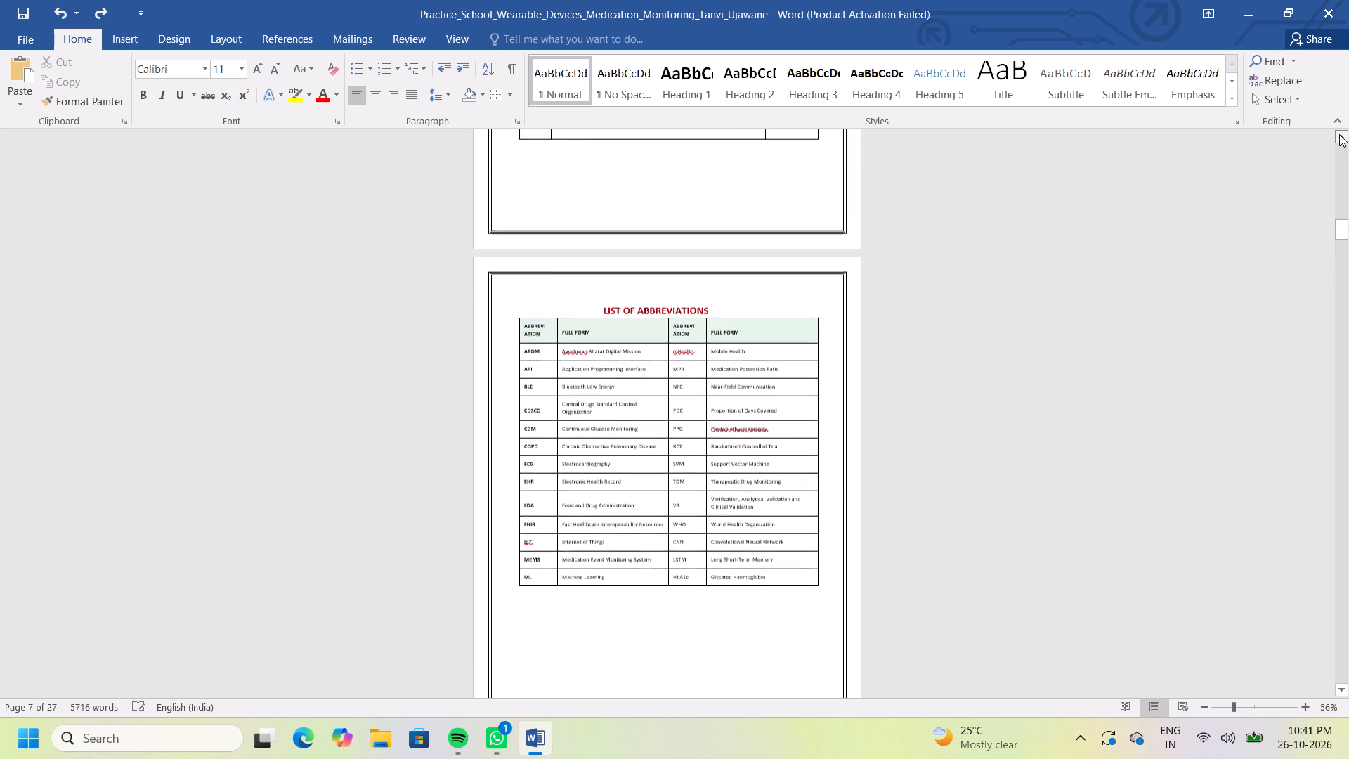
click(1339, 134)
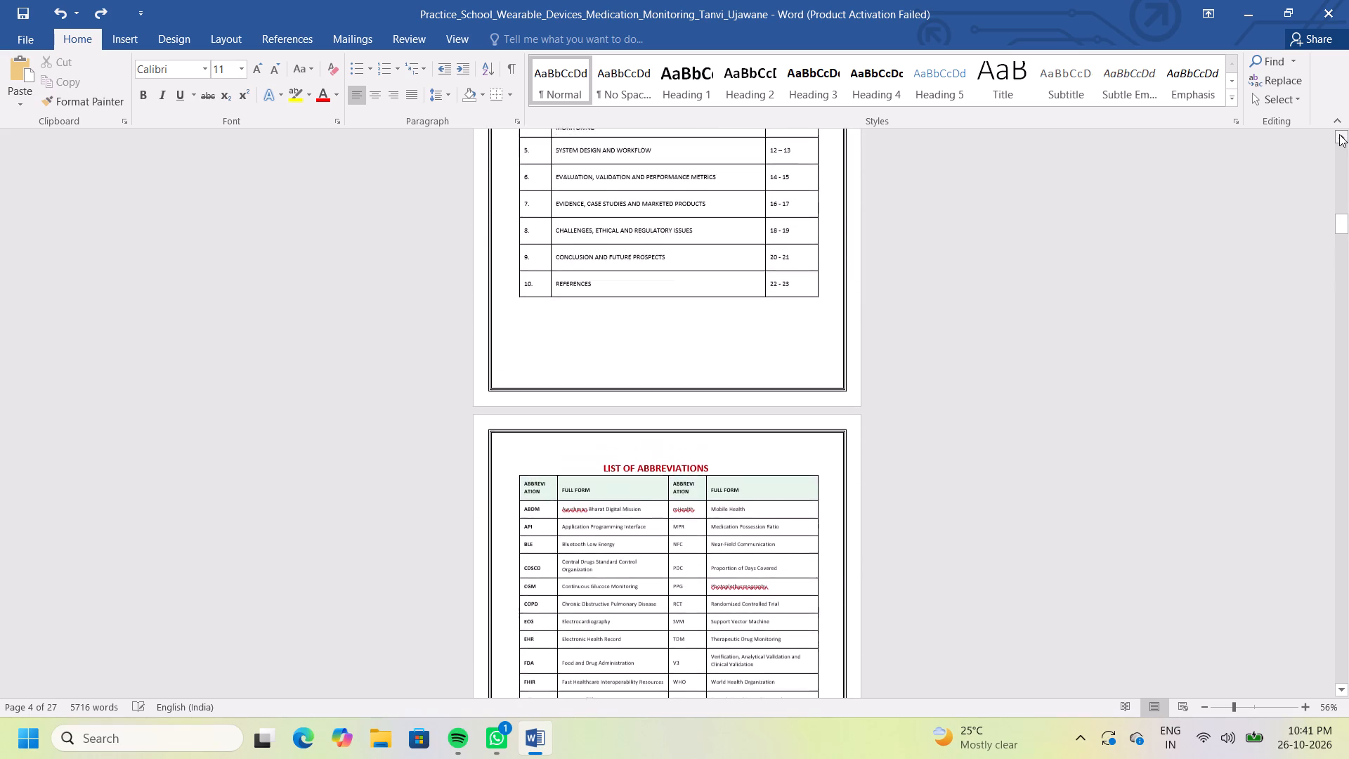
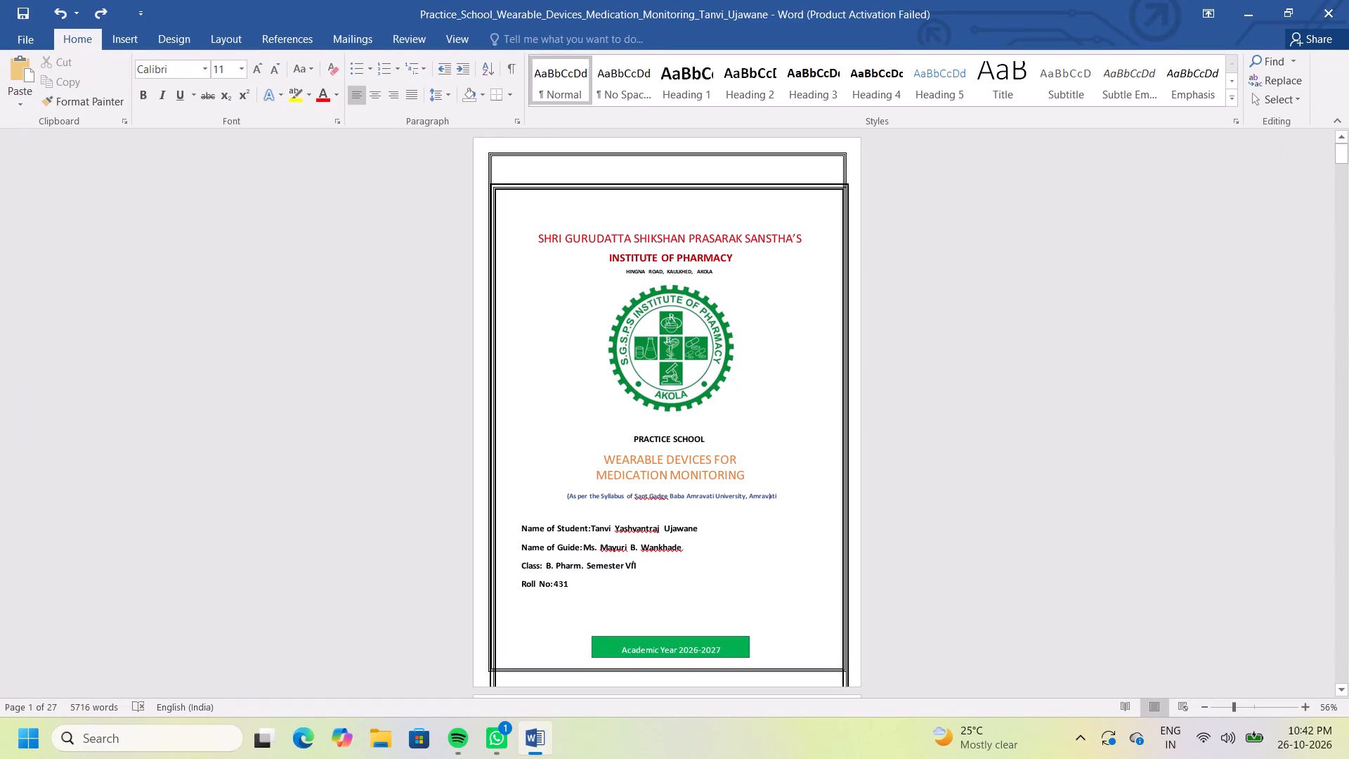
Close the report and save its changes as a Word Document in the Desktop folder, keeping the suggested file name.
click(1348, 0)
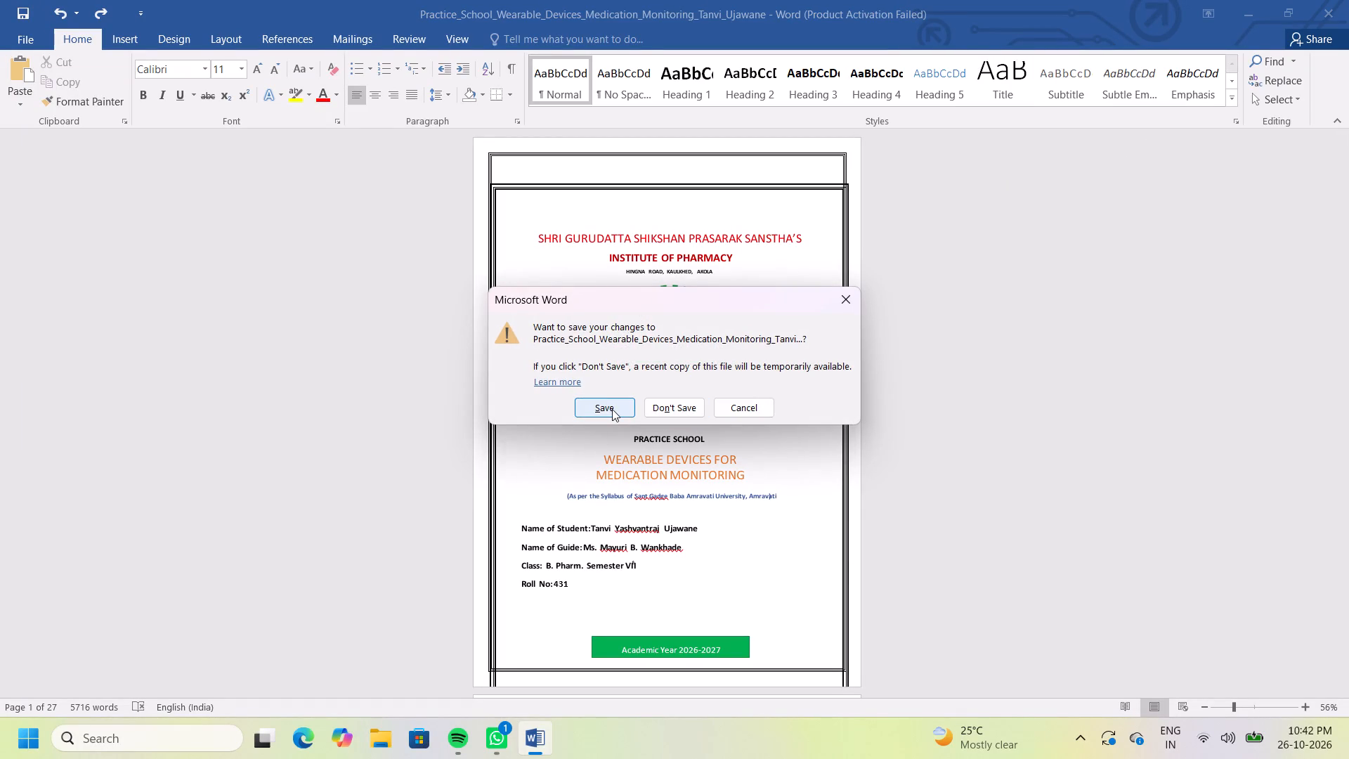
click(612, 409)
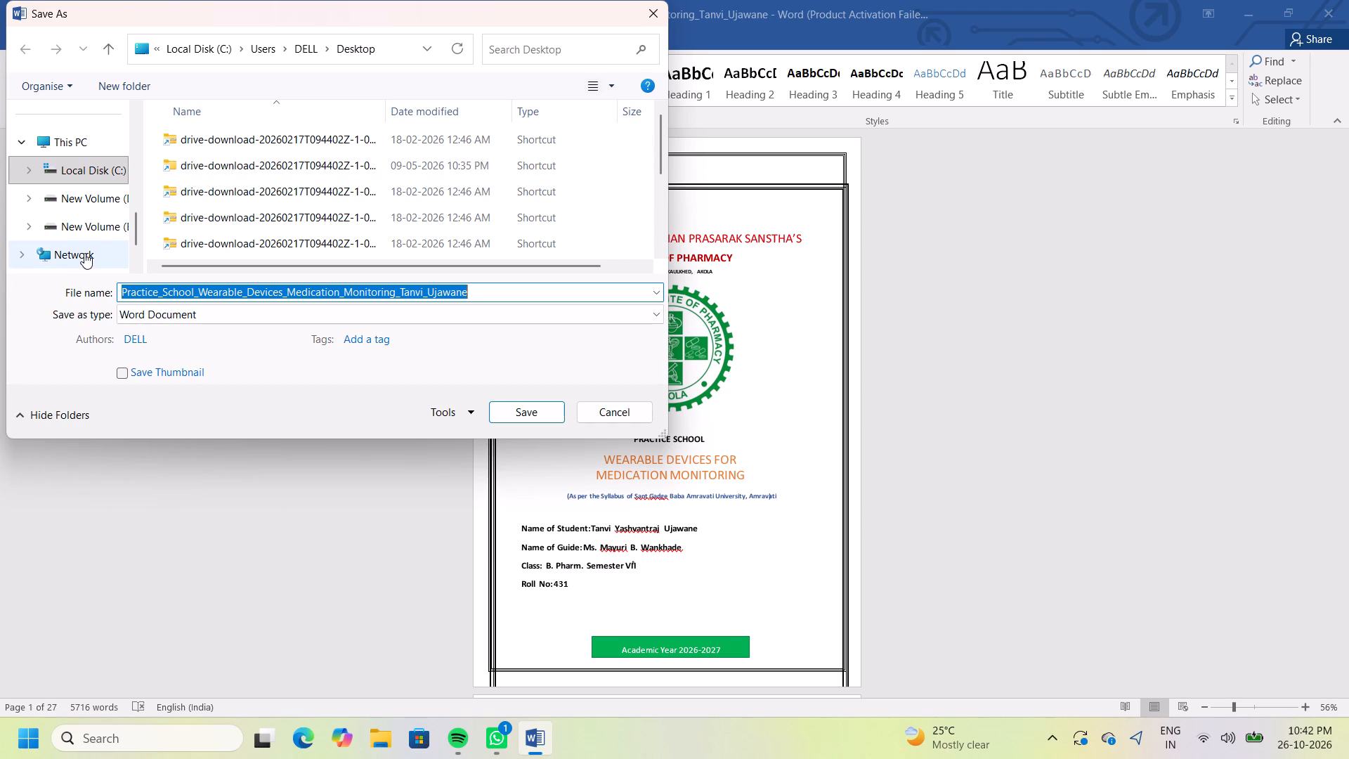
triple_click(136, 267)
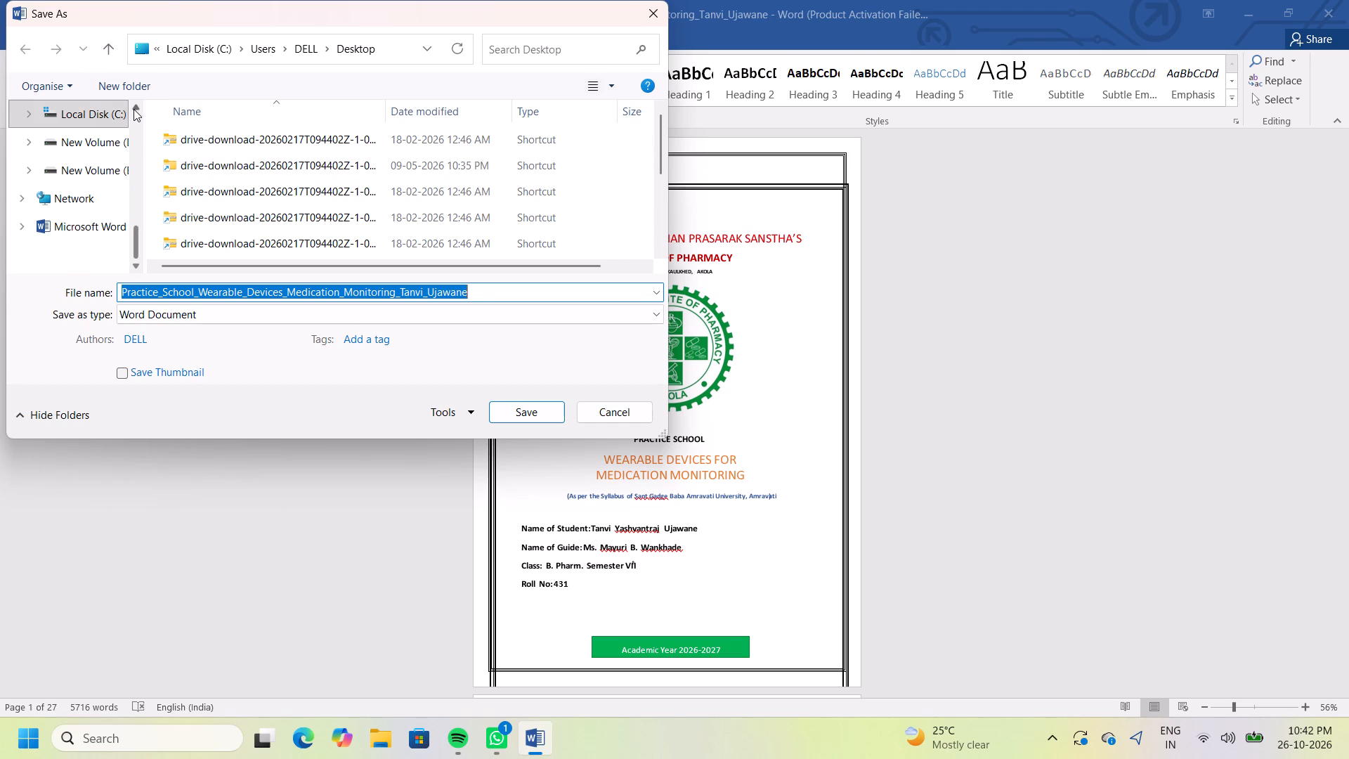
triple_click(133, 109)
triple_click(133, 109)
triple_click(133, 109)
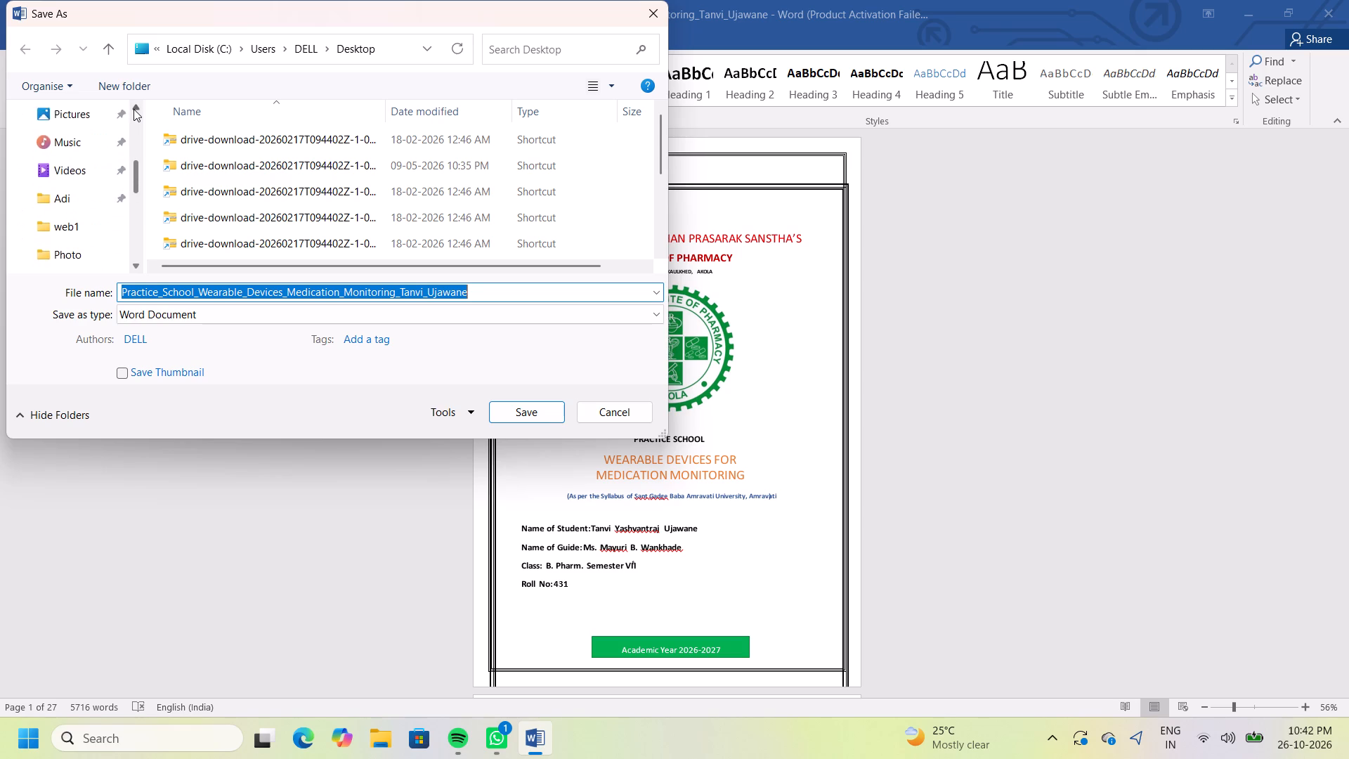
triple_click(133, 109)
click(133, 109)
click(44, 164)
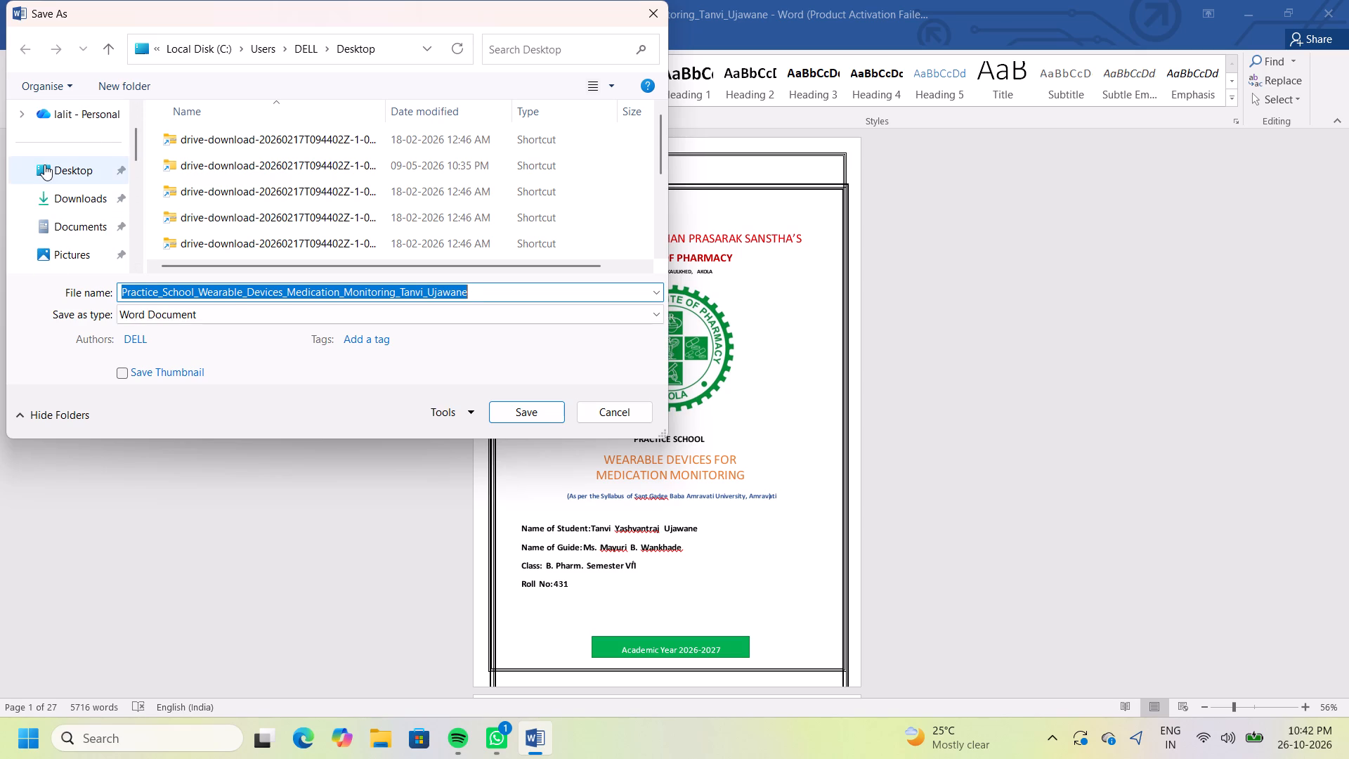
click(521, 415)
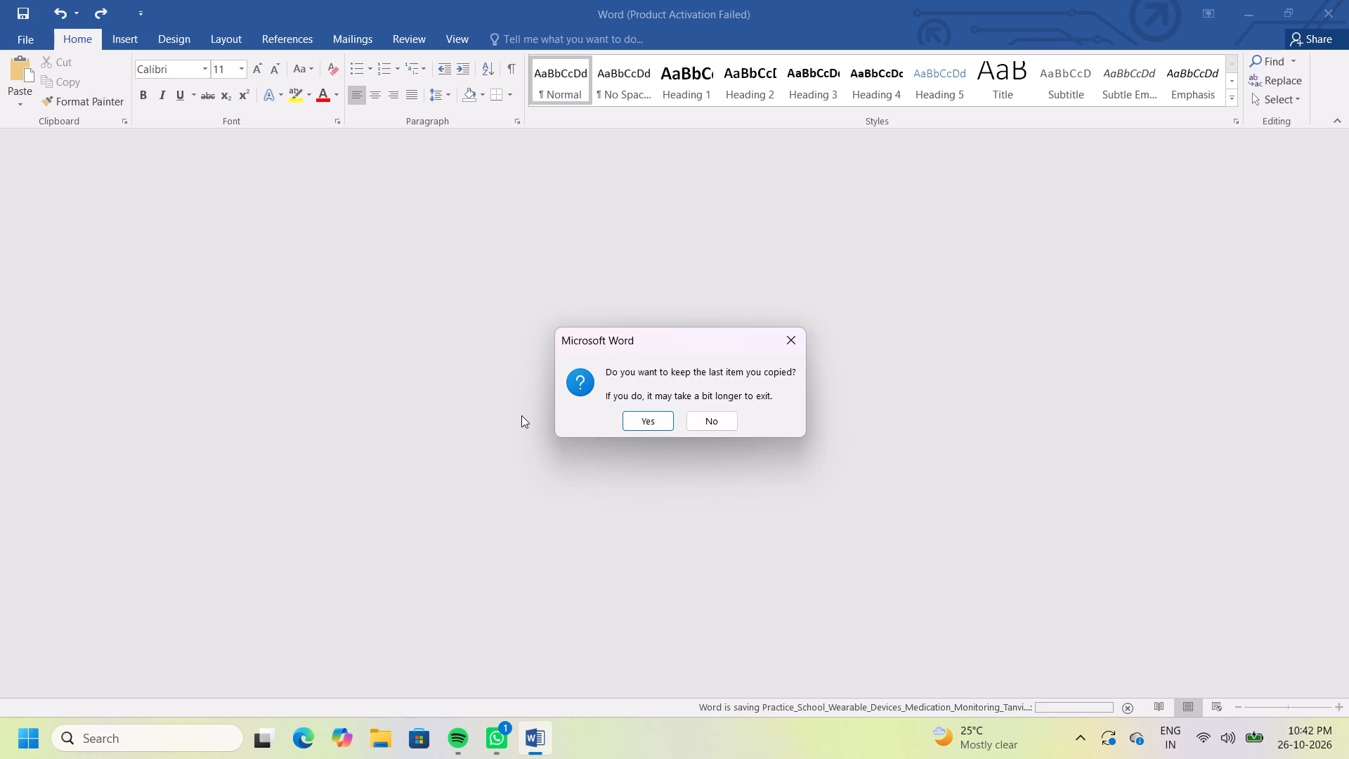
Finish closing Word without keeping the last copied item.
click(698, 423)
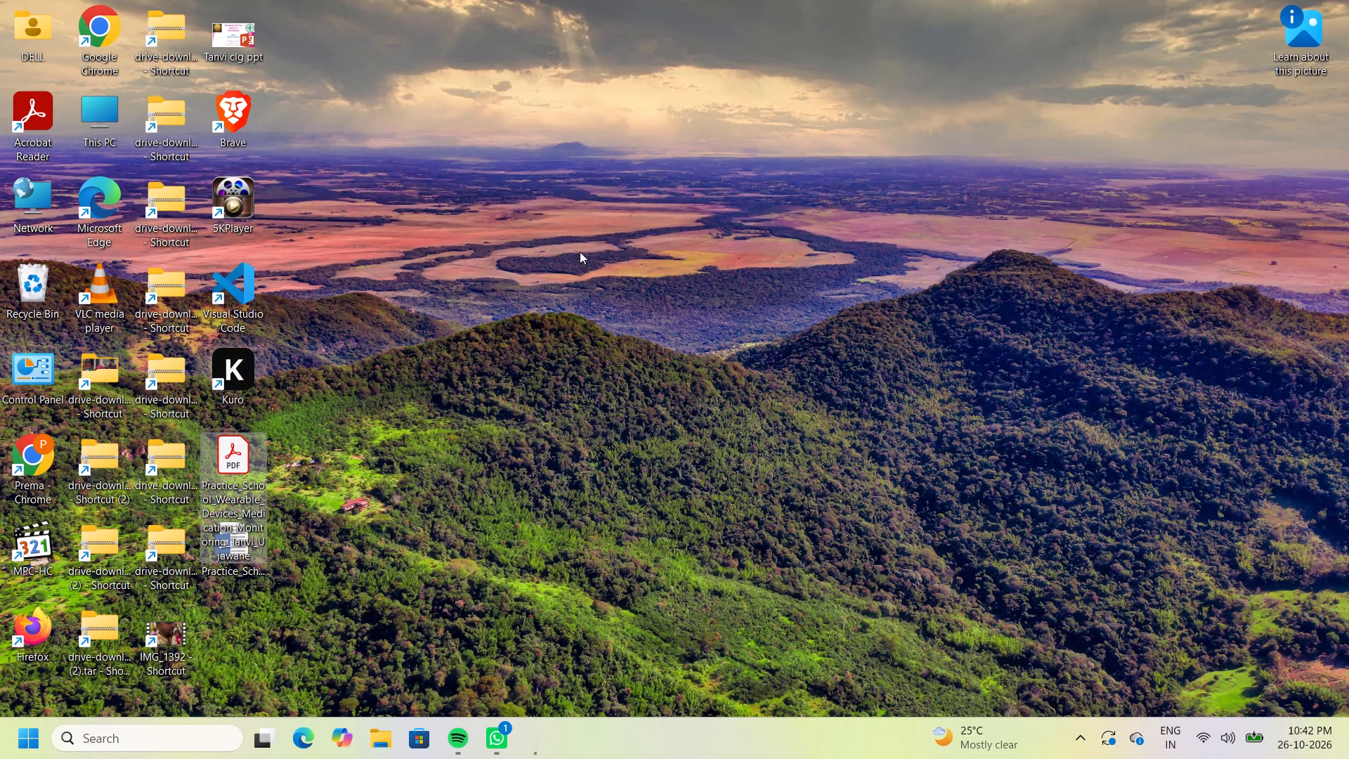
Refresh the desktop and move the Practice_School PDF and Word files to its empty upper-middle area, with the PDF above the Word file.
right_click(542, 200)
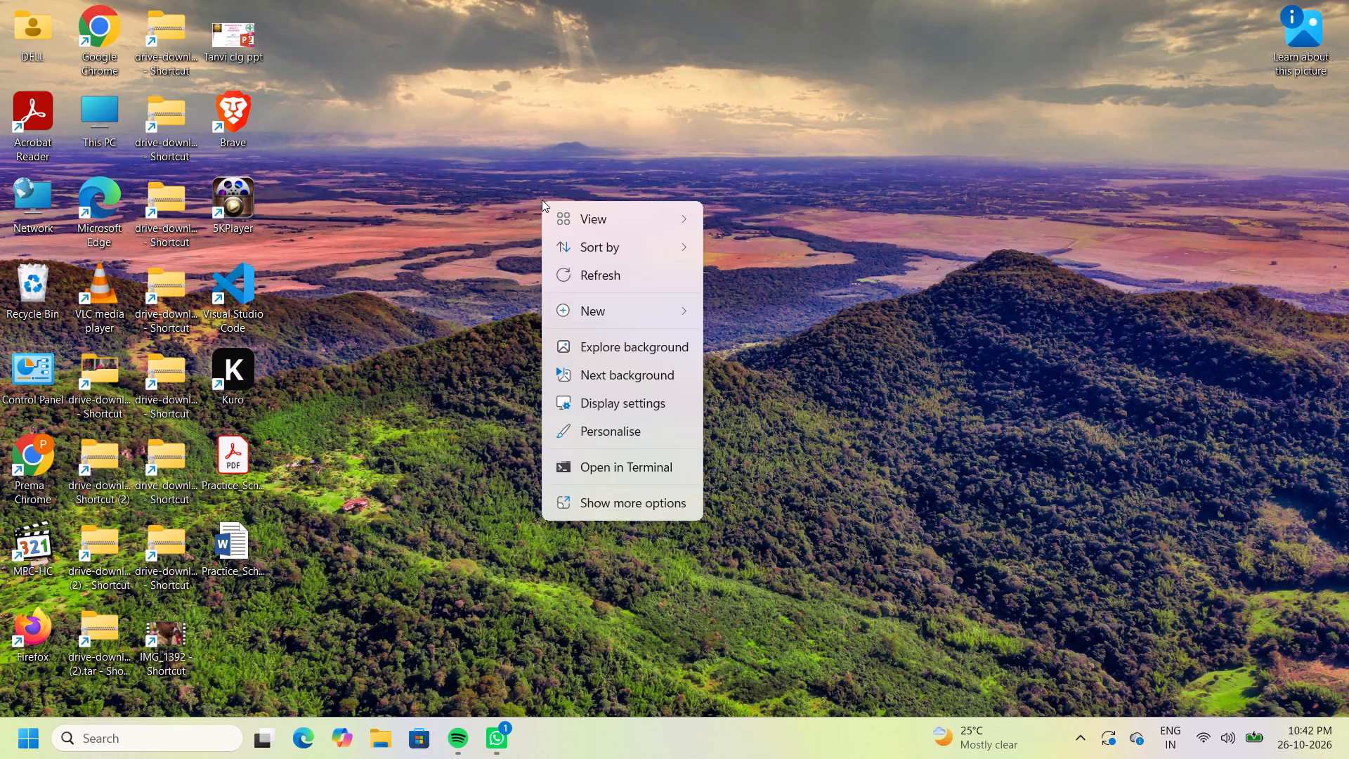
click(579, 274)
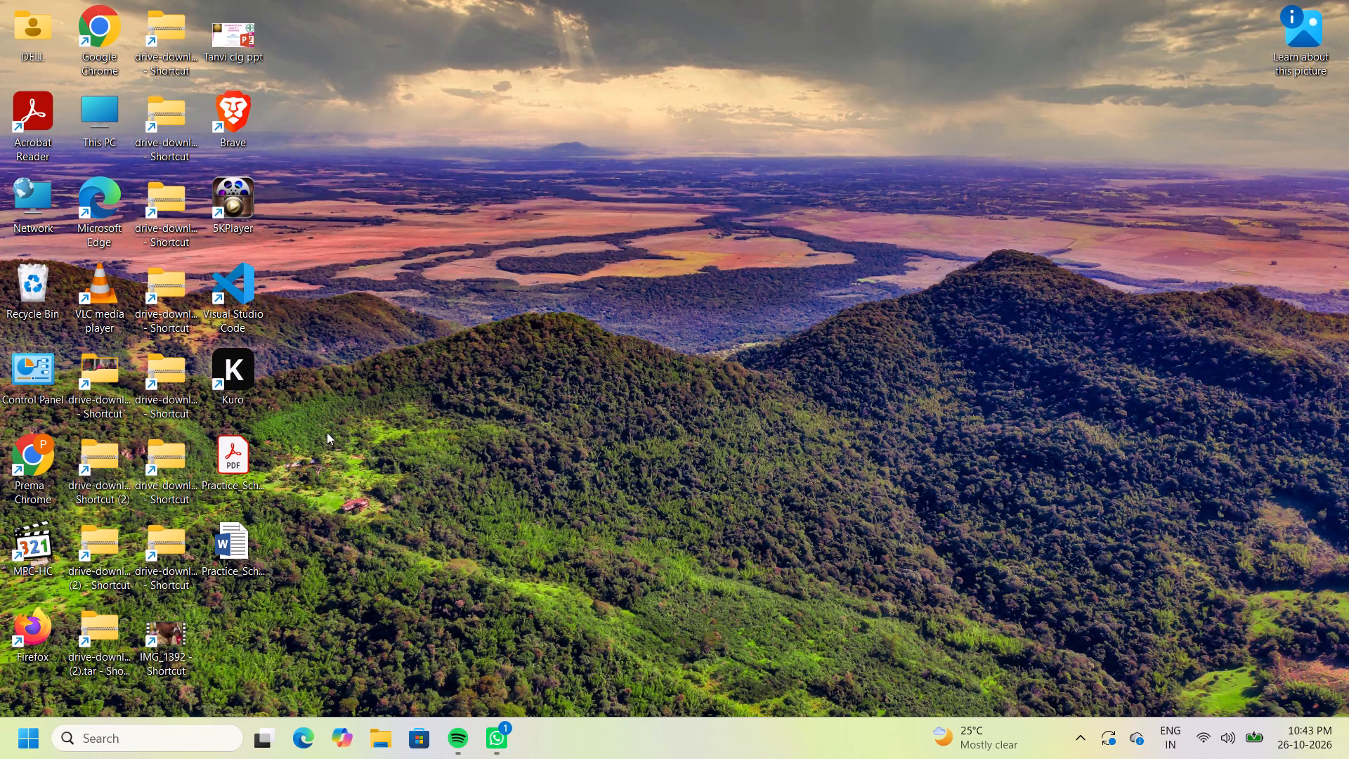
drag(211, 479, 633, 53)
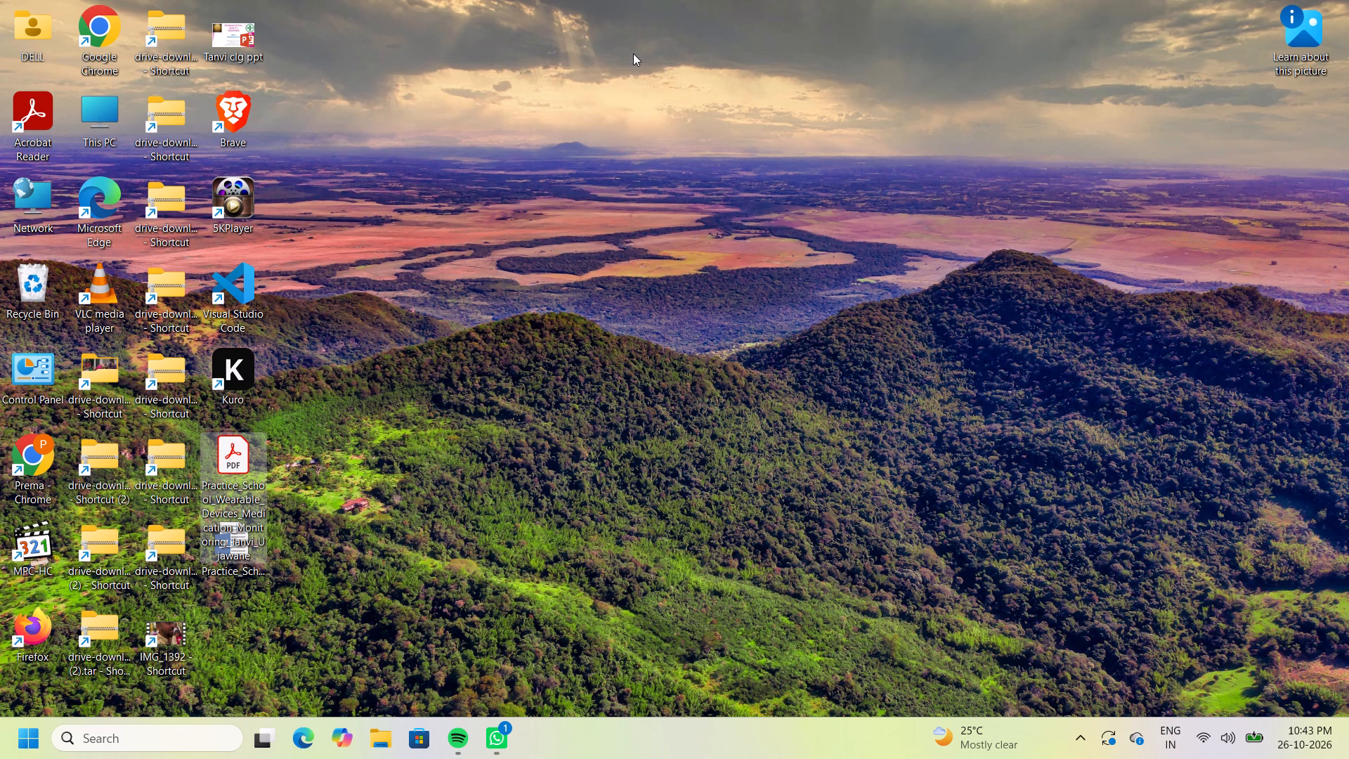
drag(229, 543, 403, 425)
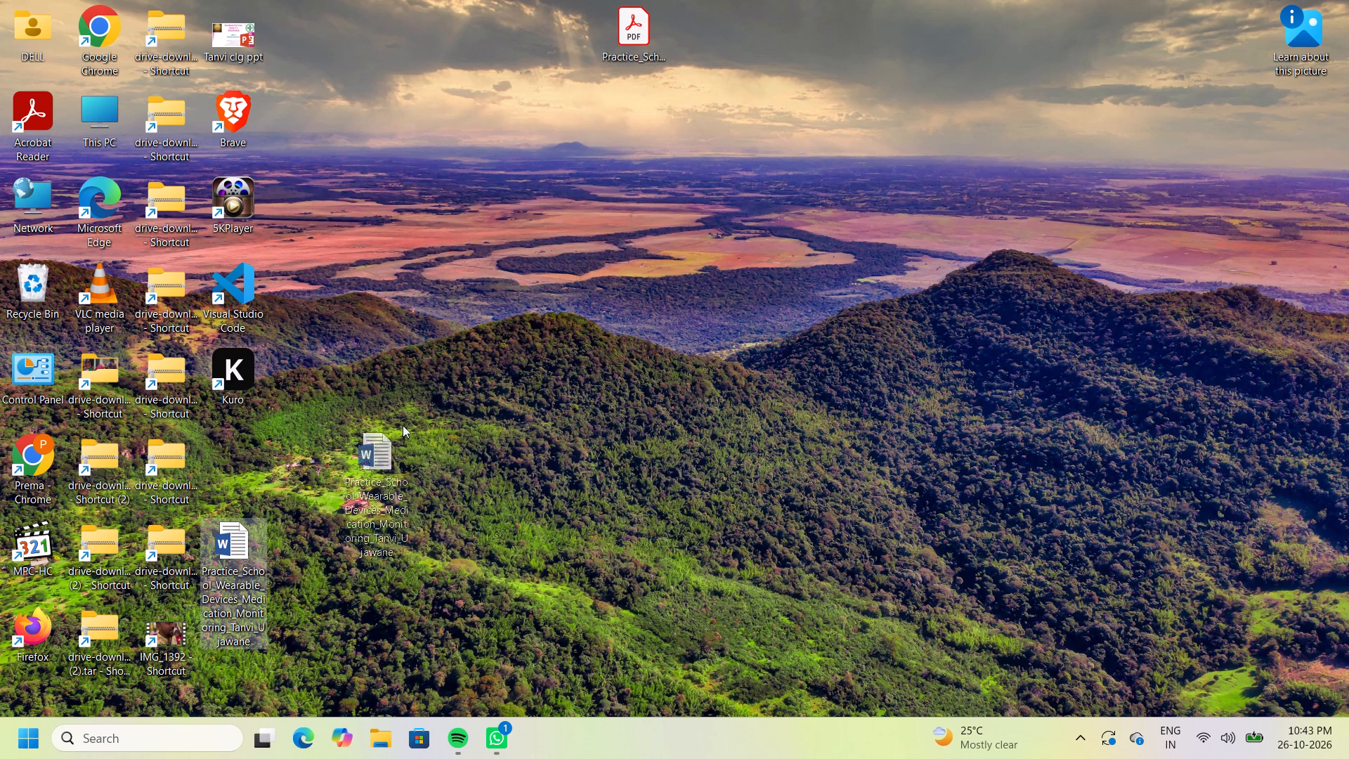
drag(403, 425, 634, 101)
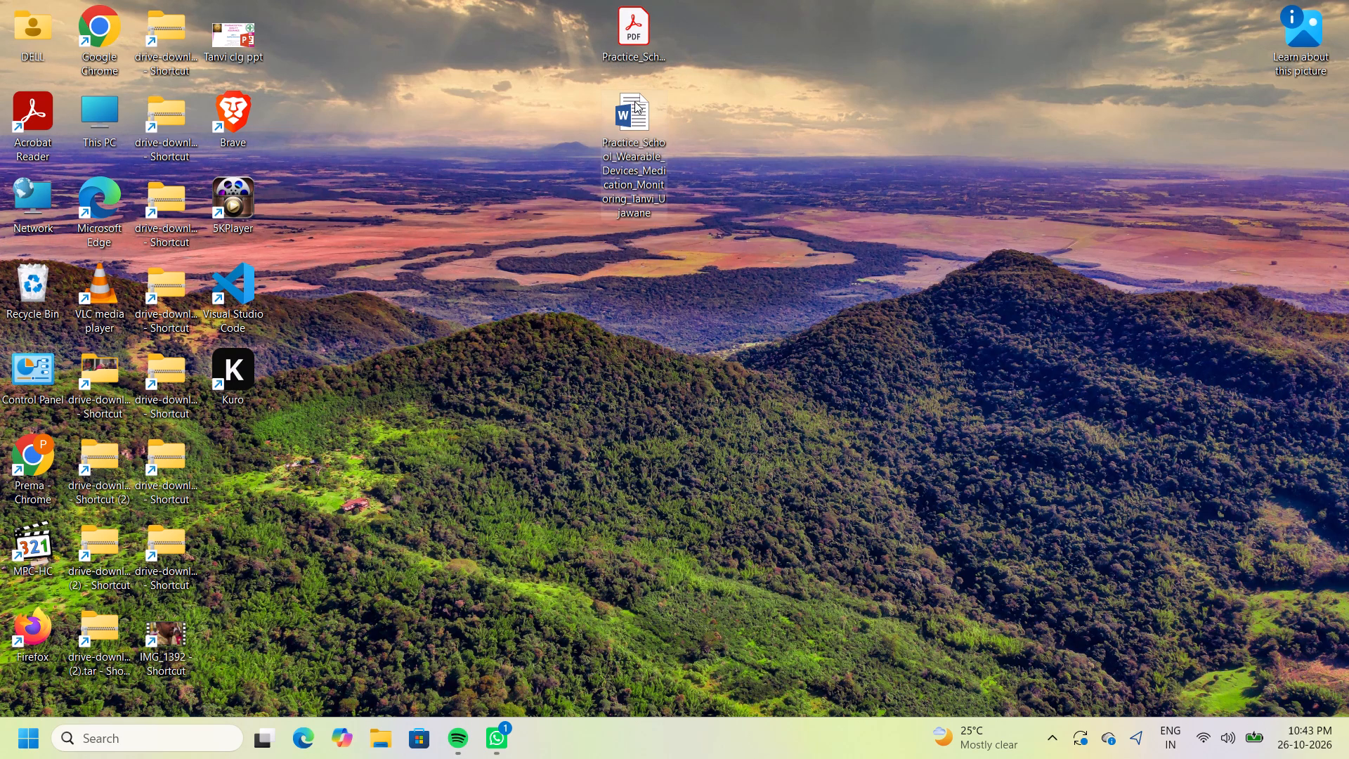
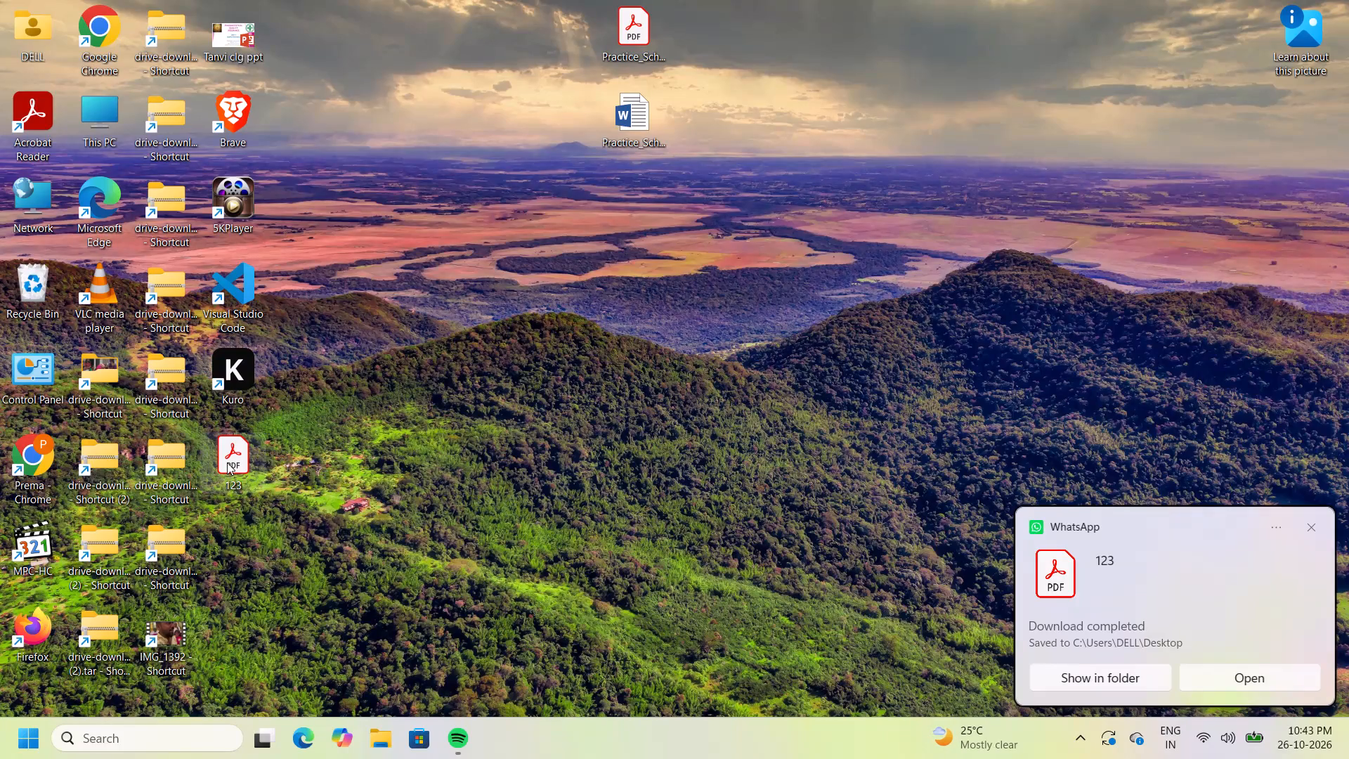
Move the 123 PDF on the desktop to directly below the practice school report's Word file.
drag(227, 462, 630, 210)
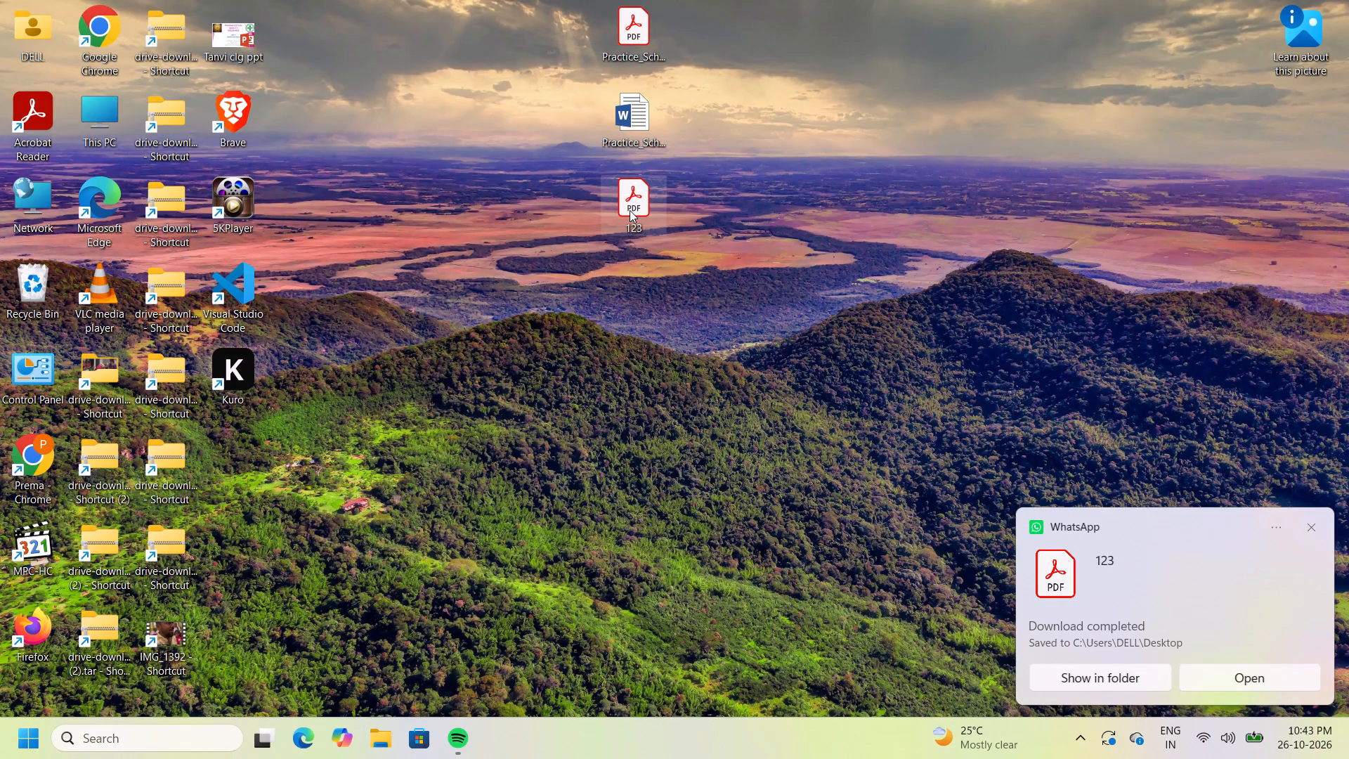
Open the 123 PDF from the desktop in Word 2016, converting it to an editable Word document.
right_click(630, 210)
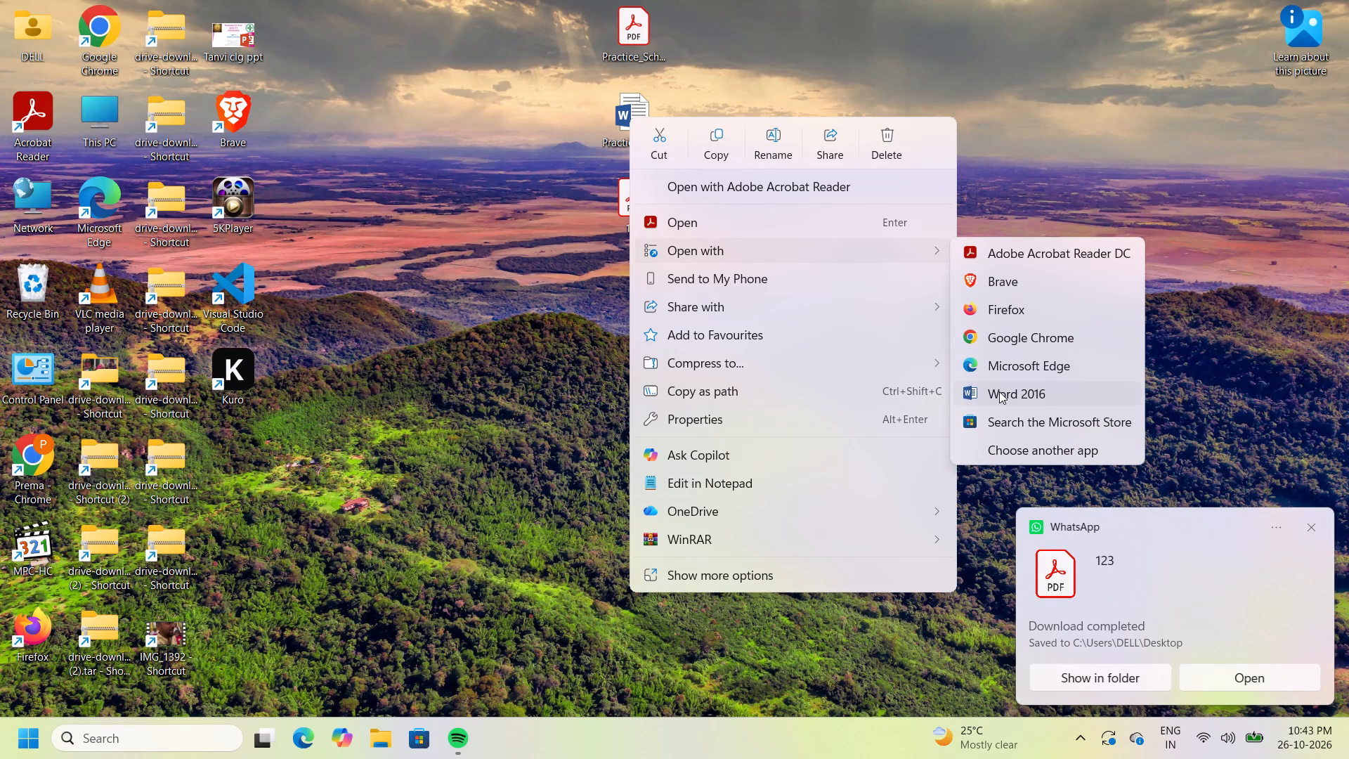
click(999, 391)
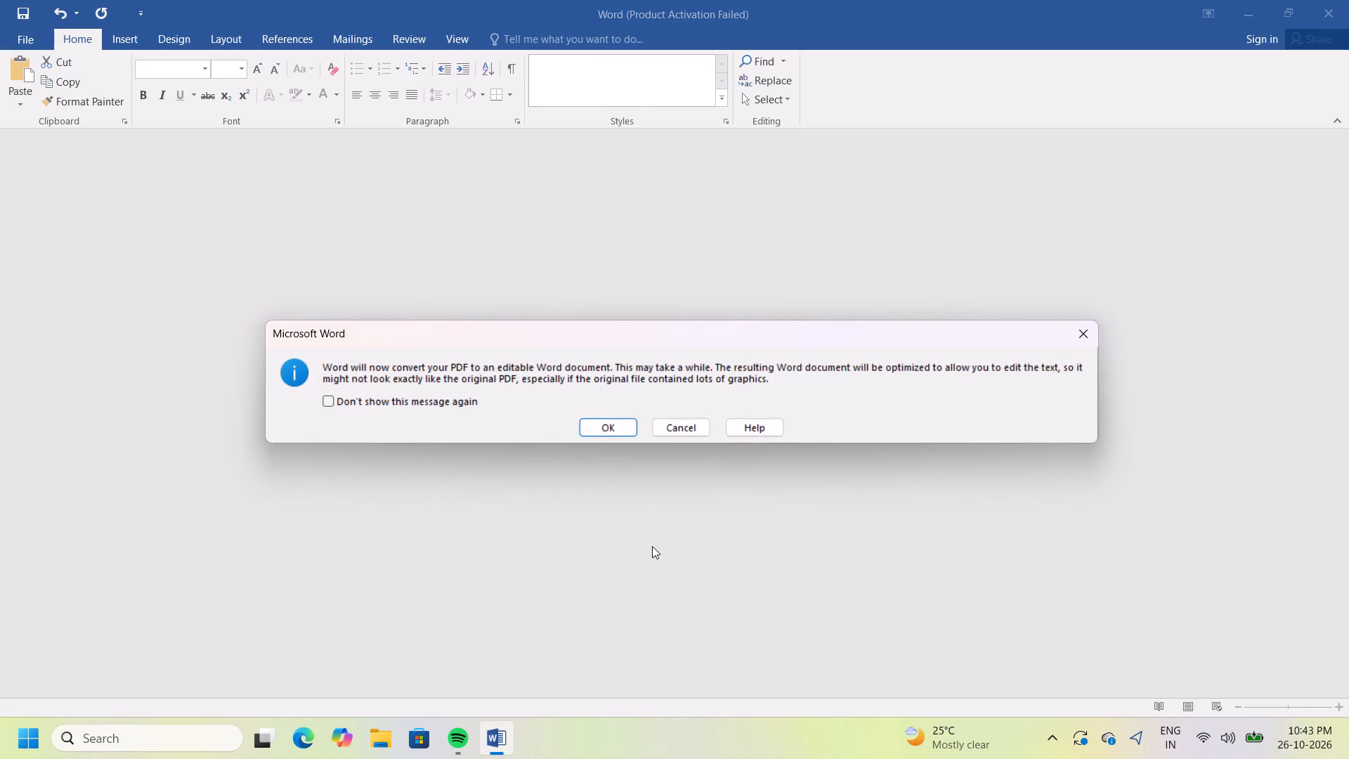
click(606, 428)
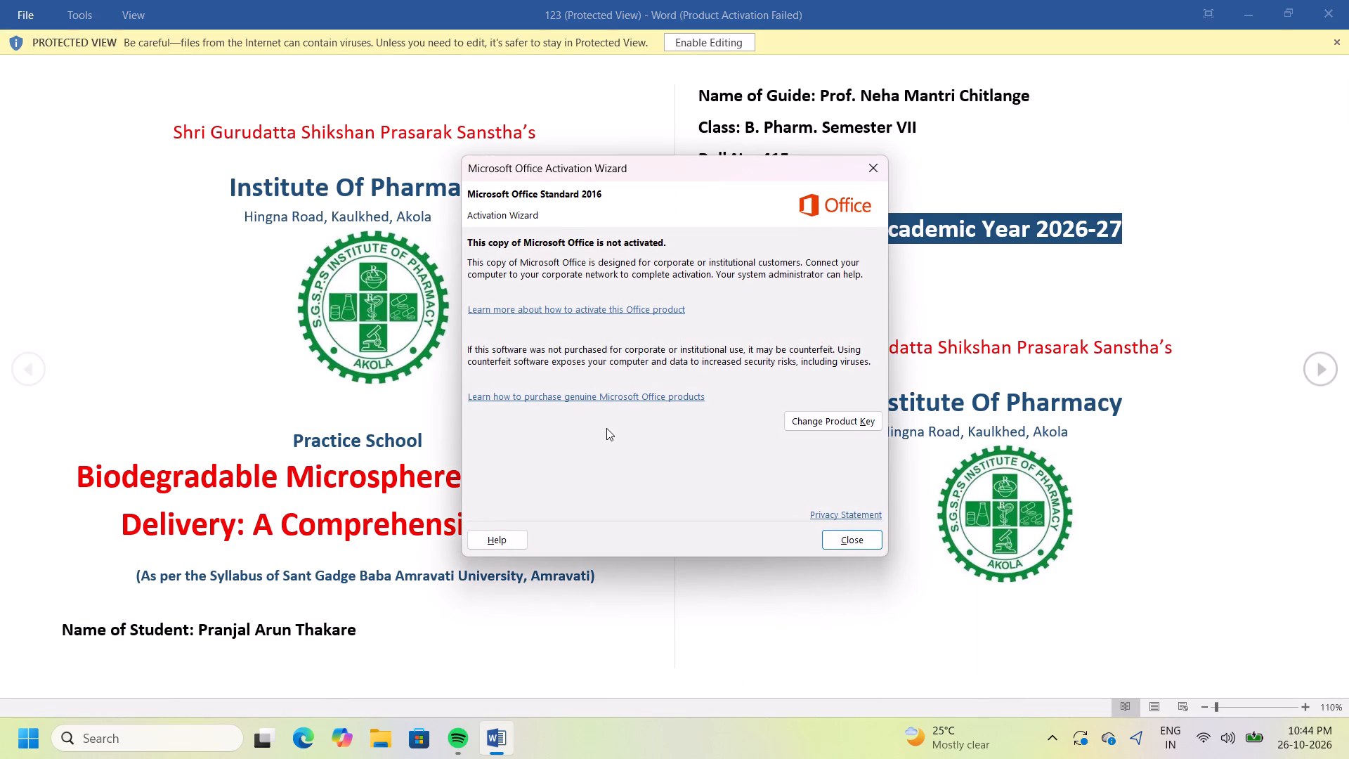
Enable editing of the protected PDF file 123 and convert it to an editable Word document.
click(859, 536)
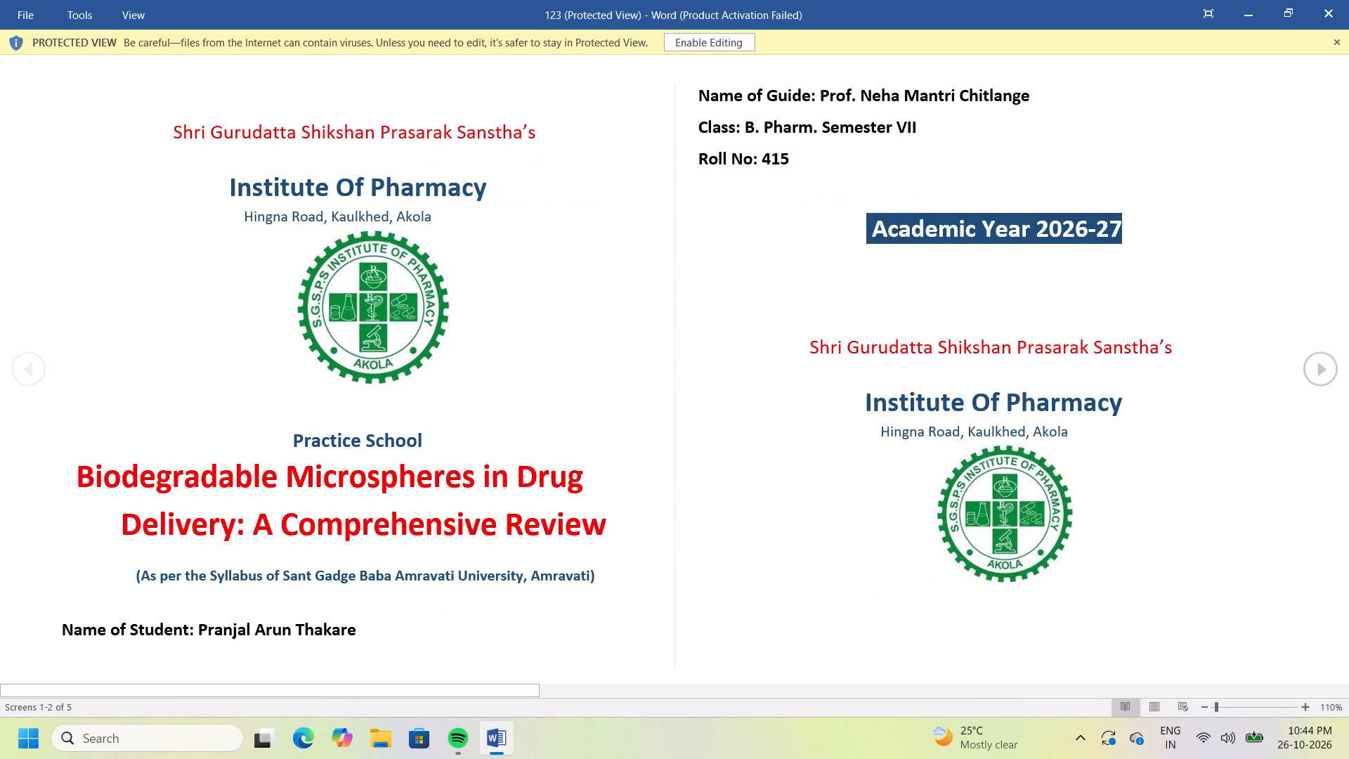
click(723, 41)
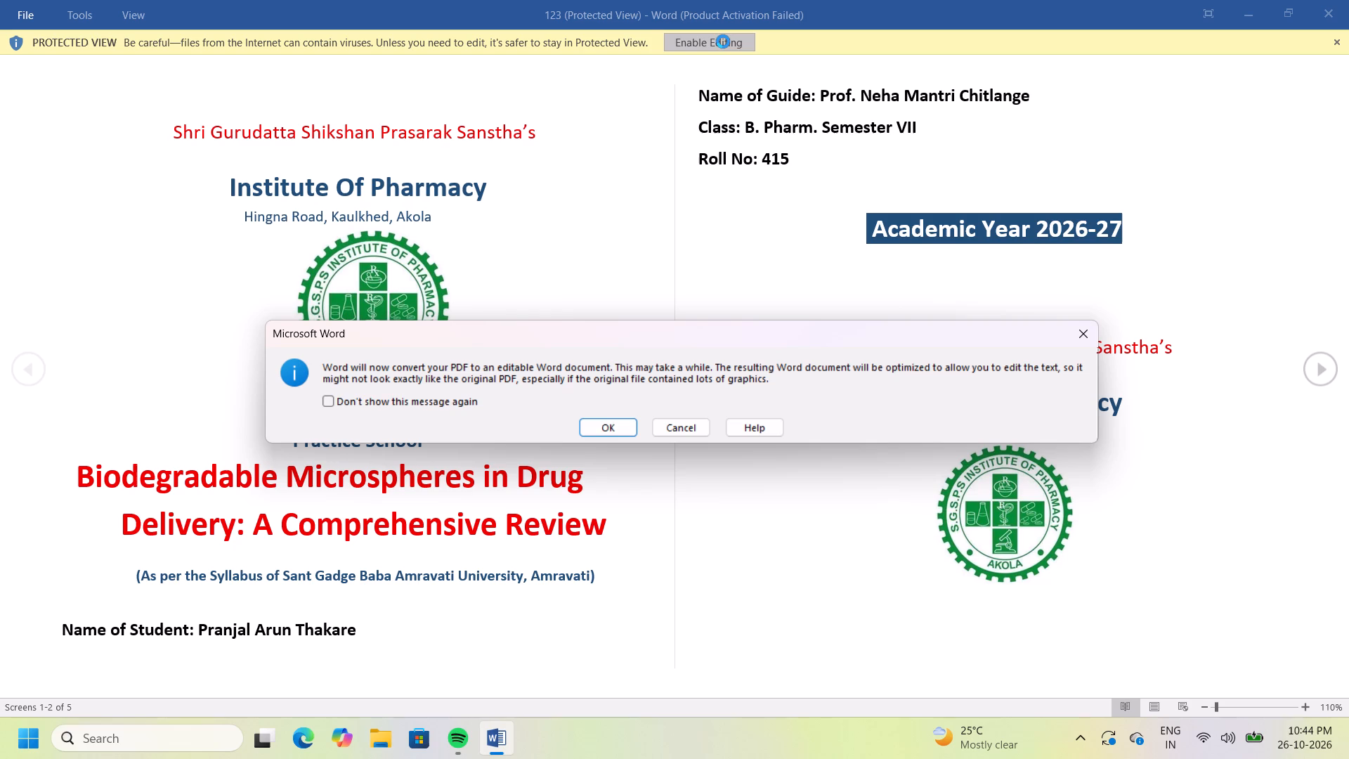
click(629, 427)
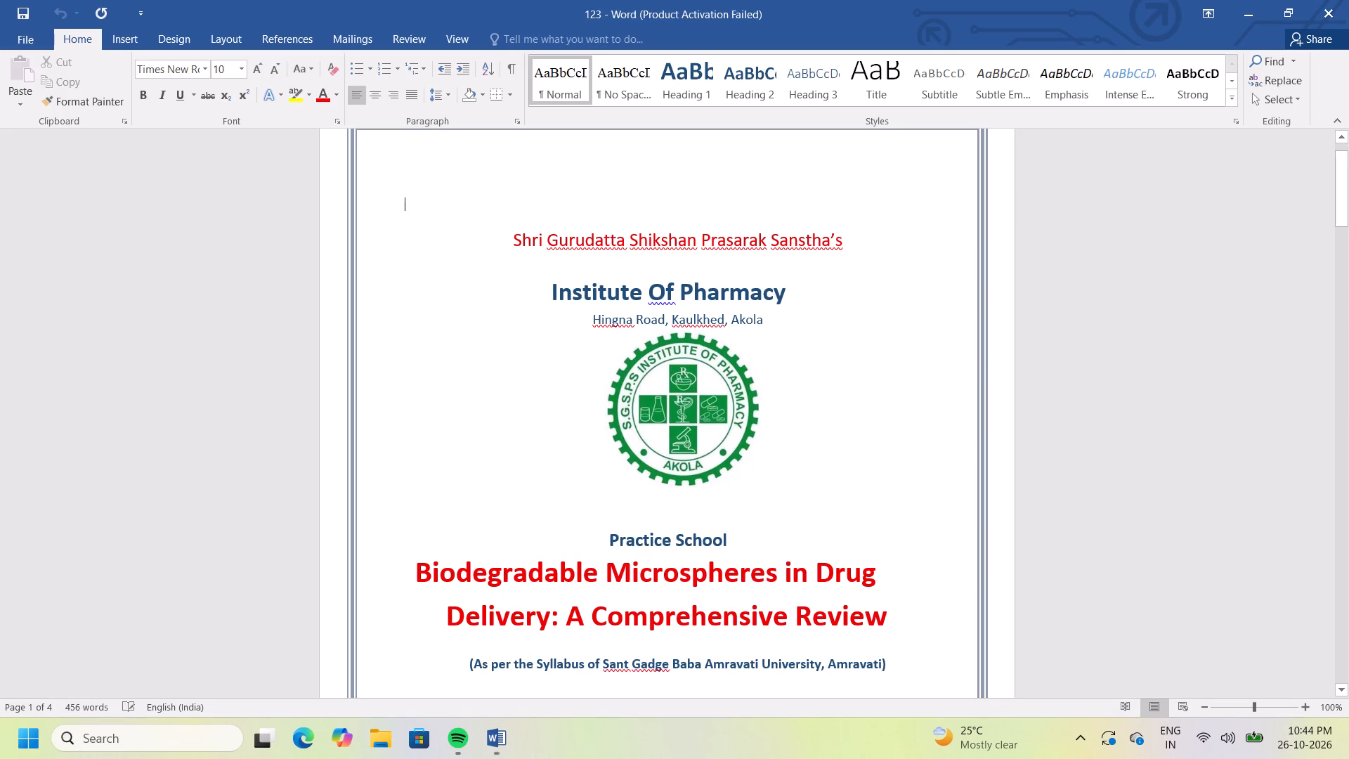
Replace the name after "Name of Student:" on the title page with the new student's full name.
click(1057, 524)
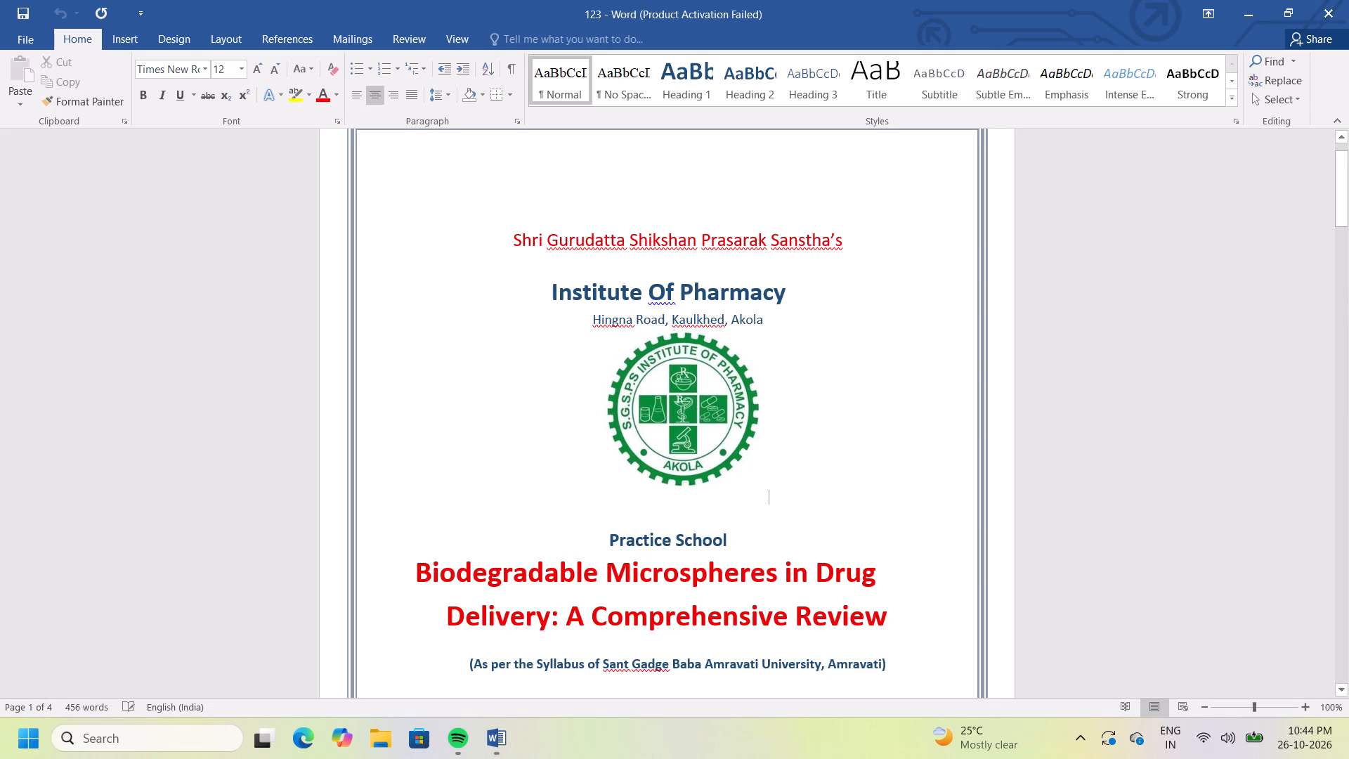
key(Down)
key(Down)
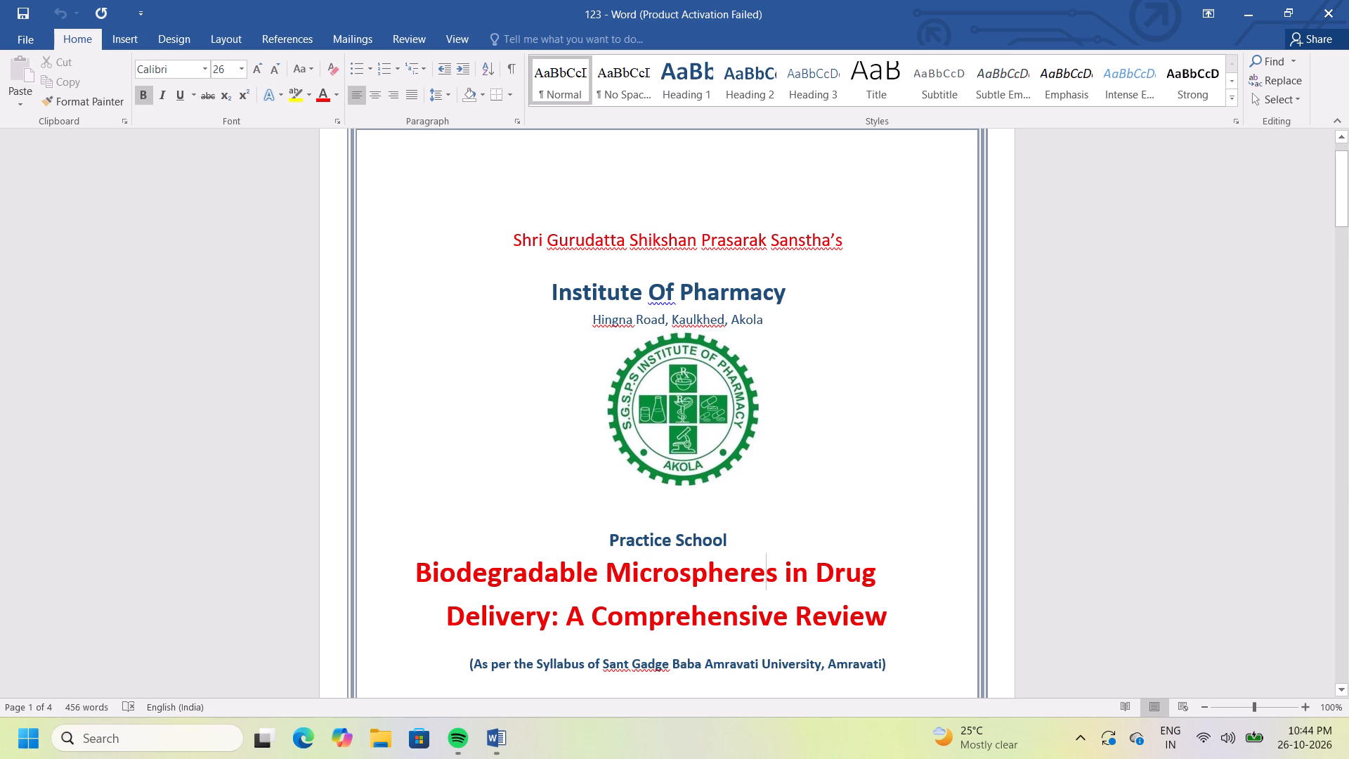
triple_click(1341, 694)
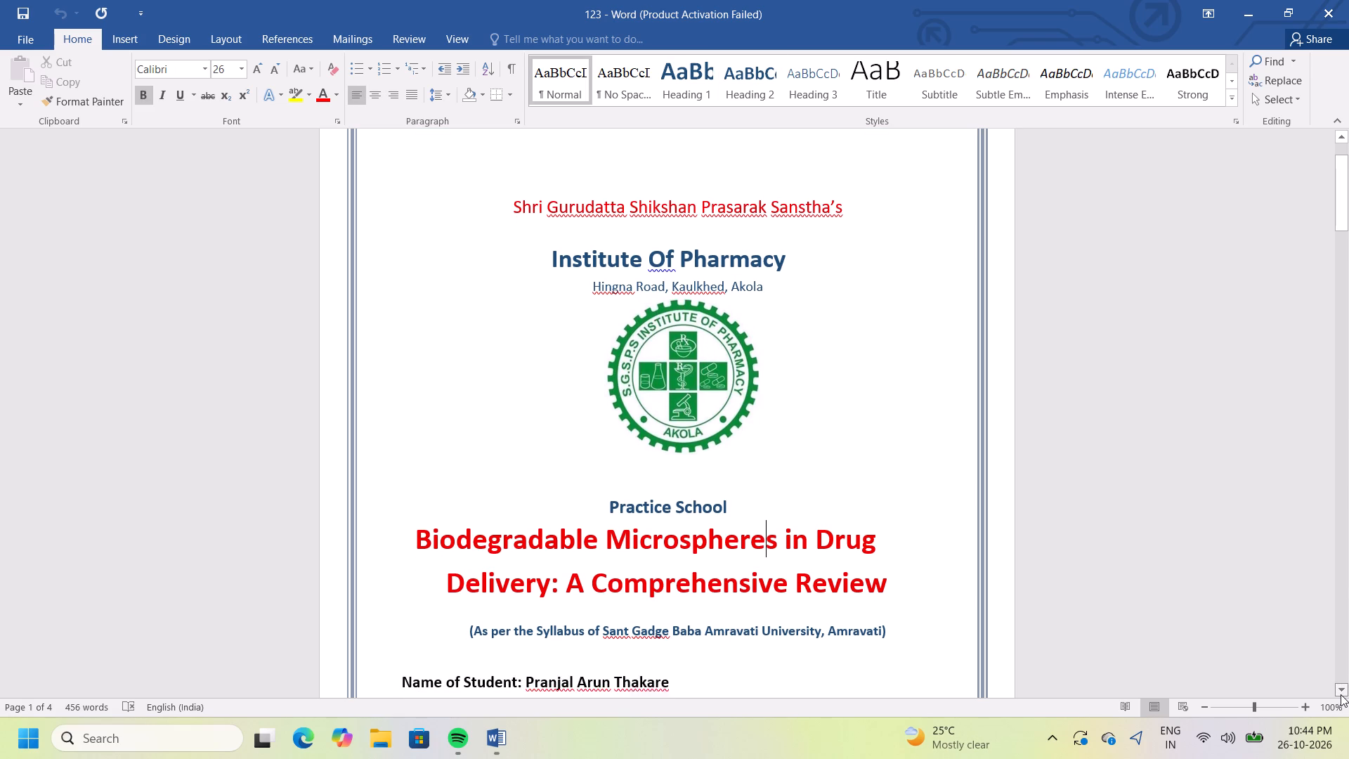
double_click(1341, 694)
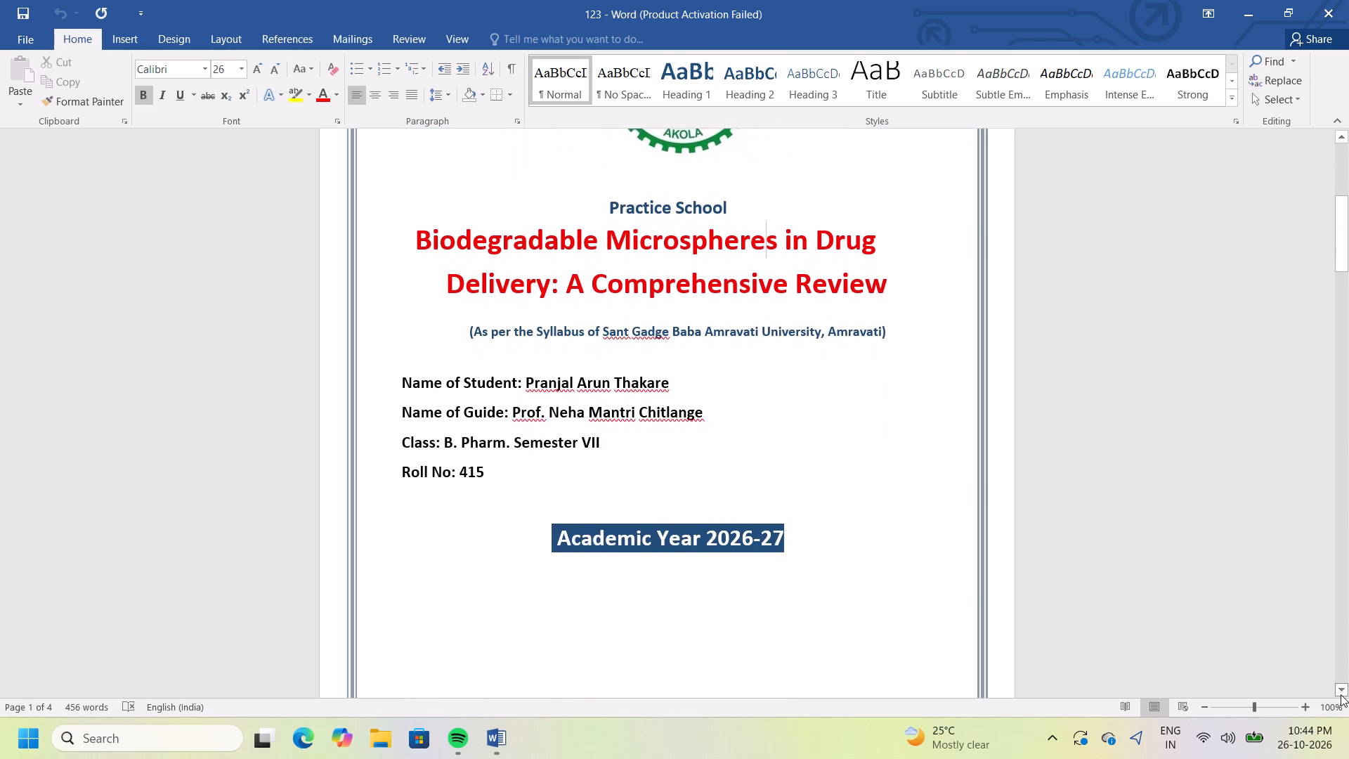
click(684, 371)
key(BackSpace)
key(BackSpace)
key(BackSpace)
key(BackSpace)
key(BackSpace)
key(BackSpace)
key(BackSpace)
key(BackSpace)
key(BackSpace)
key(BackSpace)
key(BackSpace)
key(BackSpace)
key(BackSpace)
key(BackSpace)
key(BackSpace)
key(BackSpace)
key(BackSpace)
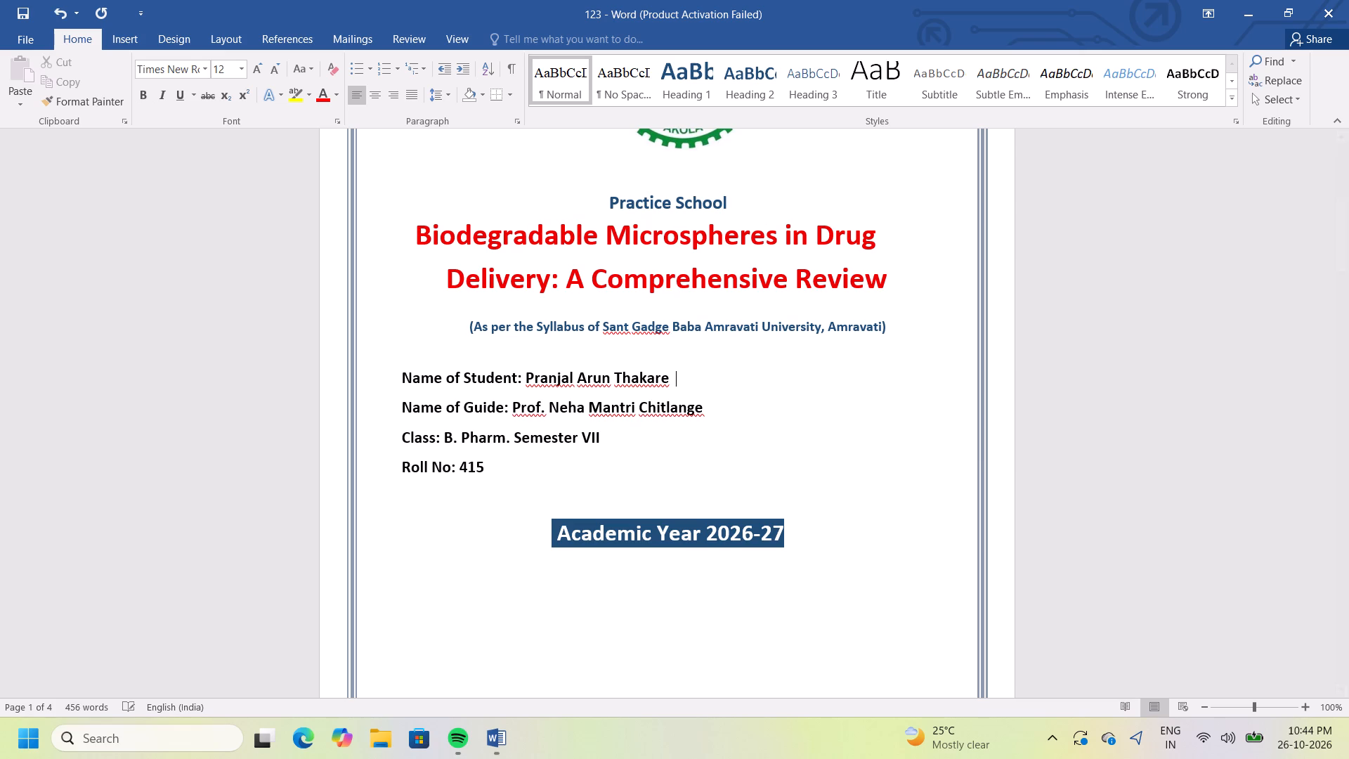
key(BackSpace)
key(BackSpace)
key(BackSpace)
key(BackSpace)
key(BackSpace)
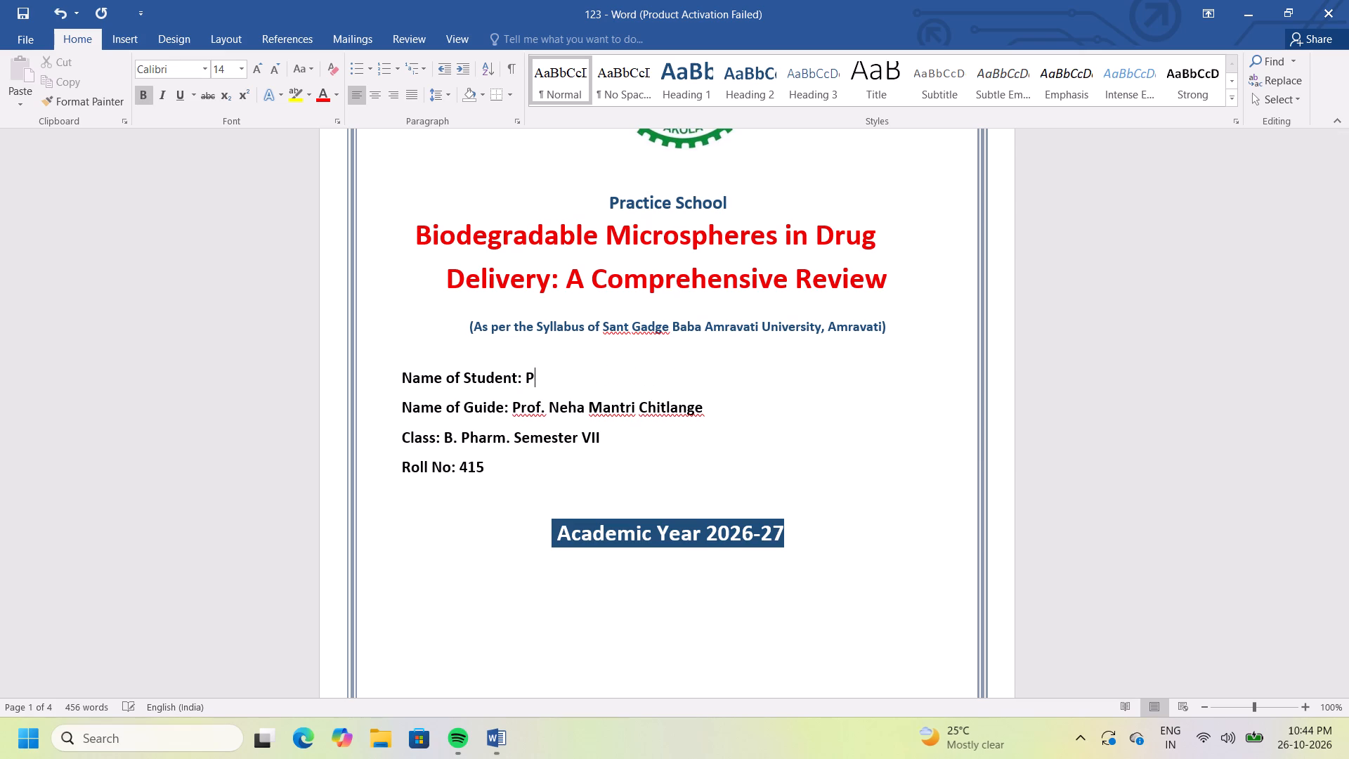
key(BackSpace)
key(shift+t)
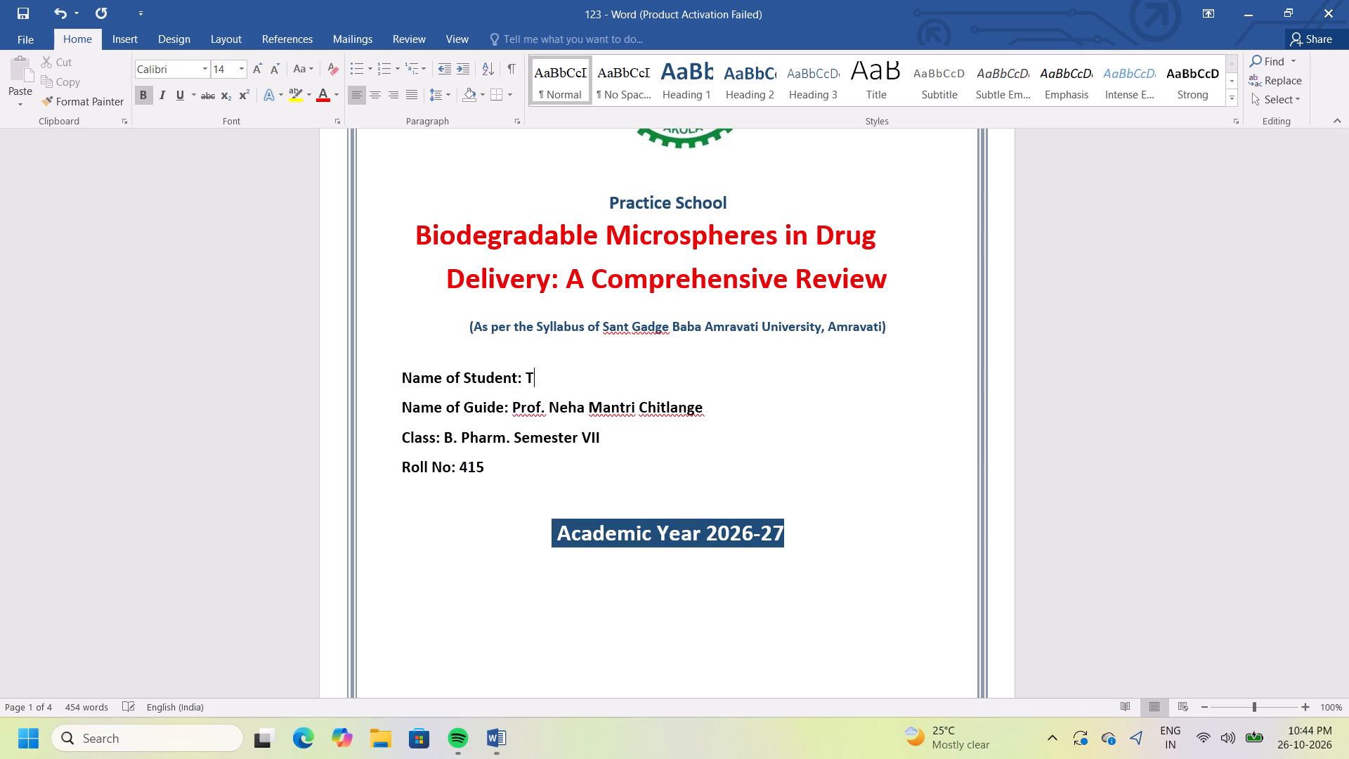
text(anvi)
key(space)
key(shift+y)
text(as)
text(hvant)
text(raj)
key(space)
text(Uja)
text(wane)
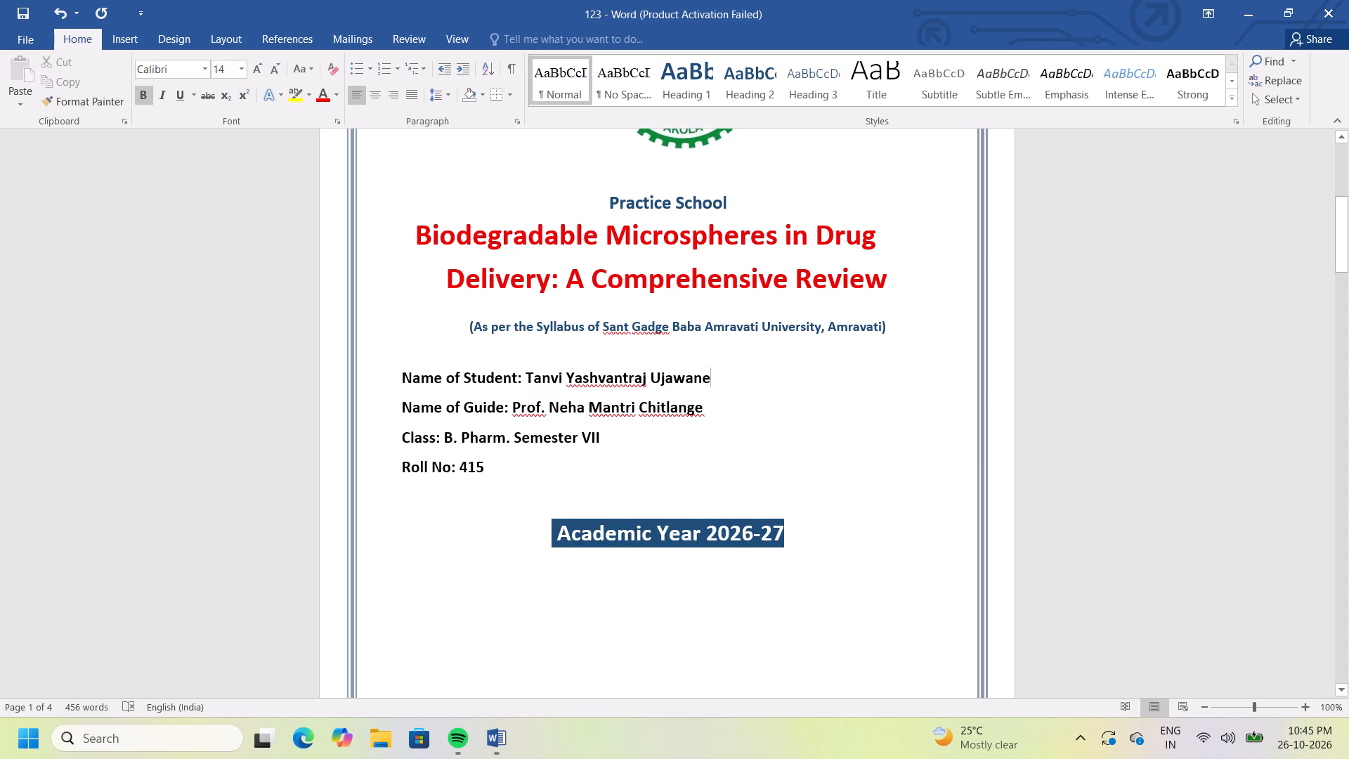
Replace the name after "Name of Guide:" on the title page with the new guide's name, using the title "Ms.".
click(743, 422)
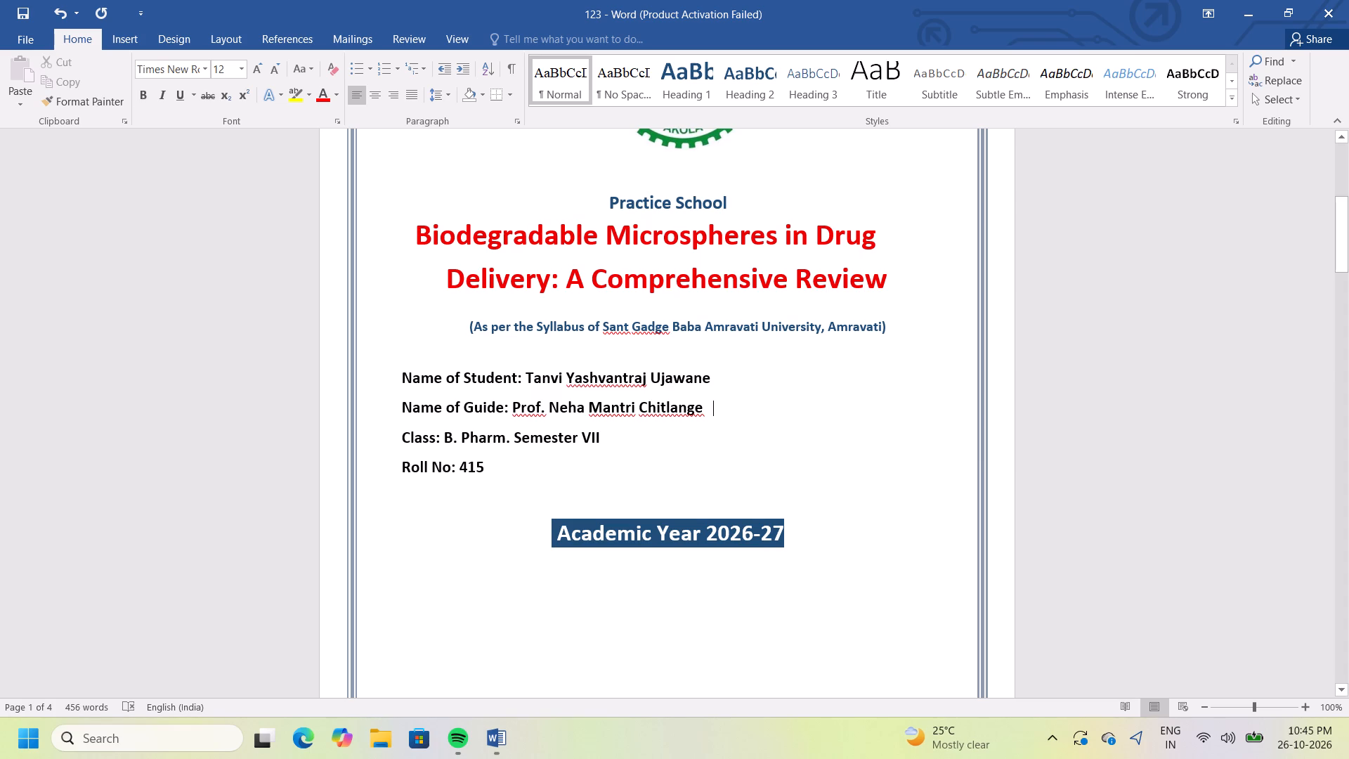
key(BackSpace)
key(BackSpace)
key(BackSpace)
key(BackSpace)
key(BackSpace)
key(BackSpace)
key(BackSpace)
key(BackSpace)
key(BackSpace)
key(BackSpace)
key(BackSpace)
key(BackSpace)
key(BackSpace)
key(BackSpace)
key(BackSpace)
key(BackSpace)
key(BackSpace)
key(BackSpace)
key(BackSpace)
key(BackSpace)
key(BackSpace)
key(BackSpace)
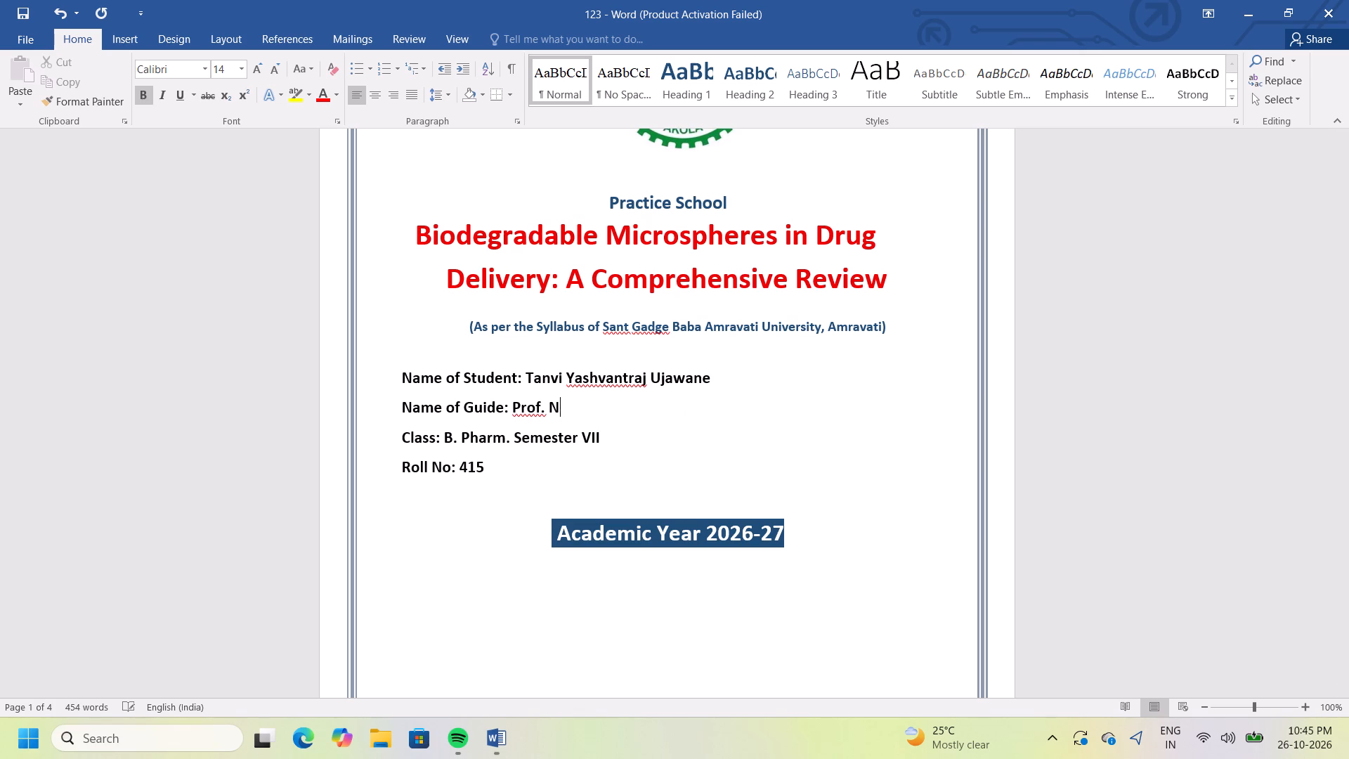
key(BackSpace)
key(BackSpace)
key(BackSpace)
key(BackSpace)
key(BackSpace)
key(BackSpace)
key(BackSpace)
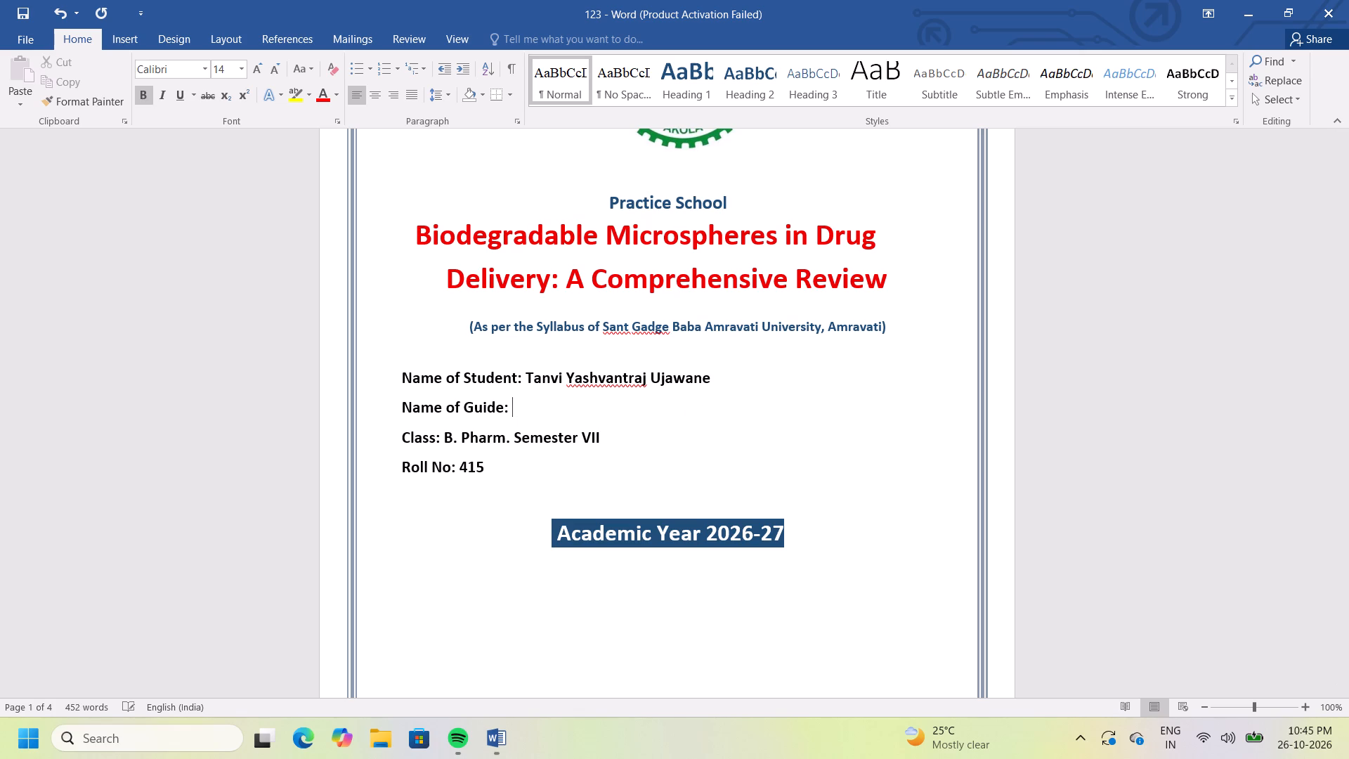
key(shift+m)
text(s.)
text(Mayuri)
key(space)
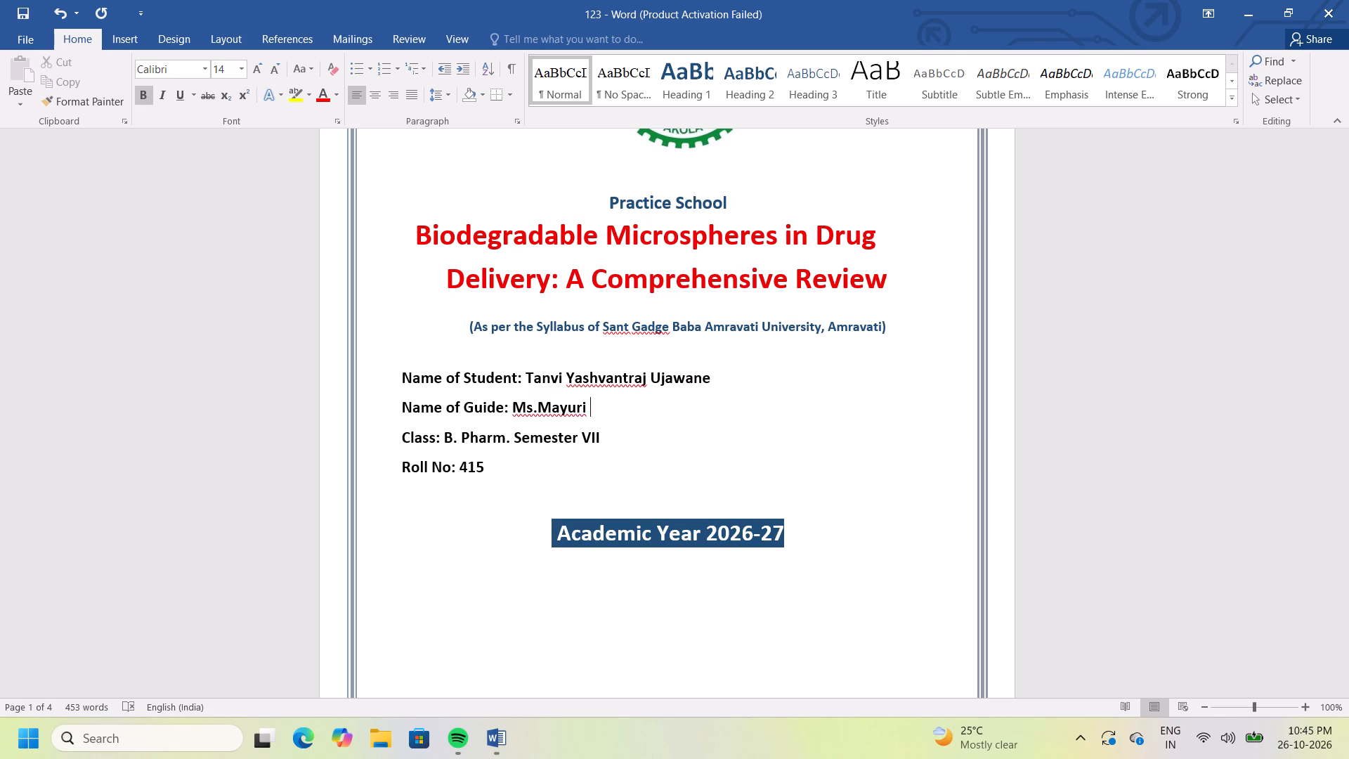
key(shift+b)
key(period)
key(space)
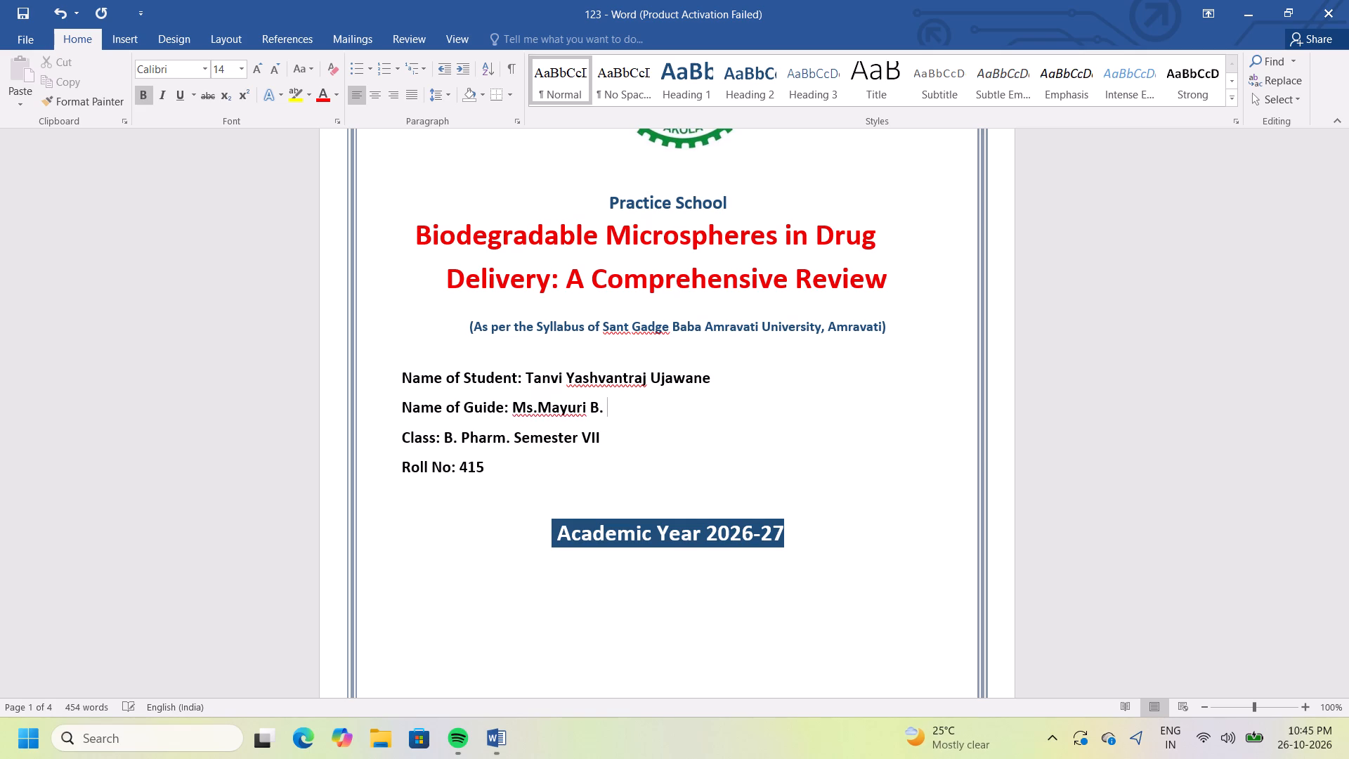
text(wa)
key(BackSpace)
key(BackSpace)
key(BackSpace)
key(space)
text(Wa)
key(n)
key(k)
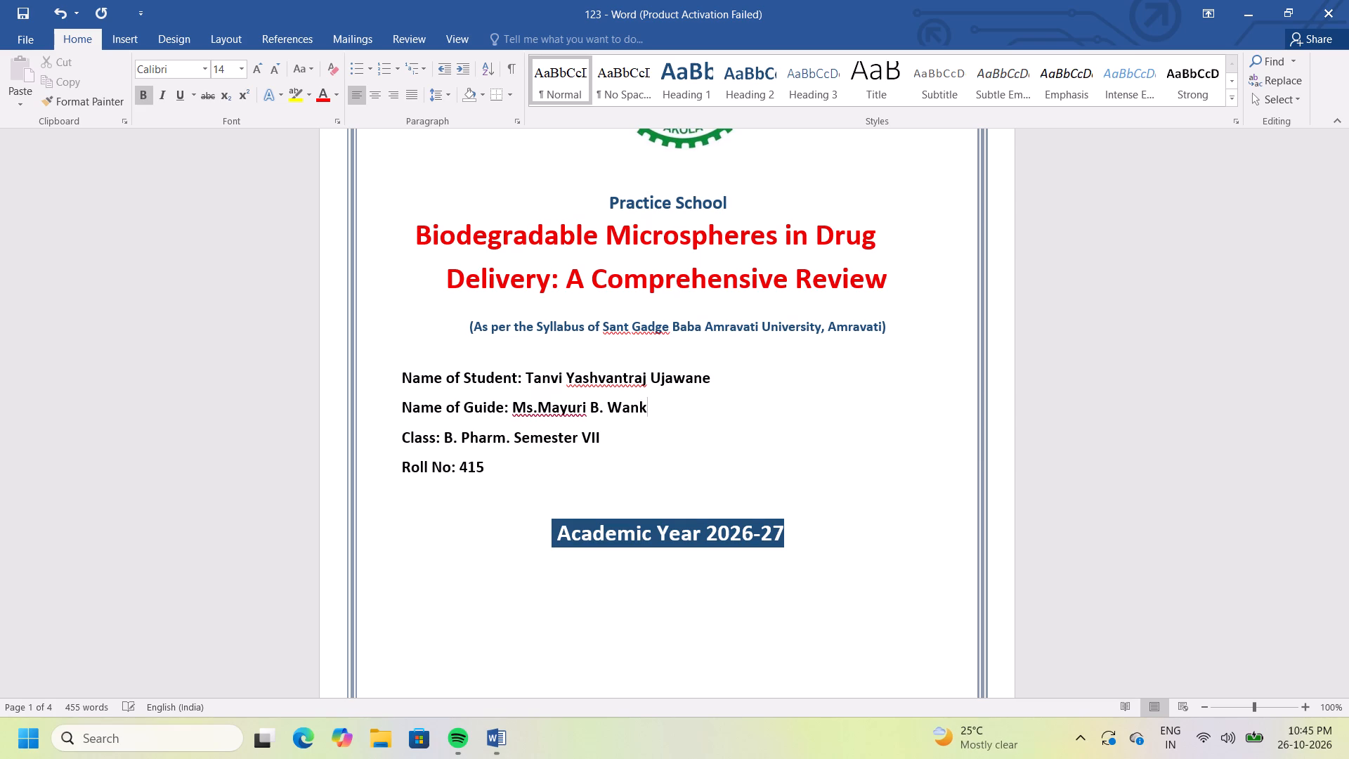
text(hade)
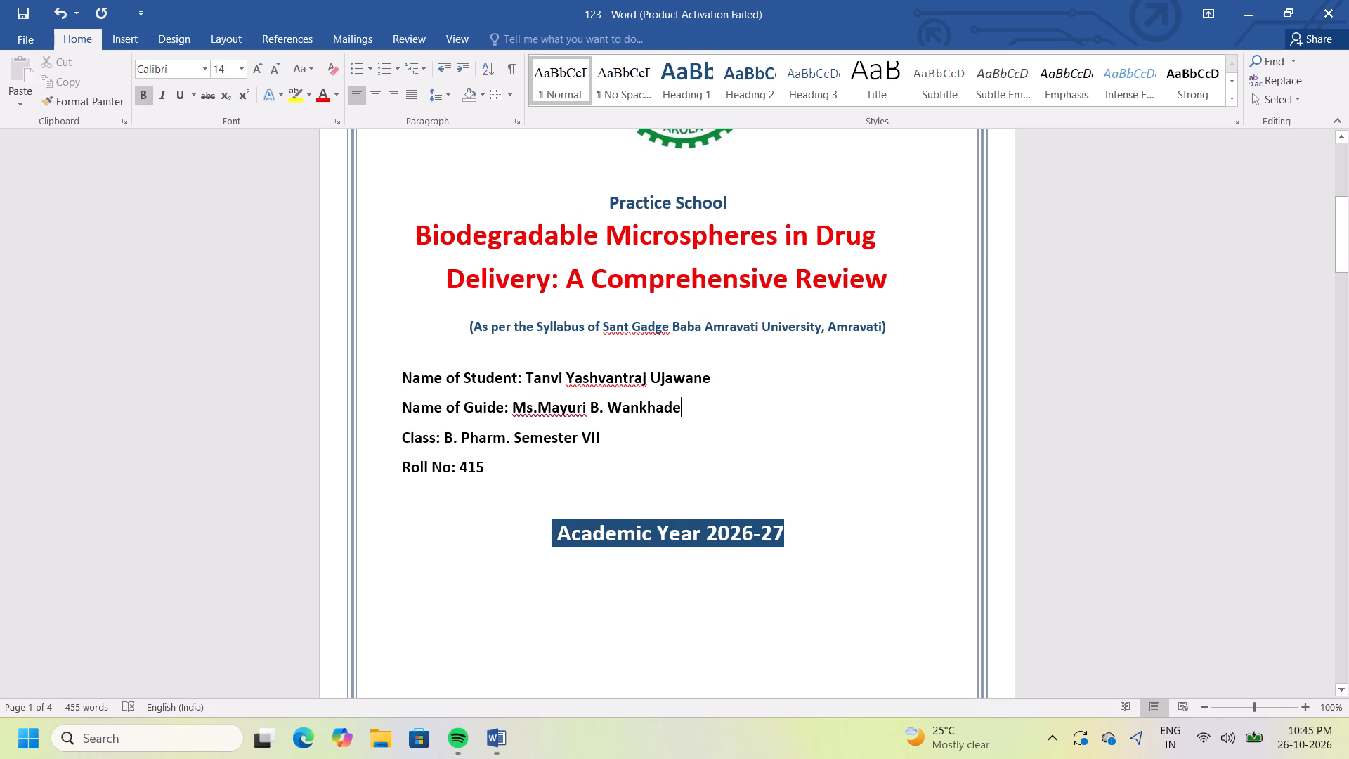
Replace the number after "Roll No:" on the title page with the new student's roll number.
click(493, 470)
key(BackSpace)
key(BackSpace)
key(BackSpace)
key(BackSpace)
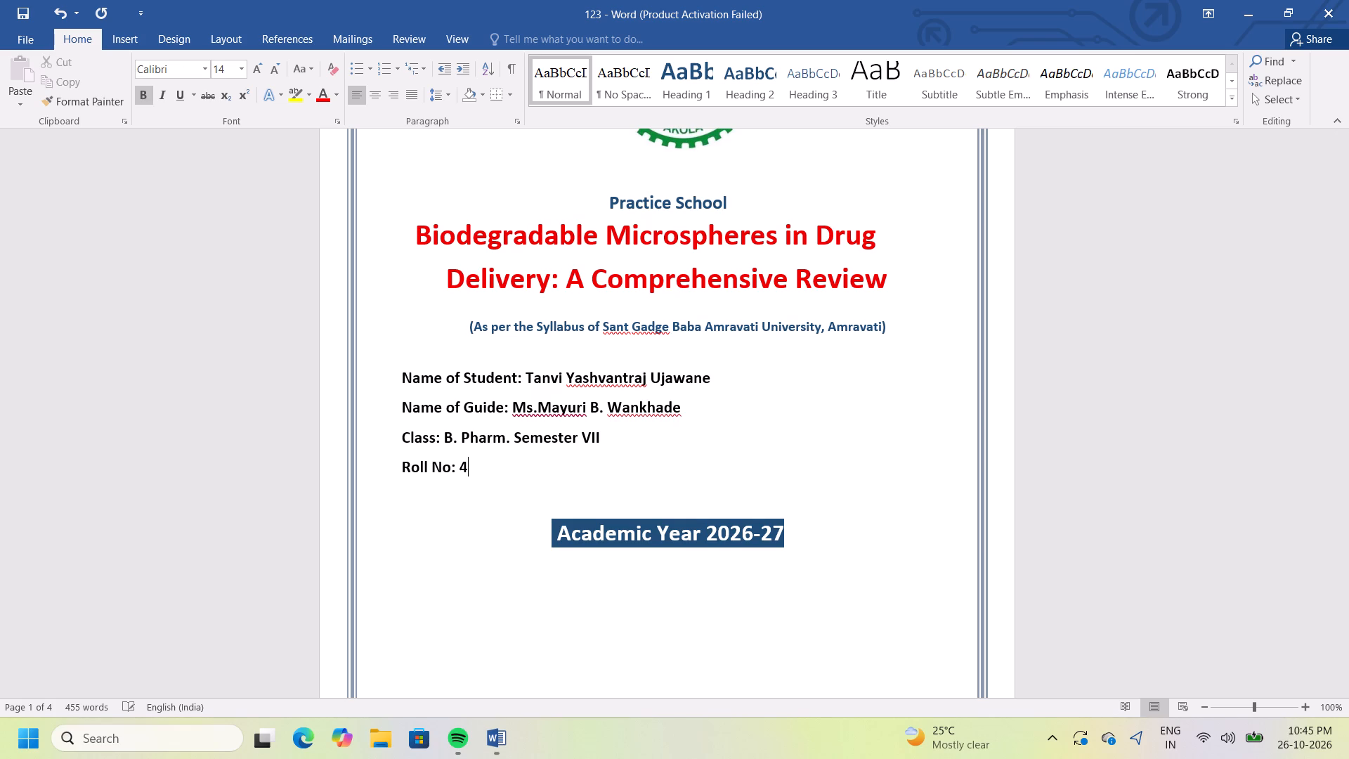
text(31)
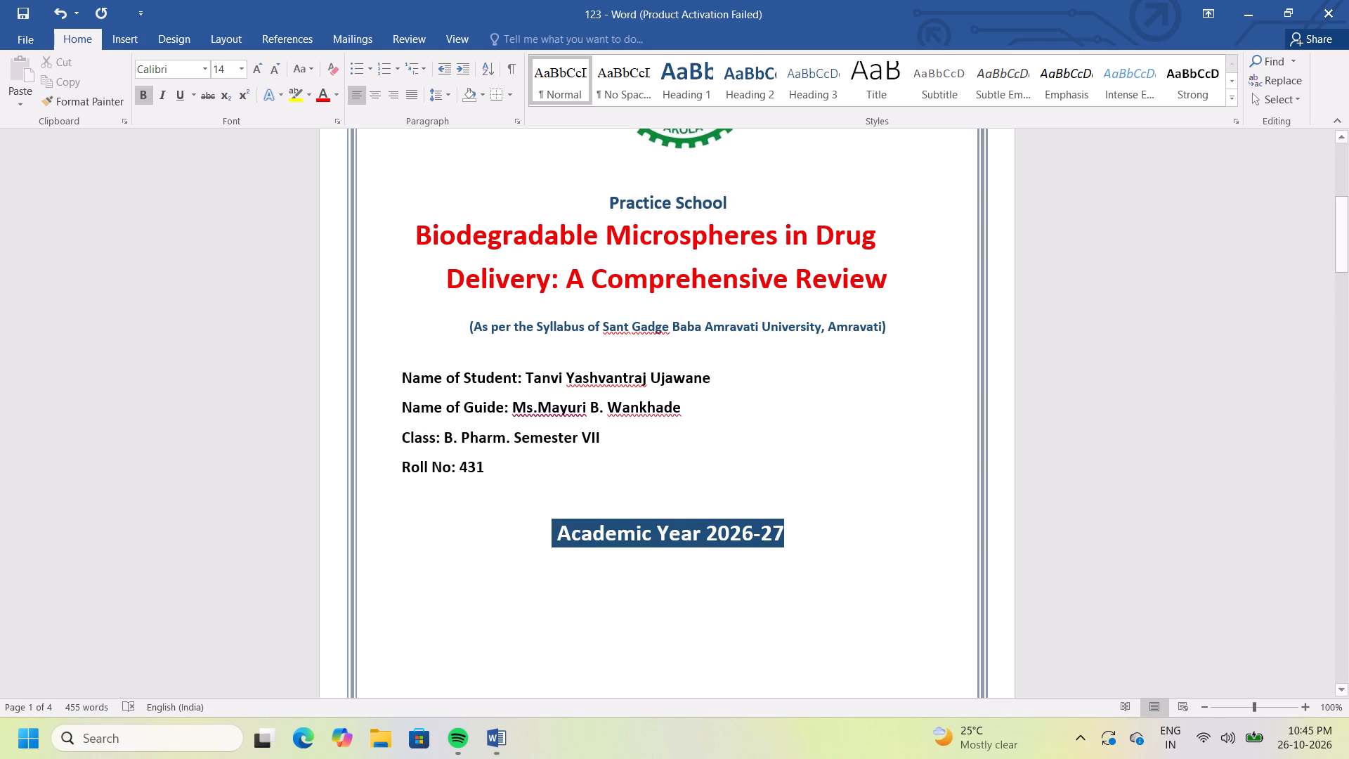
Delete the red two-line report title "Biodegradable Microspheres in Drug Delivery: A Comprehensive Review" beneath the "Practice School" heading.
click(907, 291)
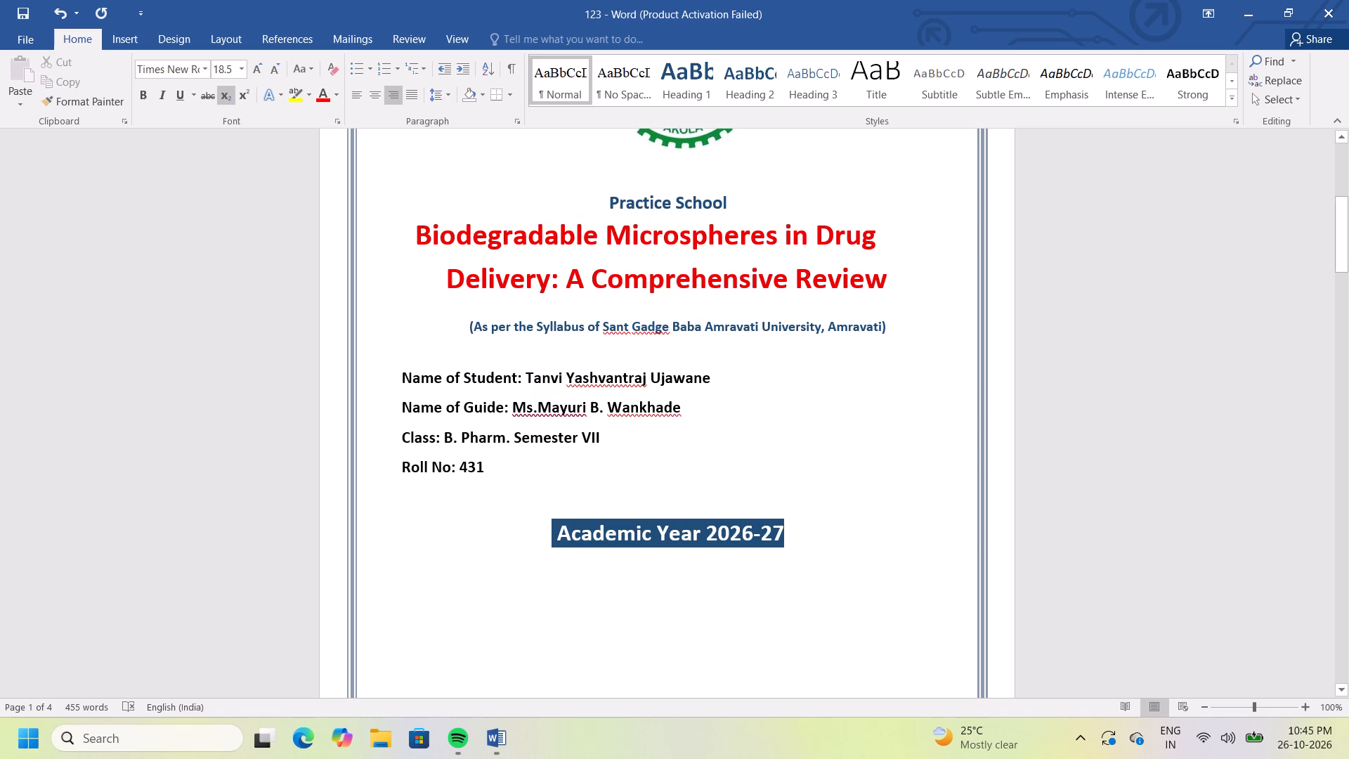
click(885, 278)
key(BackSpace)
key(BackSpace)
key(BackSpace)
key(BackSpace)
key(BackSpace)
key(BackSpace)
key(BackSpace)
key(BackSpace)
key(BackSpace)
key(BackSpace)
key(BackSpace)
key(BackSpace)
key(BackSpace)
key(BackSpace)
key(BackSpace)
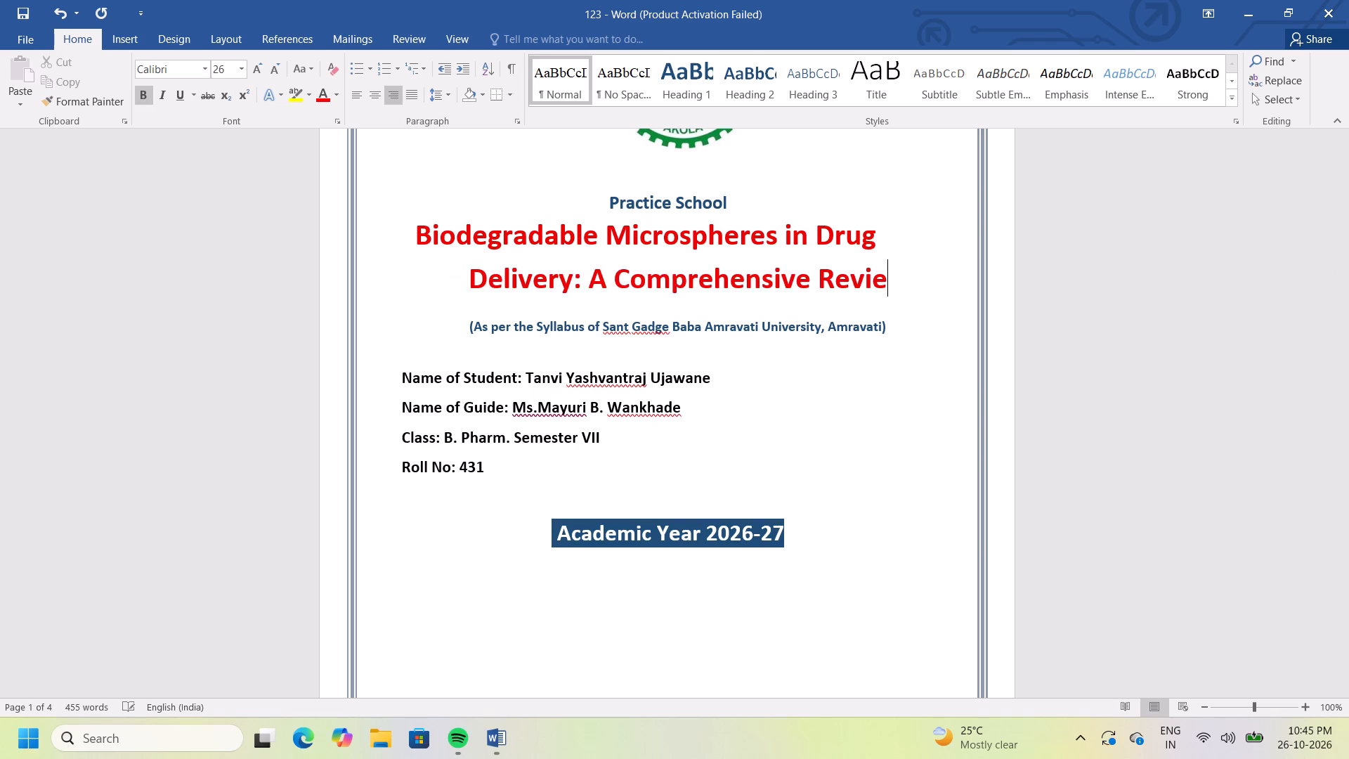
key(BackSpace)
key(BackSpace)
key(BackSpace)
key(BackSpace)
key(BackSpace)
key(BackSpace)
key(BackSpace)
key(BackSpace)
key(BackSpace)
key(BackSpace)
key(BackSpace)
key(BackSpace)
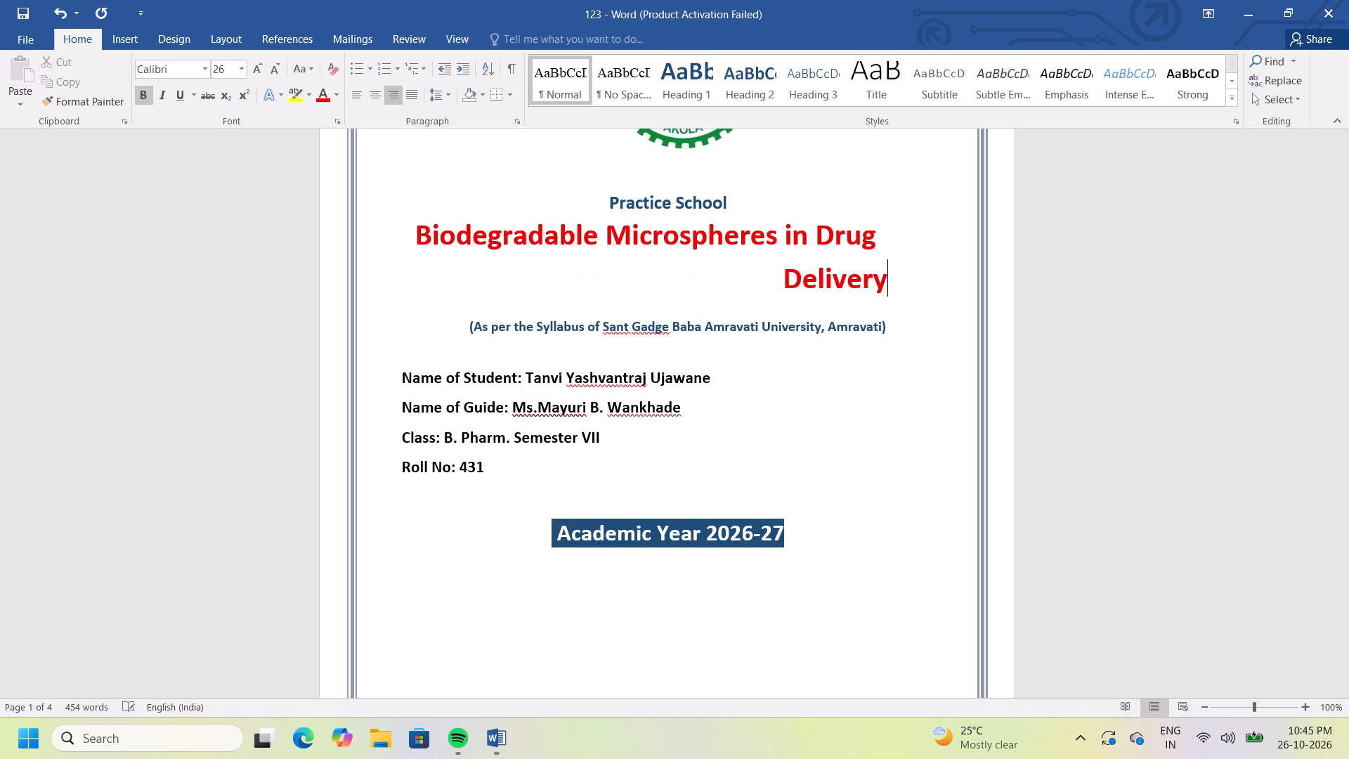
key(BackSpace)
key(BackSpace)
key(BackSpace)
key(BackSpace)
key(BackSpace)
key(BackSpace)
key(BackSpace)
key(BackSpace)
key(BackSpace)
key(BackSpace)
key(BackSpace)
key(BackSpace)
key(BackSpace)
key(BackSpace)
key(BackSpace)
key(BackSpace)
key(BackSpace)
key(BackSpace)
key(BackSpace)
key(BackSpace)
key(BackSpace)
key(BackSpace)
key(BackSpace)
key(BackSpace)
key(BackSpace)
key(BackSpace)
key(BackSpace)
key(BackSpace)
key(BackSpace)
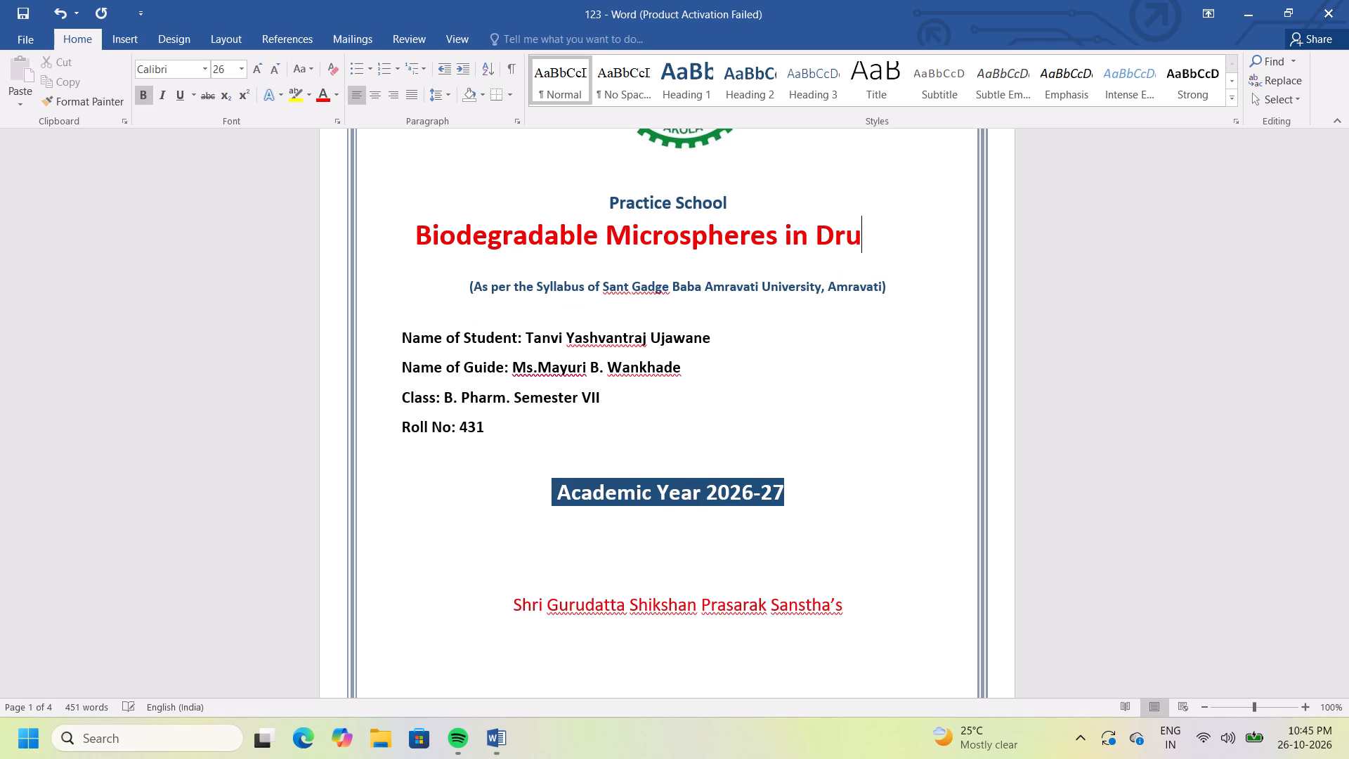
key(BackSpace)
key(BackSpace)
key(BackSpace)
key(BackSpace)
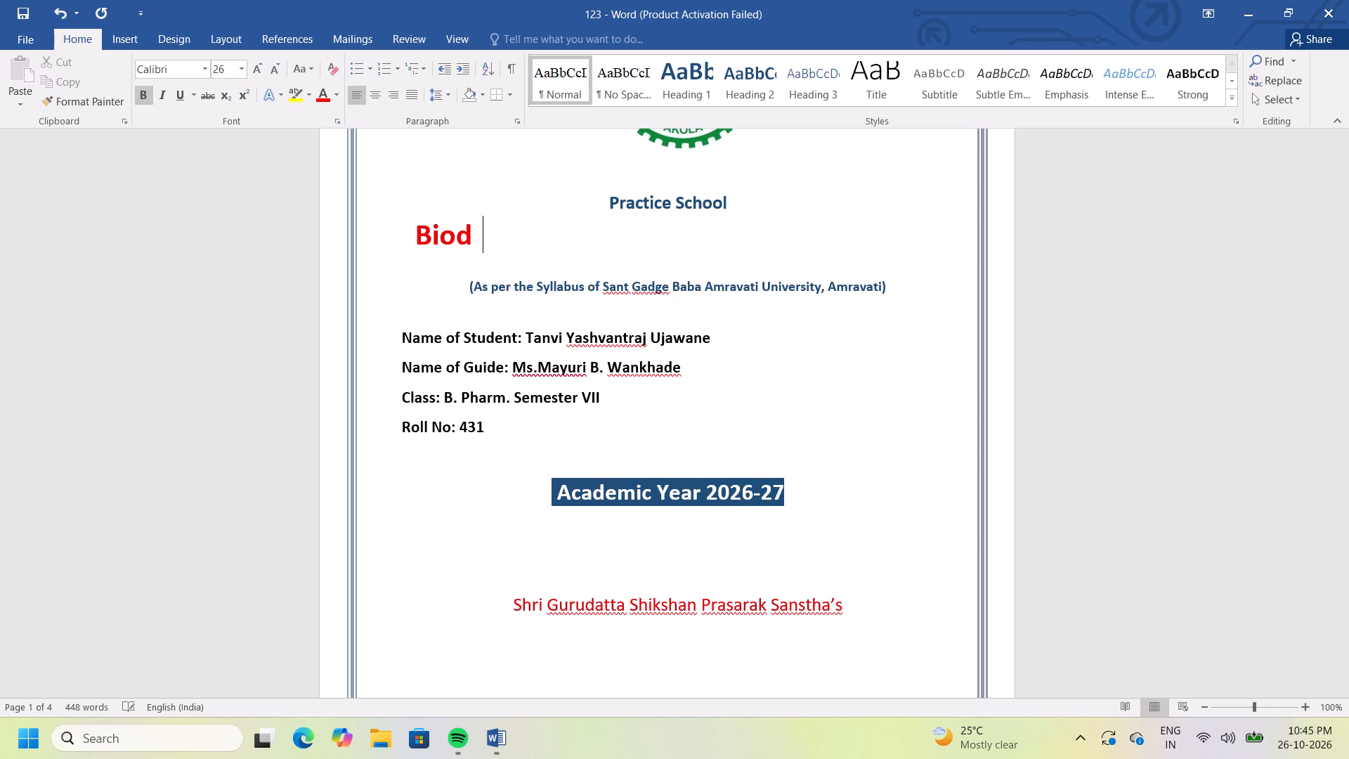
key(BackSpace)
key(BackSpace)
key(BackSpace)
key(BackSpace)
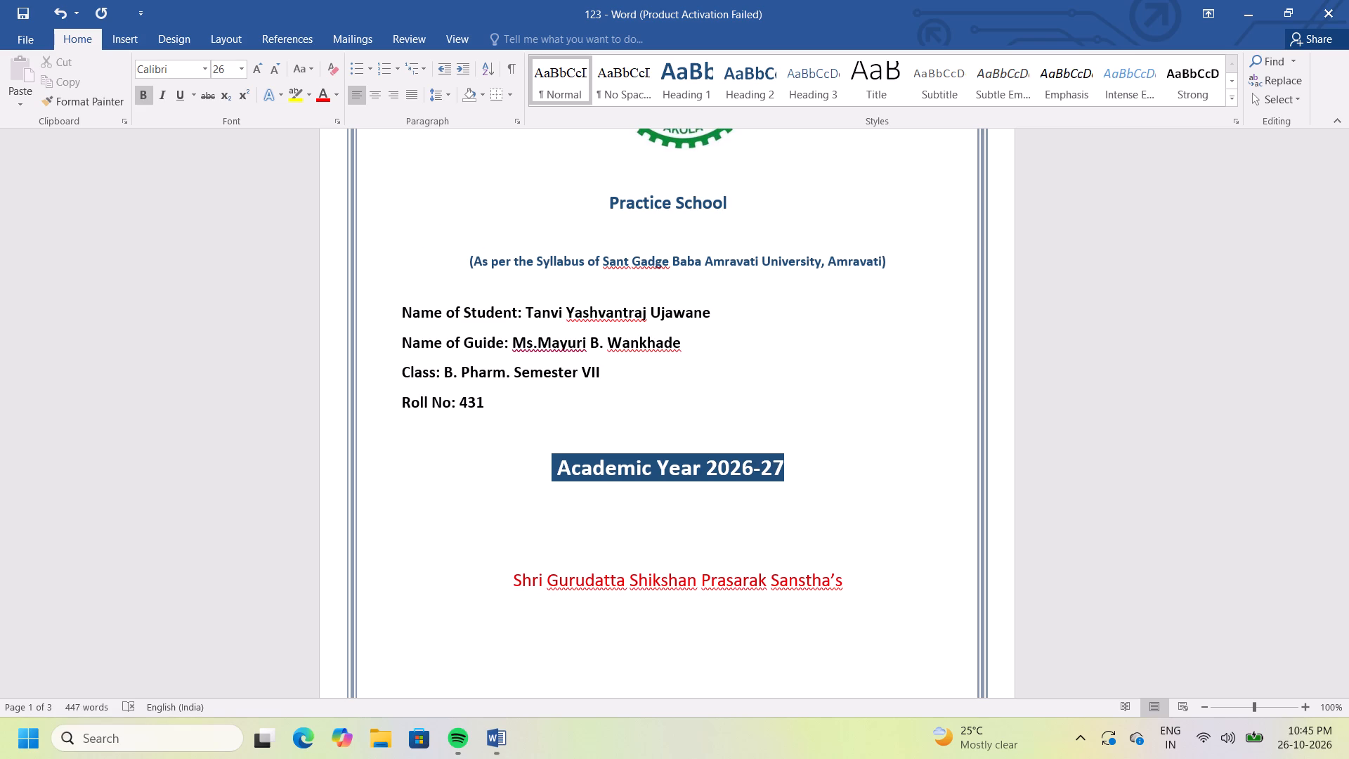
Enter the new red report title "Wearable Devices in Medication Monitoring" beneath the "Practice School" heading on the title page.
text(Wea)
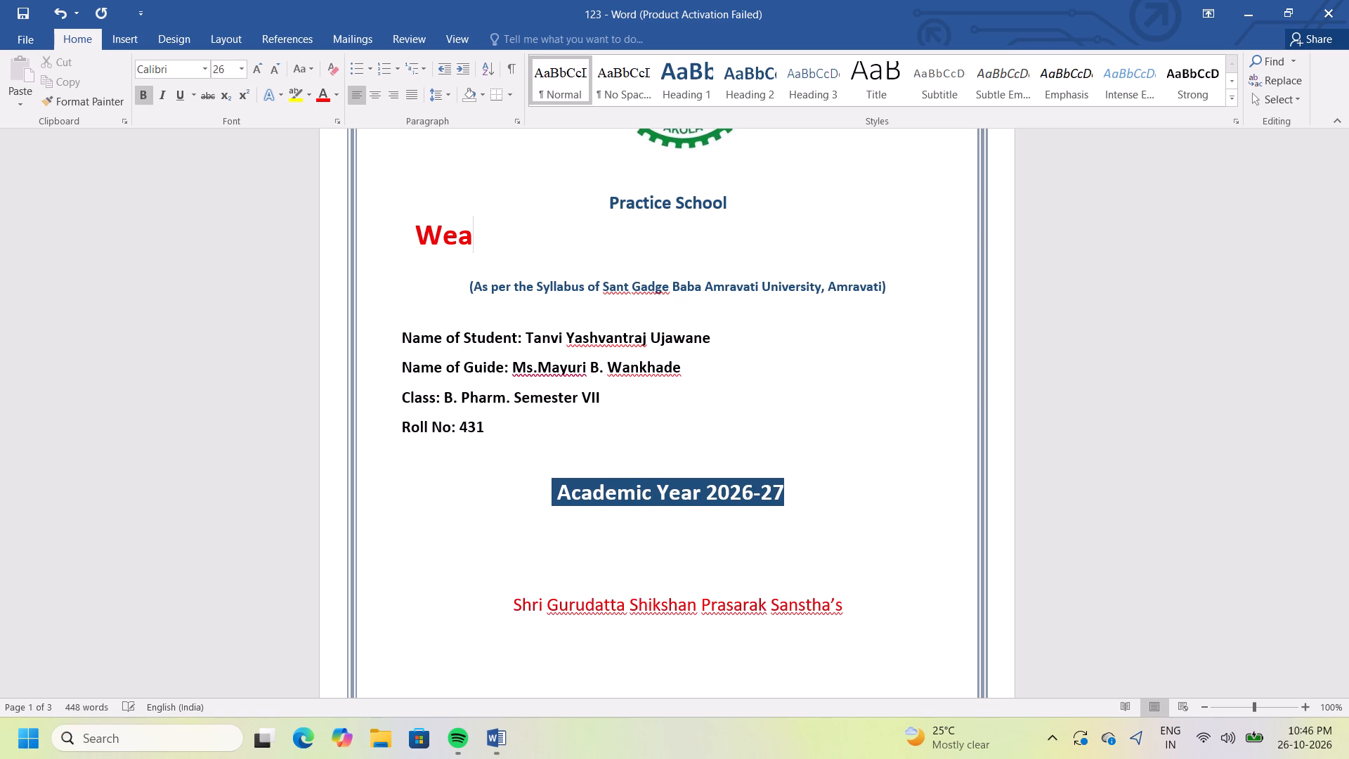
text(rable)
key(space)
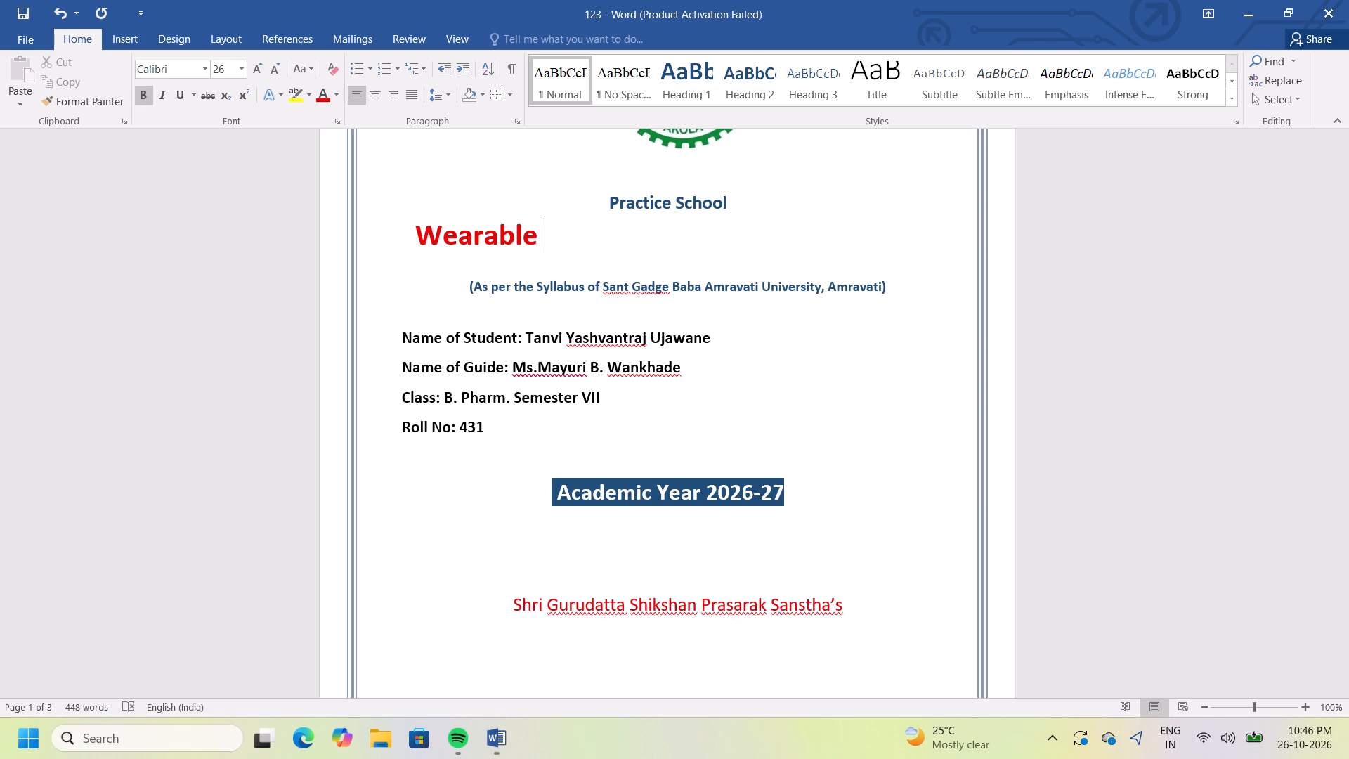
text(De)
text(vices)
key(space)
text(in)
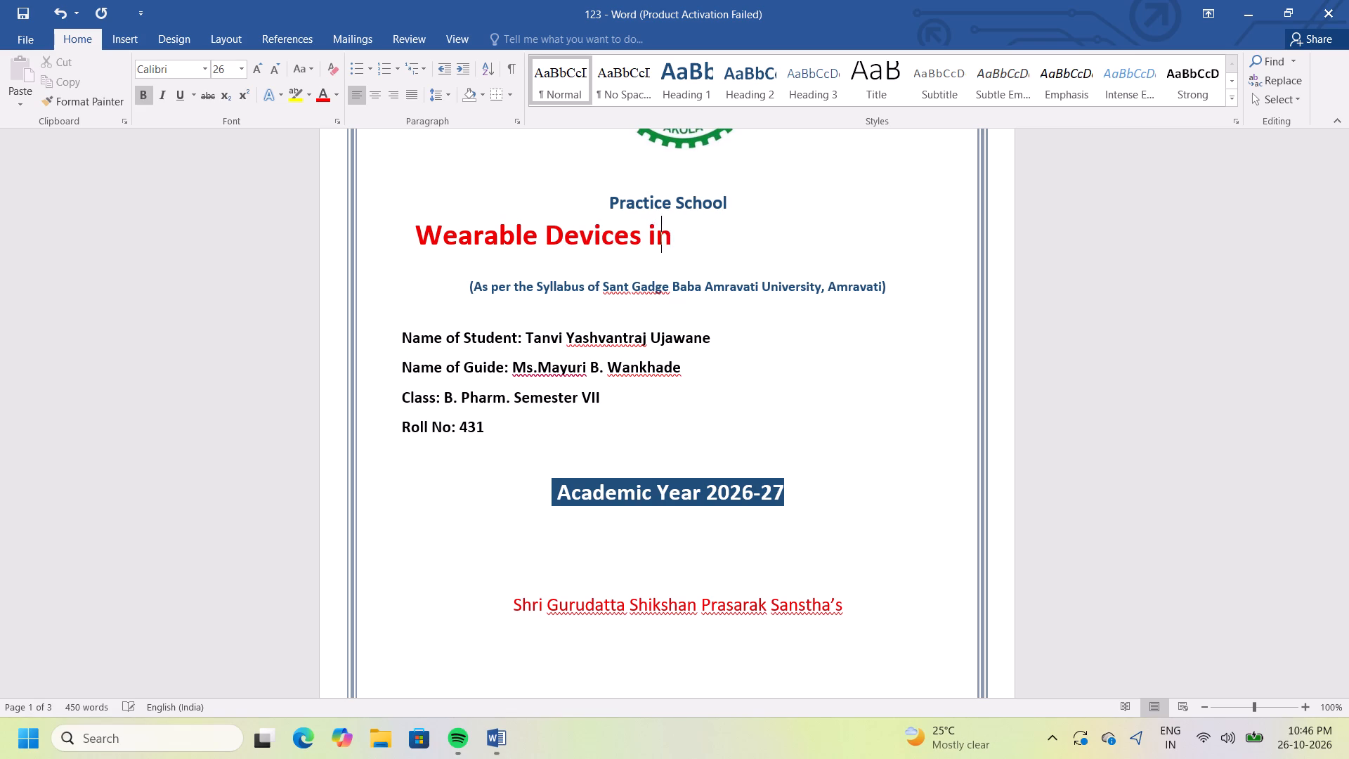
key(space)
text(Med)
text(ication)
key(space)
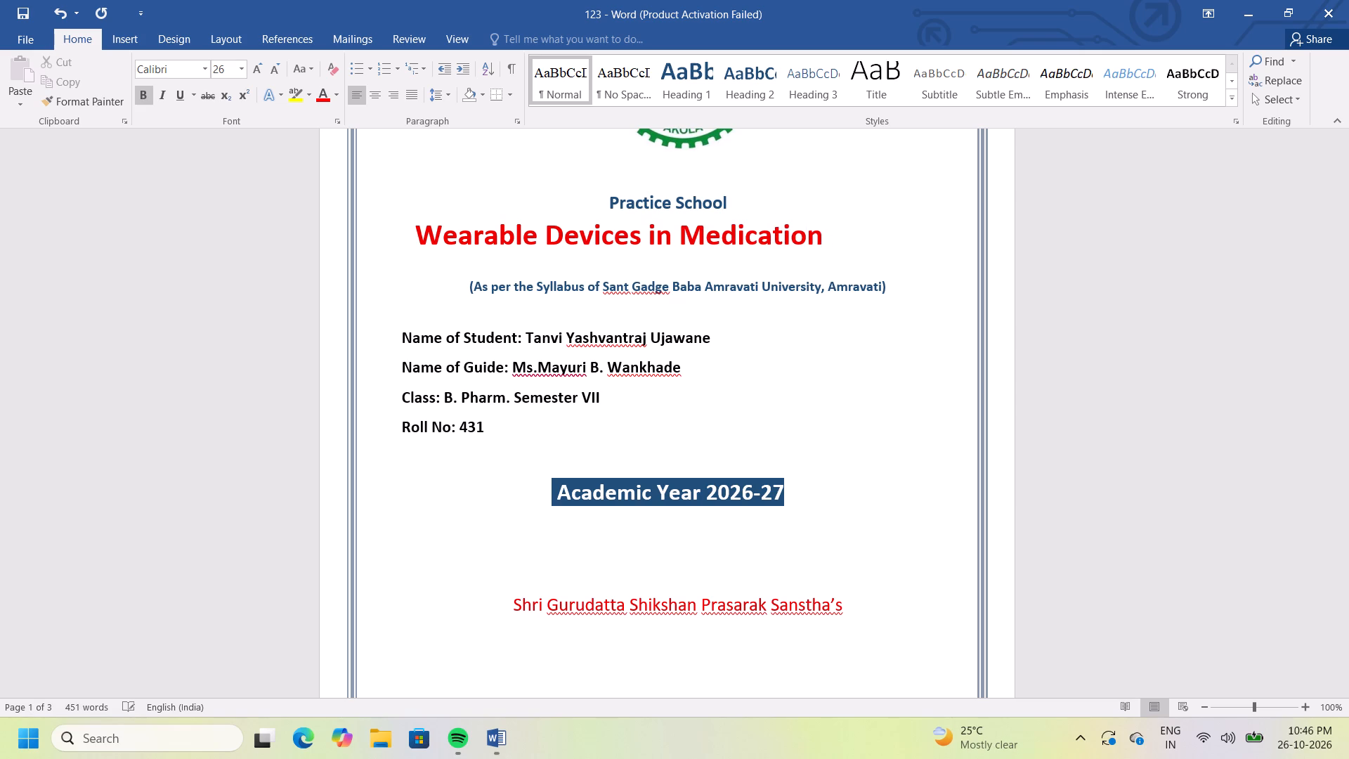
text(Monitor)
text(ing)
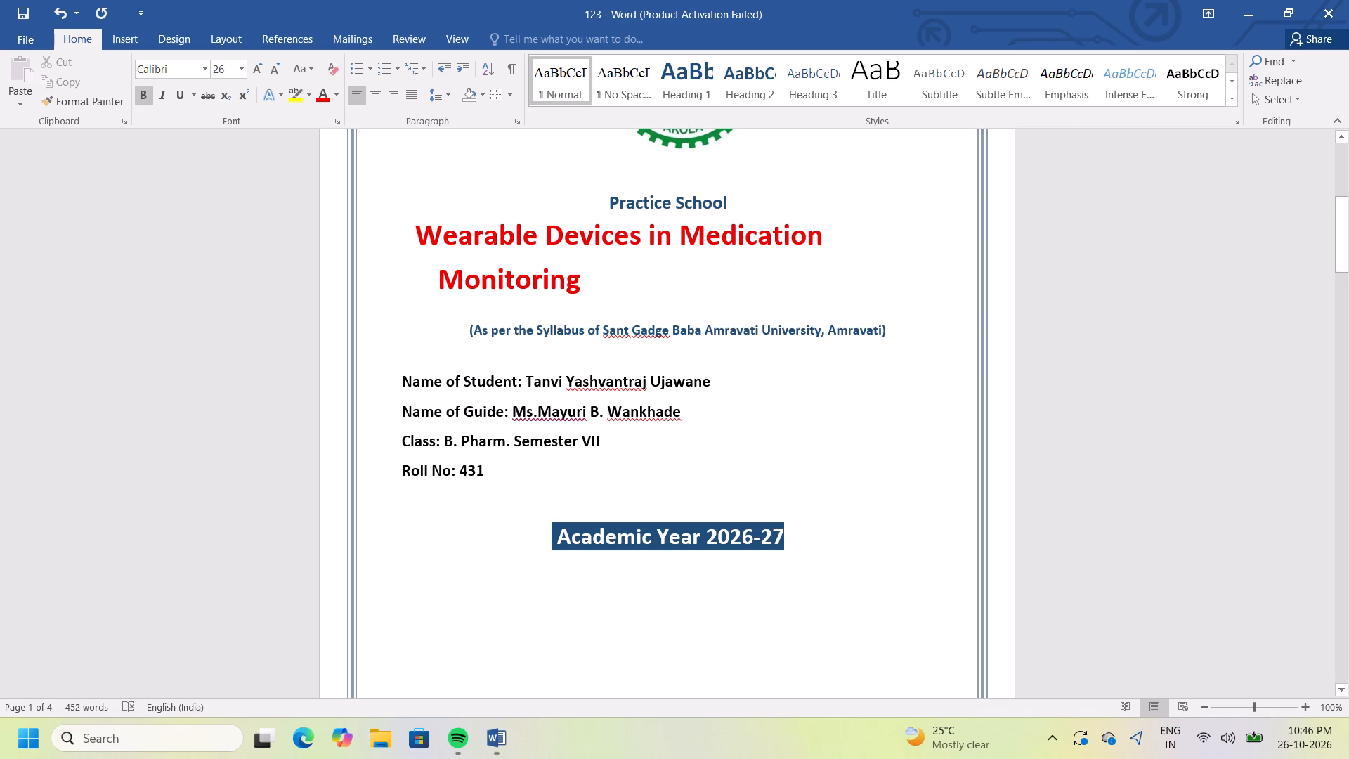
Center the new two-line report title on the title page.
drag(409, 230, 584, 274)
click(371, 94)
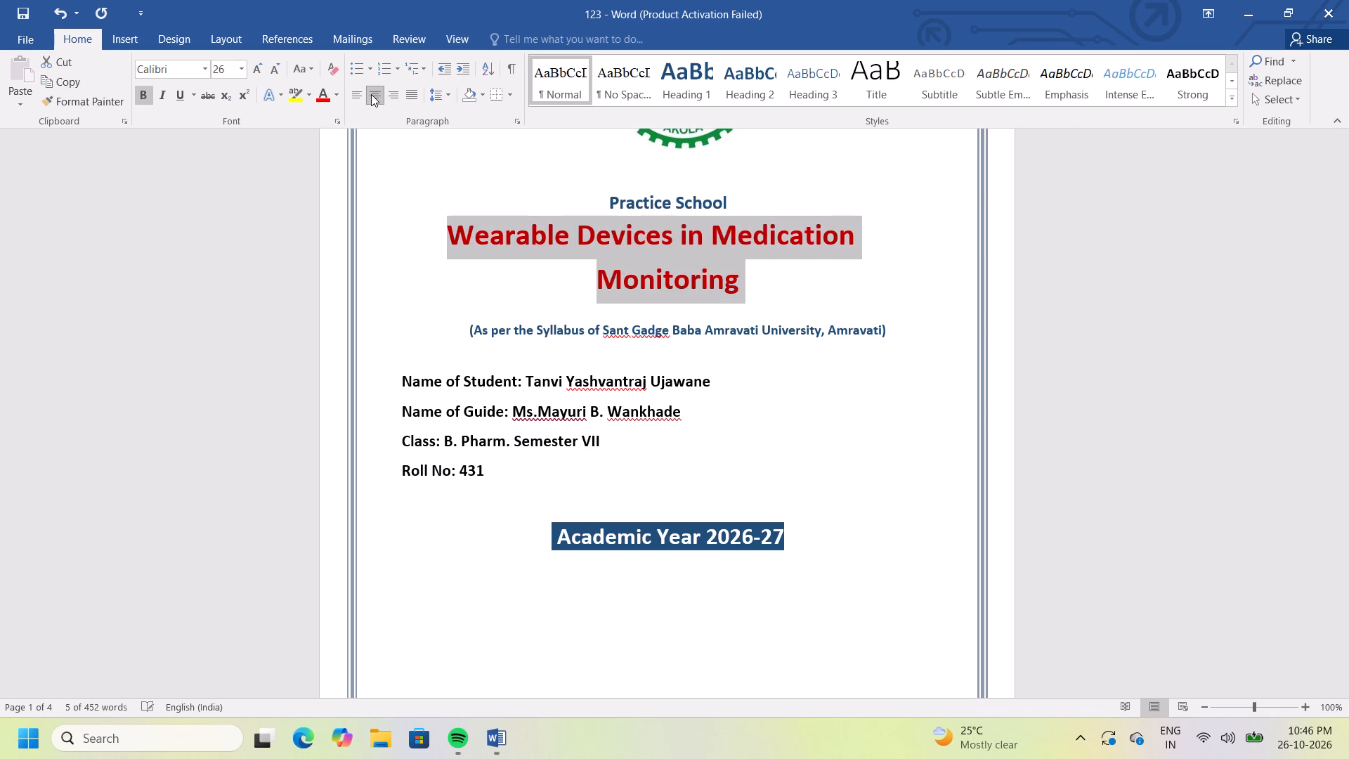
click(430, 250)
click(684, 481)
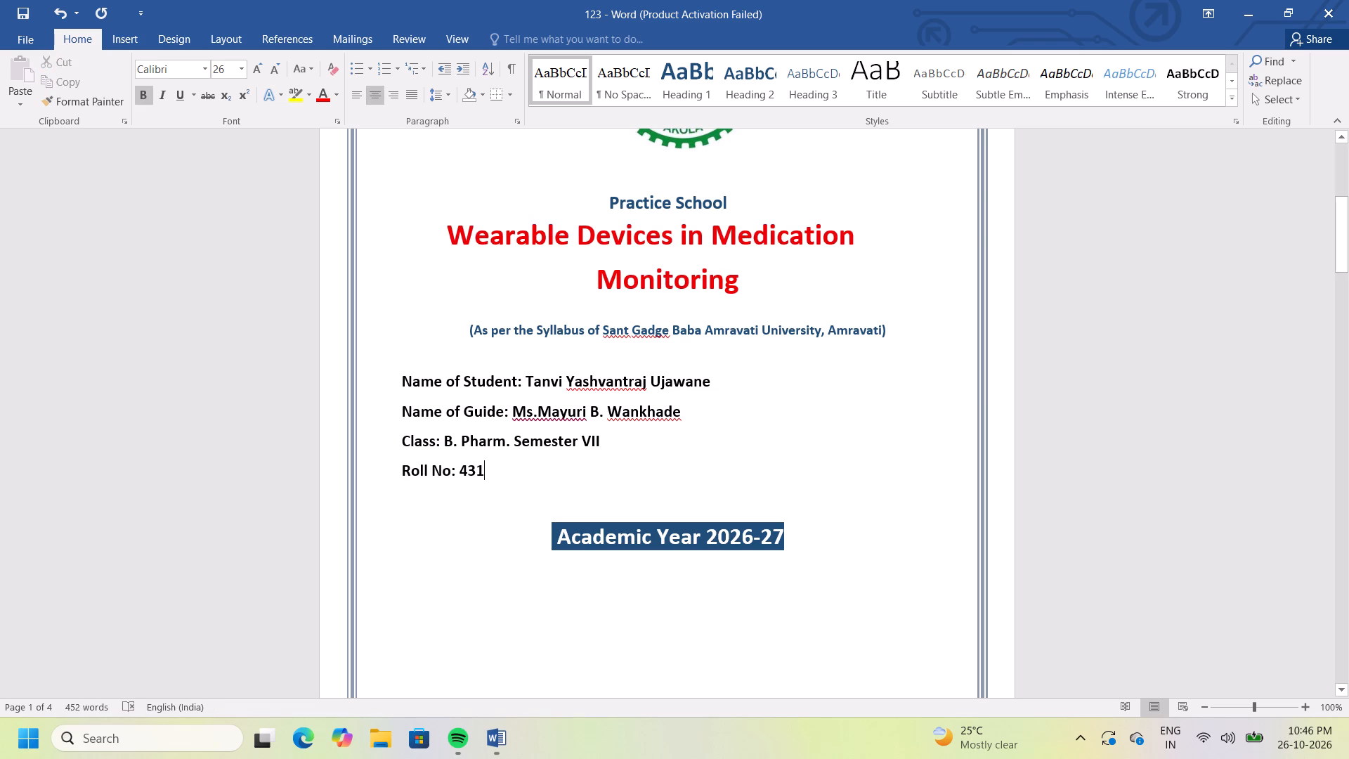
Replace the student's name after "Miss." in the certificate text on page 2 with the new student's full name.
click(890, 512)
key(Down)
key(Down)
key(Down)
key(Down)
key(Down)
key(Down)
key(Down)
key(Down)
key(Down)
key(Down)
key(Down)
key(Down)
key(Down)
key(Down)
key(Down)
key(Down)
key(Down)
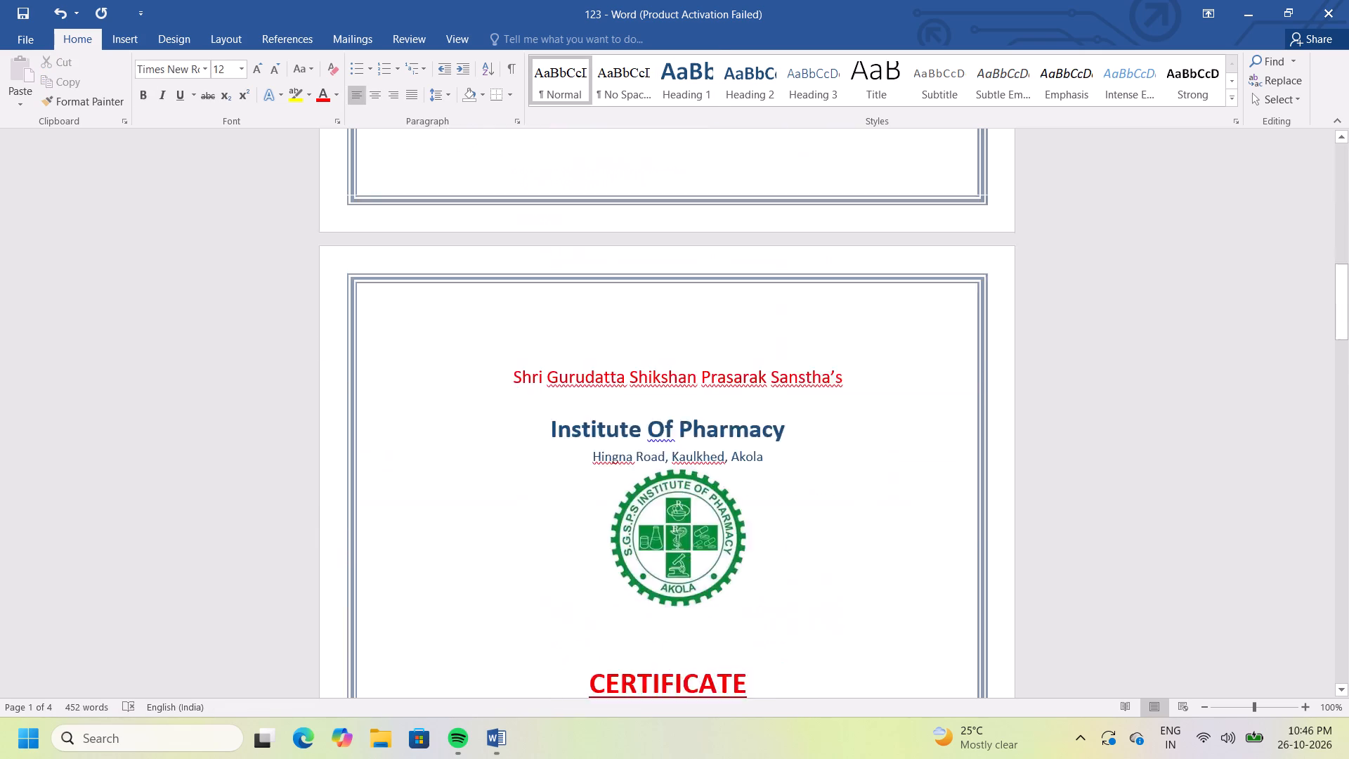
key(Down)
key(Down)
key(Down)
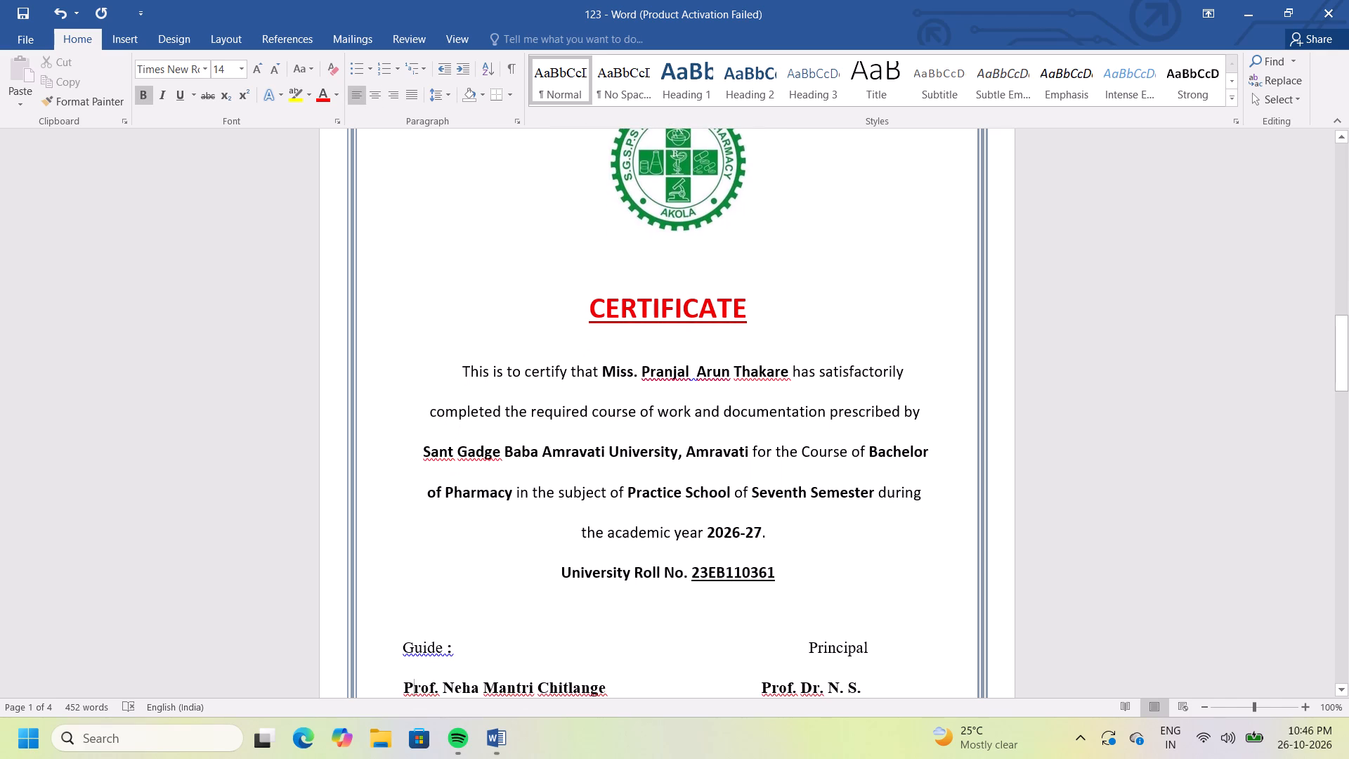
click(786, 372)
key(BackSpace)
key(BackSpace)
key(BackSpace)
key(BackSpace)
key(BackSpace)
key(BackSpace)
key(BackSpace)
key(BackSpace)
key(BackSpace)
key(BackSpace)
key(BackSpace)
key(BackSpace)
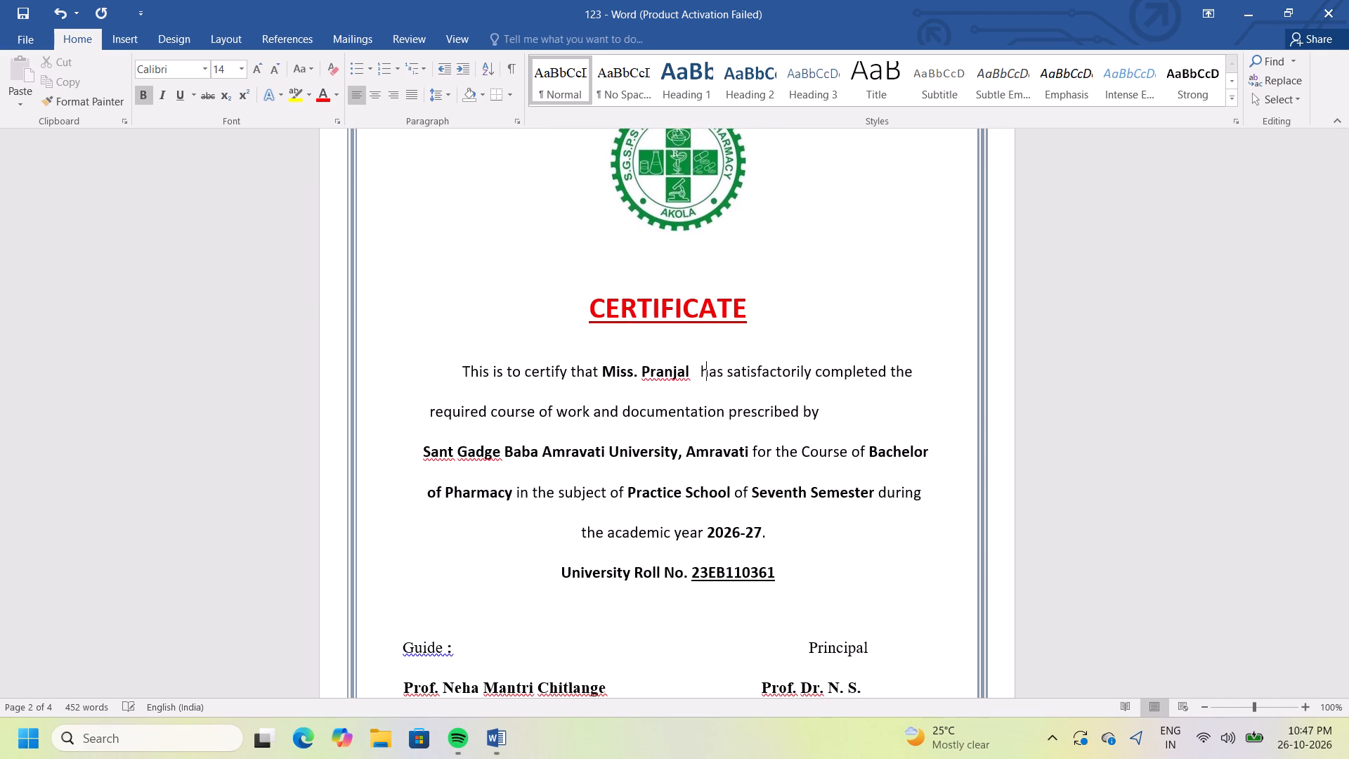
key(BackSpace)
key(BackSpace)
key(BackSpace)
key(BackSpace)
key(BackSpace)
key(BackSpace)
key(BackSpace)
key(BackSpace)
key(BackSpace)
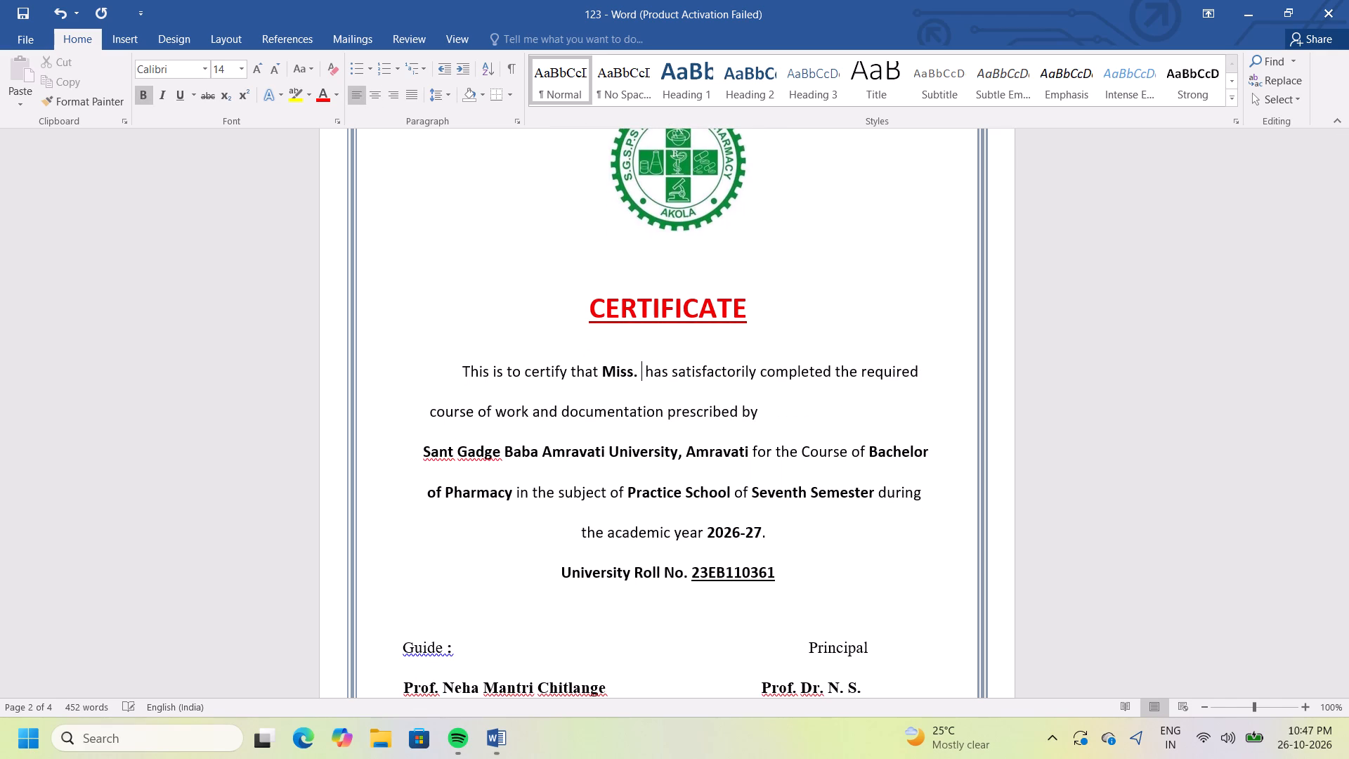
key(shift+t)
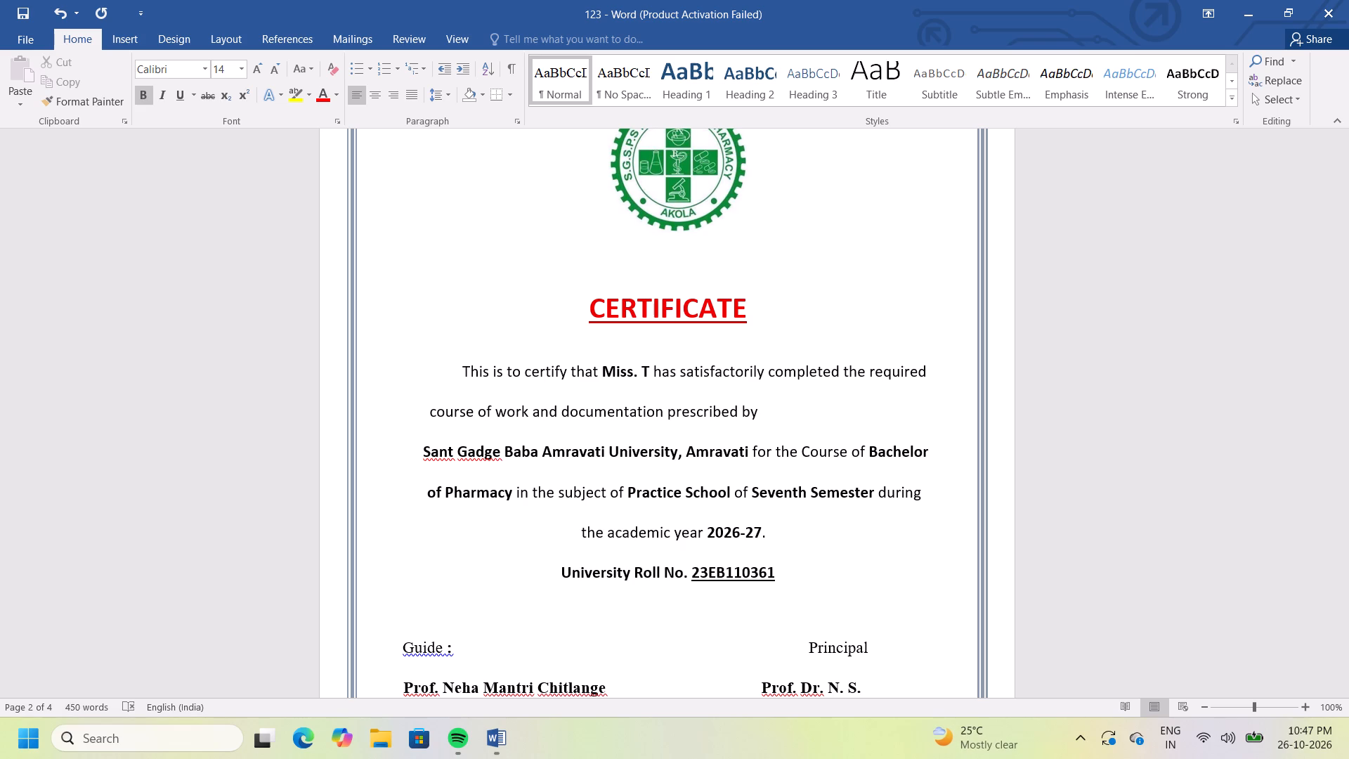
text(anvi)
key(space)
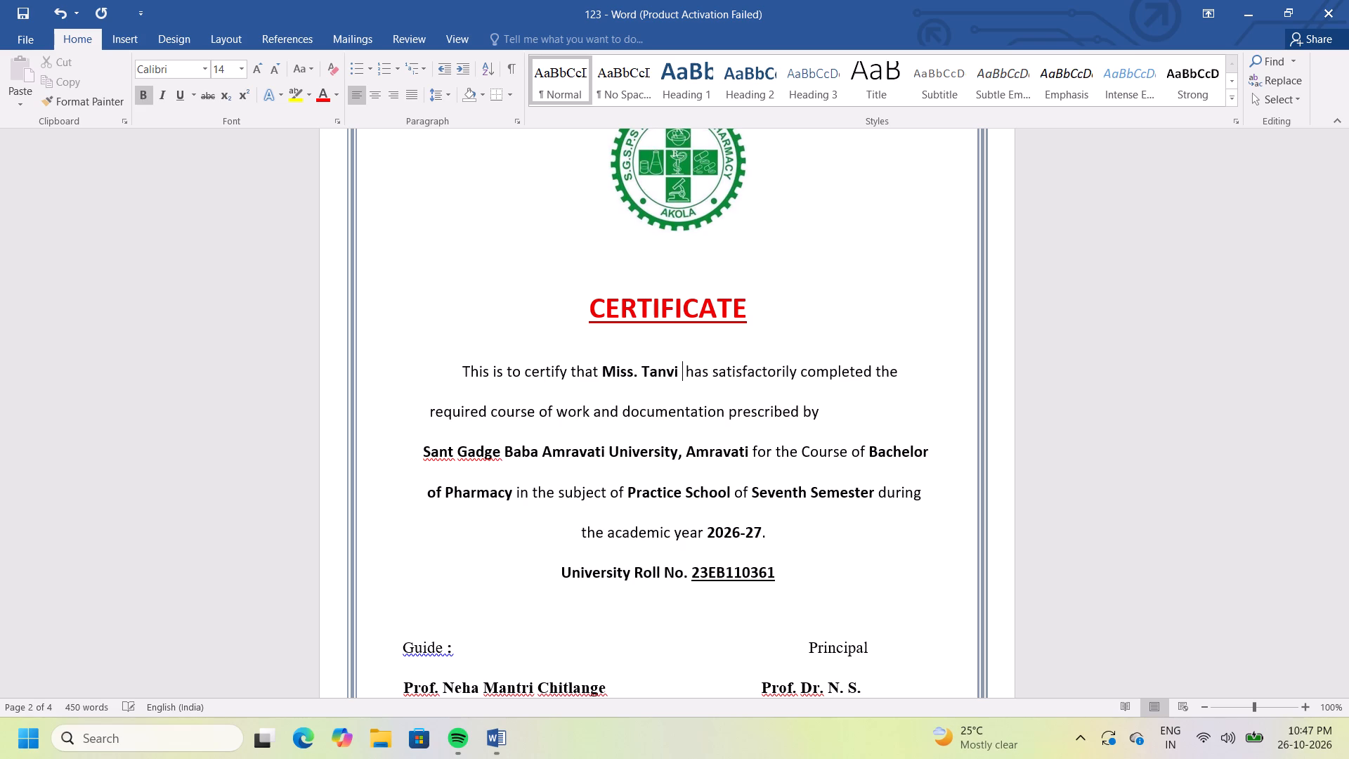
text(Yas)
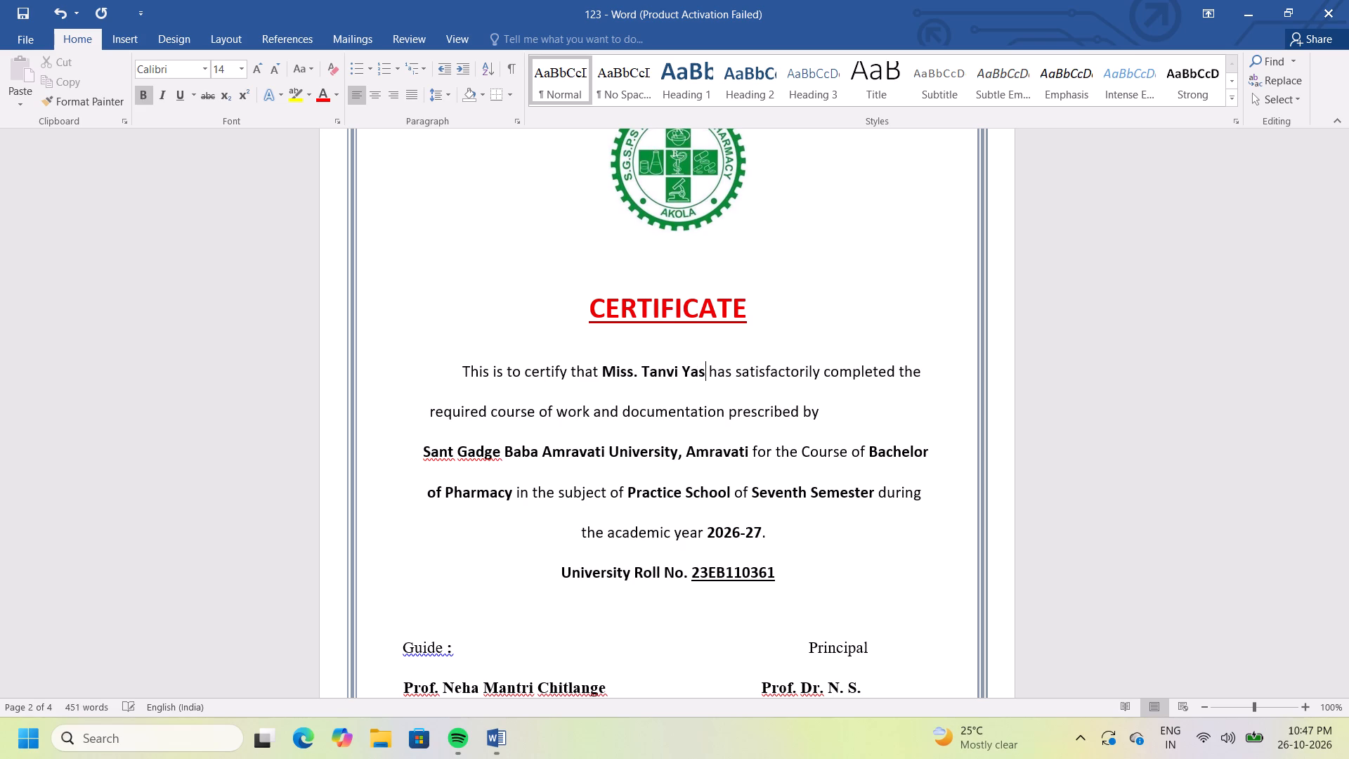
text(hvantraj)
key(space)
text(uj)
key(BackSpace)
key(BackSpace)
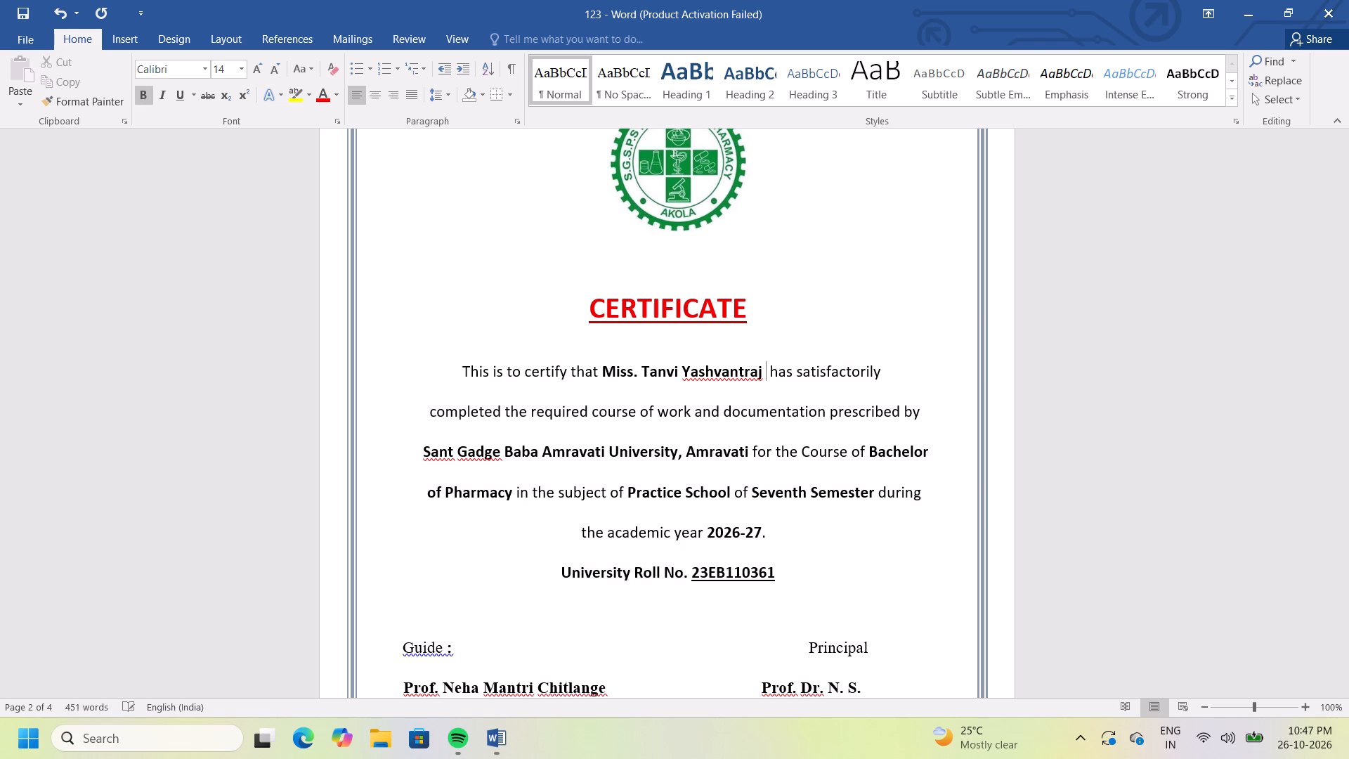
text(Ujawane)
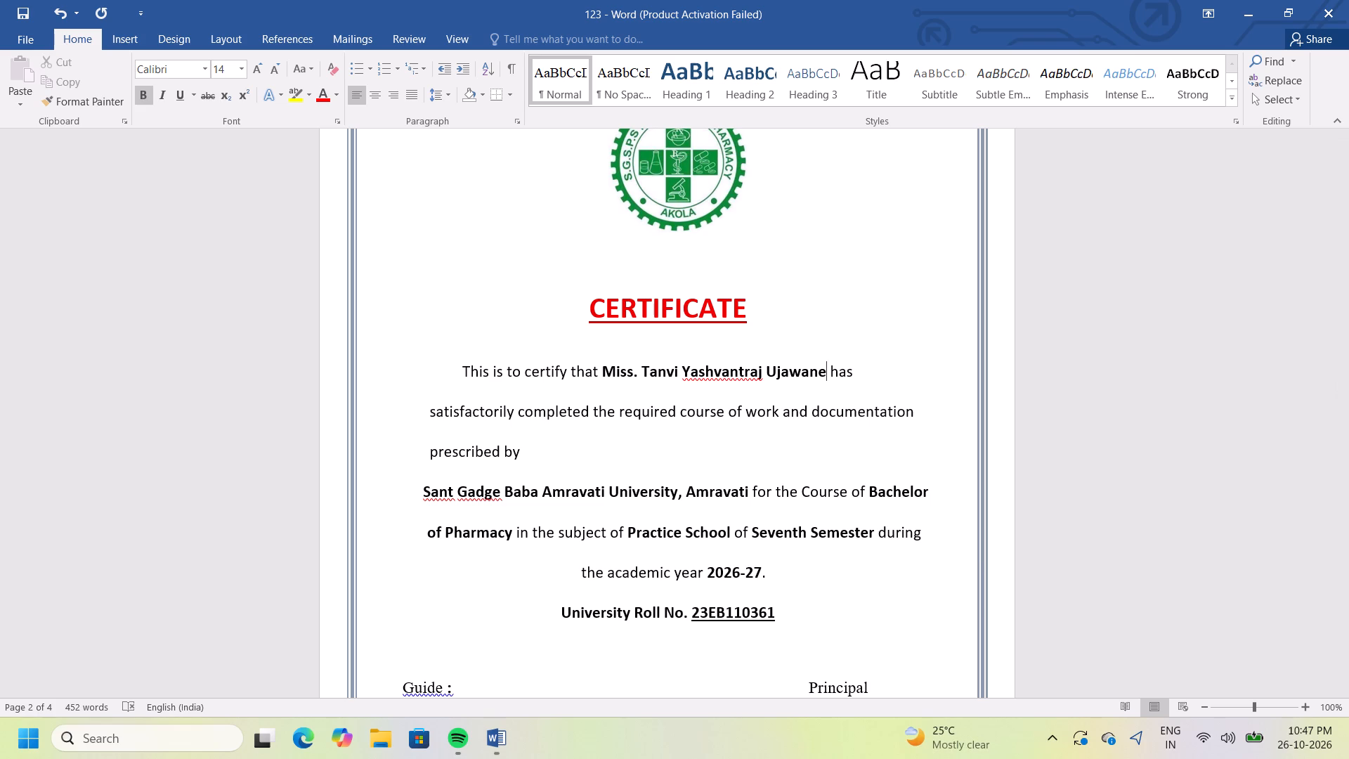
Join the certificate line starting "Sant Gadge Baba Amravati University" onto the end of "prescribed by", separated by a space.
click(422, 492)
key(BackSpace)
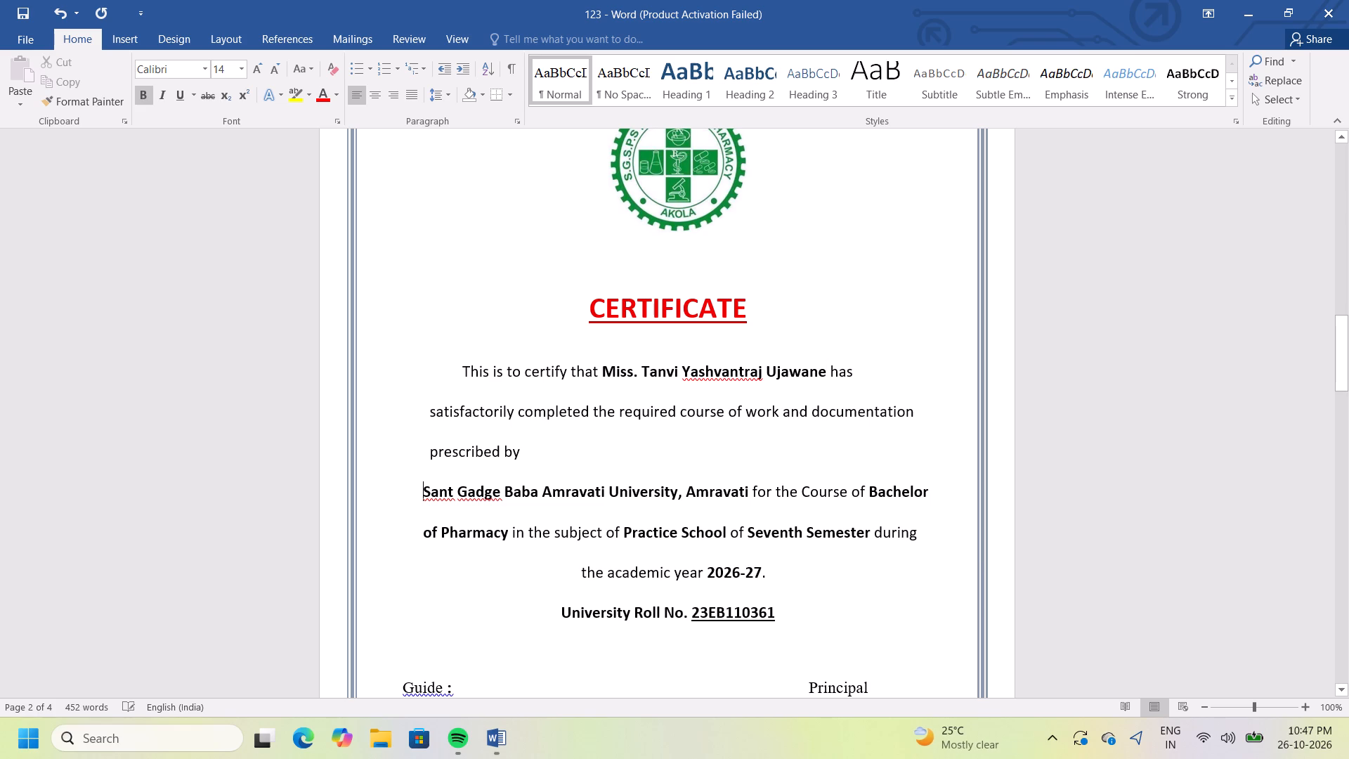
key(BackSpace)
key(BackSpace)
key(BackSpace)
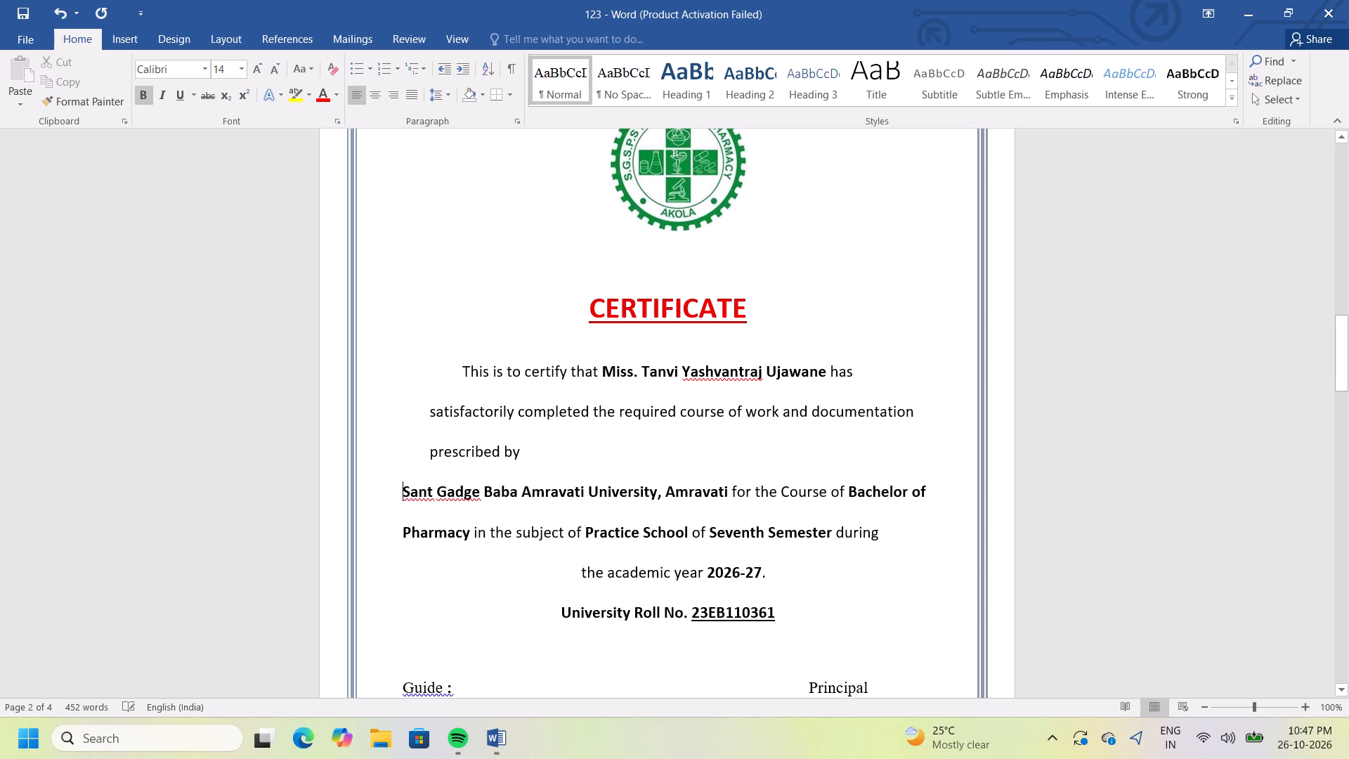
key(BackSpace)
key(BackSpace)
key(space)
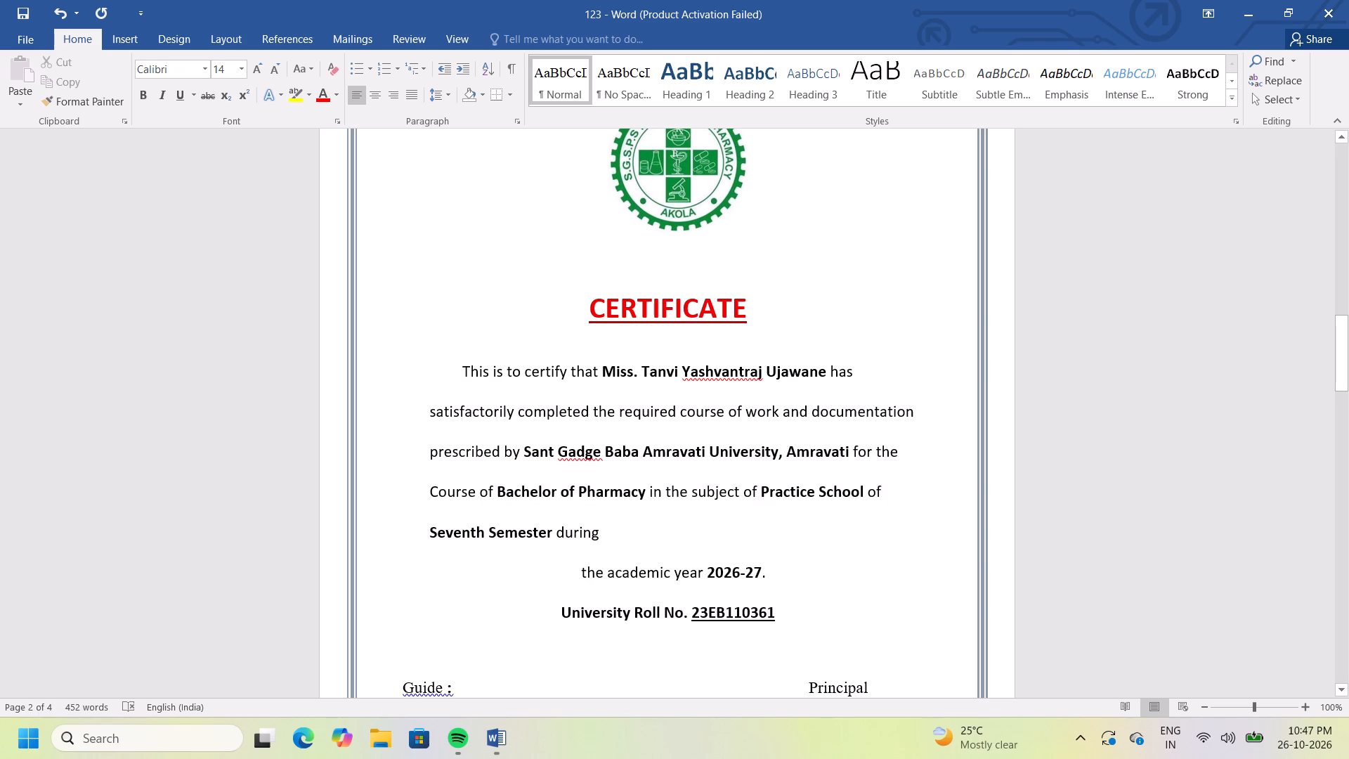
Join the certificate line "the academic year 2026-27." onto the end of "Seventh Semester during", separated by a space.
click(578, 575)
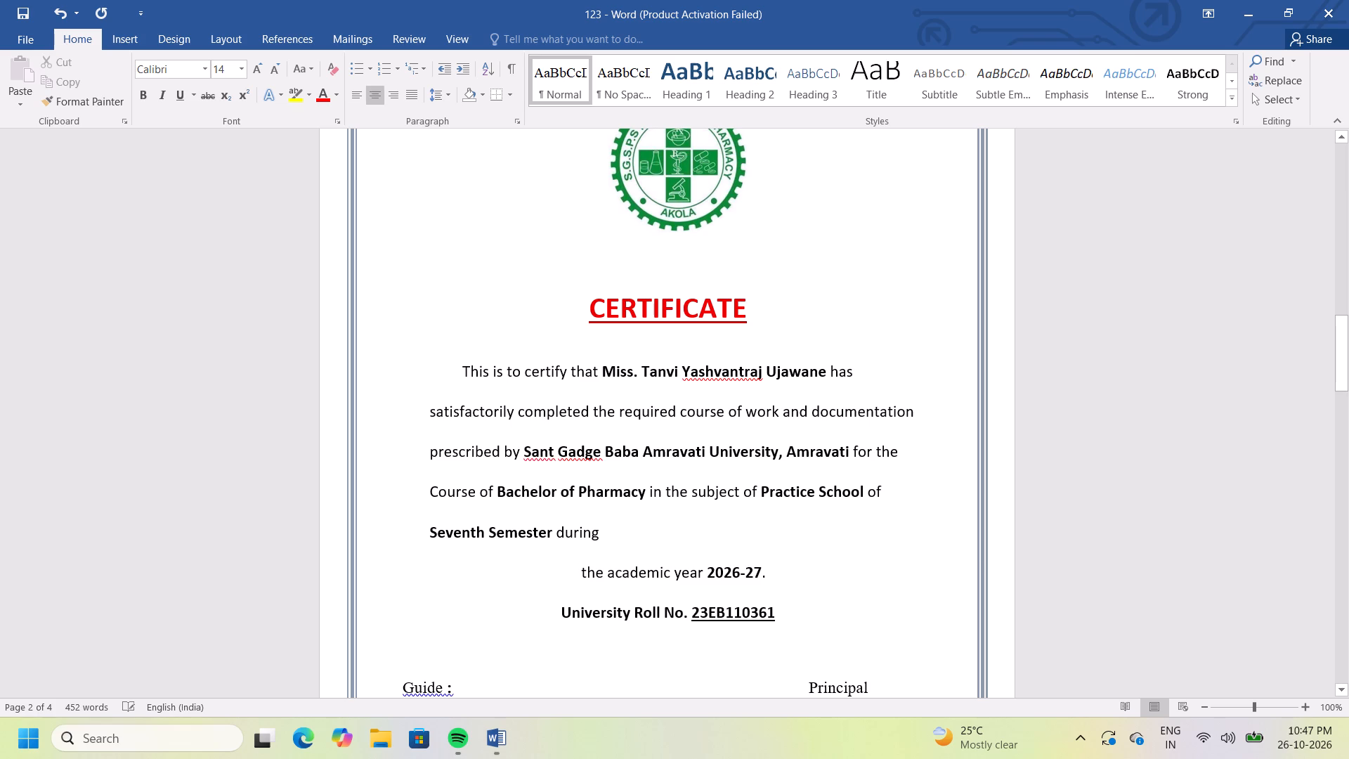
key(BackSpace)
key(BackSpace)
key(BackSpace)
key(BackSpace)
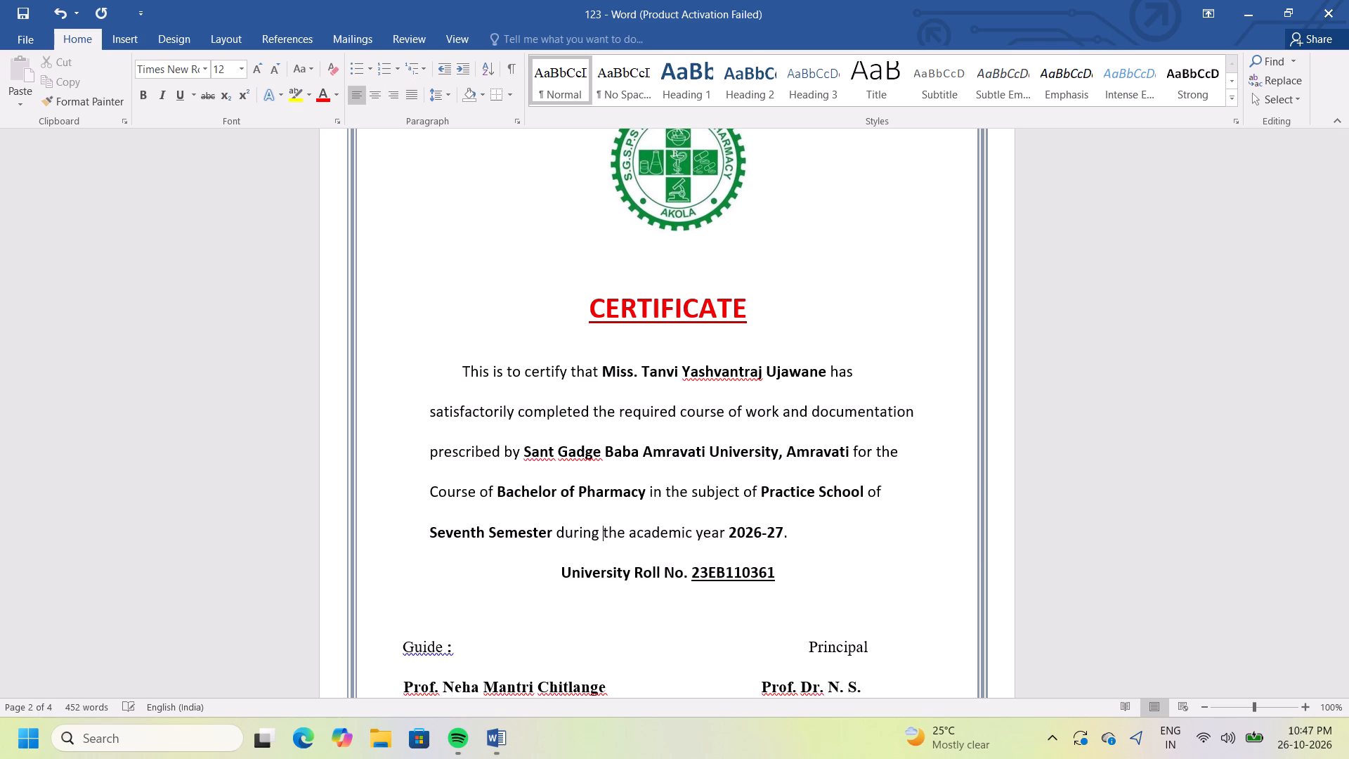
key(BackSpace)
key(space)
Replace the final digits of the University Roll No. on the certificate with those of the new student's number.
click(778, 573)
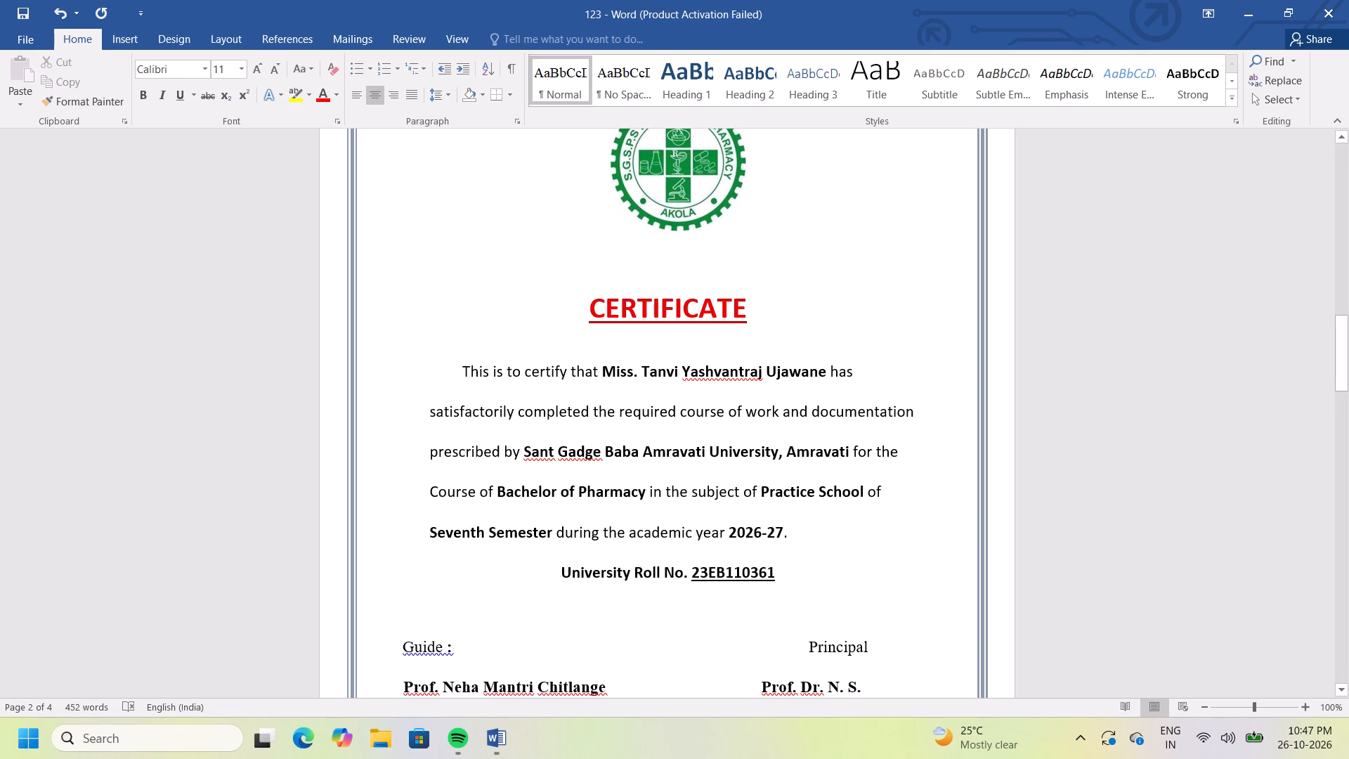
key(BackSpace)
key(BackSpace)
key(BackSpace)
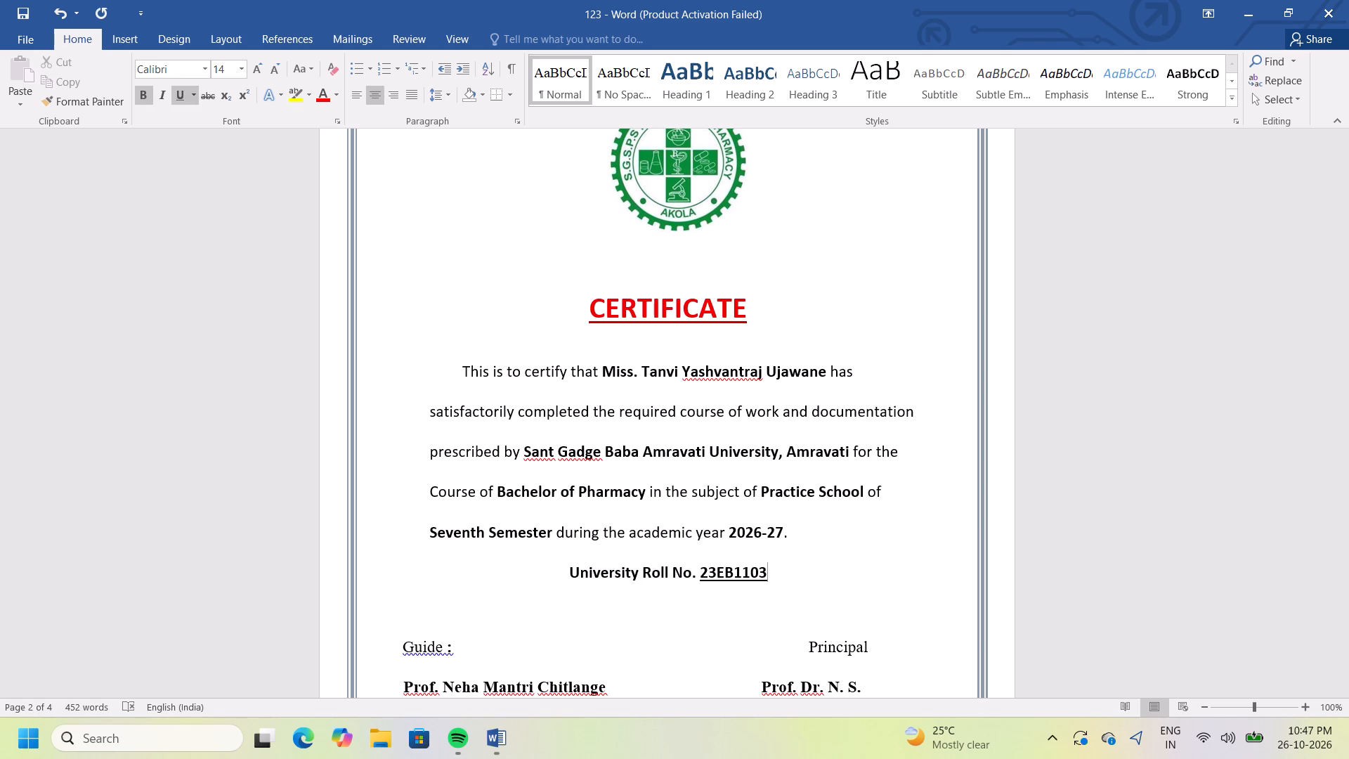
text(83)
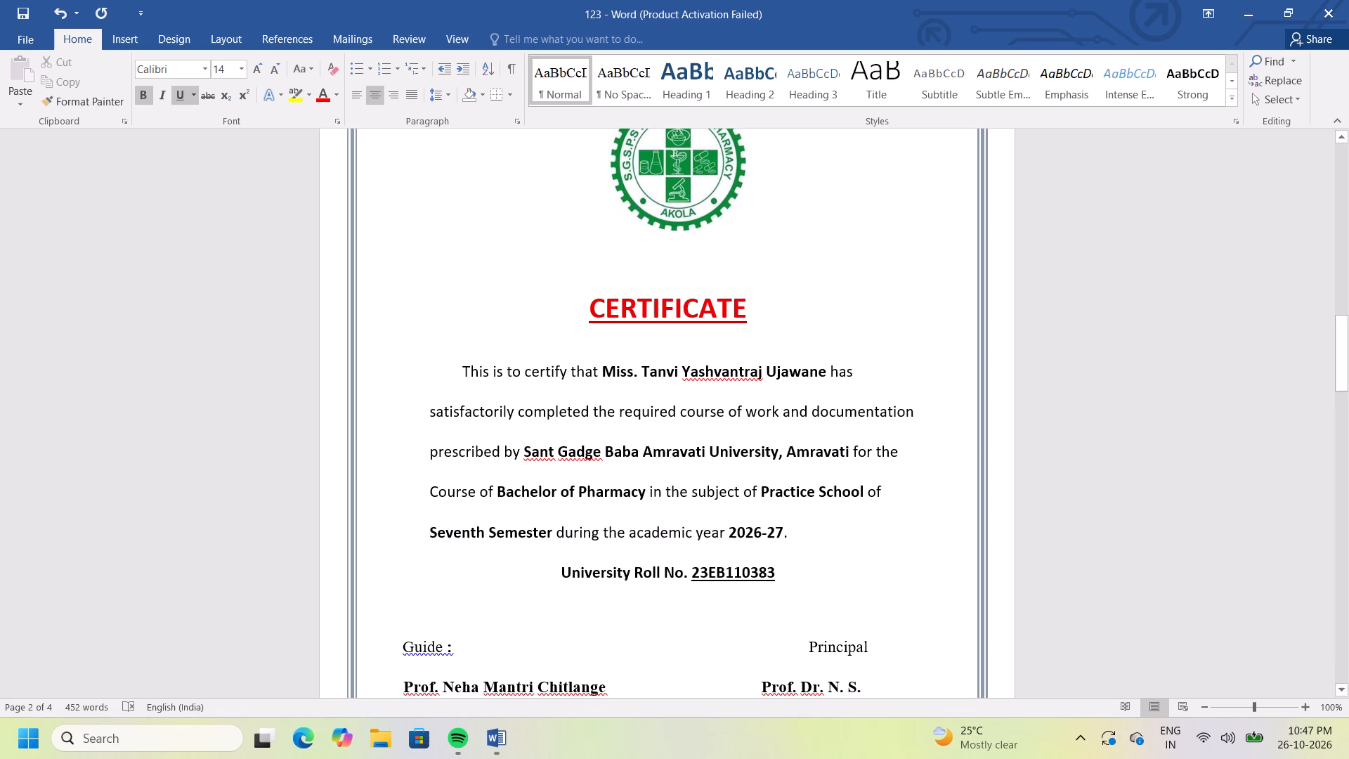
Replace the guide's title and name under "Guide :" on the page 2 certificate with "Ms." and the new guide's name.
triple_click(1344, 683)
triple_click(1344, 683)
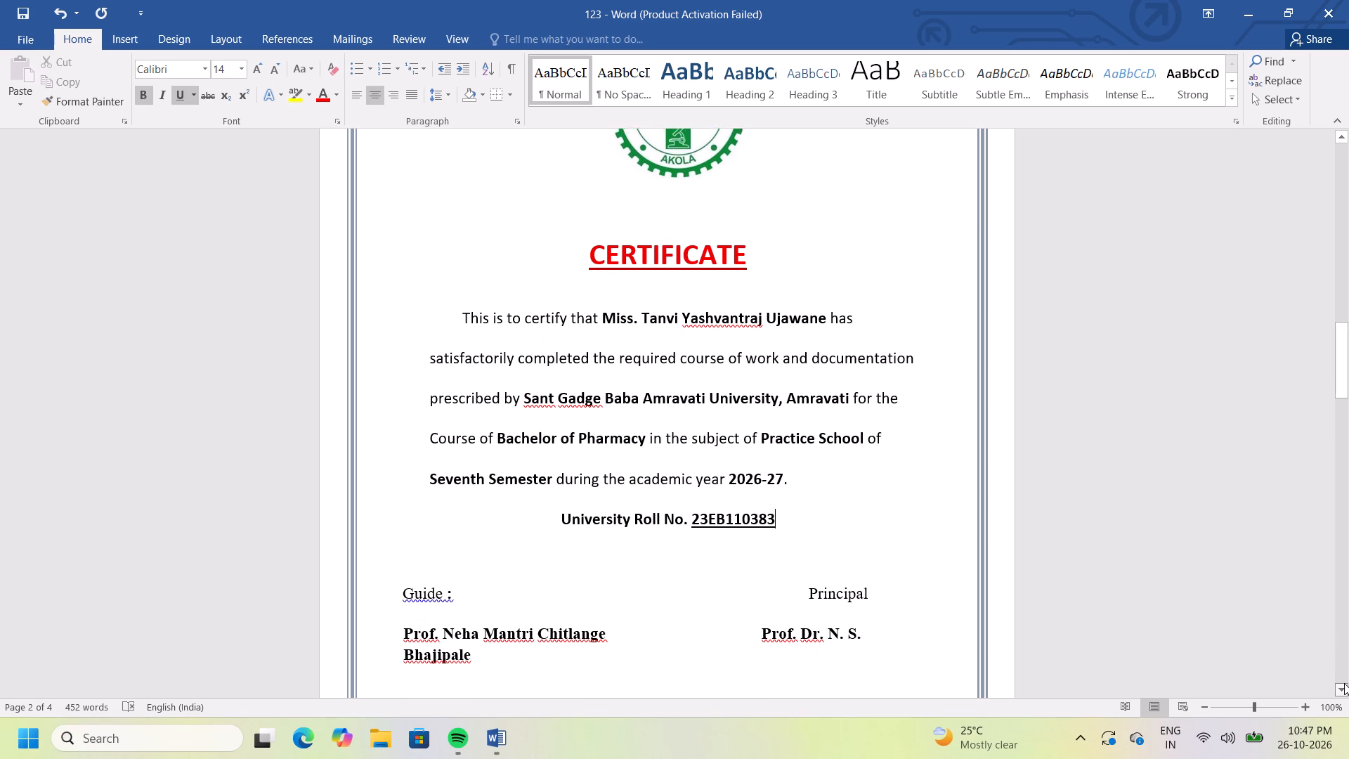
triple_click(1344, 683)
triple_click(1344, 683)
drag(1344, 683, 566, 417)
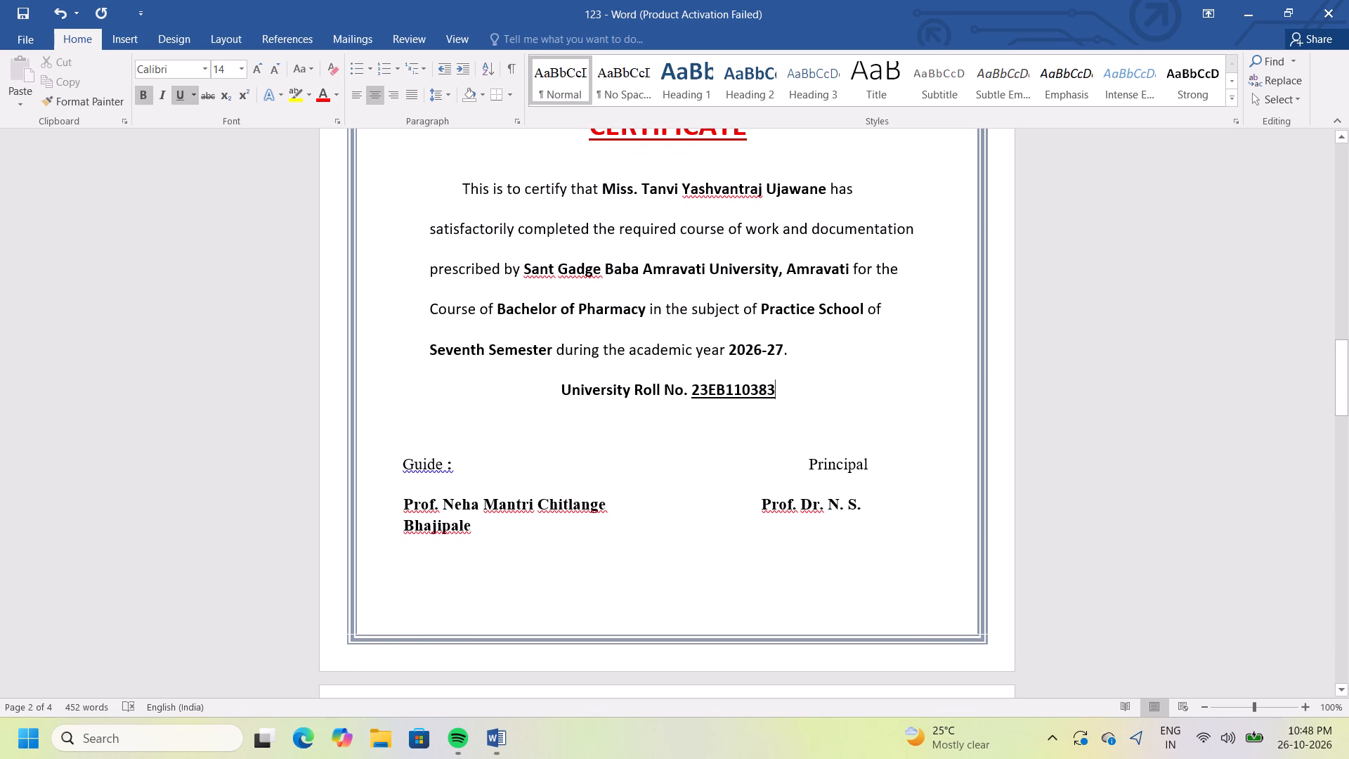
click(608, 505)
click(608, 505)
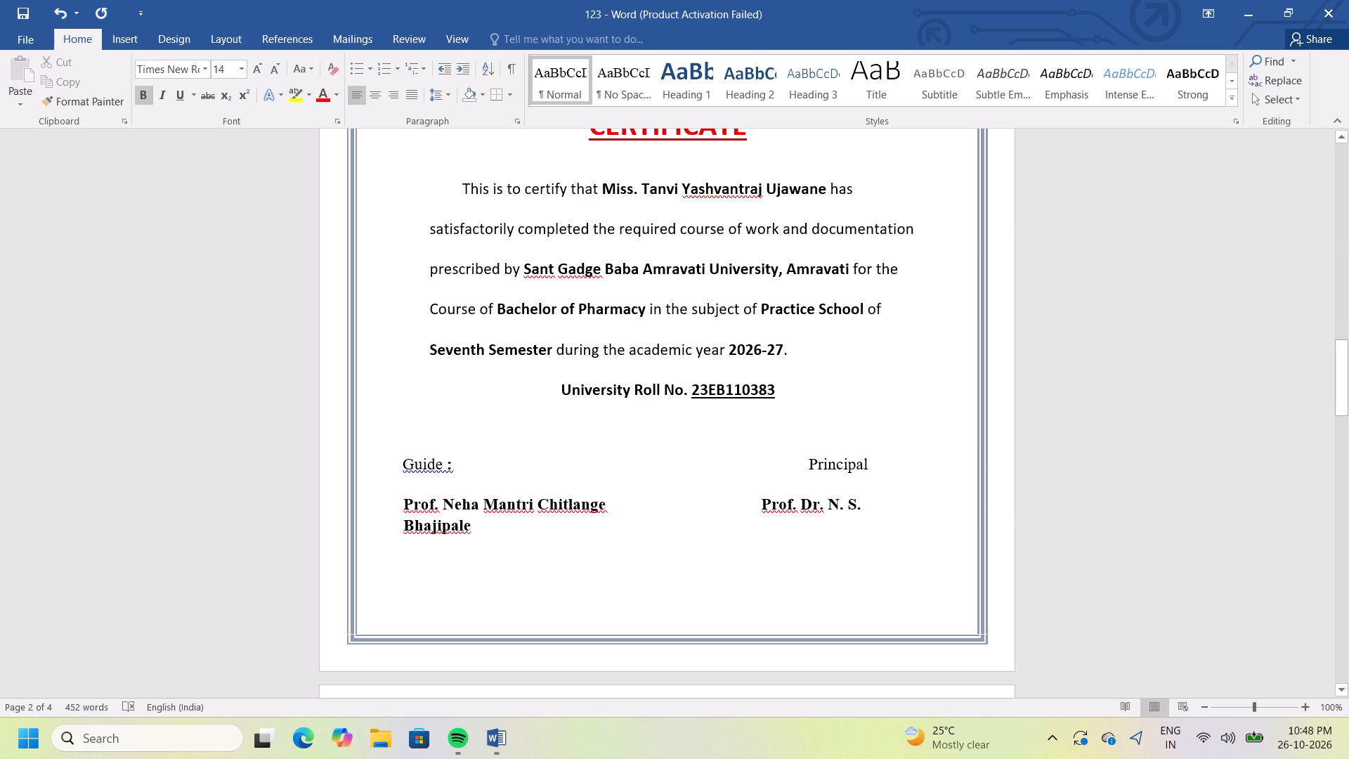
key(BackSpace)
key(BackSpace)
key(BackSpace)
key(BackSpace)
key(BackSpace)
key(BackSpace)
key(BackSpace)
key(BackSpace)
key(BackSpace)
key(BackSpace)
key(BackSpace)
key(BackSpace)
key(BackSpace)
key(BackSpace)
key(BackSpace)
key(BackSpace)
key(BackSpace)
key(BackSpace)
key(BackSpace)
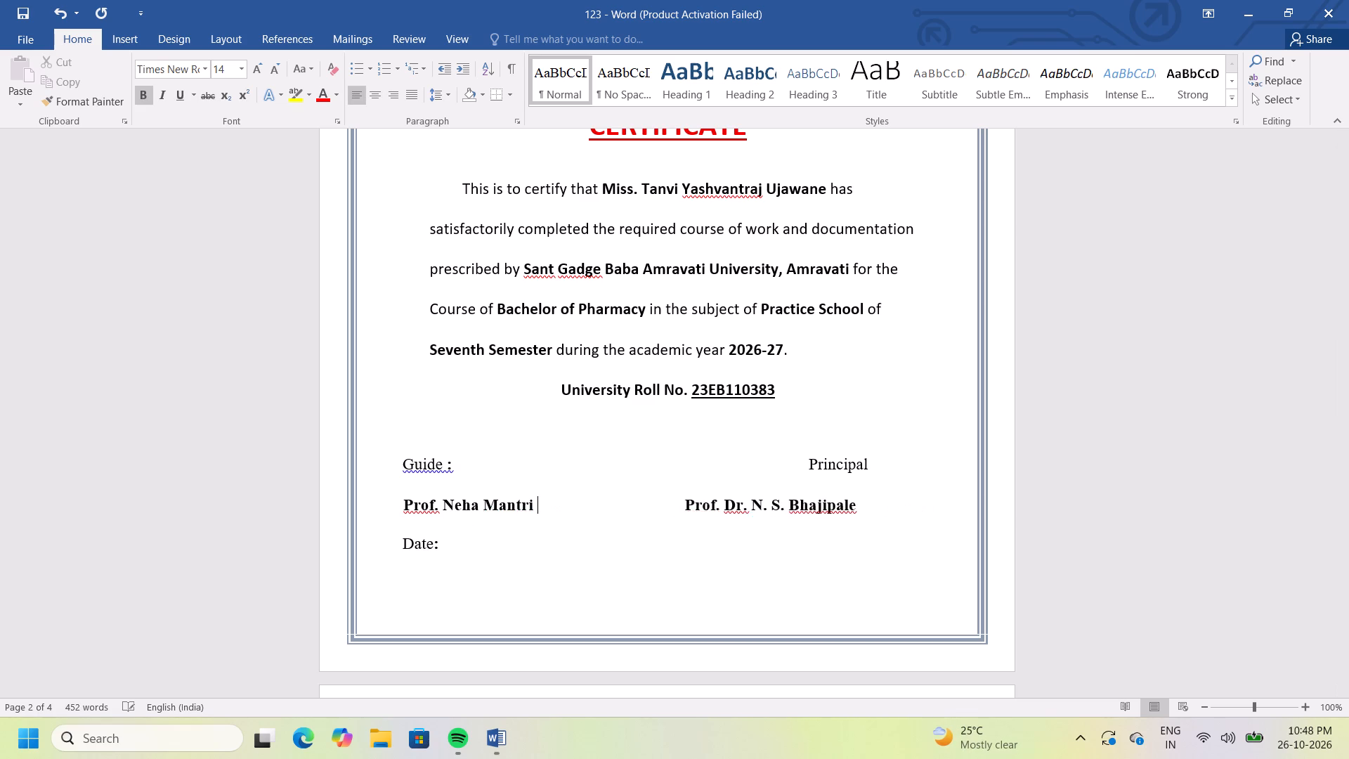
key(BackSpace)
key(BackSpace)
key(BackSpace)
key(BackSpace)
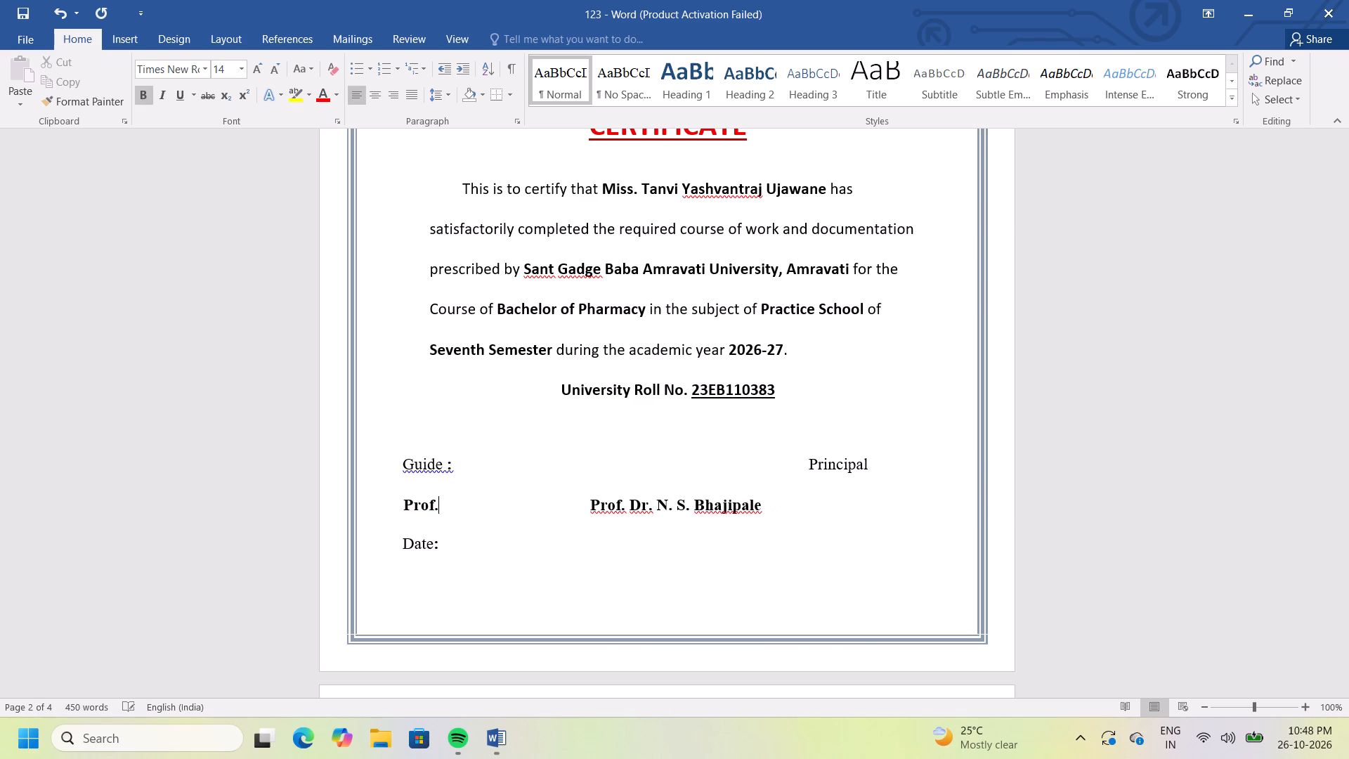
key(BackSpace)
key(BackSpace)
key(BackSpace)
key(BackSpace)
key(BackSpace)
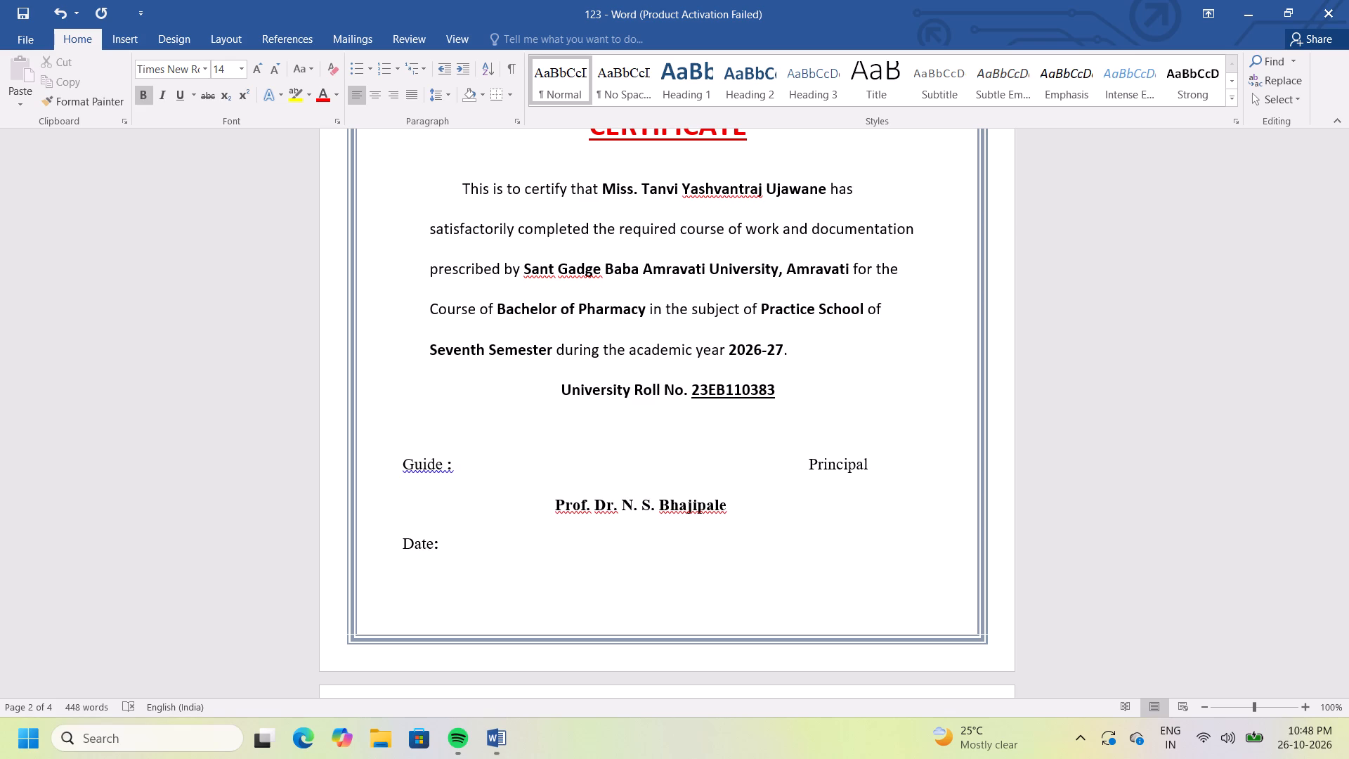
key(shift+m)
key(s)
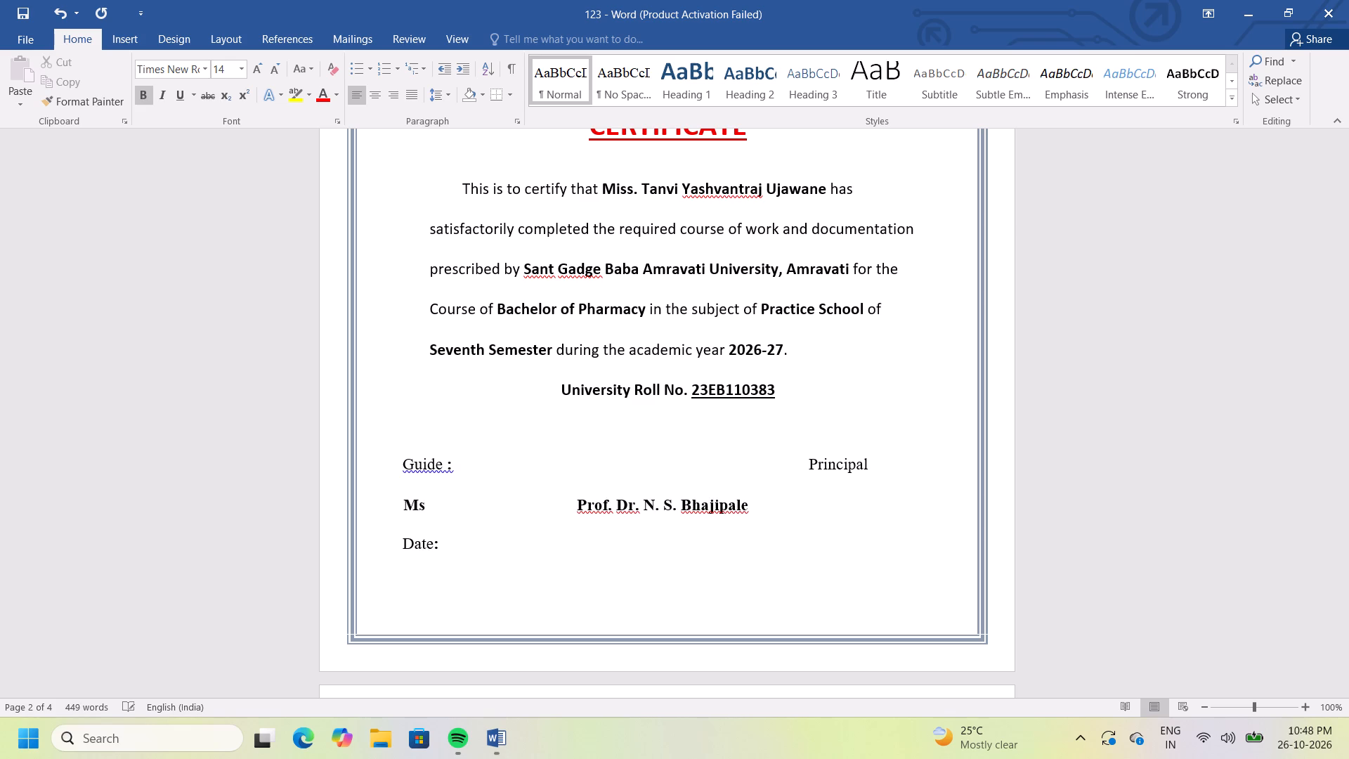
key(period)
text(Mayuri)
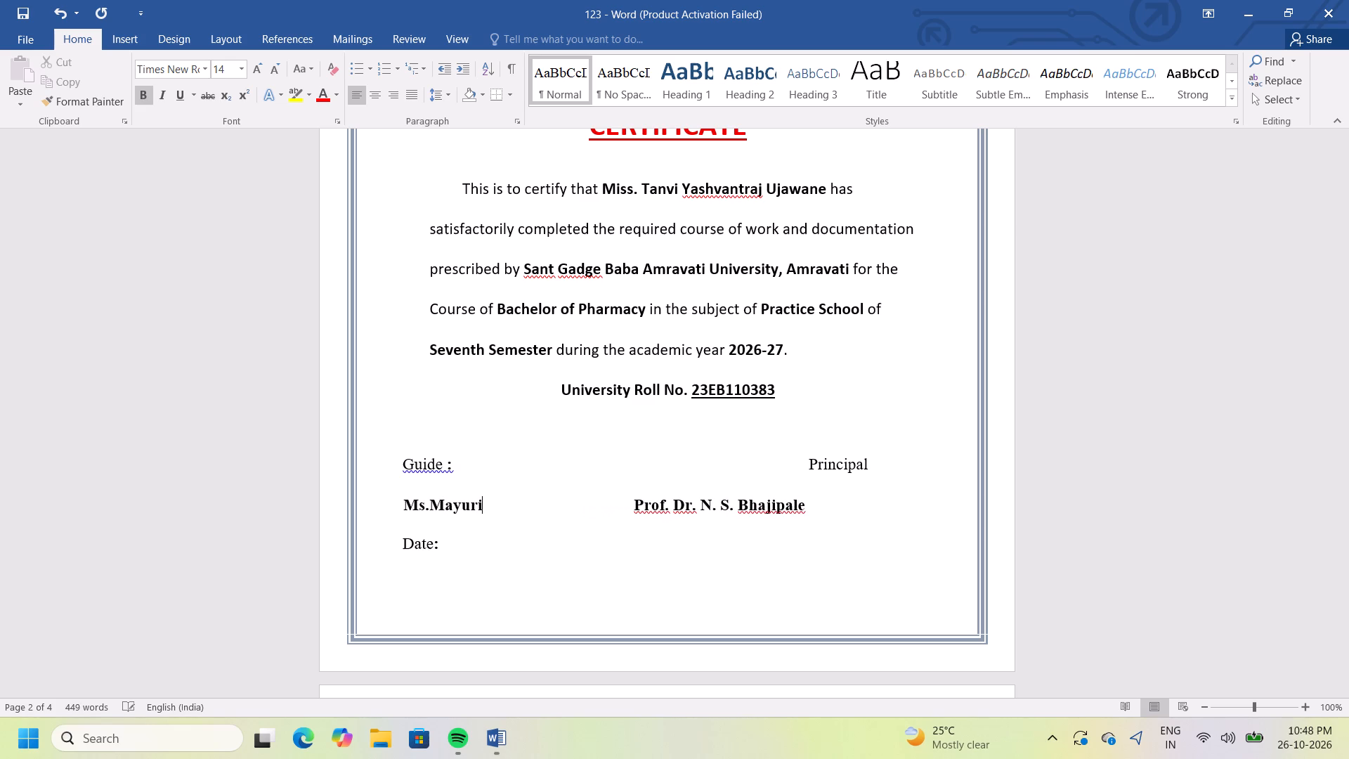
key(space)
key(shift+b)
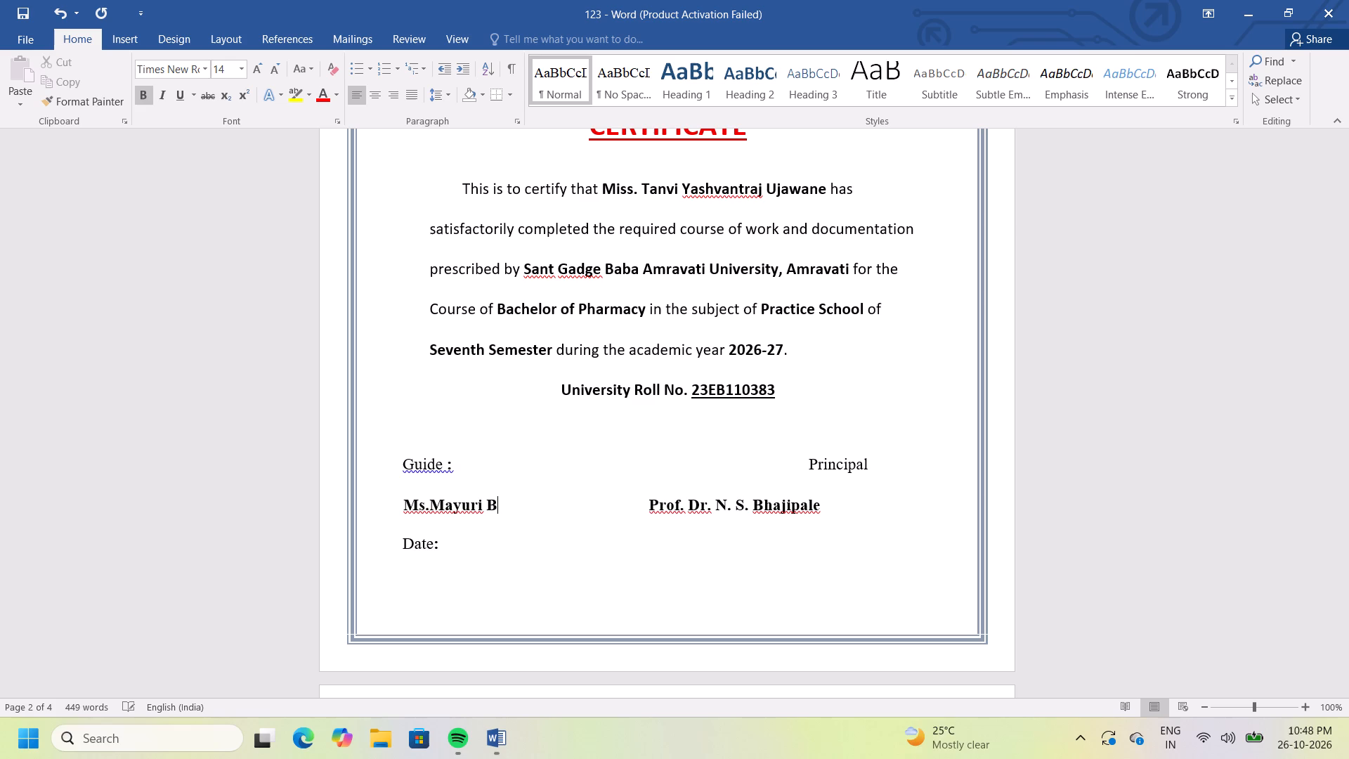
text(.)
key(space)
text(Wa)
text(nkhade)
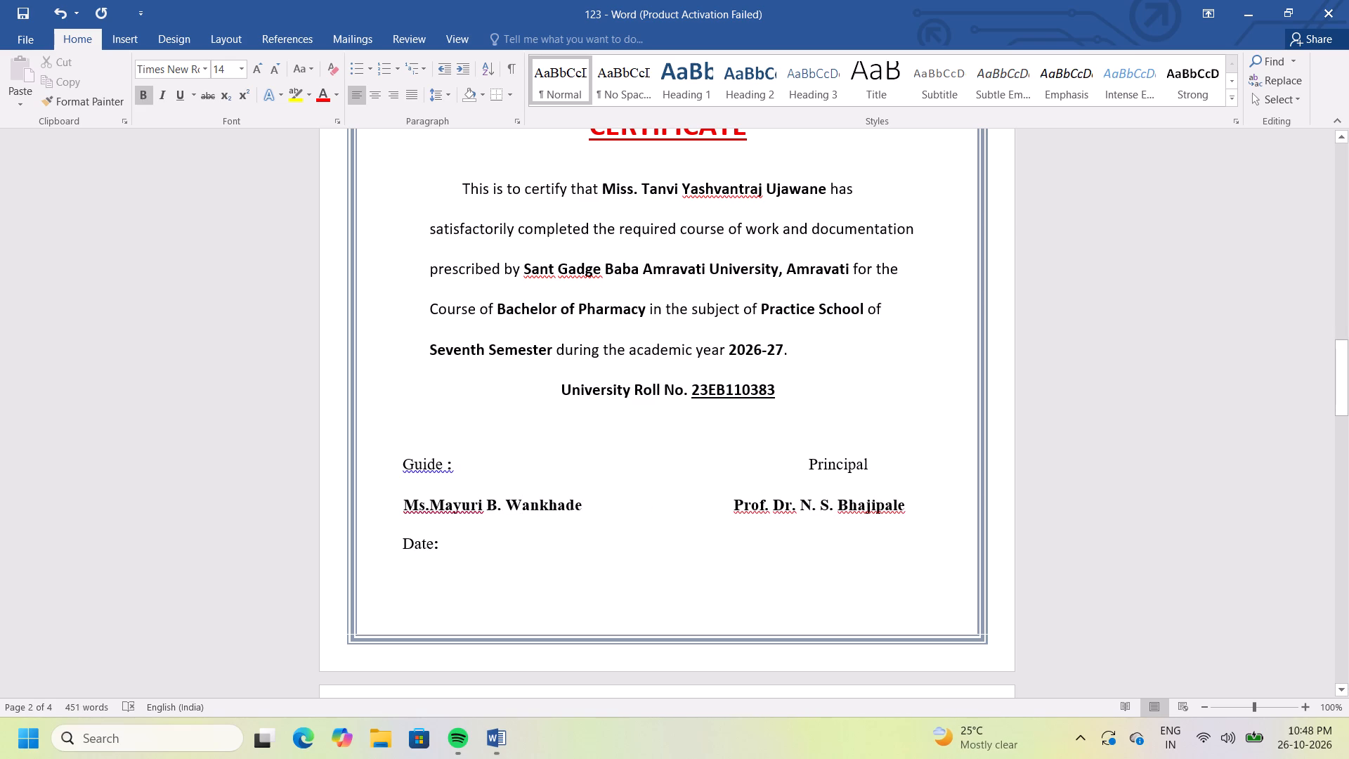
Insert six spaces before the principal's name in the certificate's signature row to shift it further under "Principal".
click(665, 536)
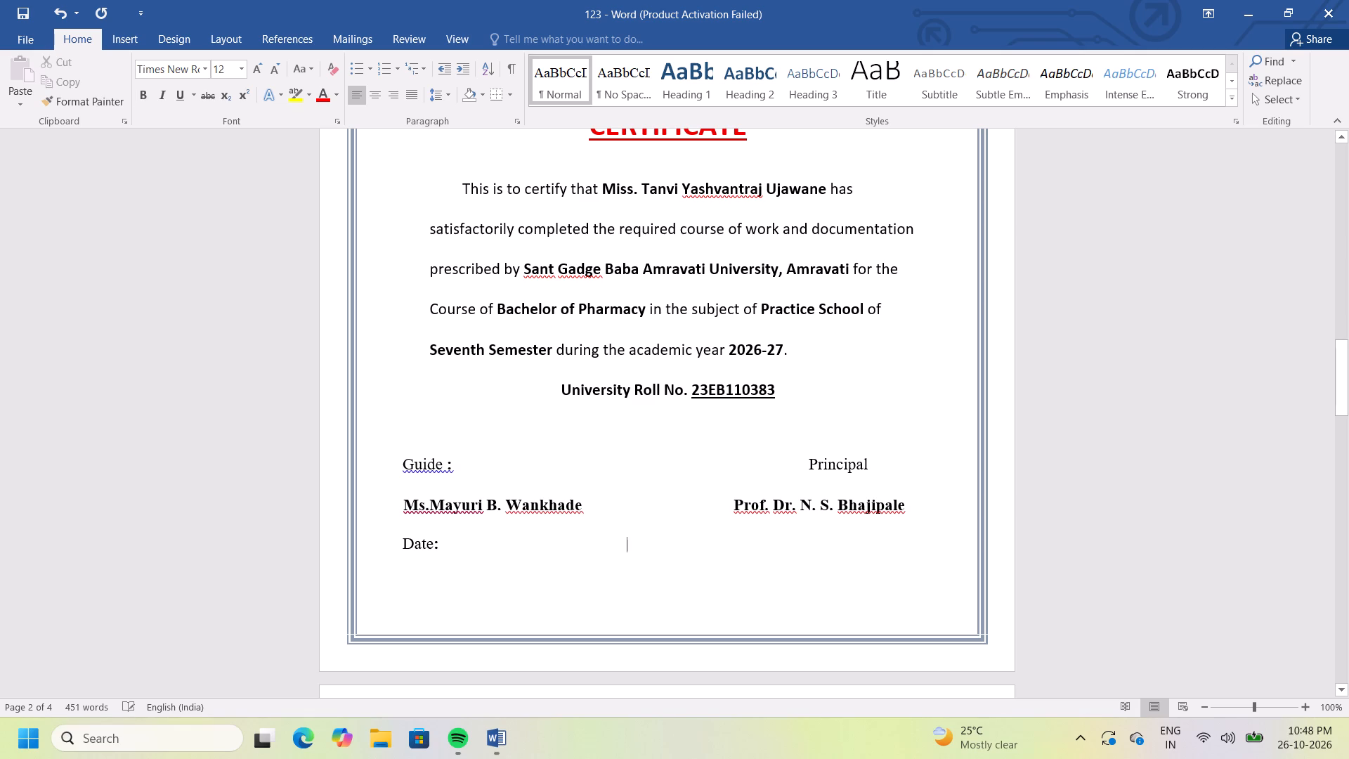
click(728, 500)
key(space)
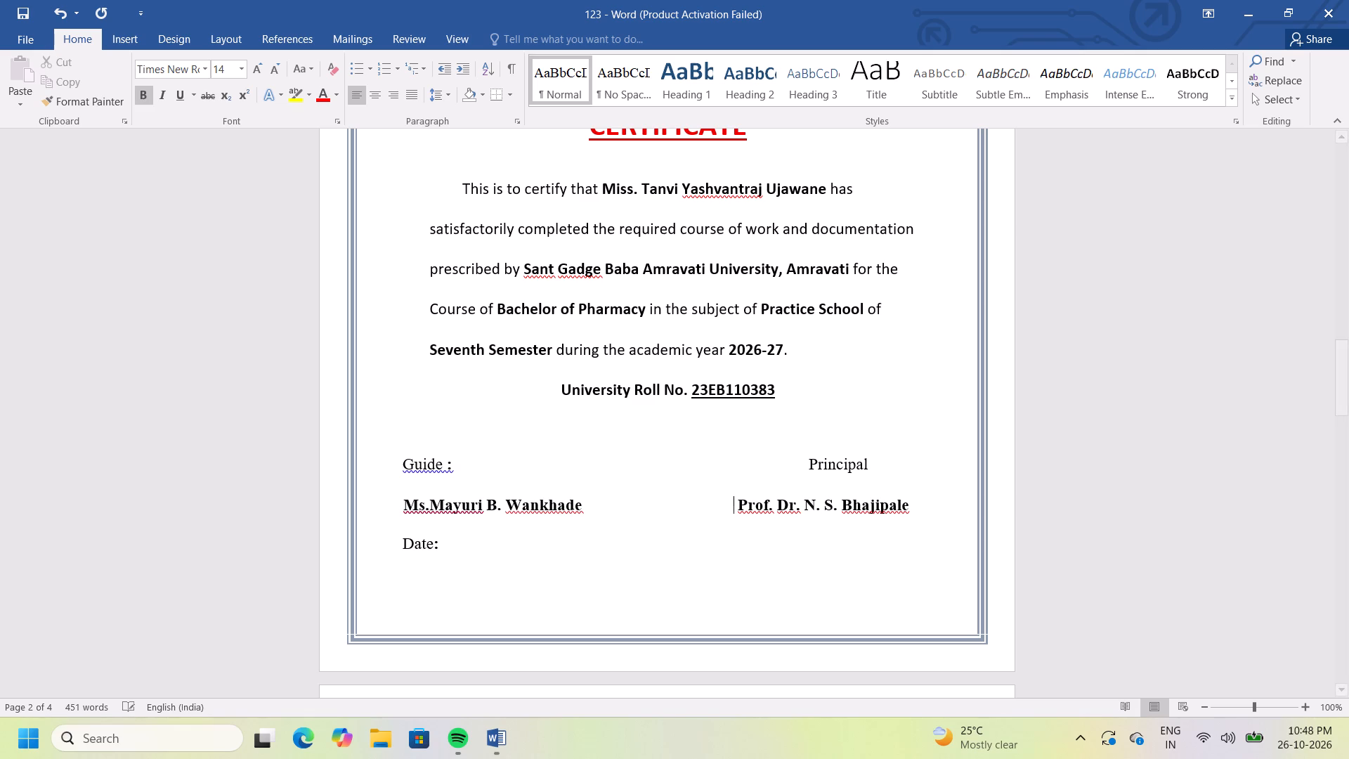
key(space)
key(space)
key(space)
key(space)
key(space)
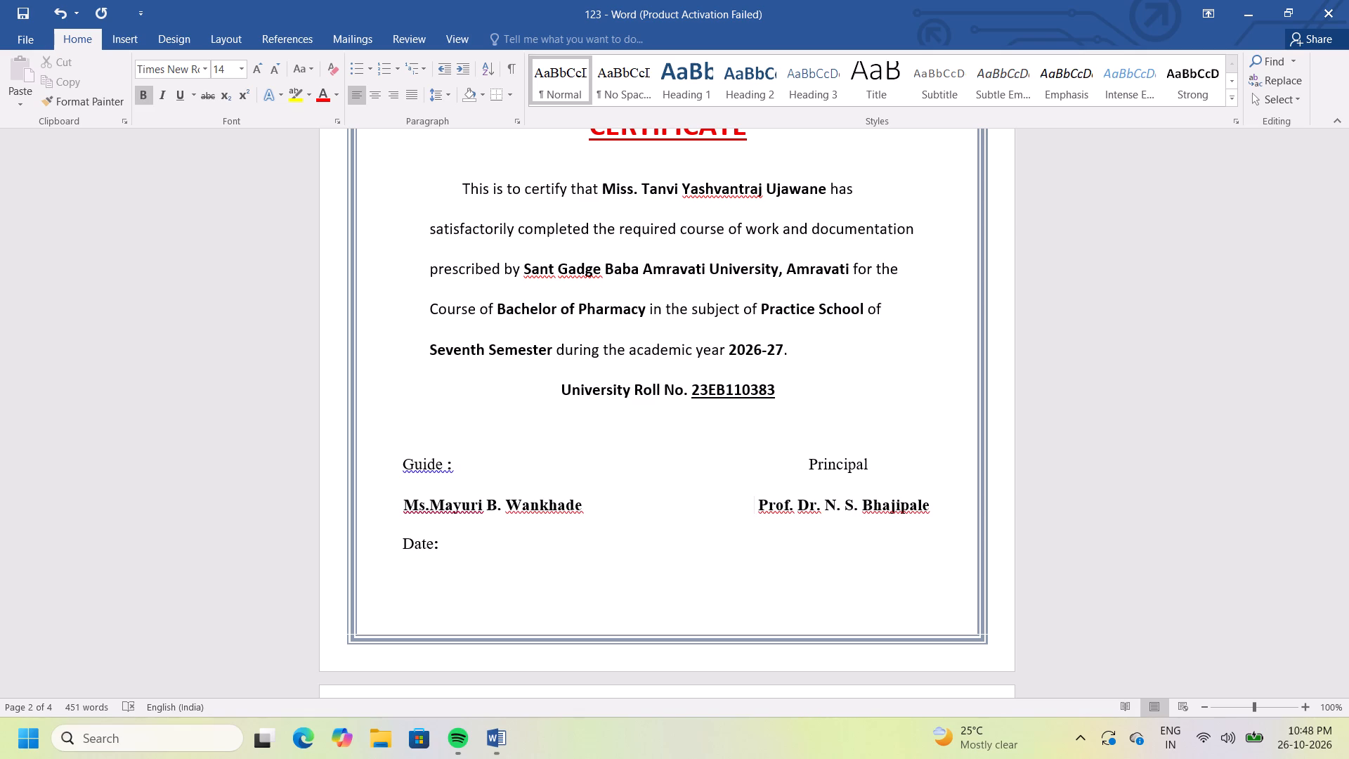
click(1196, 389)
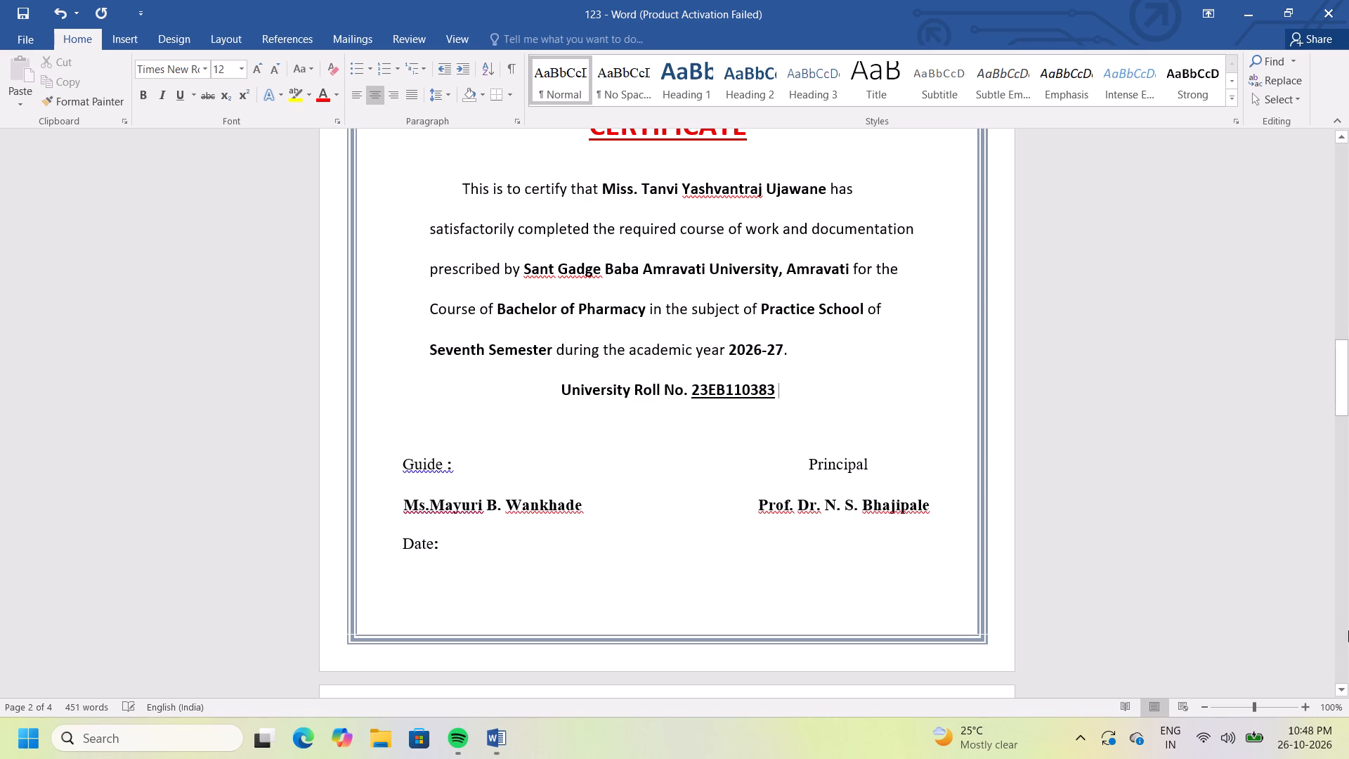
Delete the blank lines above "DATE:" at the end of the page 3 acknowledgement, pulling the "PLACE: AKOLA" line onto that page.
triple_click(1341, 687)
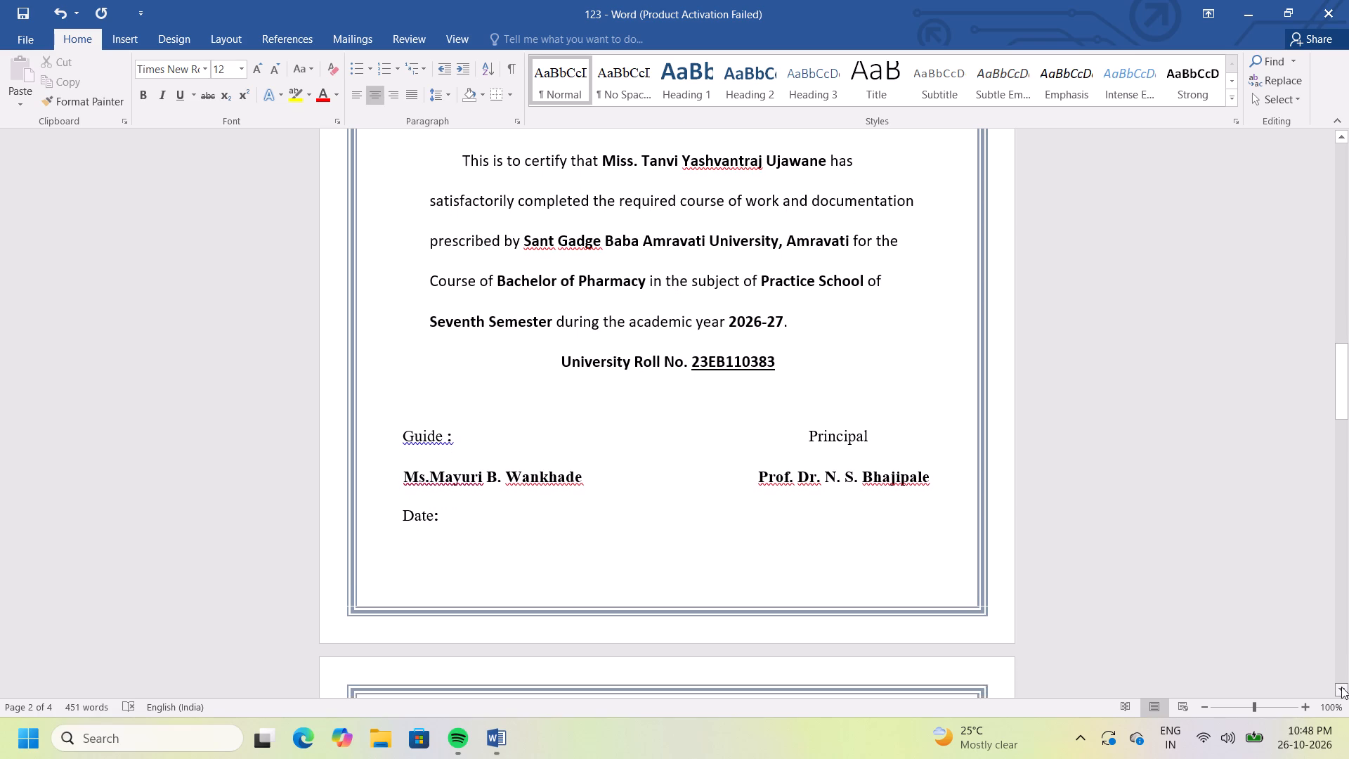
double_click(1341, 687)
triple_click(1341, 687)
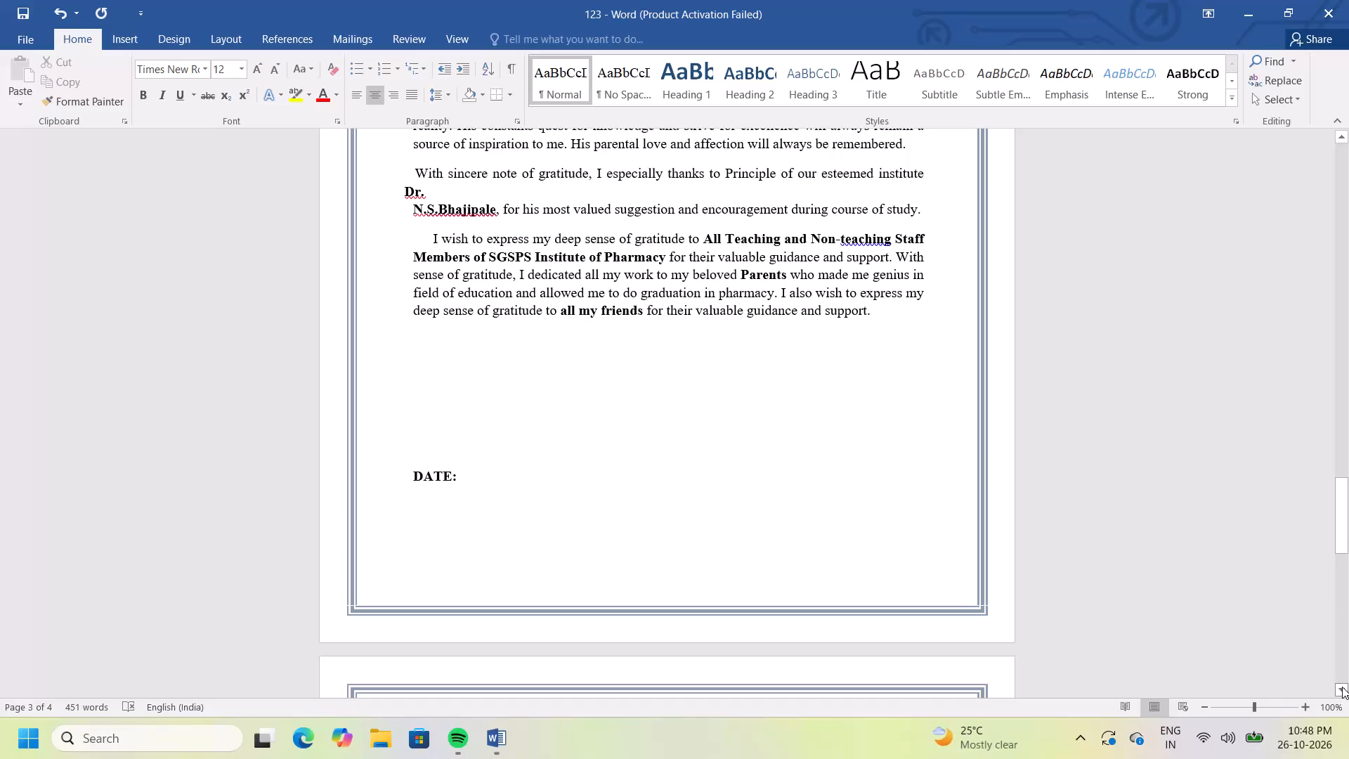
click(411, 476)
key(BackSpace)
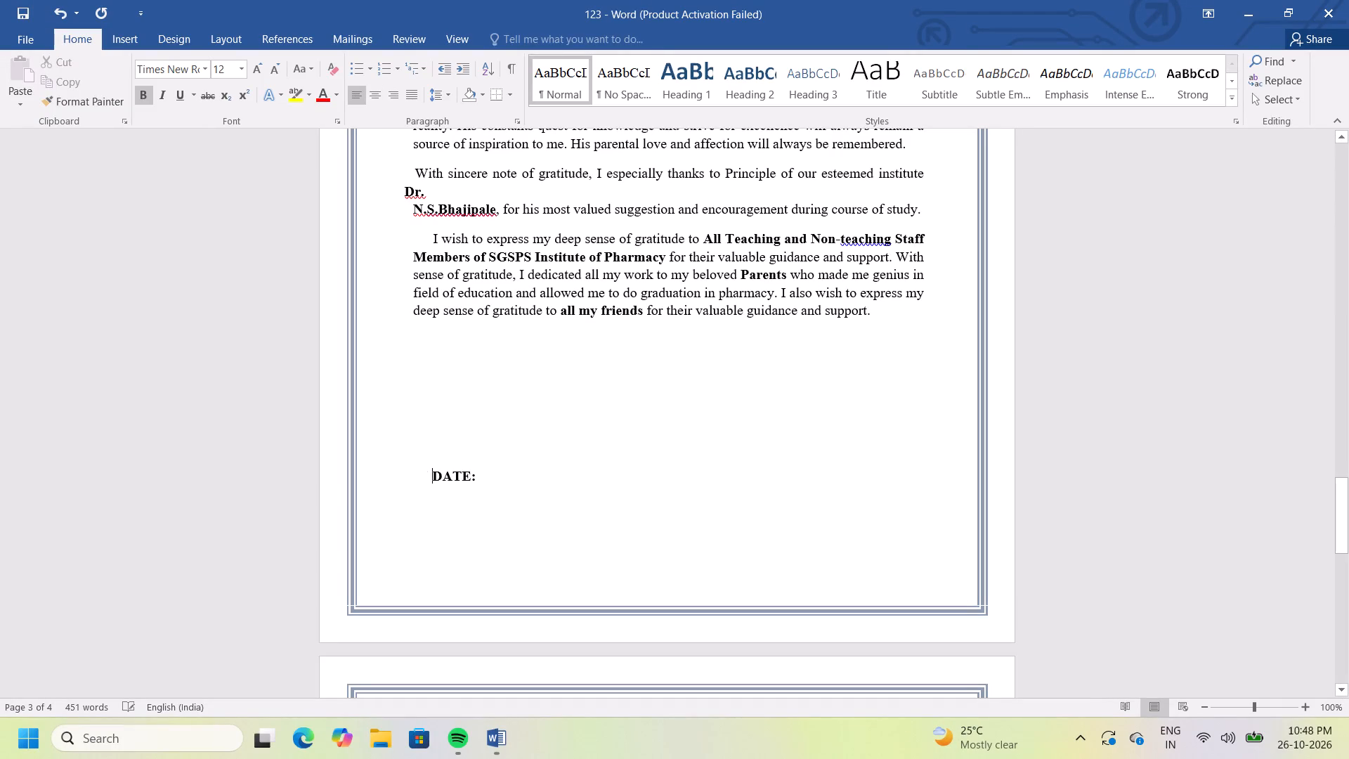
key(BackSpace)
key(BackSpace)
key(BackSpace)
key(BackSpace)
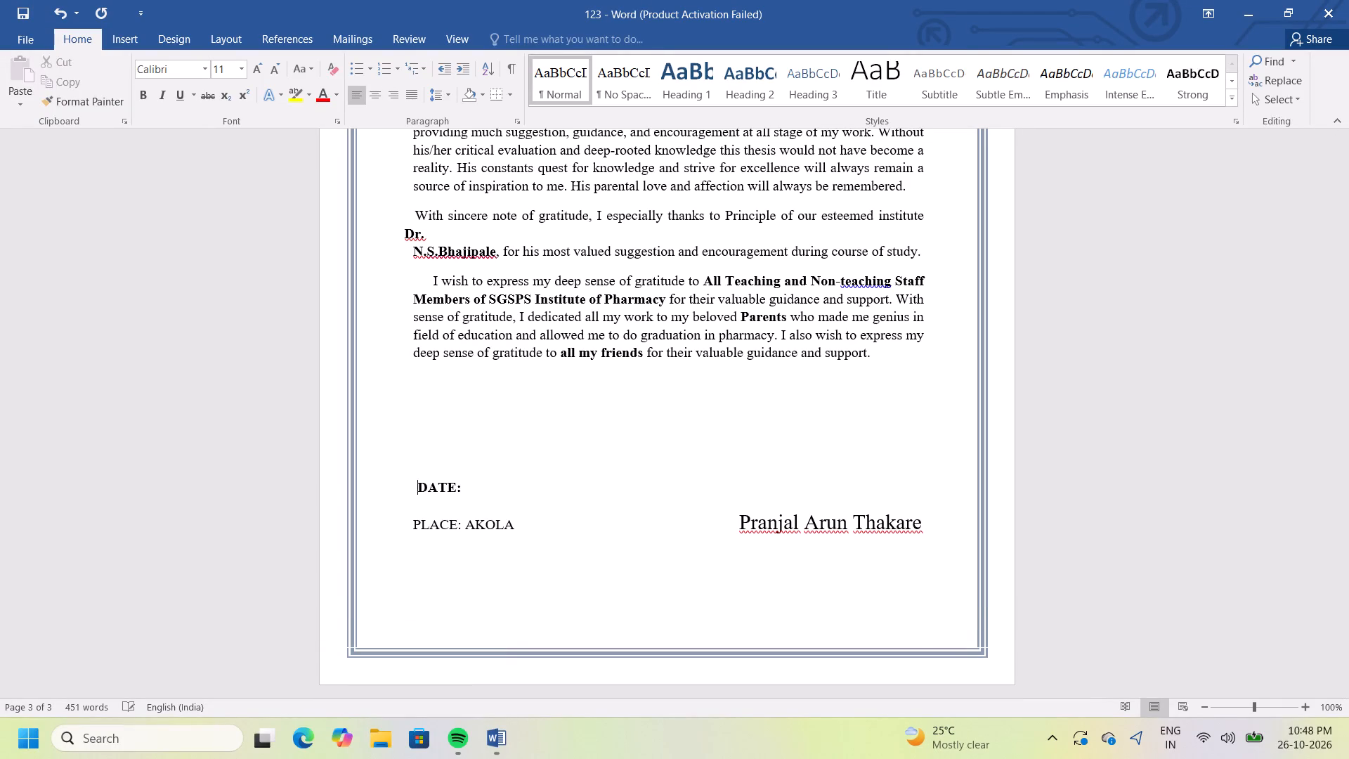
key(BackSpace)
key(BackSpace)
key(BackSpace)
key(BackSpace)
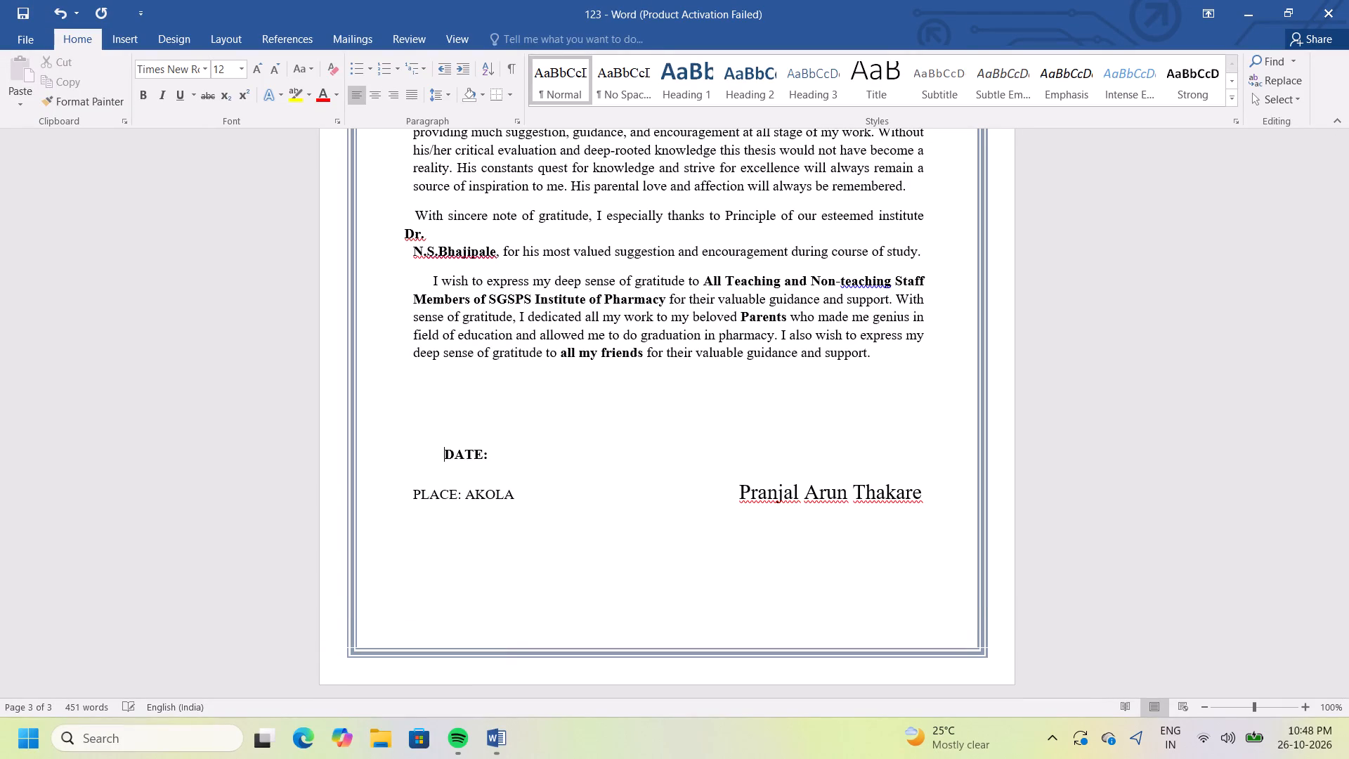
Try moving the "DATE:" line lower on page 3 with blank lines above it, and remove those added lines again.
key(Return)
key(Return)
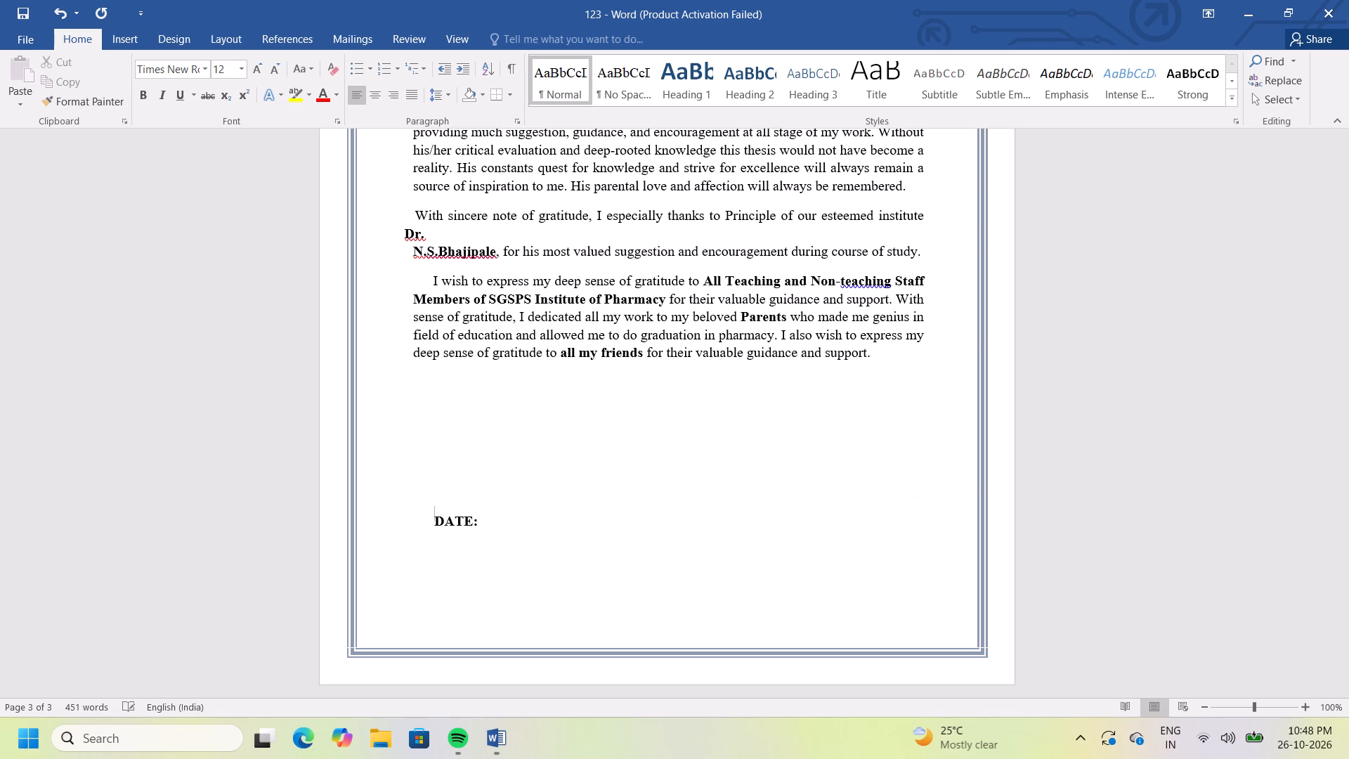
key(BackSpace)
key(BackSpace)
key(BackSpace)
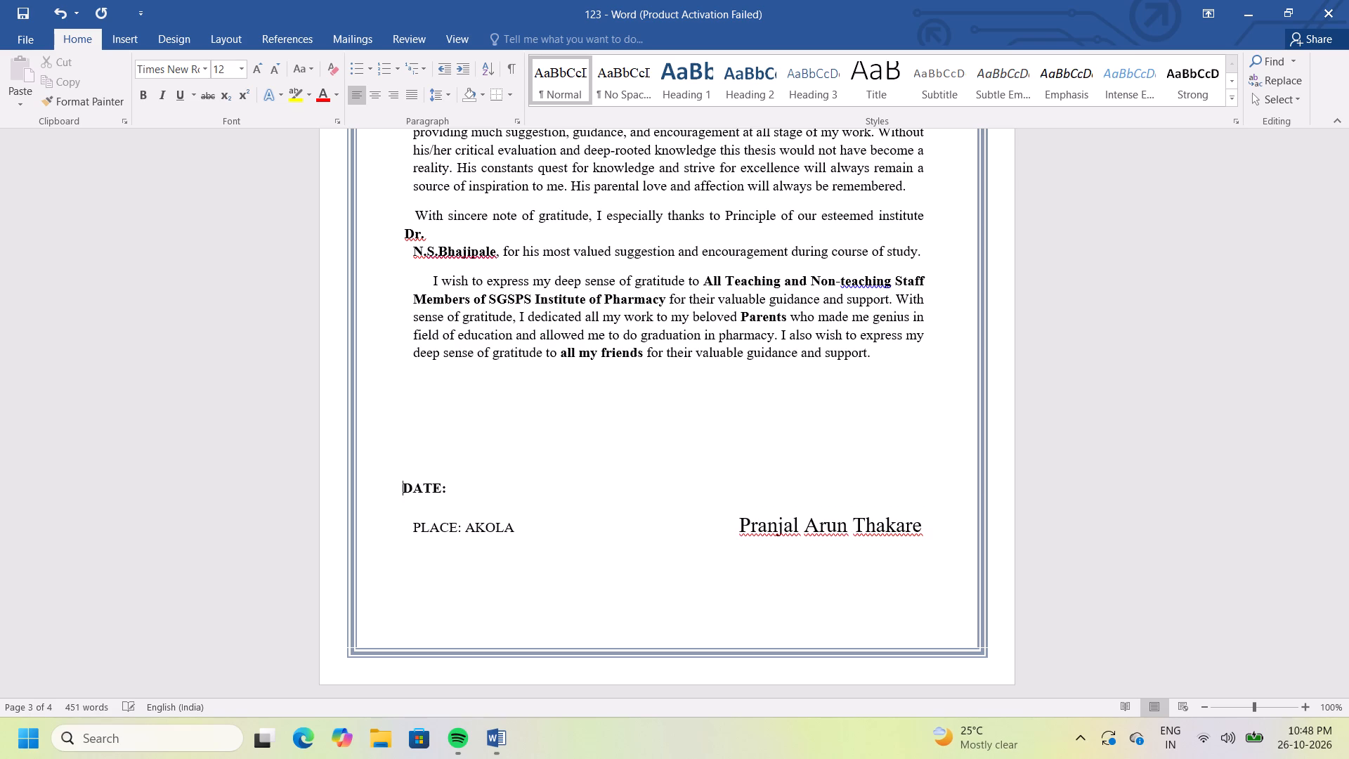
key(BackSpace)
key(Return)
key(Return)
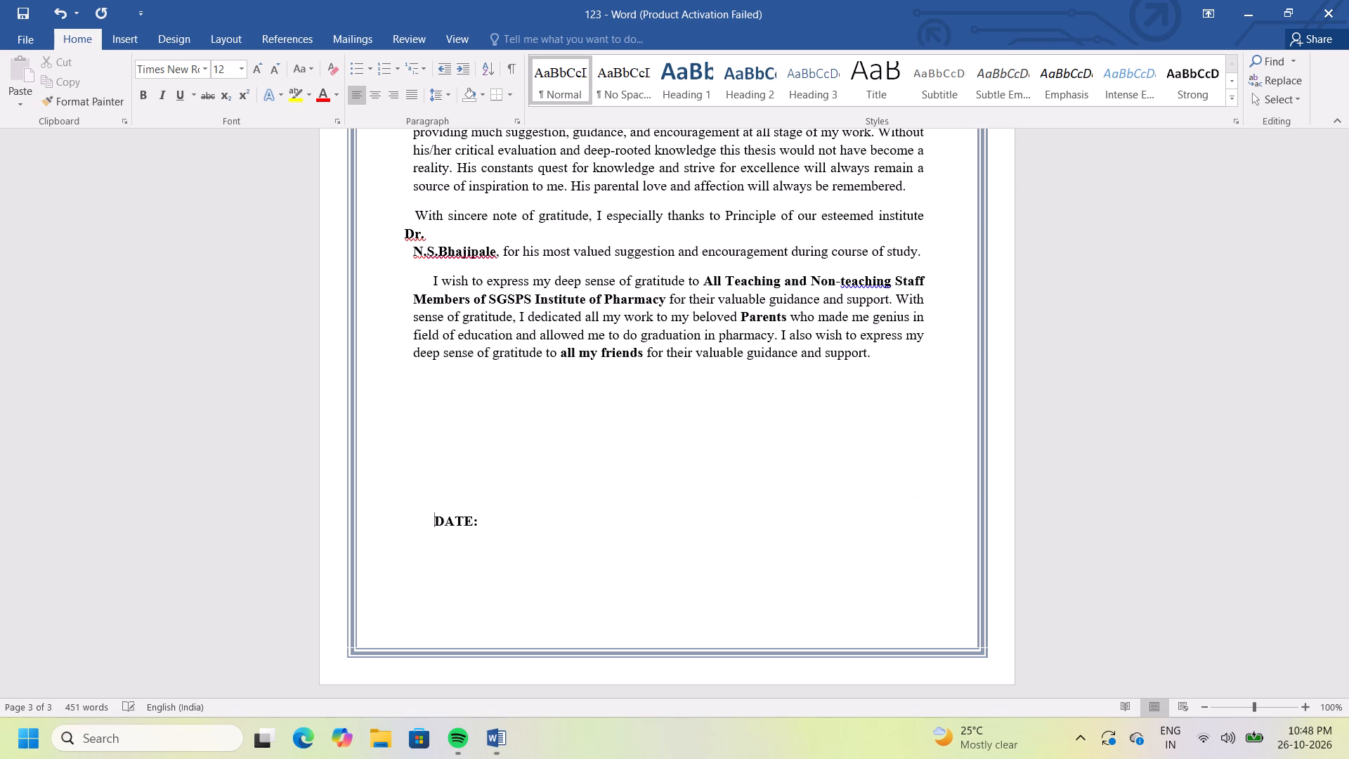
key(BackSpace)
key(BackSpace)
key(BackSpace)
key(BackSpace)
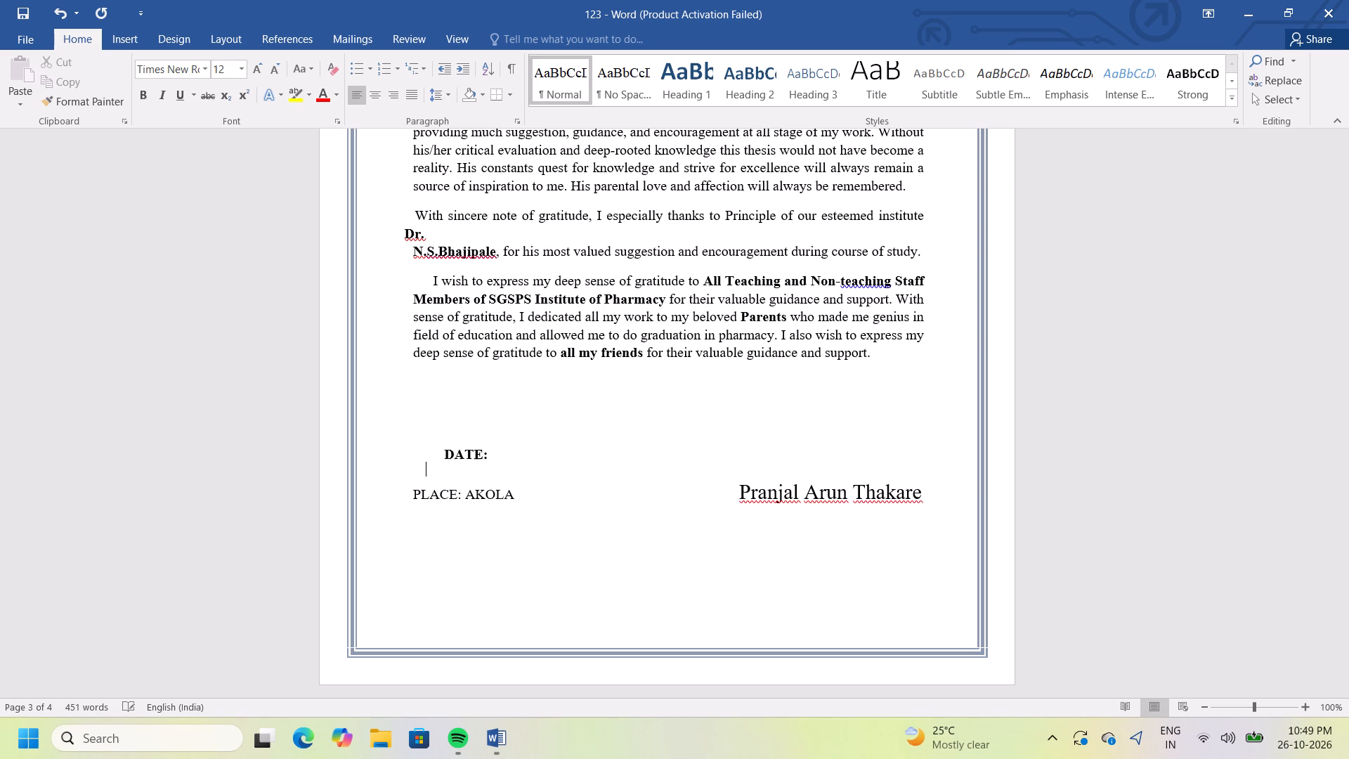
Move the "DATE:" line down to just above the place line and remove its indent.
key(Return)
key(BackSpace)
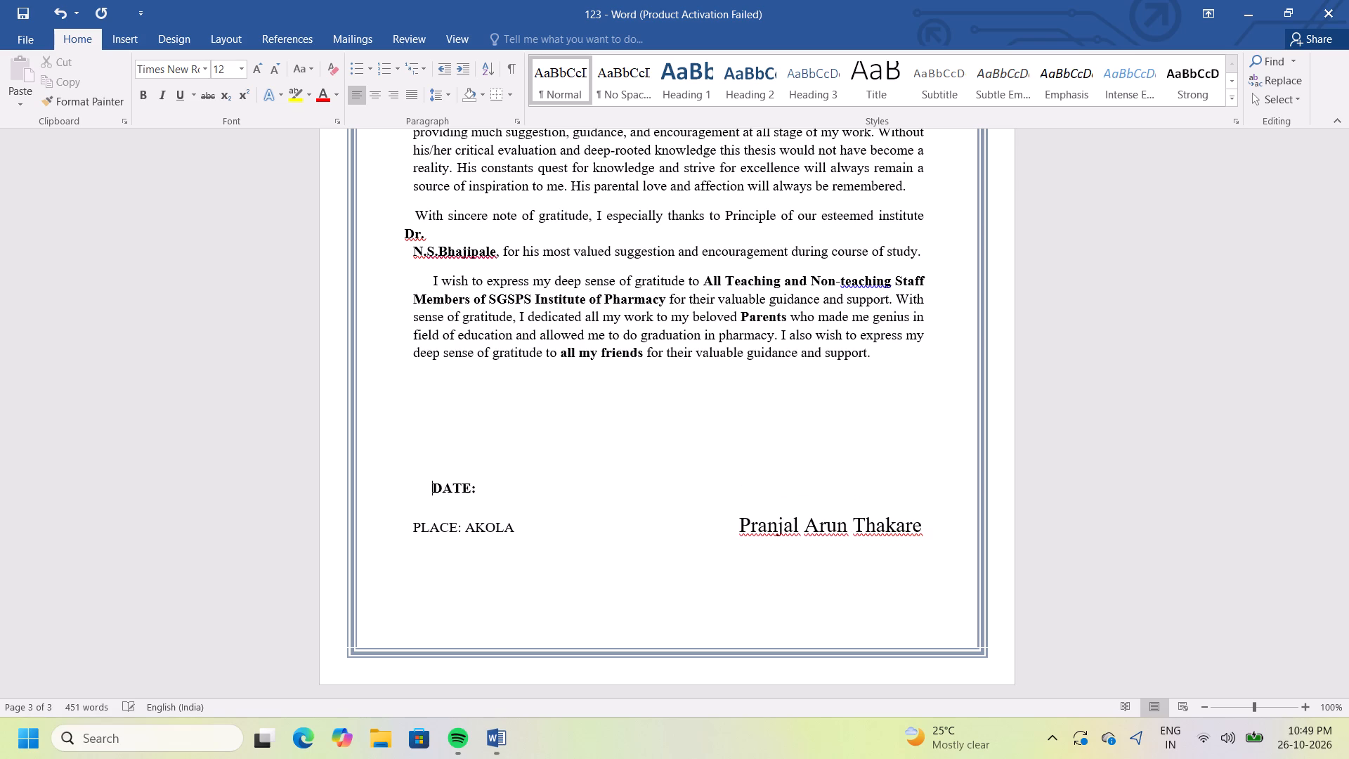
key(BackSpace)
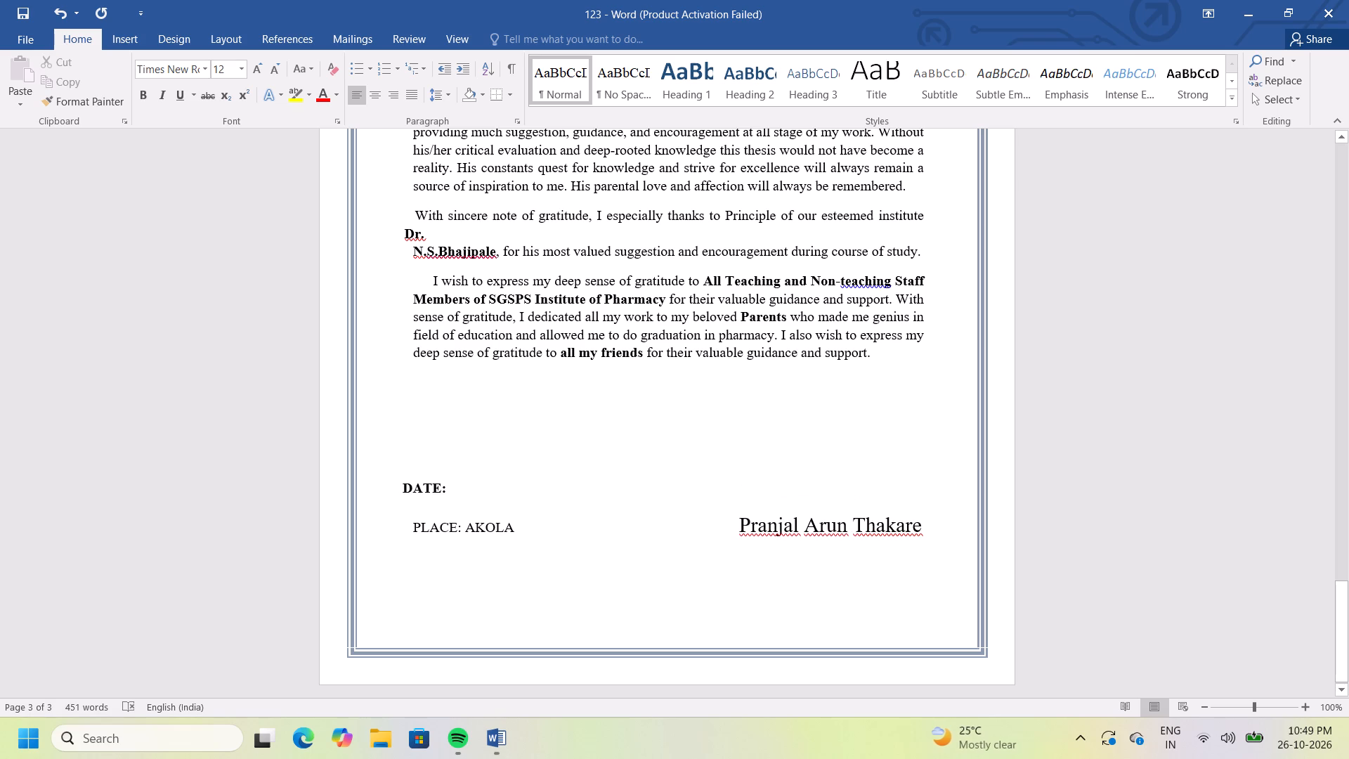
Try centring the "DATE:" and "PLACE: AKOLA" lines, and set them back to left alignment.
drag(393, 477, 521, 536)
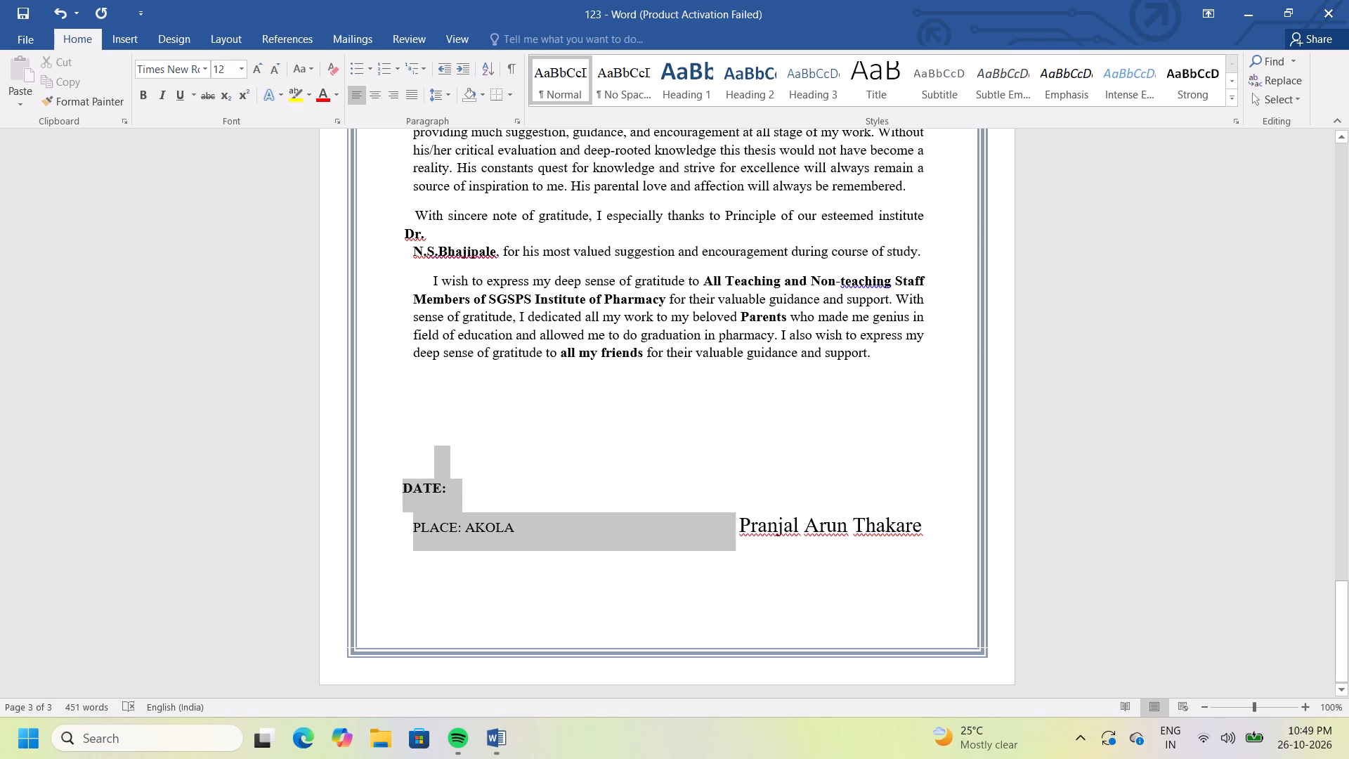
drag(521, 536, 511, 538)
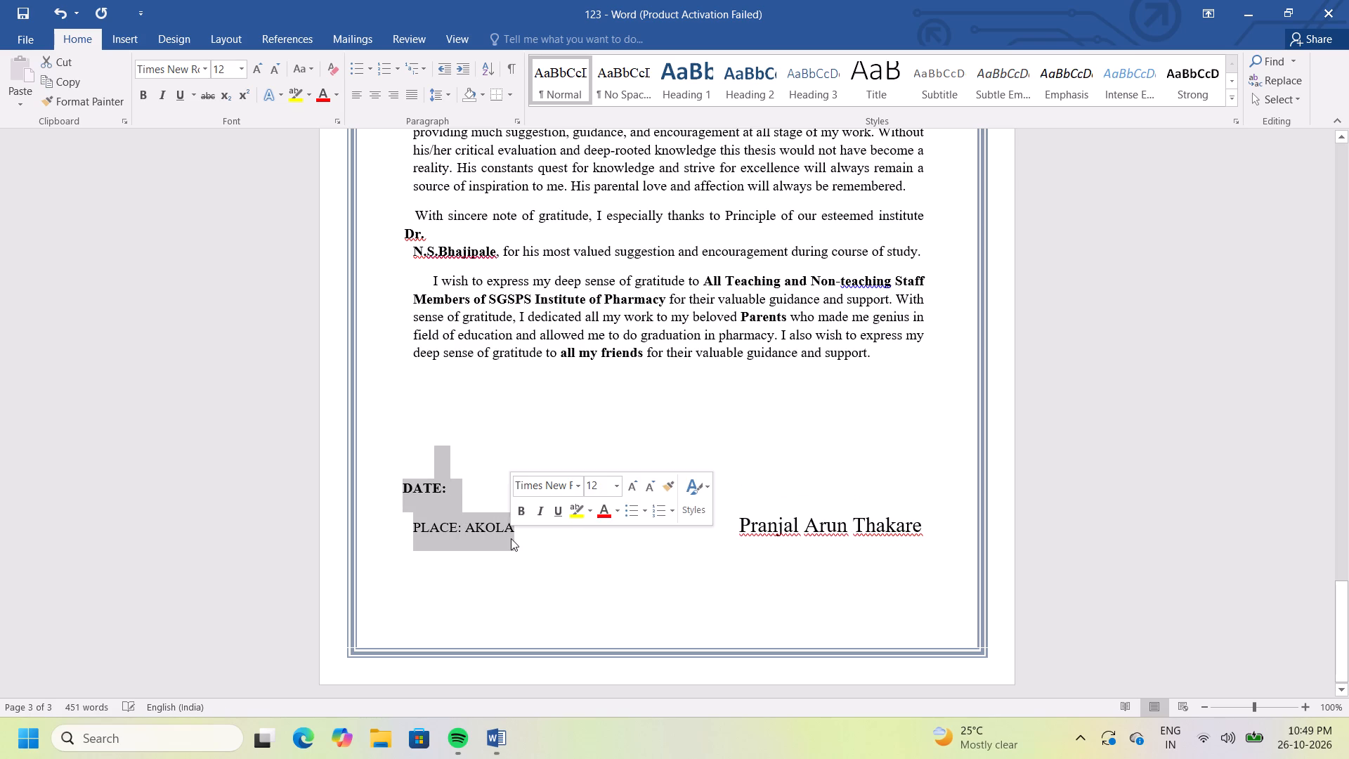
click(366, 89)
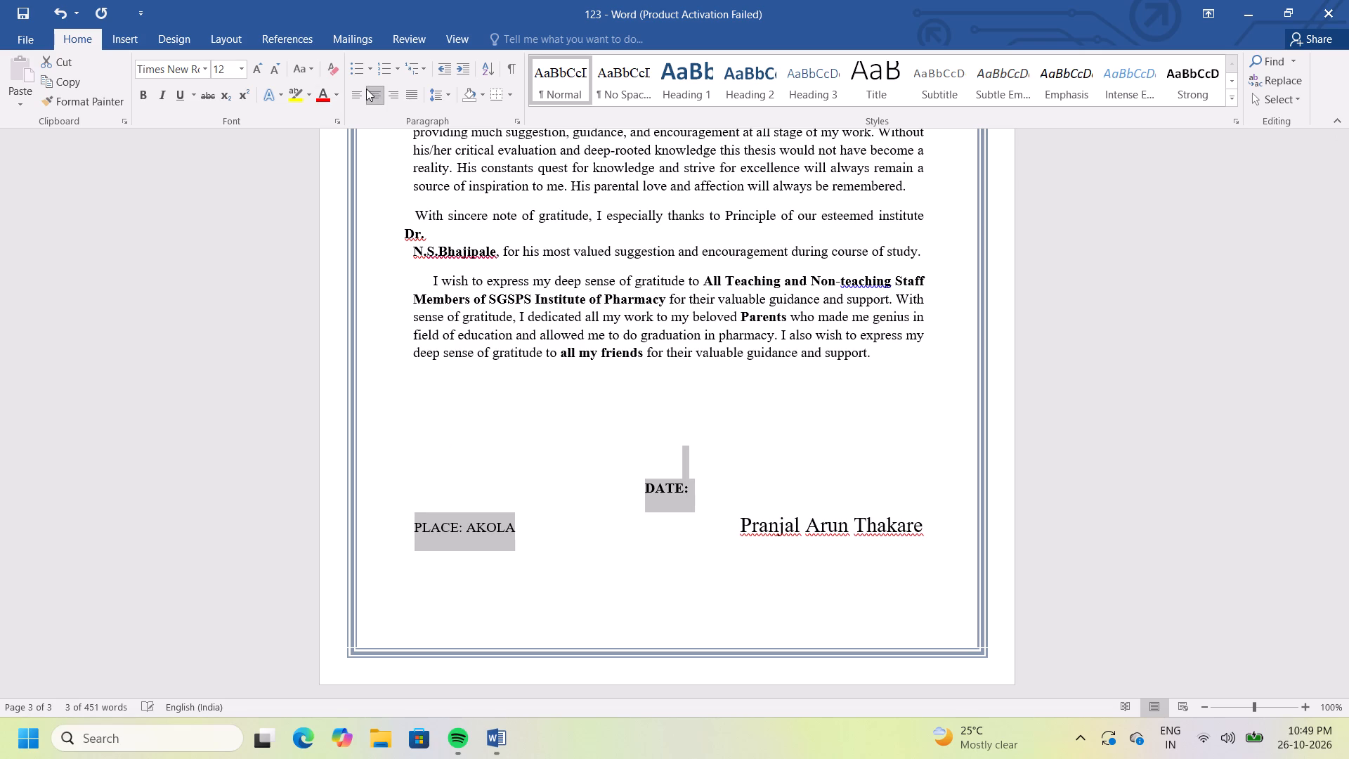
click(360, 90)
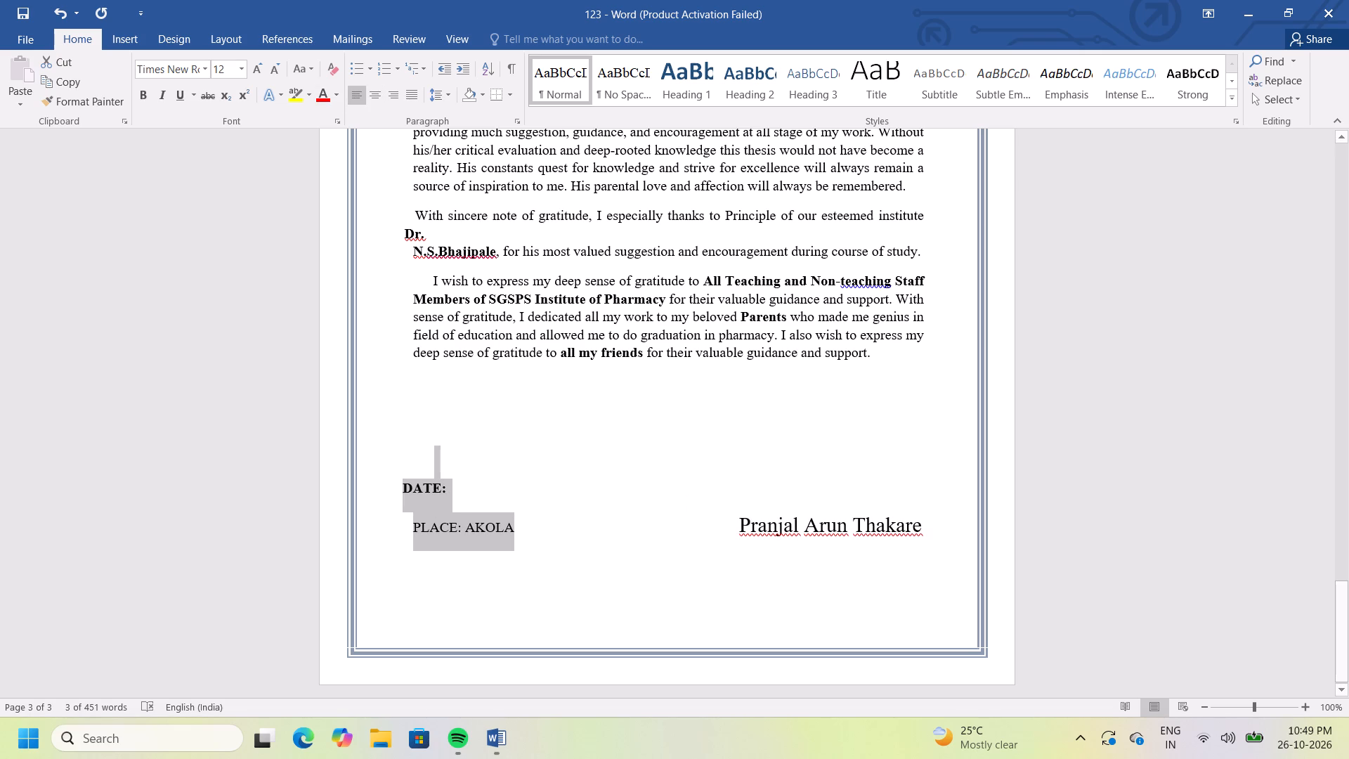
Remove the indent before "PLACE: AKOLA" to line it up with the "DATE:" line.
click(403, 547)
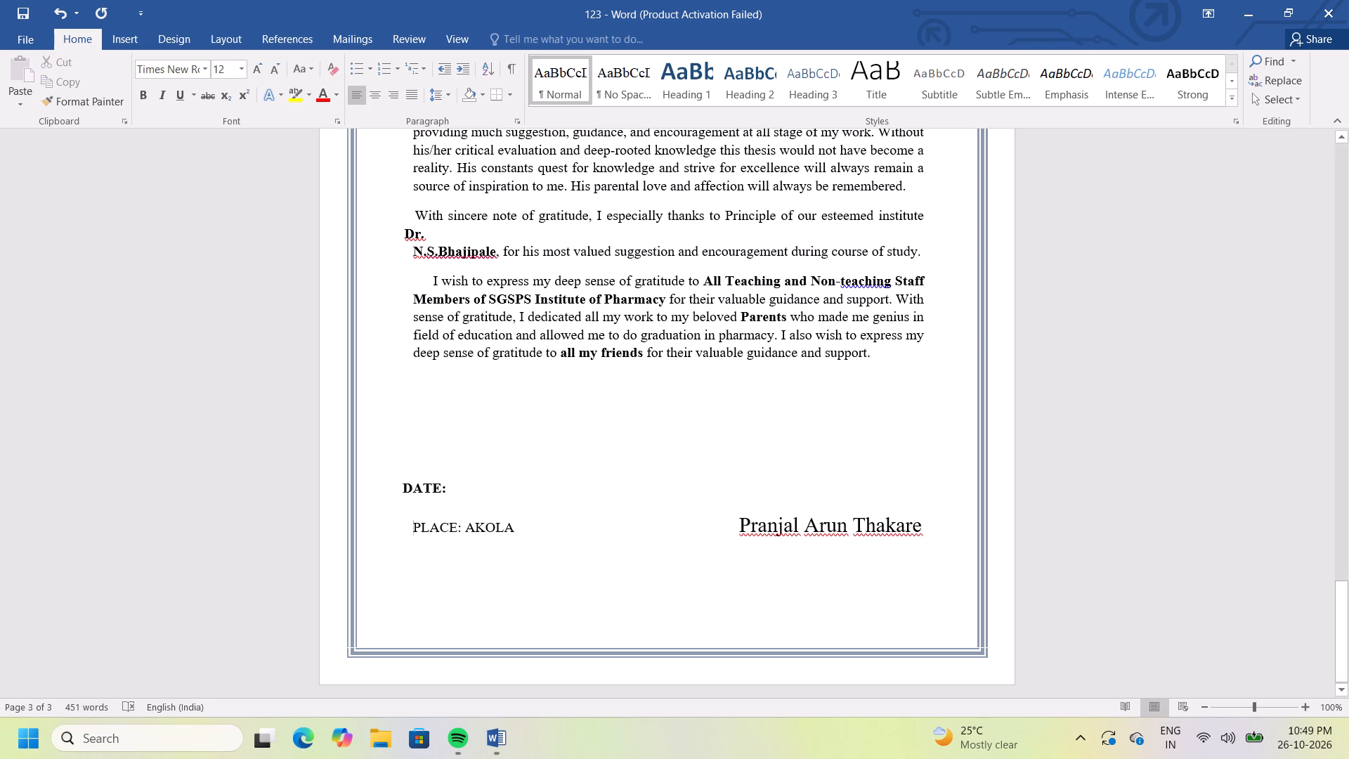
key(BackSpace)
key(BackSpace)
key(BackSpace)
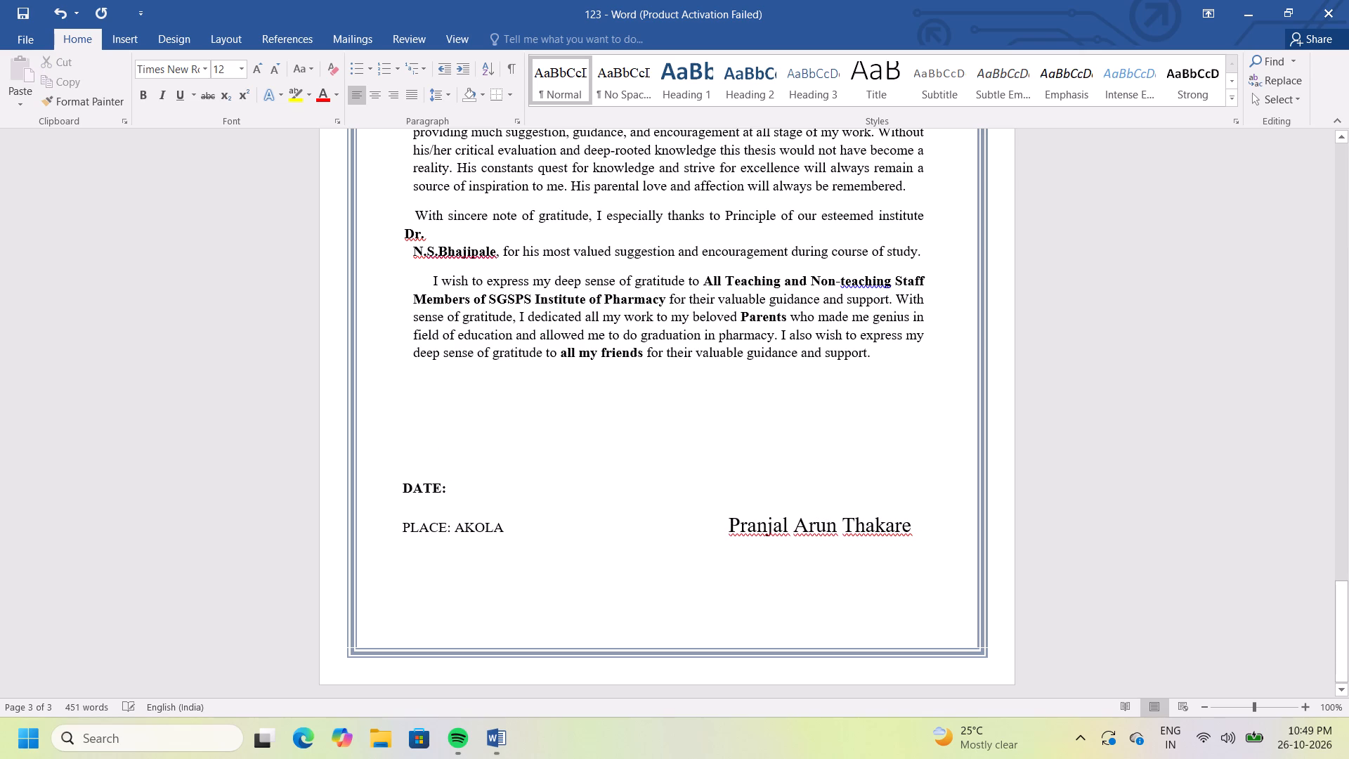
Replace the previous student's name beside "PLACE: AKOLA" on the acknowledgement page with the new student's full name.
click(920, 524)
key(BackSpace)
key(BackSpace)
key(BackSpace)
key(BackSpace)
key(BackSpace)
key(BackSpace)
key(BackSpace)
key(BackSpace)
key(BackSpace)
key(BackSpace)
key(BackSpace)
key(BackSpace)
key(BackSpace)
key(BackSpace)
key(BackSpace)
key(BackSpace)
key(BackSpace)
key(BackSpace)
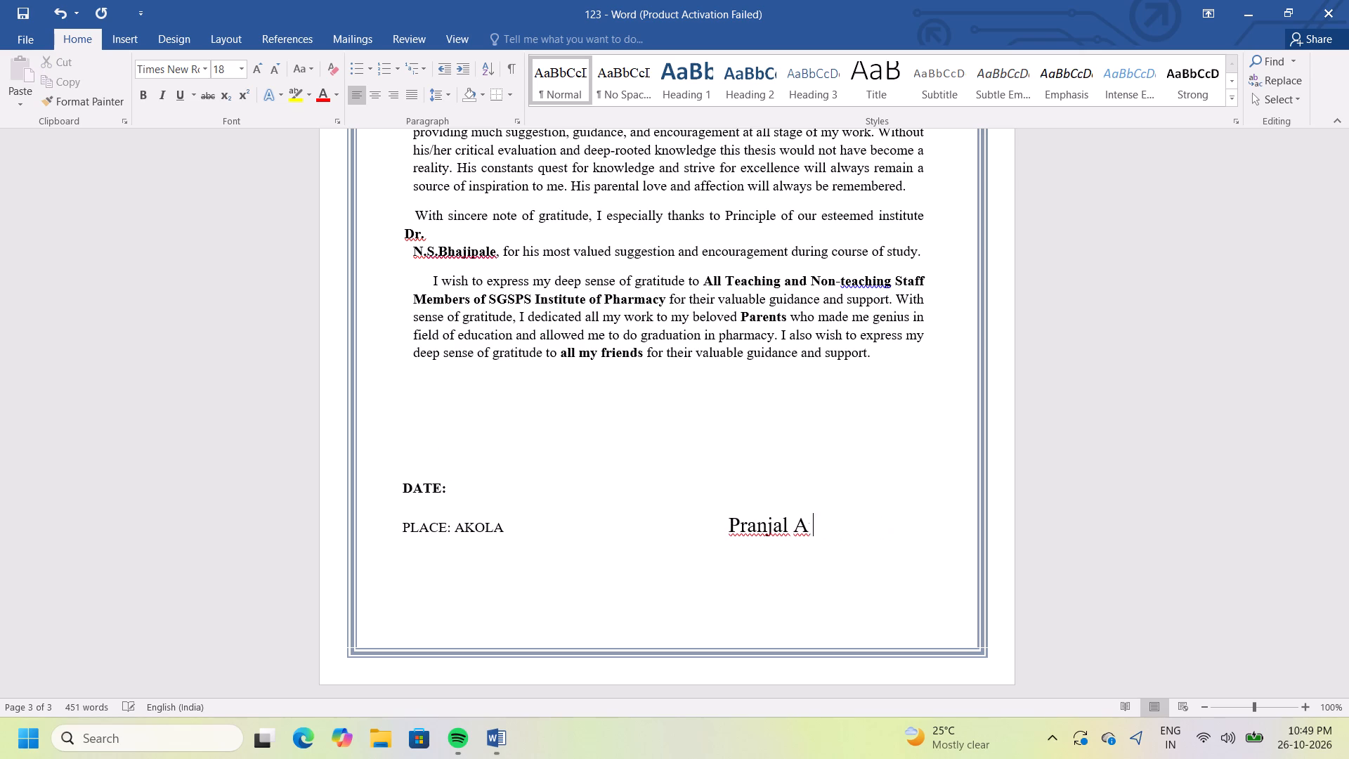
key(BackSpace)
key(BackSpace)
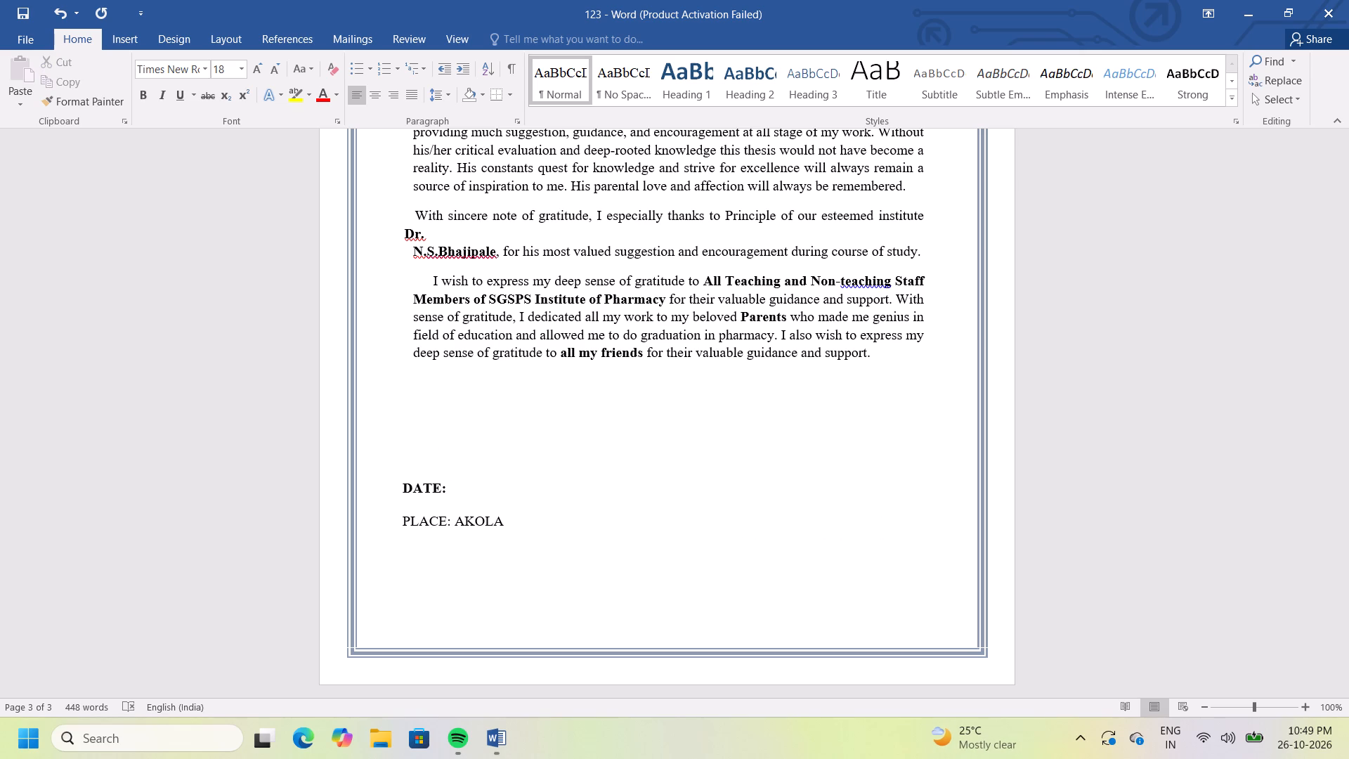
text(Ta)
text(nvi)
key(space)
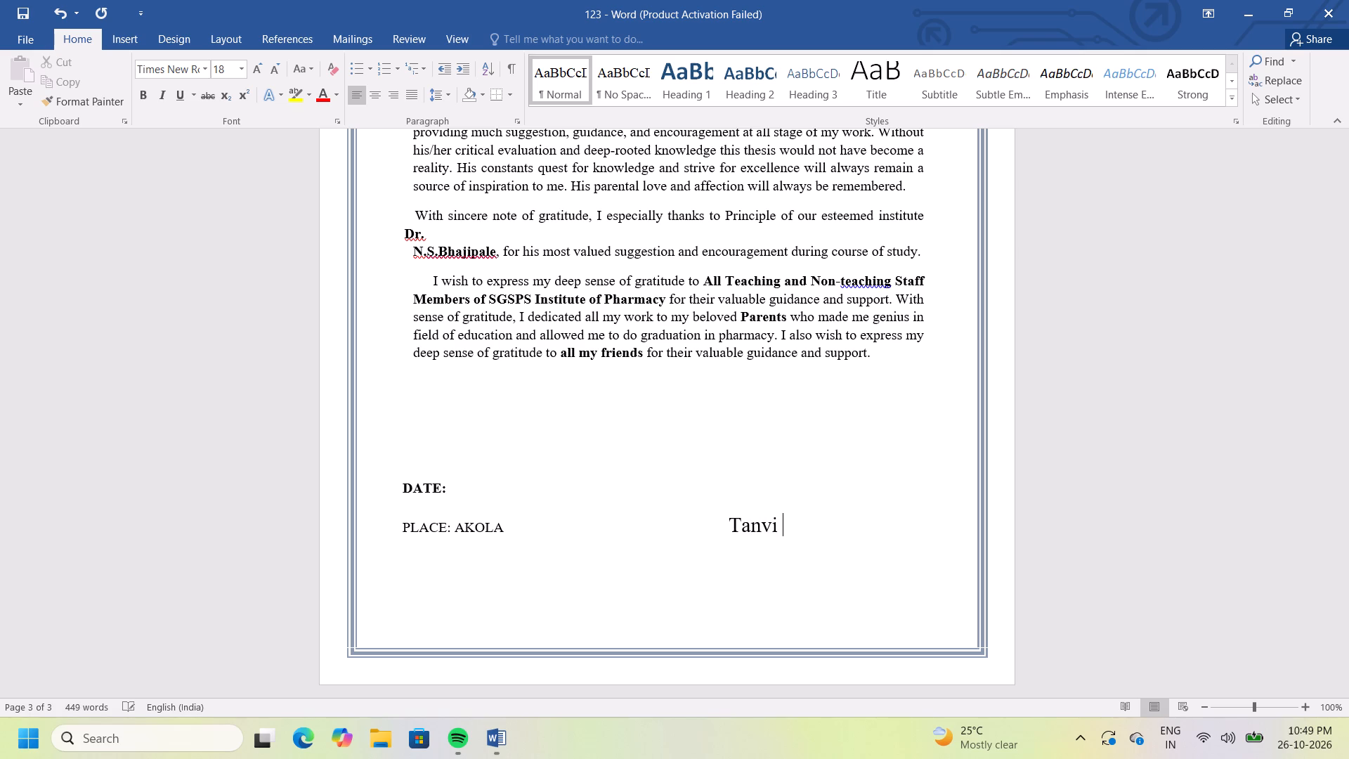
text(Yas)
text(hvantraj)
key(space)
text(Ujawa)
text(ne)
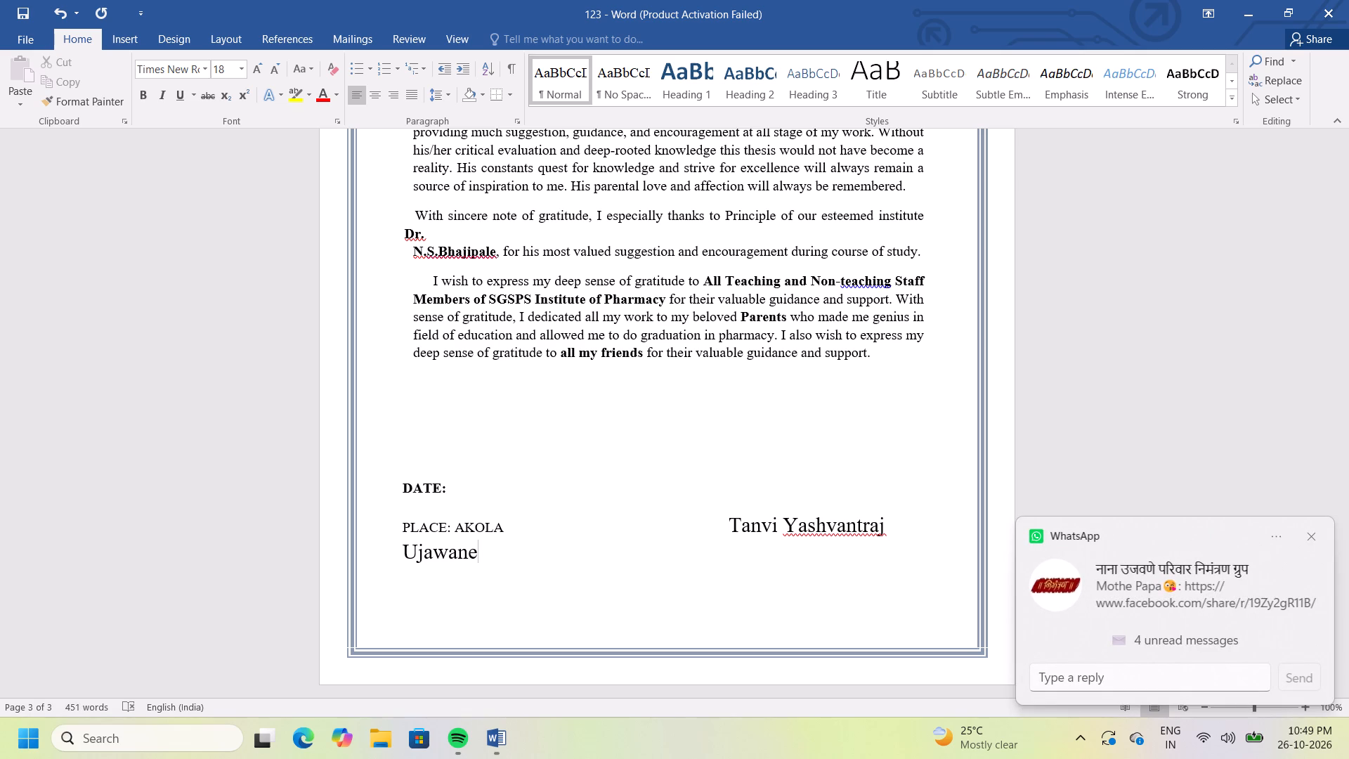
Remove spaces before the student's name until the whole name fits on the "PLACE: AKOLA" line.
click(728, 523)
key(BackSpace)
key(BackSpace)
key(BackSpace)
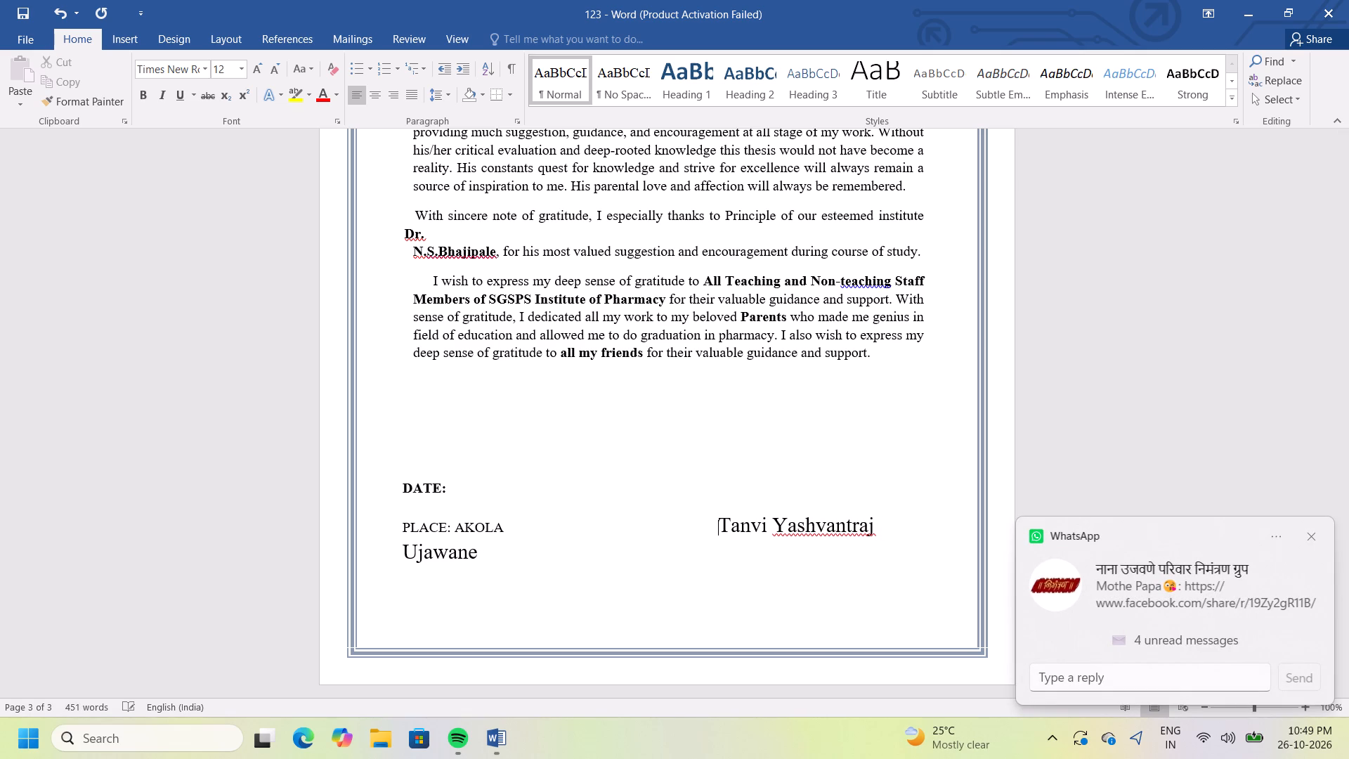
key(BackSpace)
key(BackSpace)
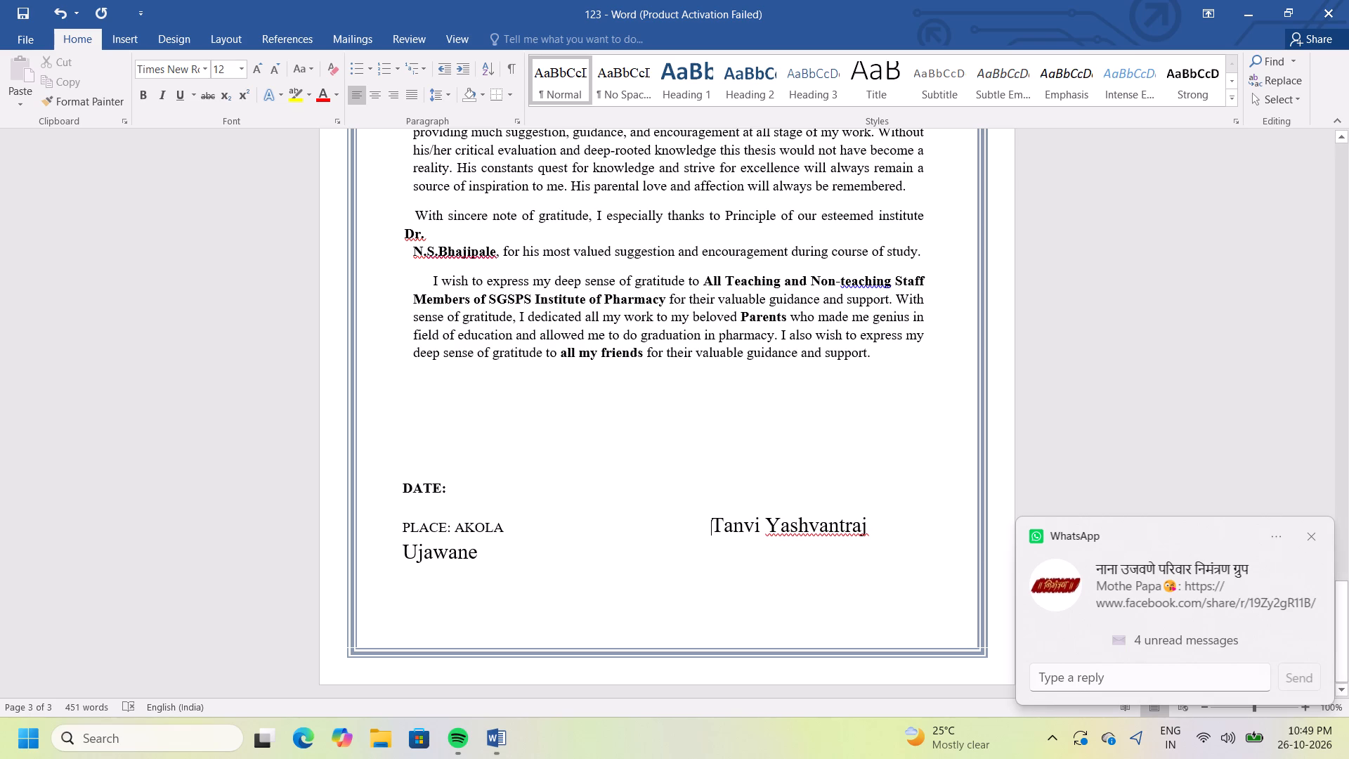
click(403, 549)
key(BackSpace)
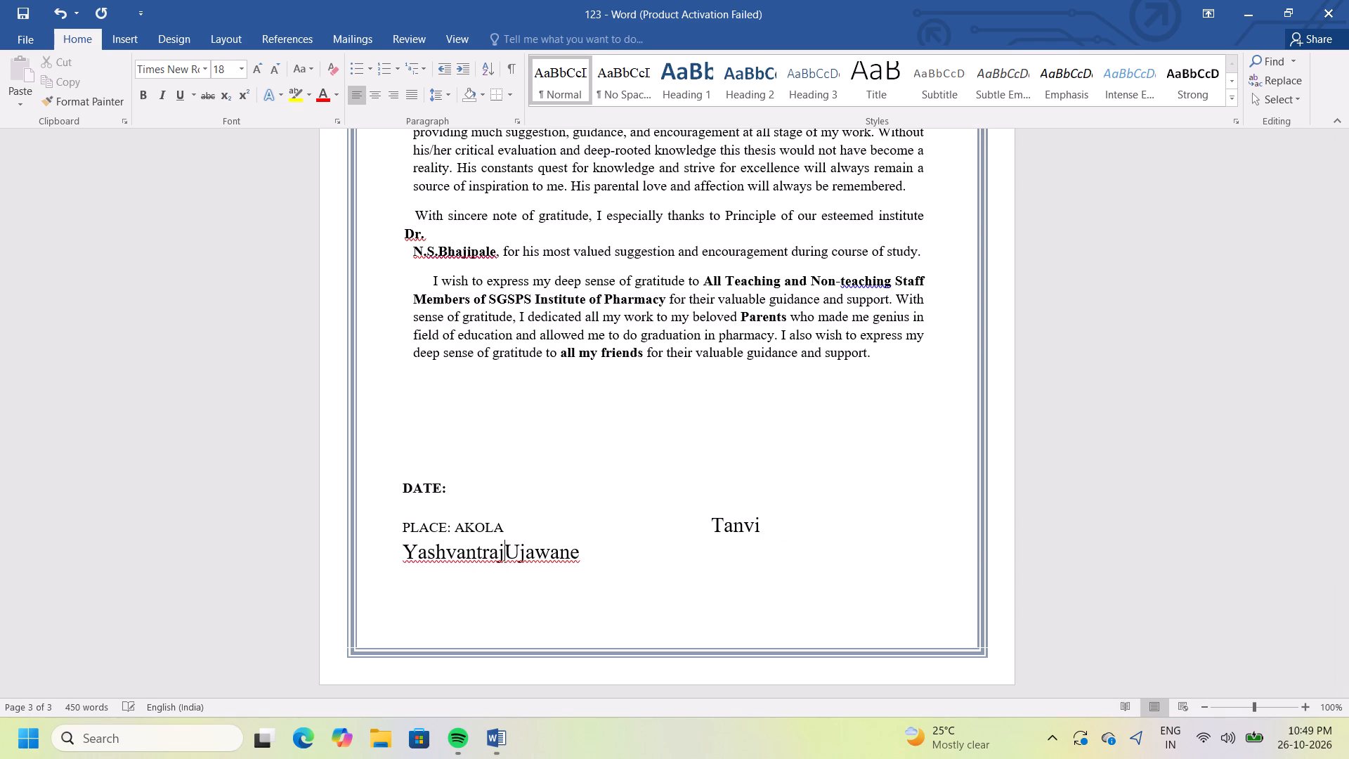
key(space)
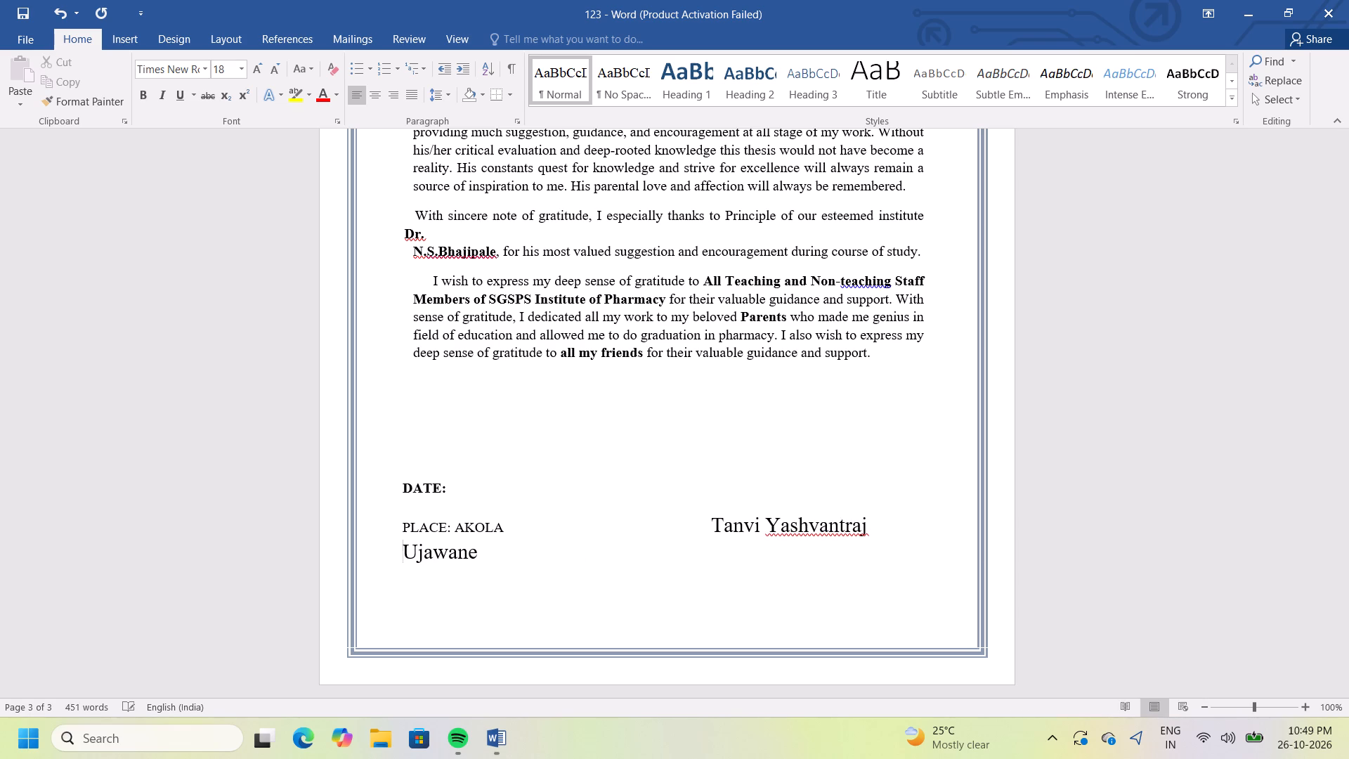
click(715, 526)
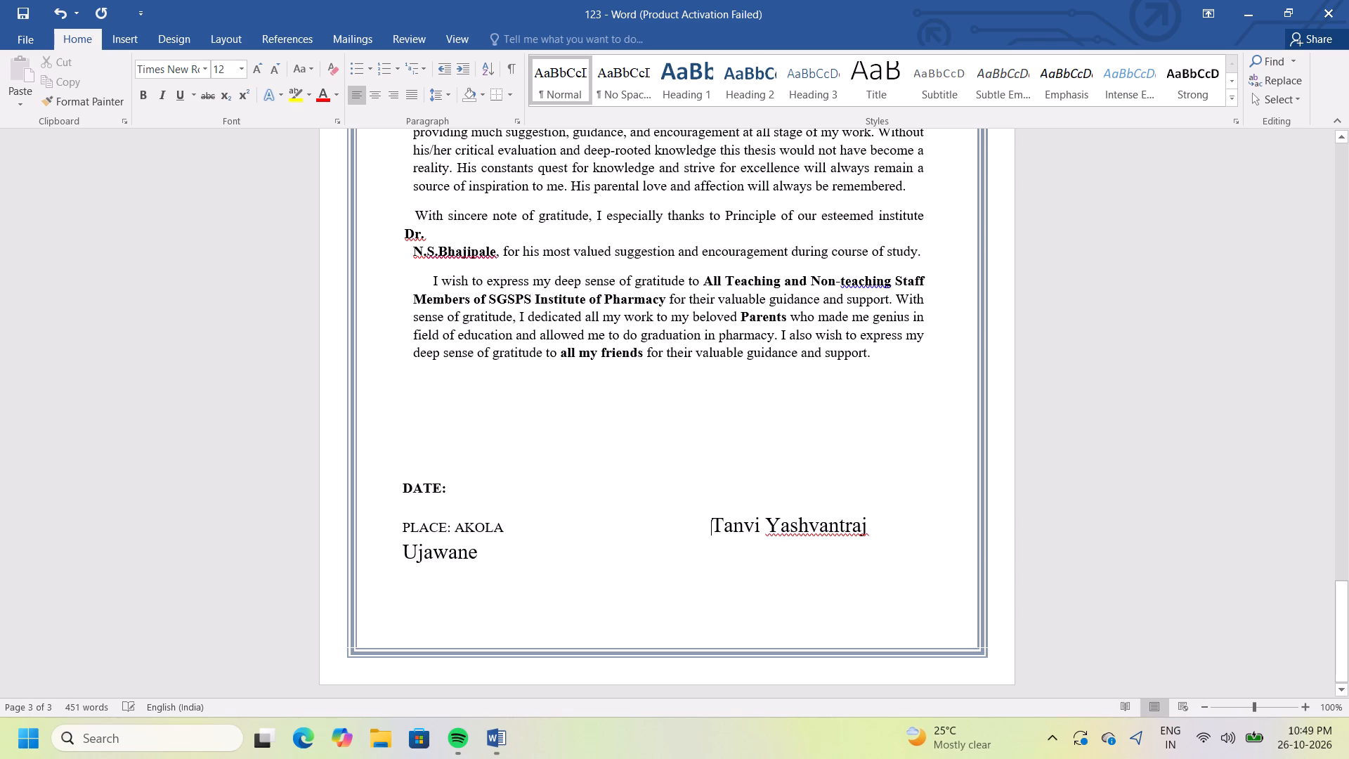
key(BackSpace)
key(BackSpace)
key(BackSpace)
key(BackSpace)
key(BackSpace)
key(BackSpace)
key(BackSpace)
key(BackSpace)
key(BackSpace)
key(BackSpace)
key(BackSpace)
key(BackSpace)
key(BackSpace)
key(BackSpace)
key(BackSpace)
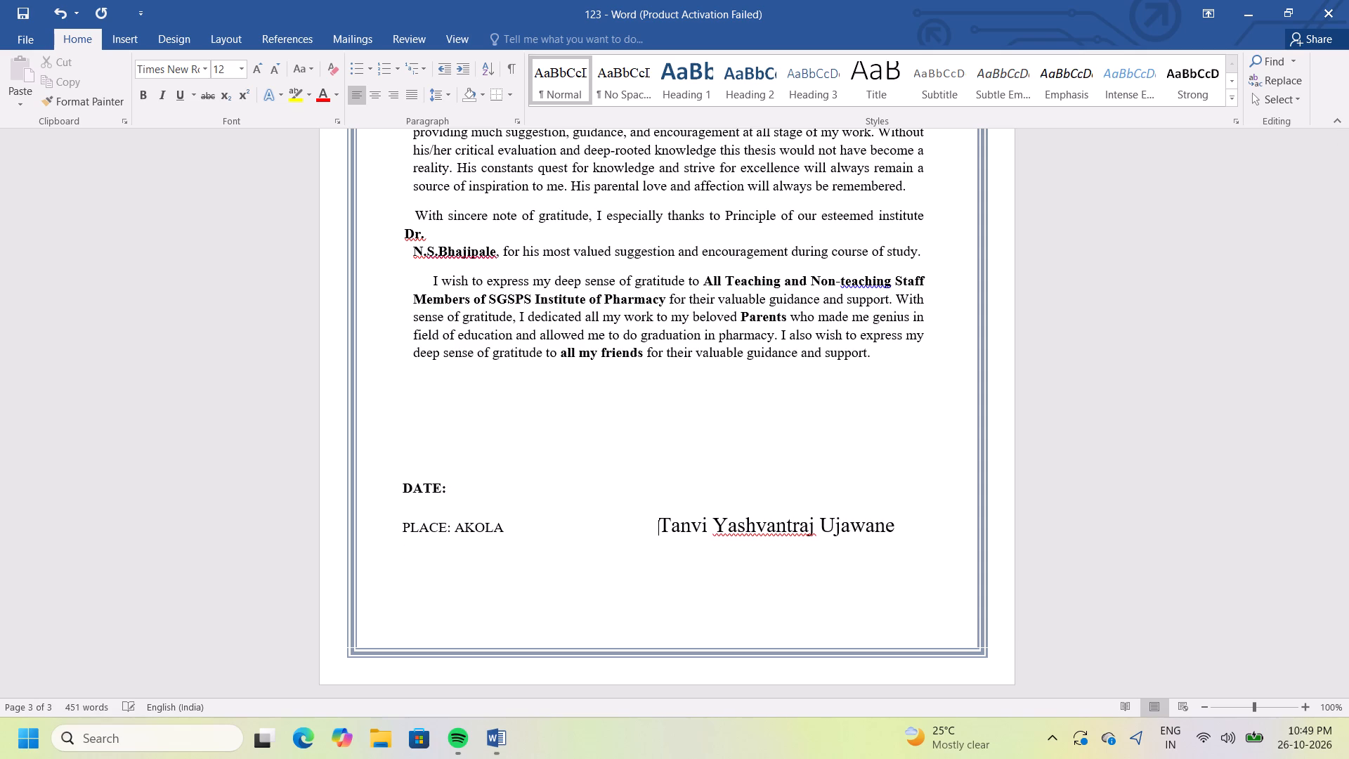
Add spaces before the student's name to shift it to the right text margin while keeping it on one line.
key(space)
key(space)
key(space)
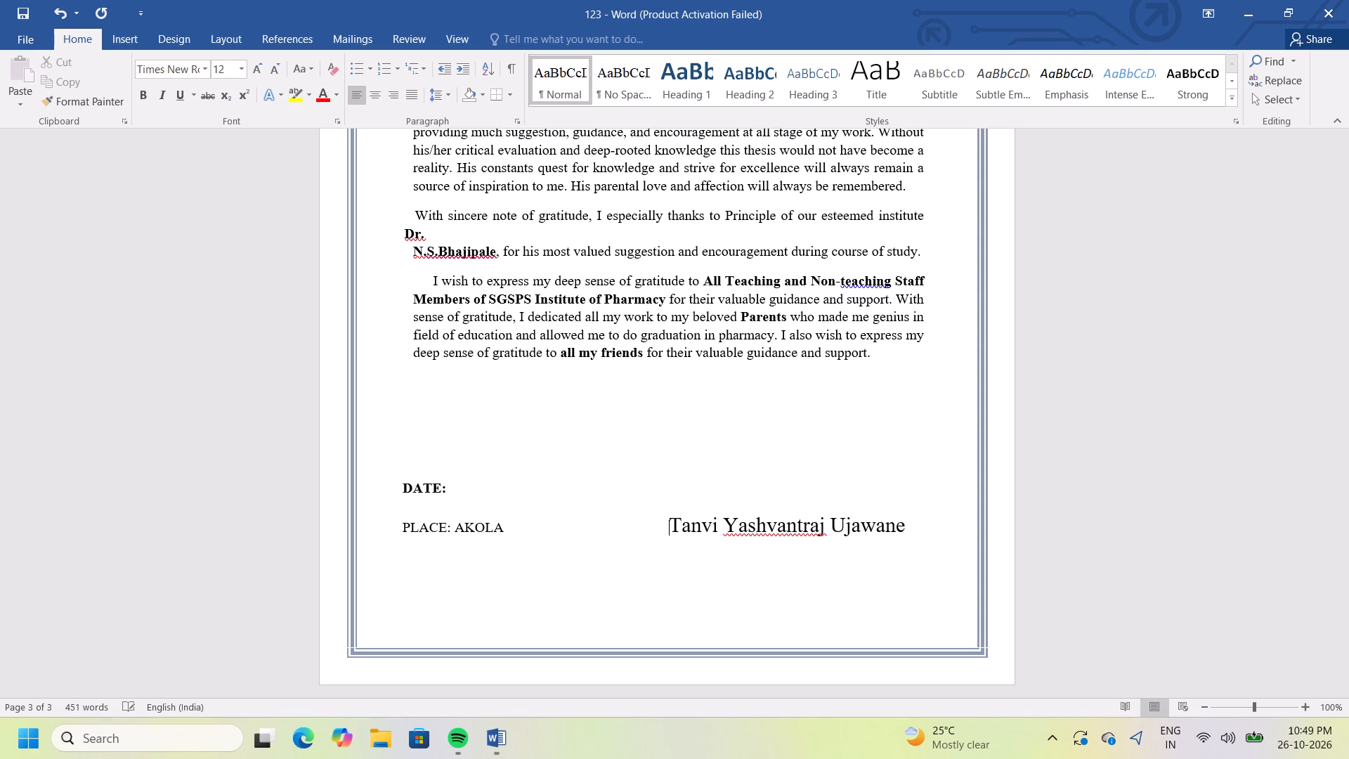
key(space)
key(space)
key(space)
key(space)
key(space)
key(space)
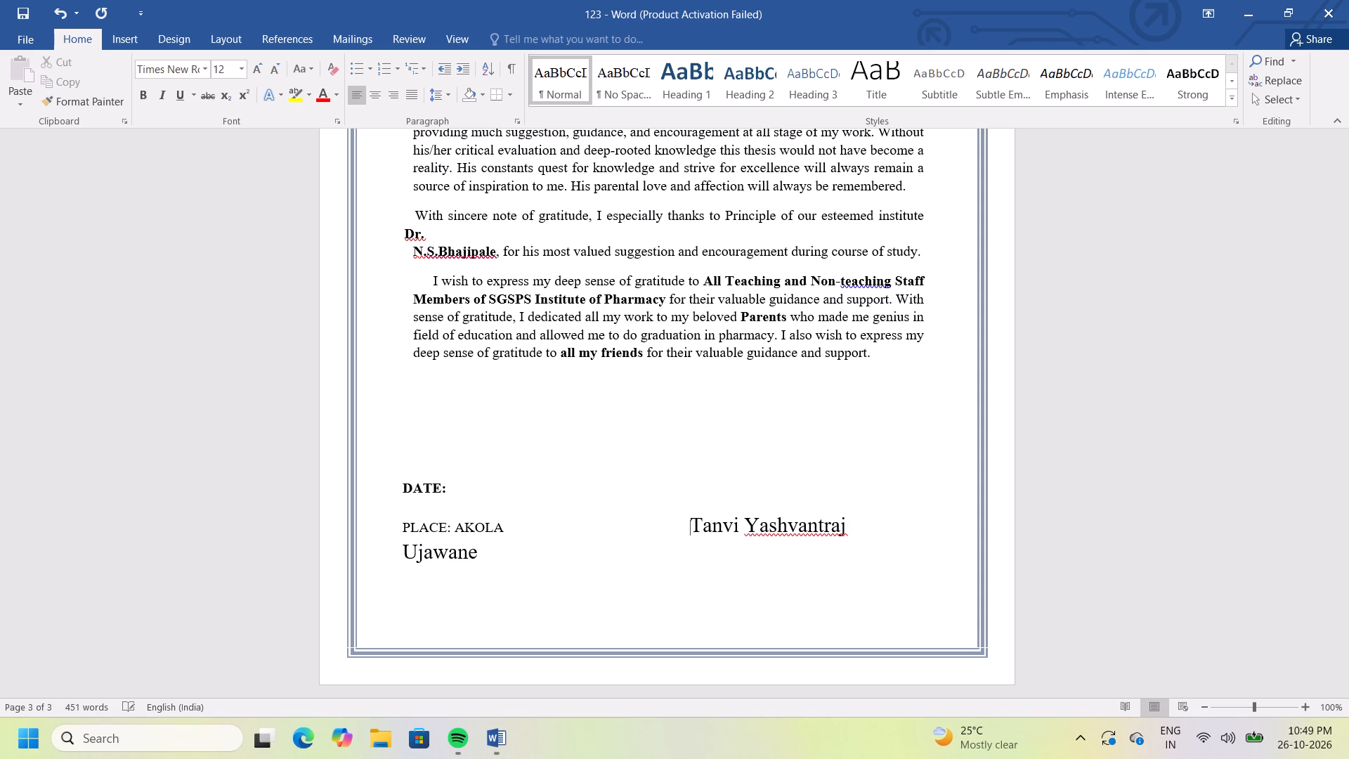
key(BackSpace)
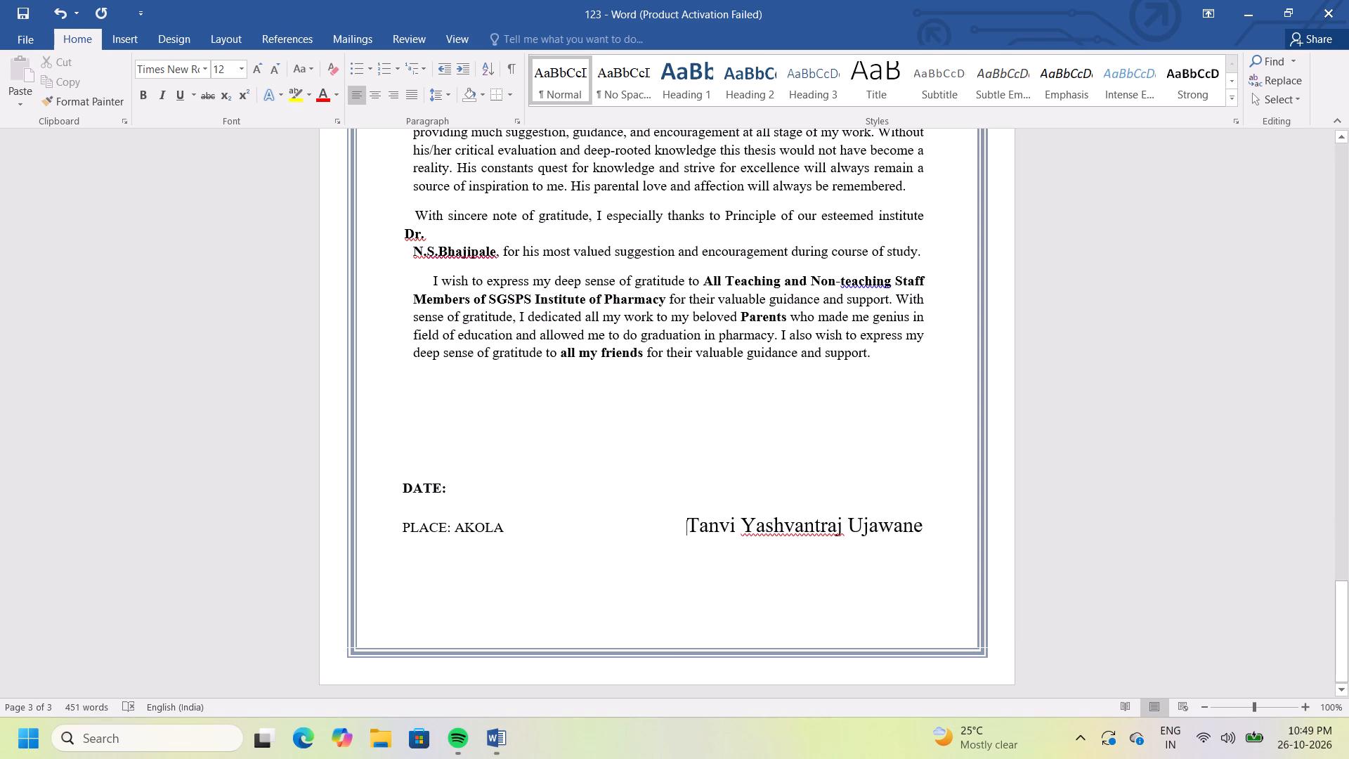
click(1141, 474)
Add the friends' first names after "all my friends" in the acknowledgement as "-Pranjal,Reet,Shravani,Anagha", keeping a space before "for their valuable guidance".
click(646, 353)
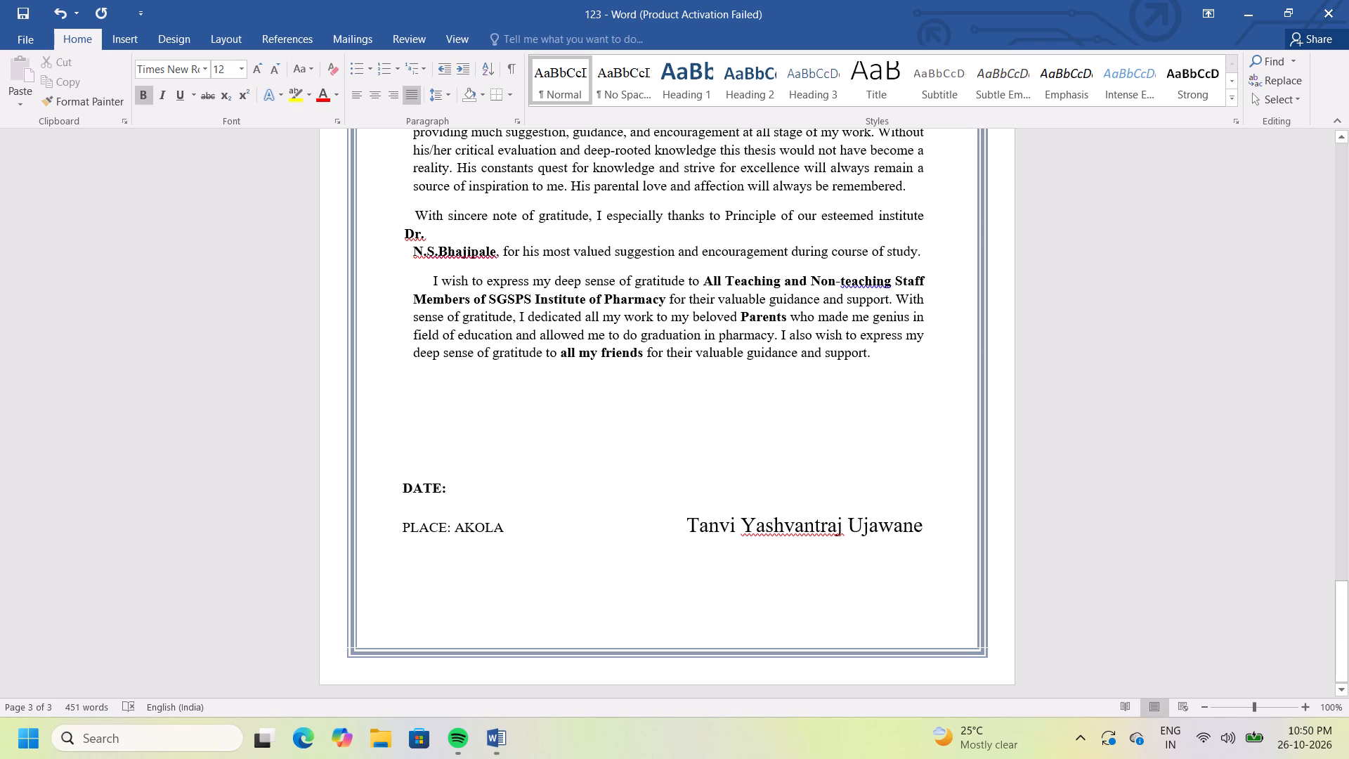
key(BackSpace)
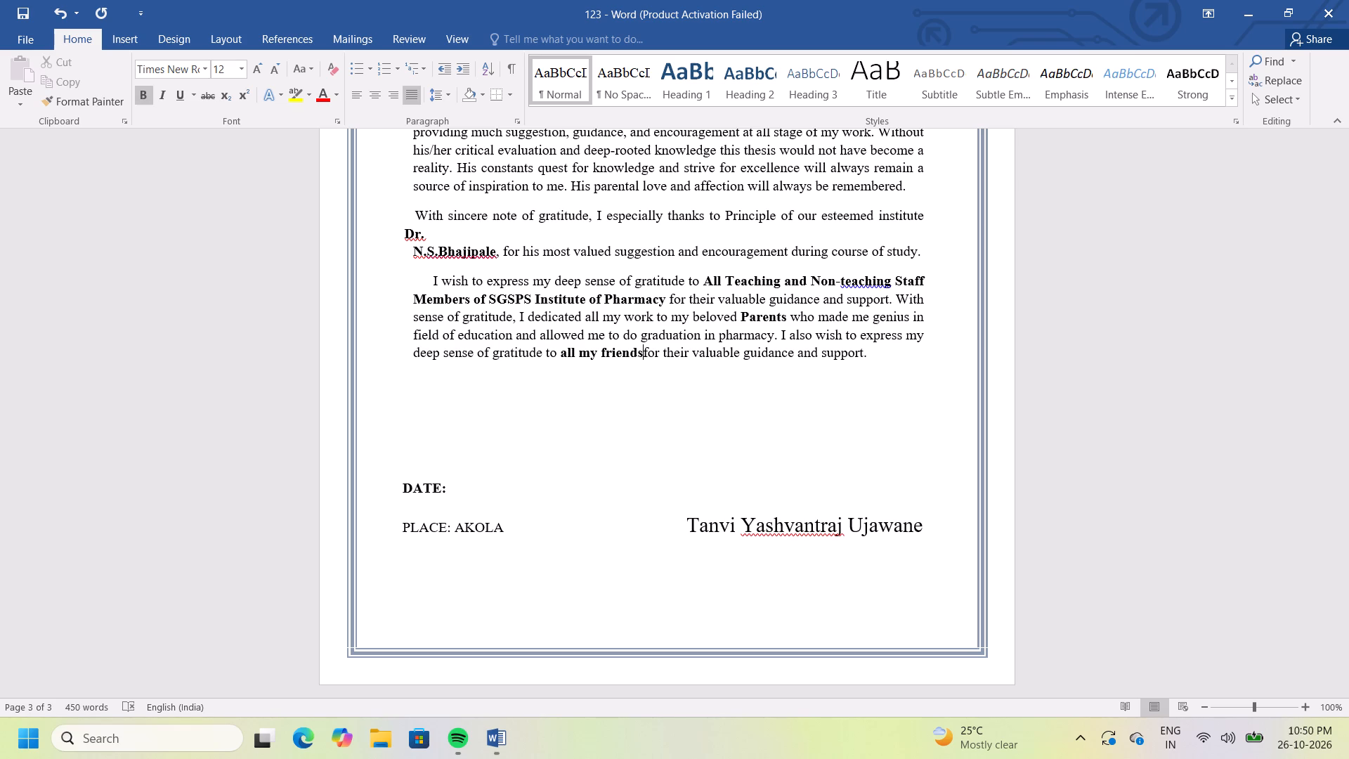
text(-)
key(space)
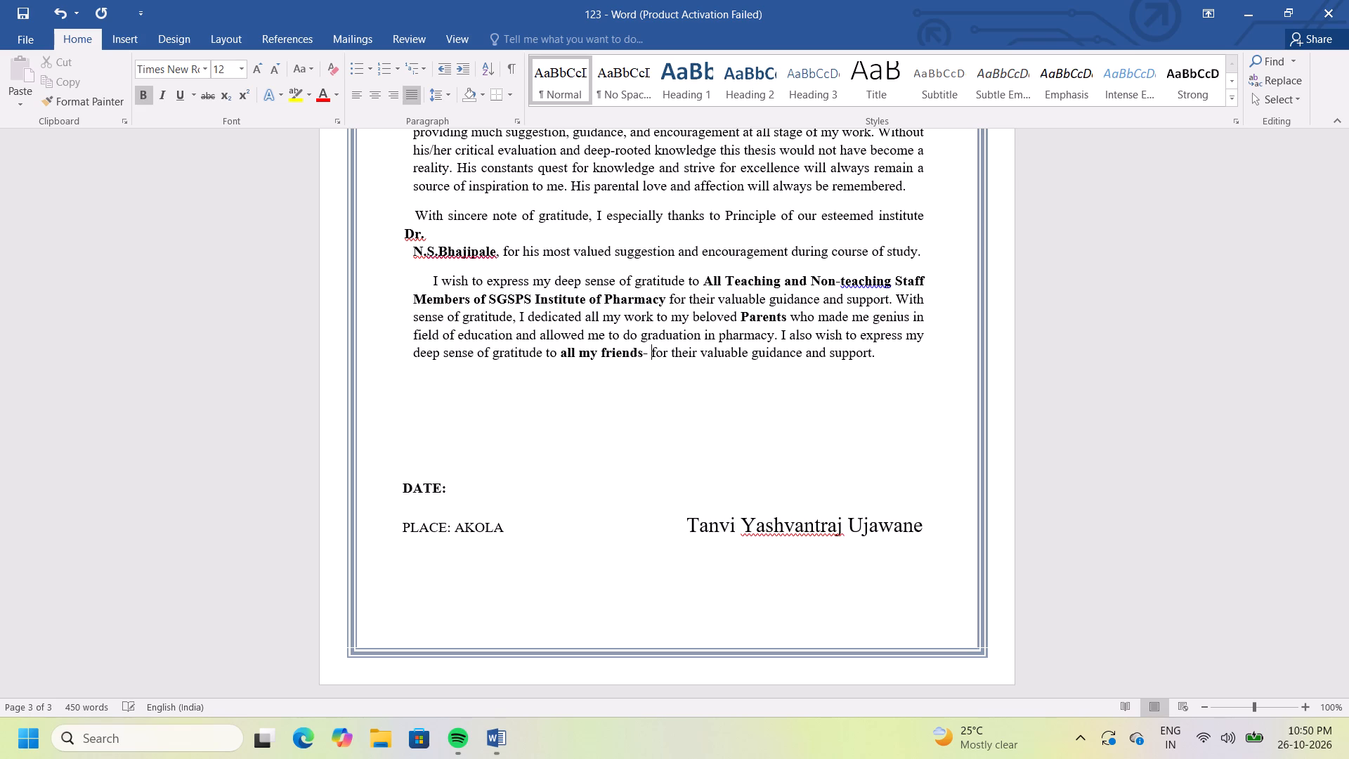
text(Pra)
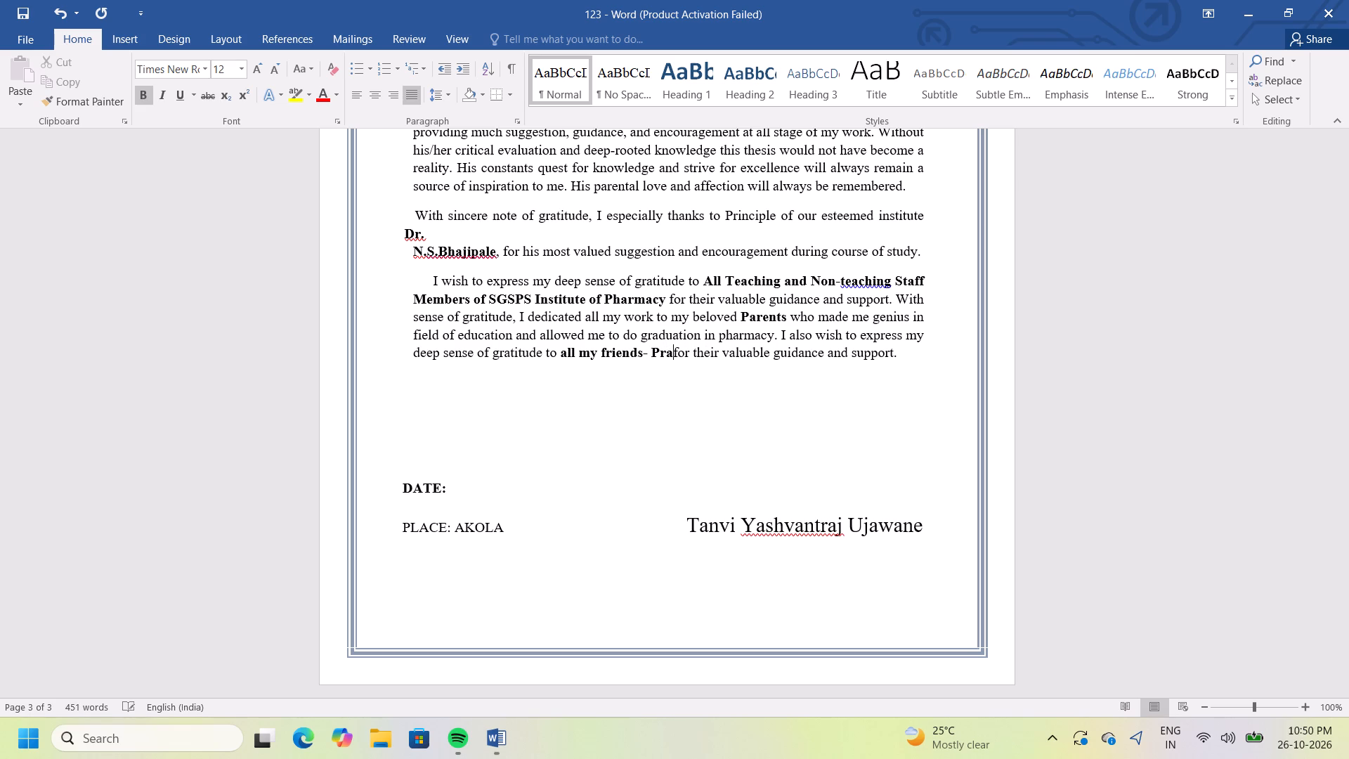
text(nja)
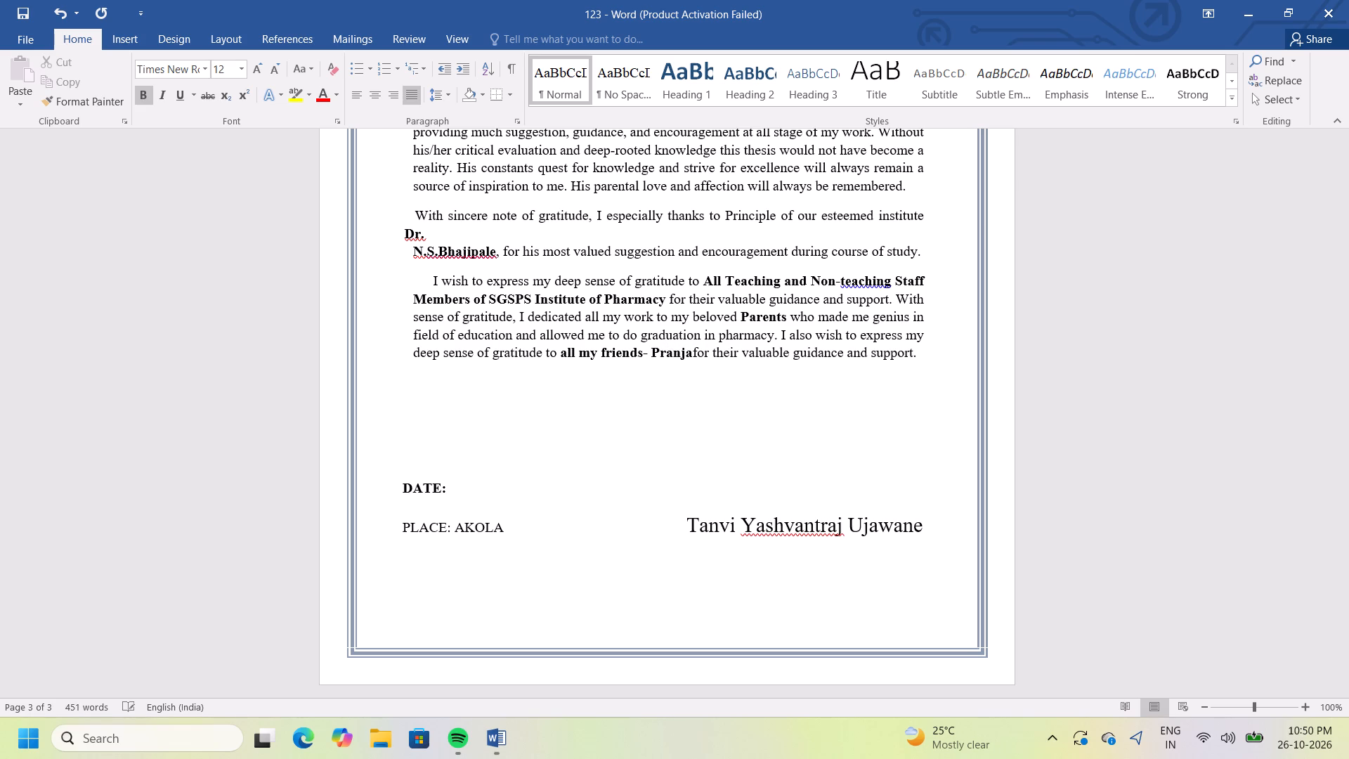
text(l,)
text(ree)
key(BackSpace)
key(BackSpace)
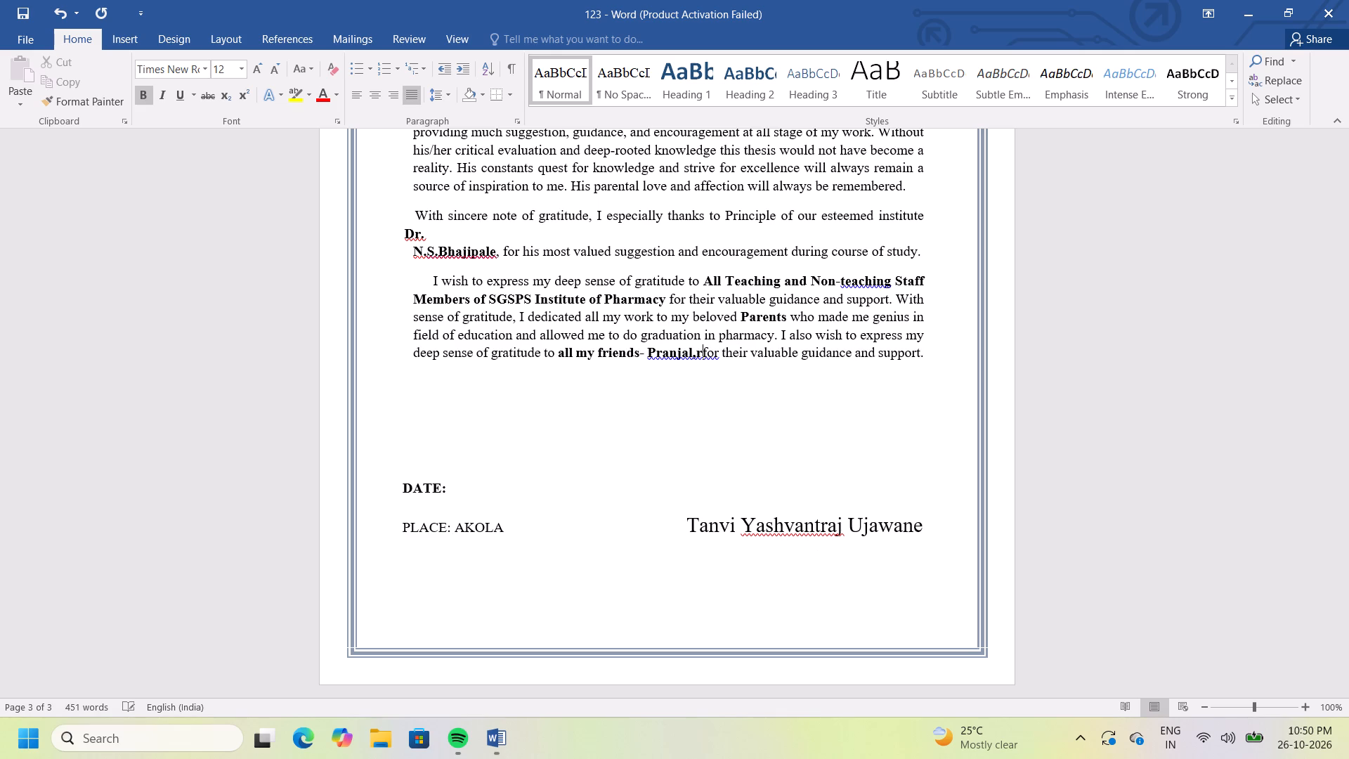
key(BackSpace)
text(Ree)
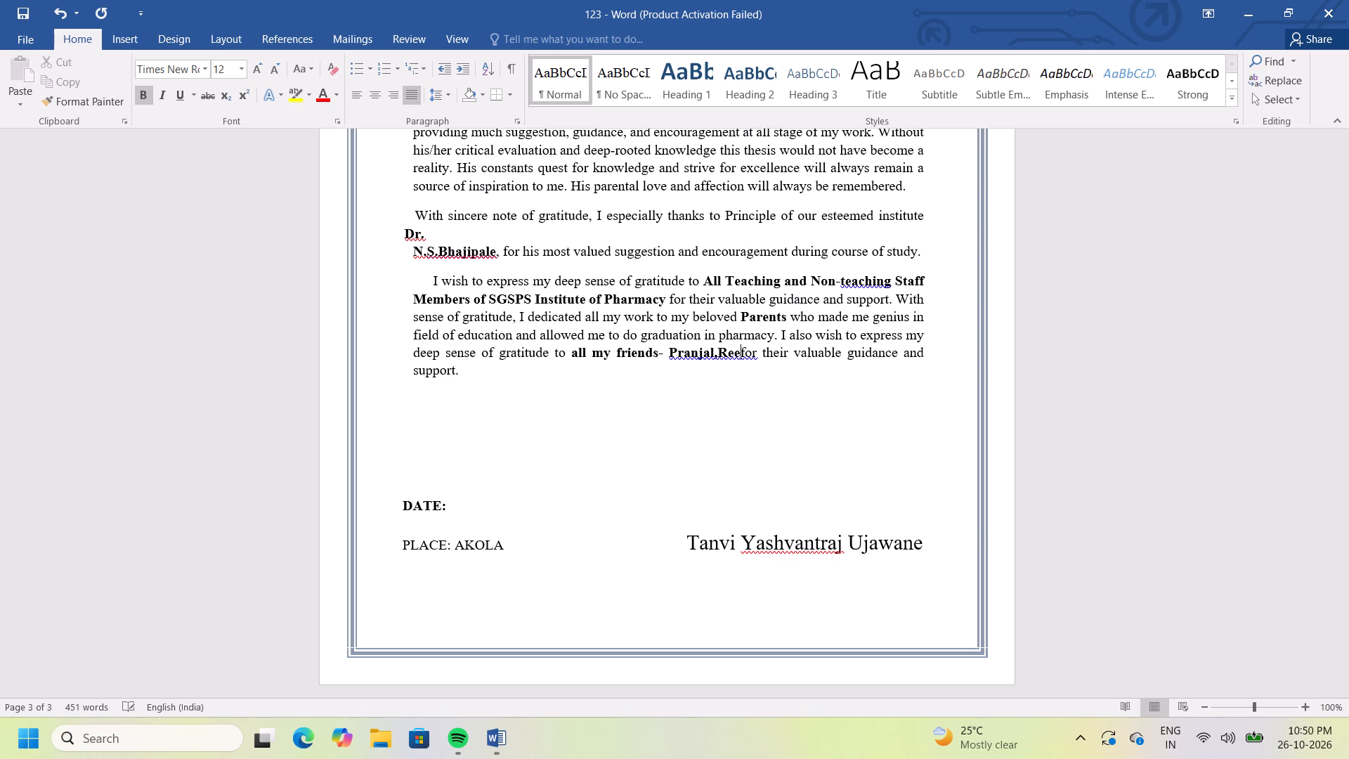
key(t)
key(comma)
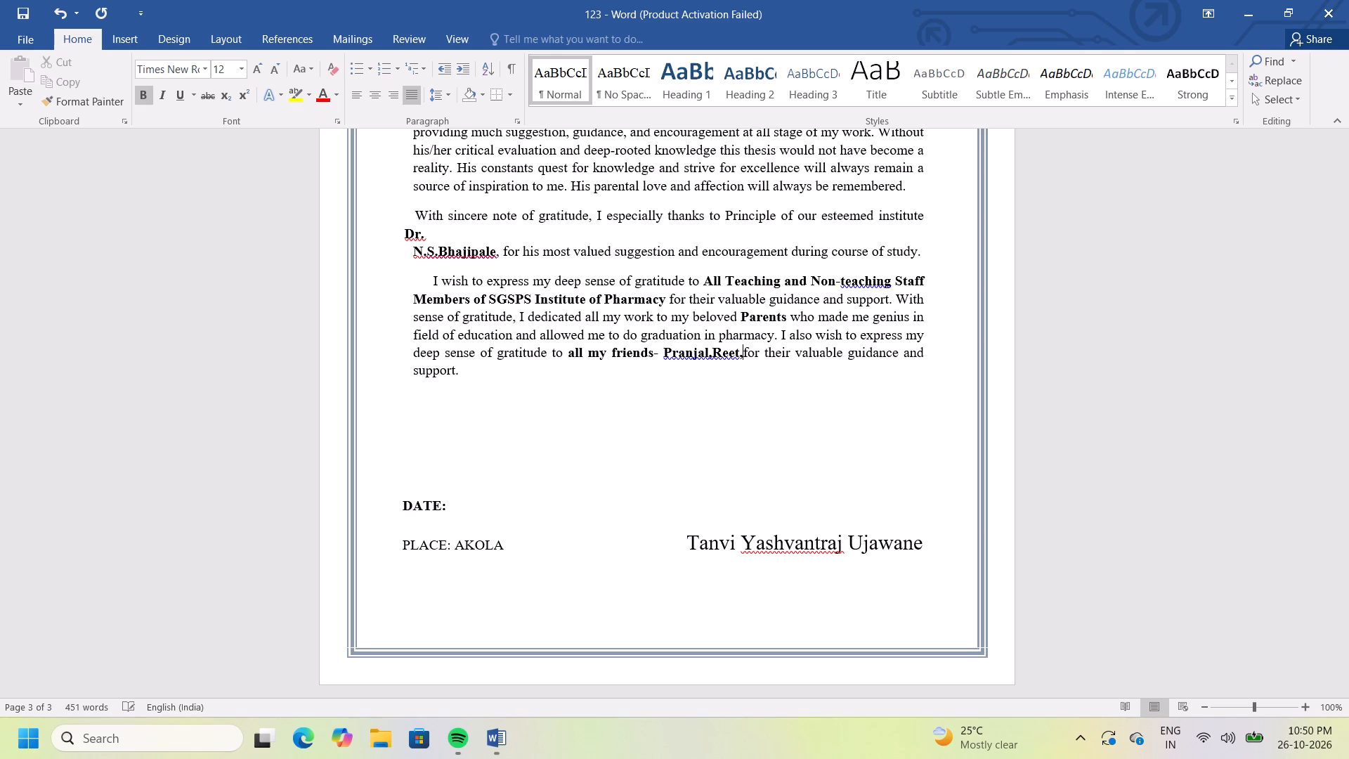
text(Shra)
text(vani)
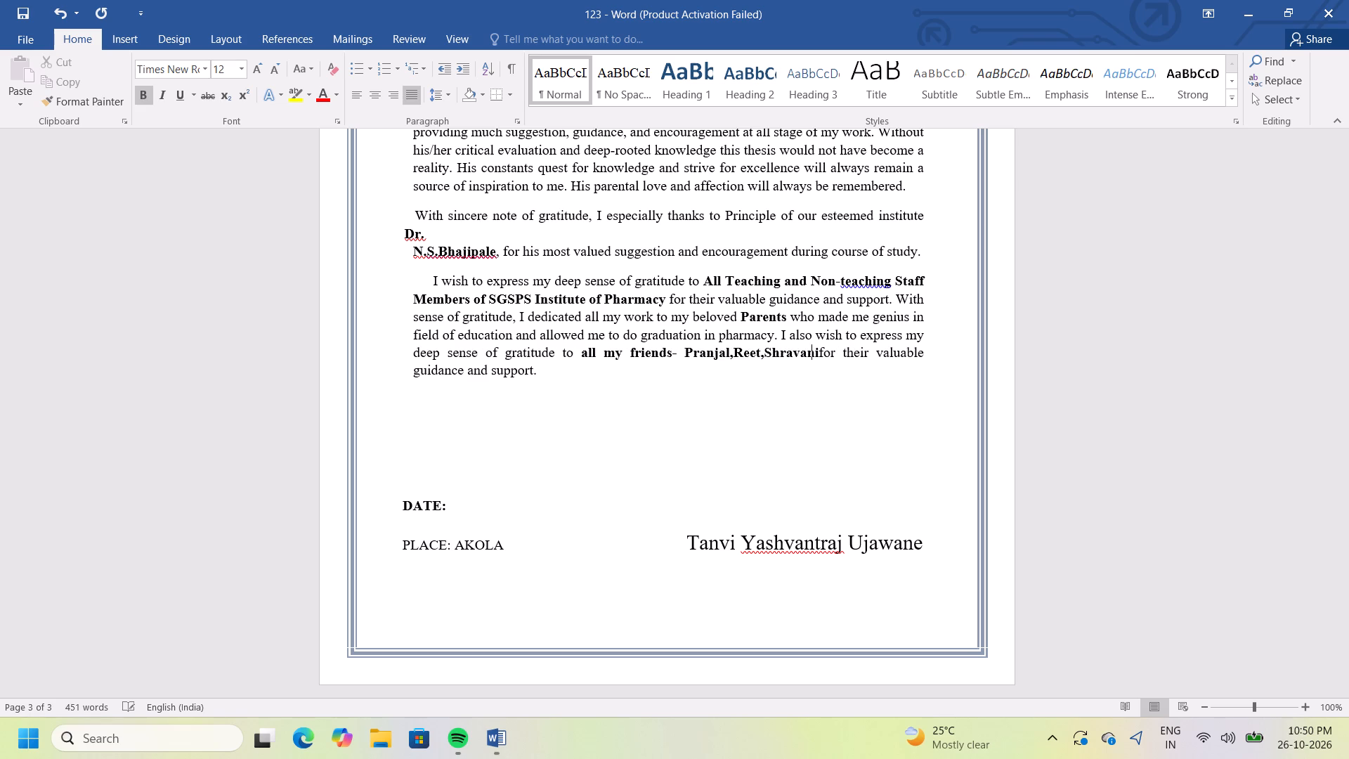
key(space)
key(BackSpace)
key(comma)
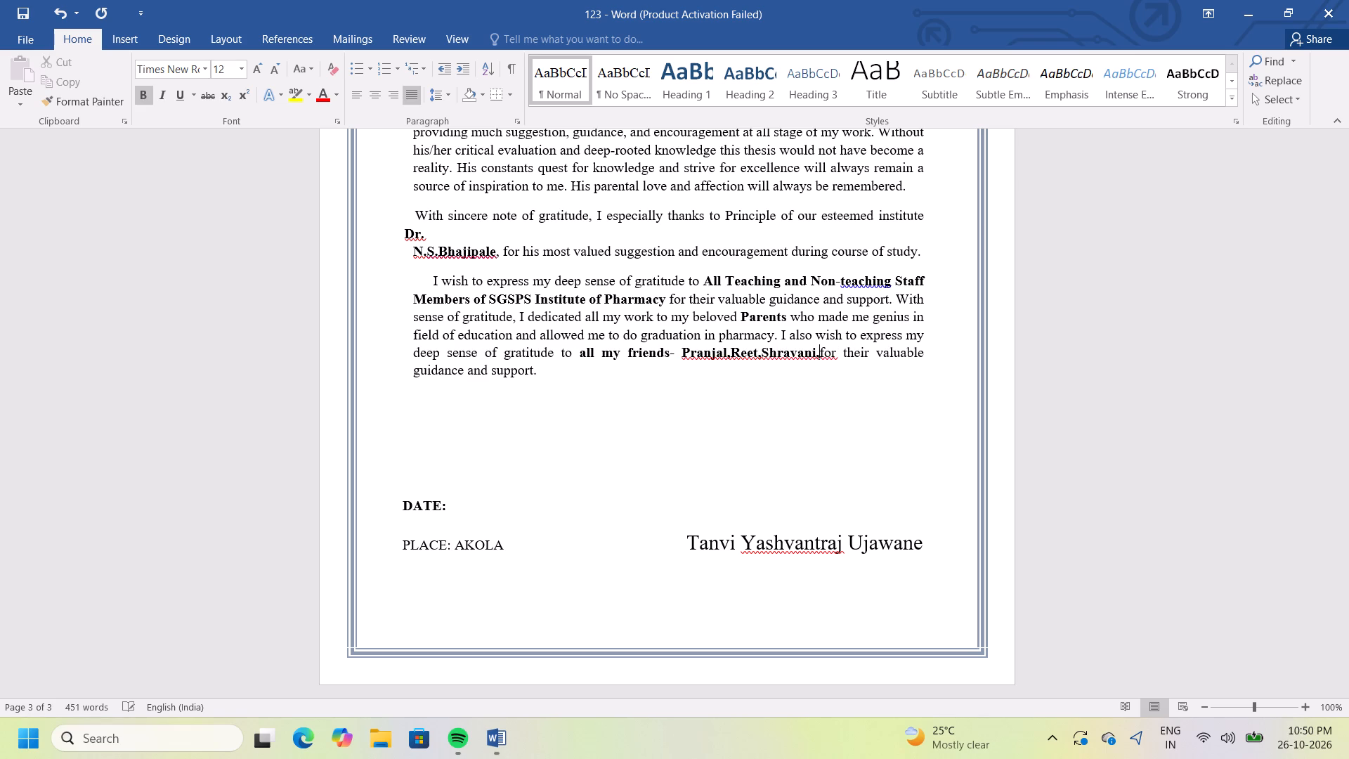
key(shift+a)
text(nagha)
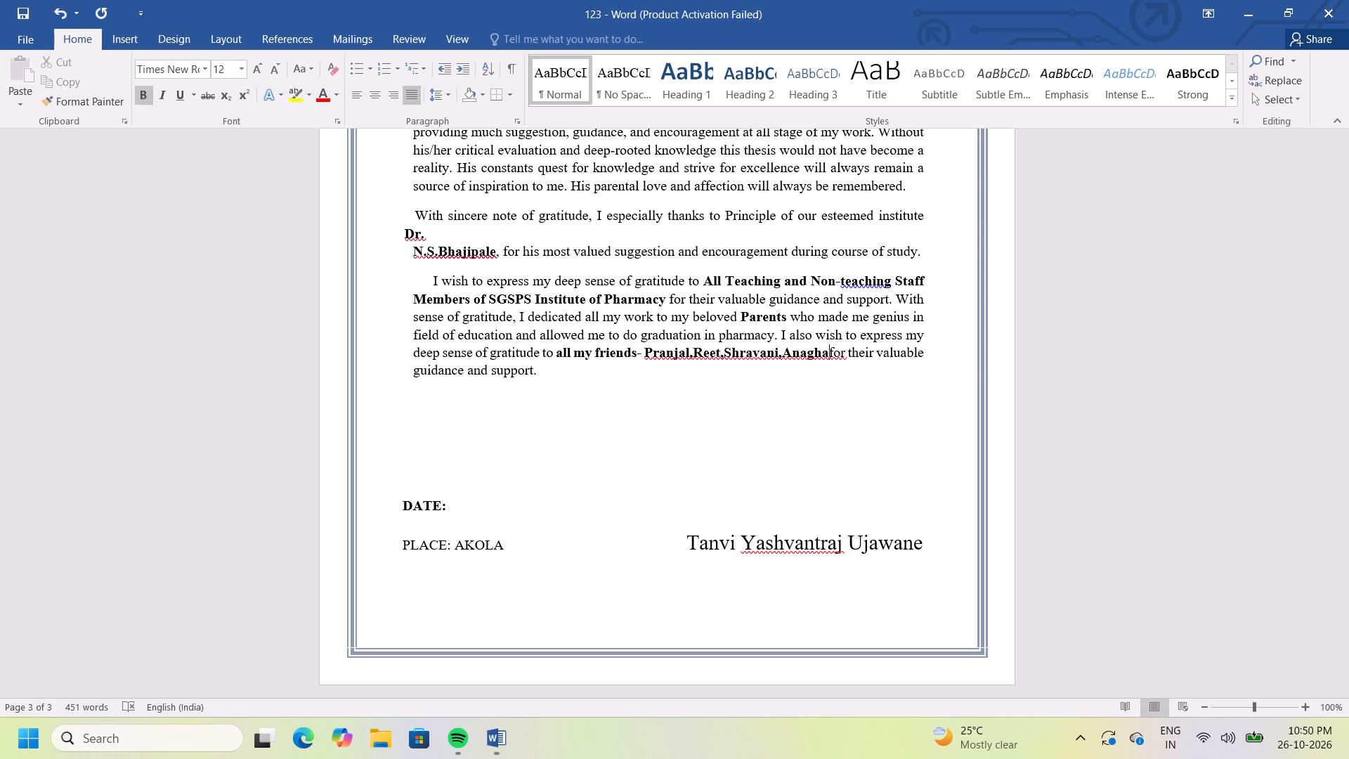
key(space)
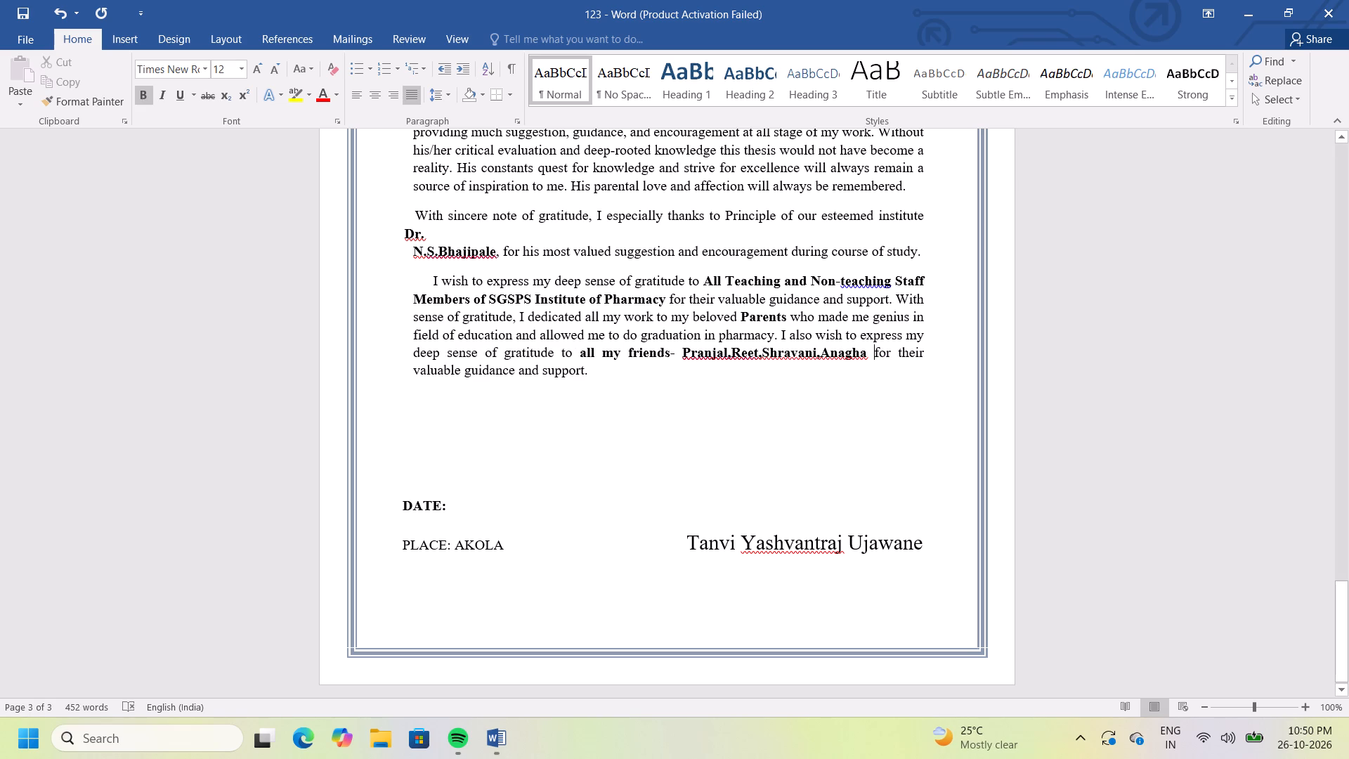
click(685, 352)
key(BackSpace)
click(676, 436)
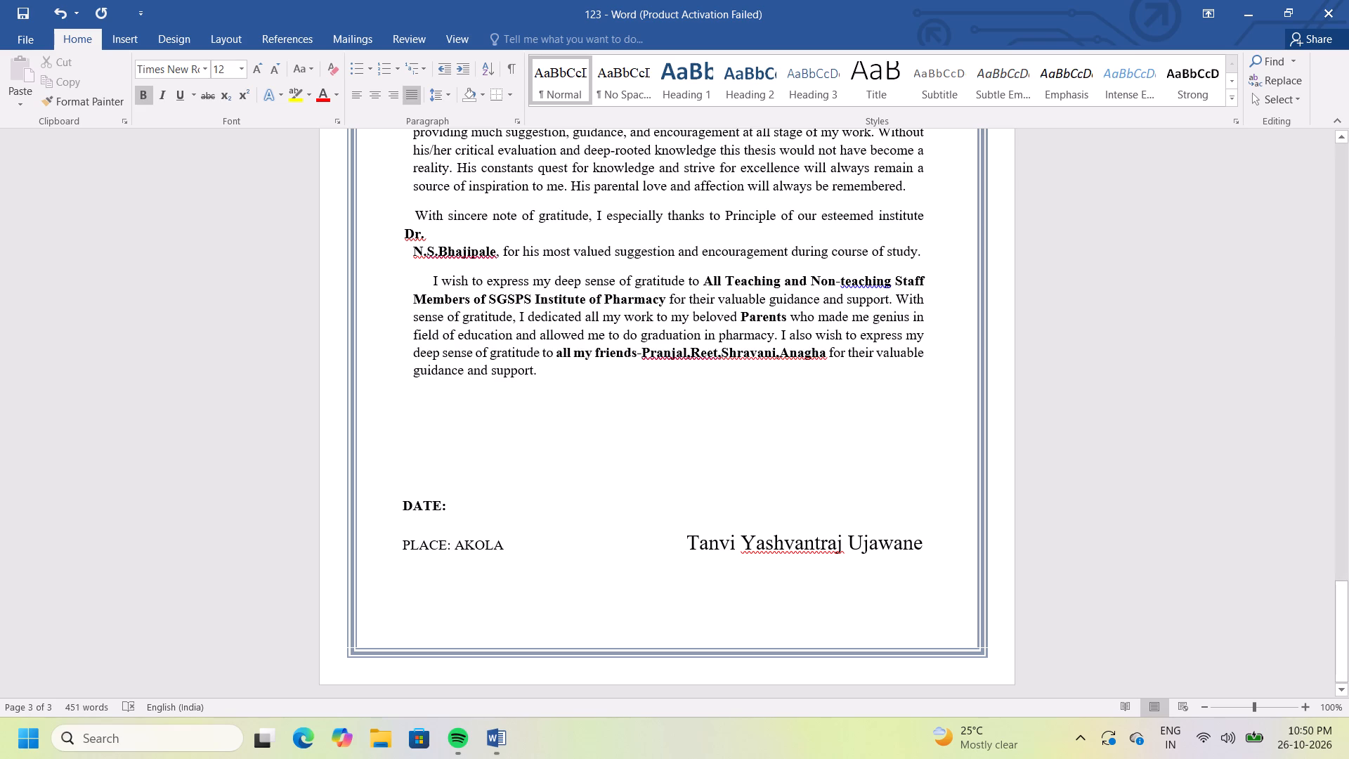
click(1202, 389)
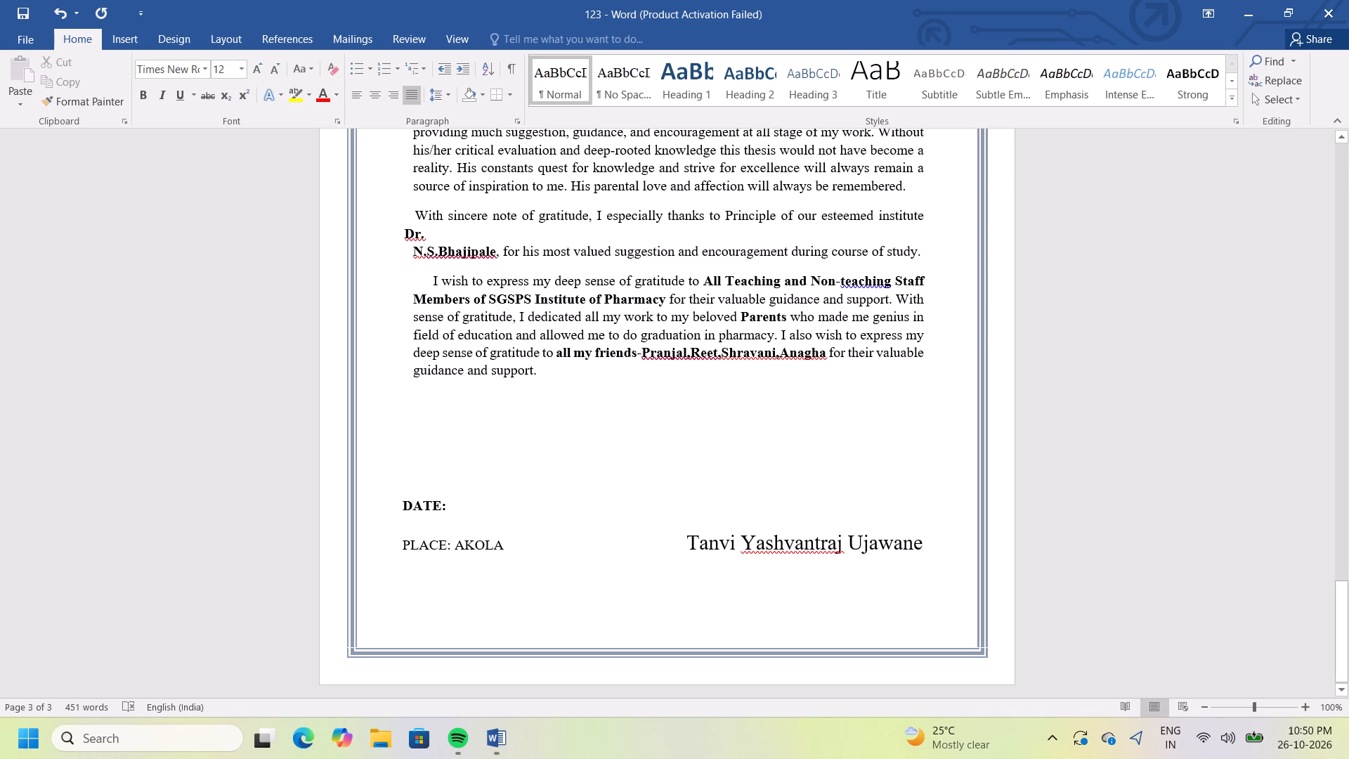
Join the principal's name onto the preceding "Dr." in the acknowledgement, with no line break or space between them.
double_click(1341, 135)
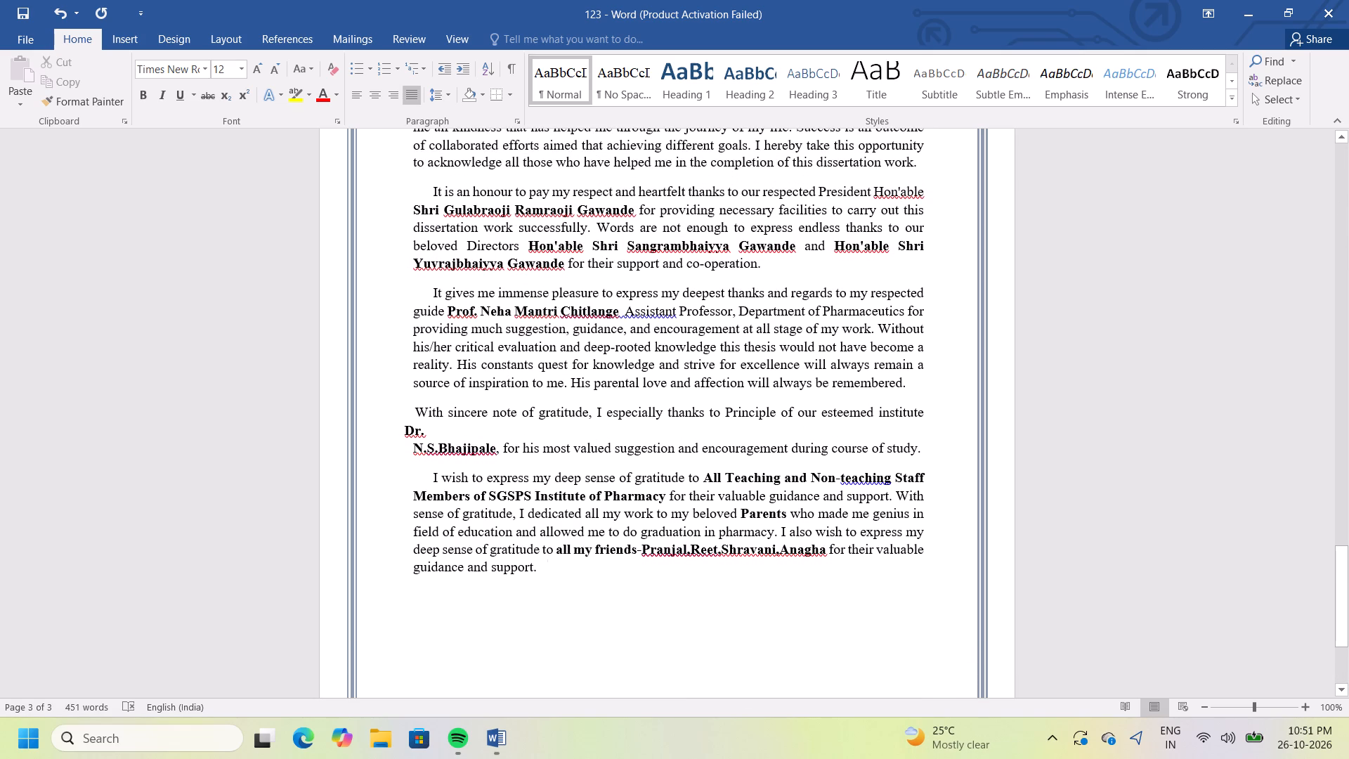
click(415, 447)
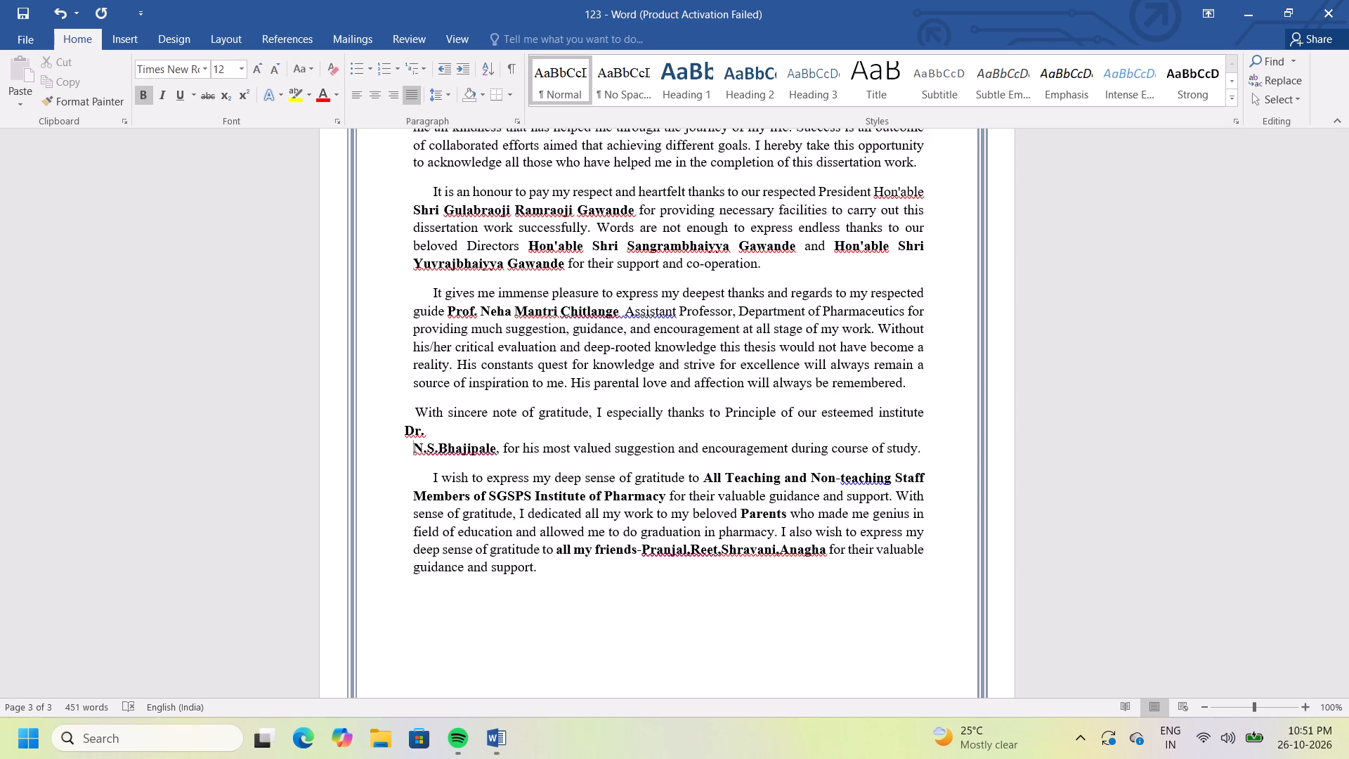
key(BackSpace)
key(BackSpace)
key(BackSpace)
key(BackSpace)
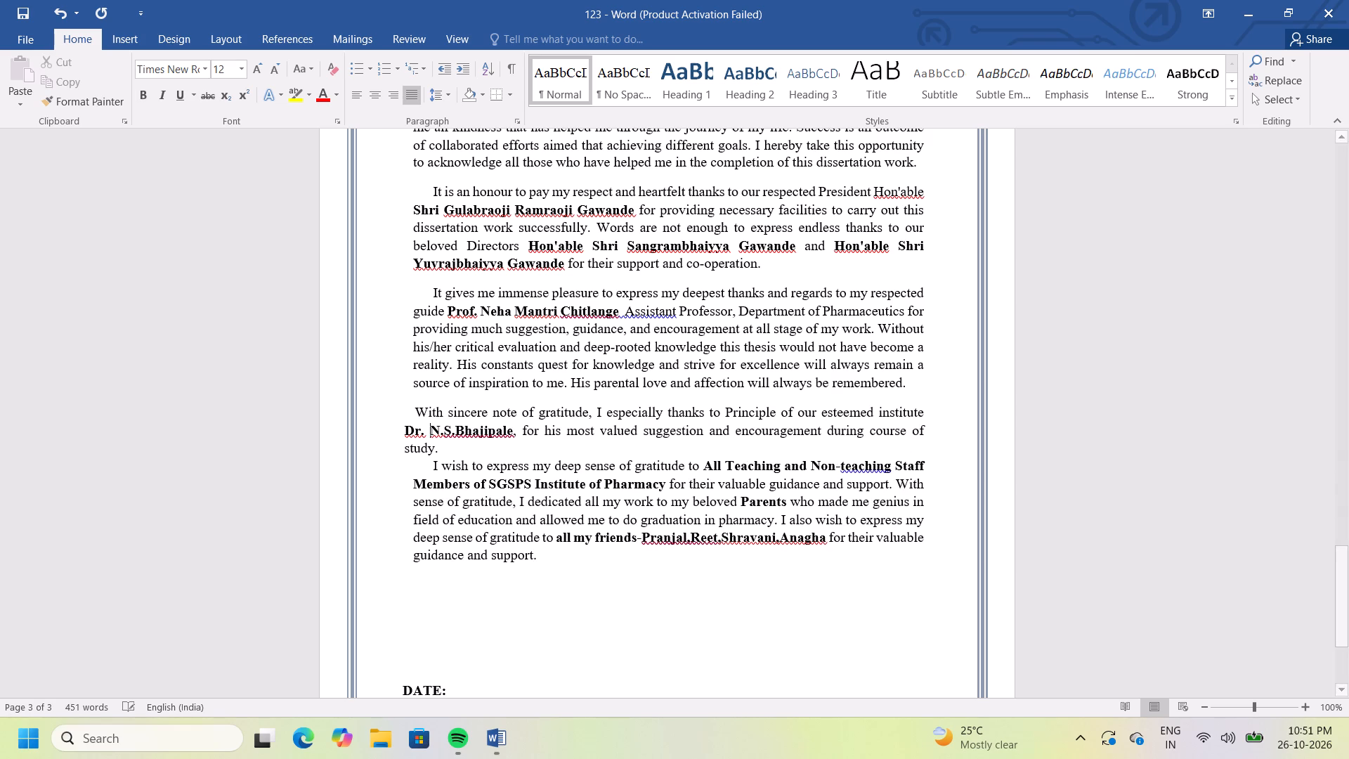
key(BackSpace)
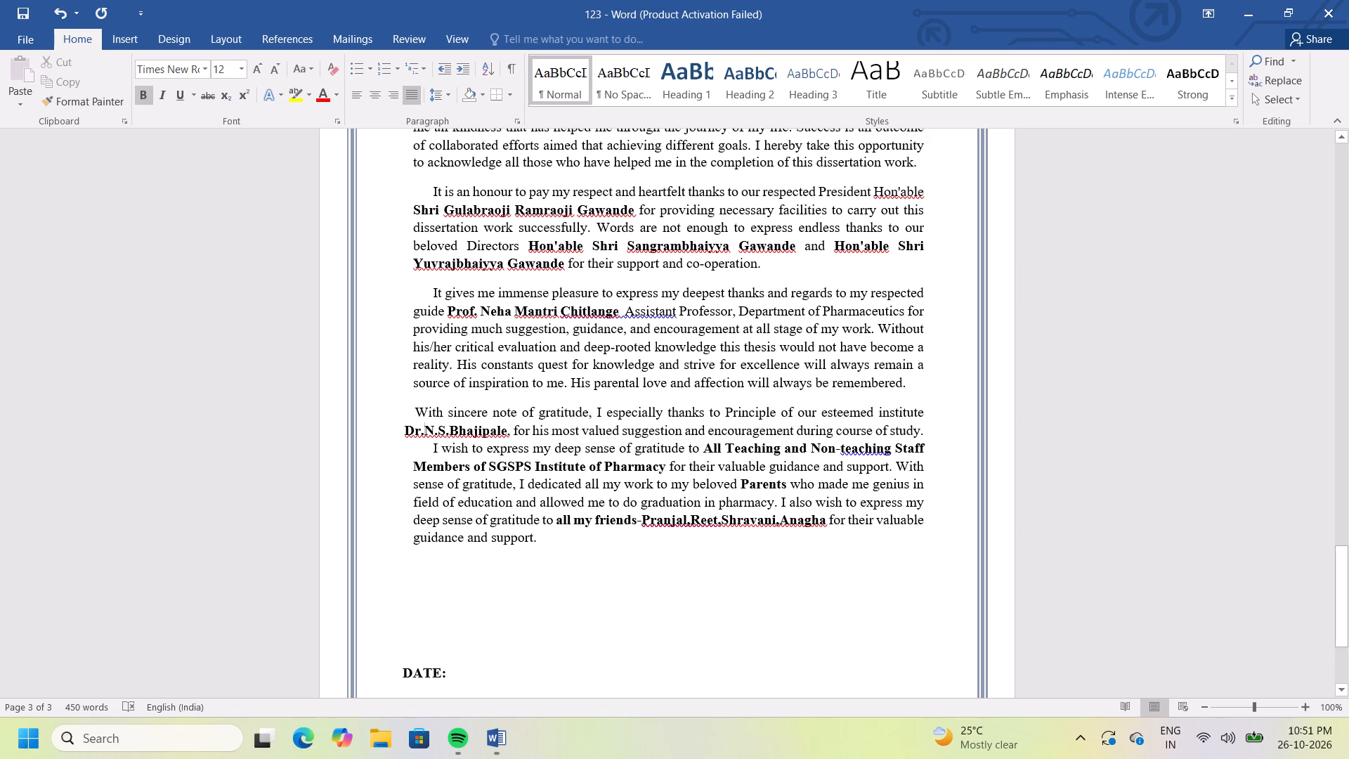
Merge the "I wish to express my deep sense of gratitude" paragraph onto the end of "during course of study.", removing its indent.
click(429, 448)
key(BackSpace)
key(BackSpace)
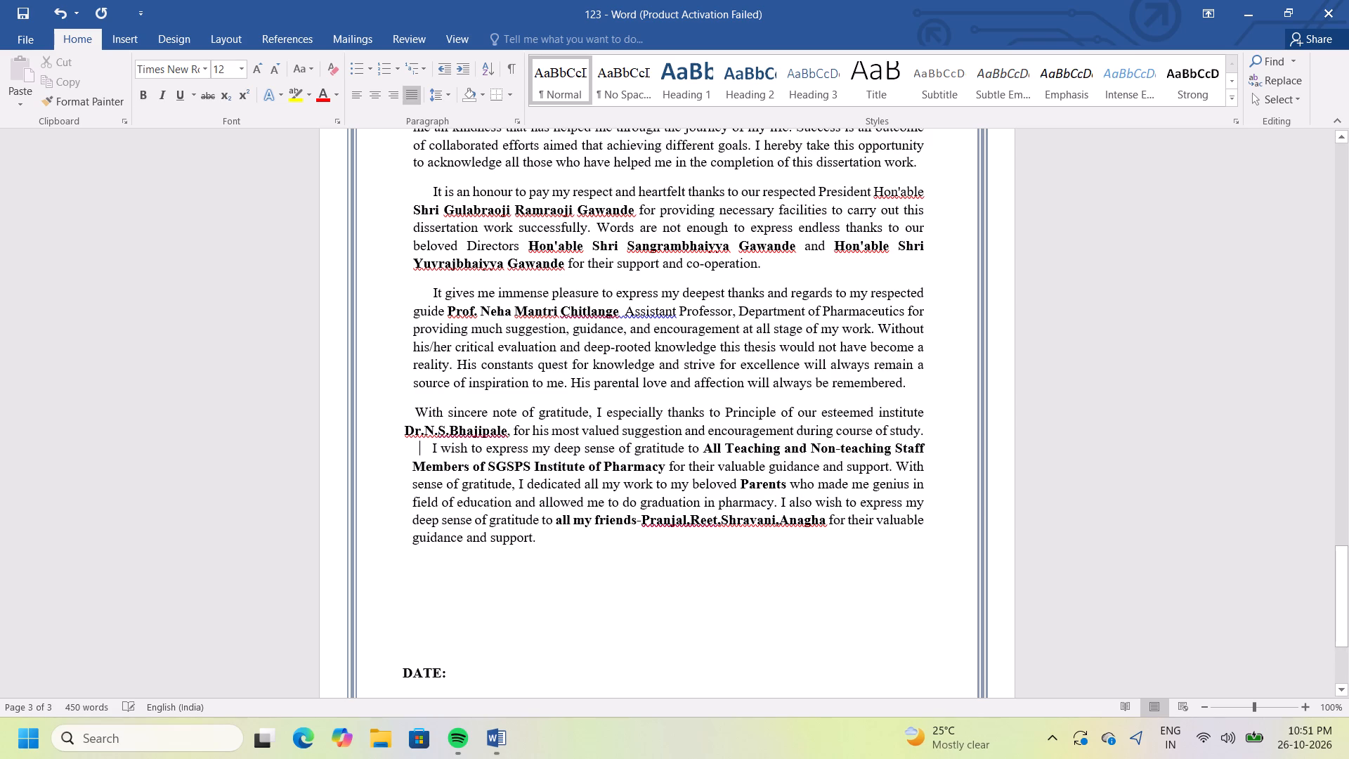
key(BackSpace)
key(BackSpace)
key(BackSpace)
key(BackSpace)
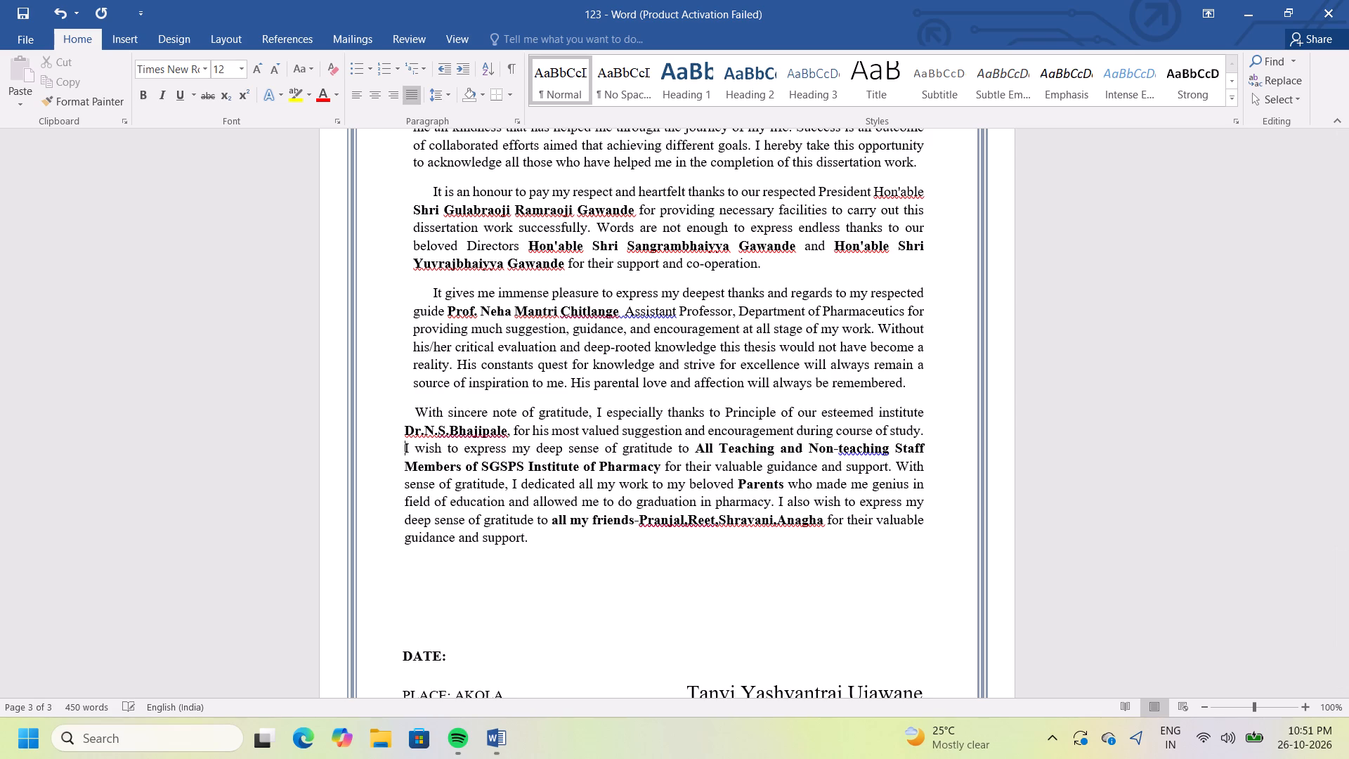
key(BackSpace)
key(BackSpace)
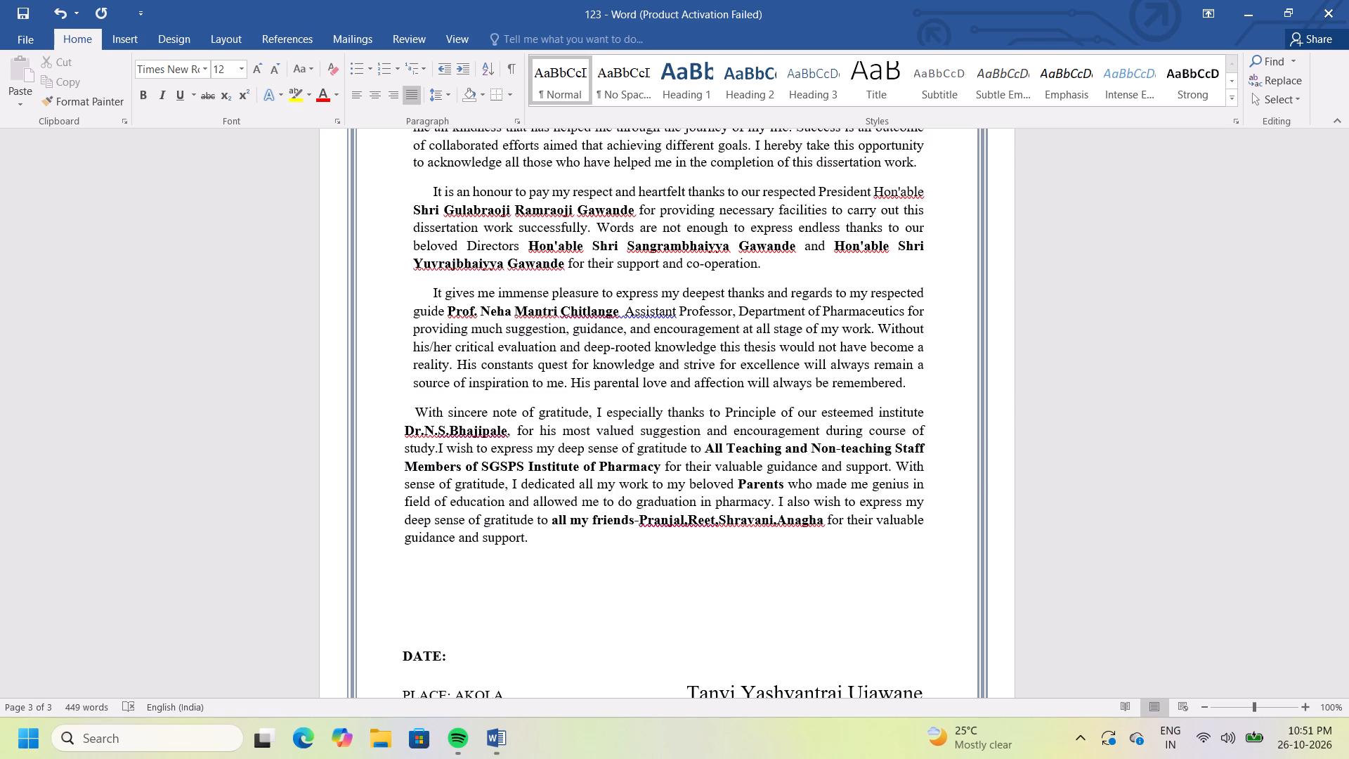
Split the acknowledgement paragraph before "I wish to express my deep sense of gratitude", leaving one blank line between the two parts.
key(Return)
key(Return)
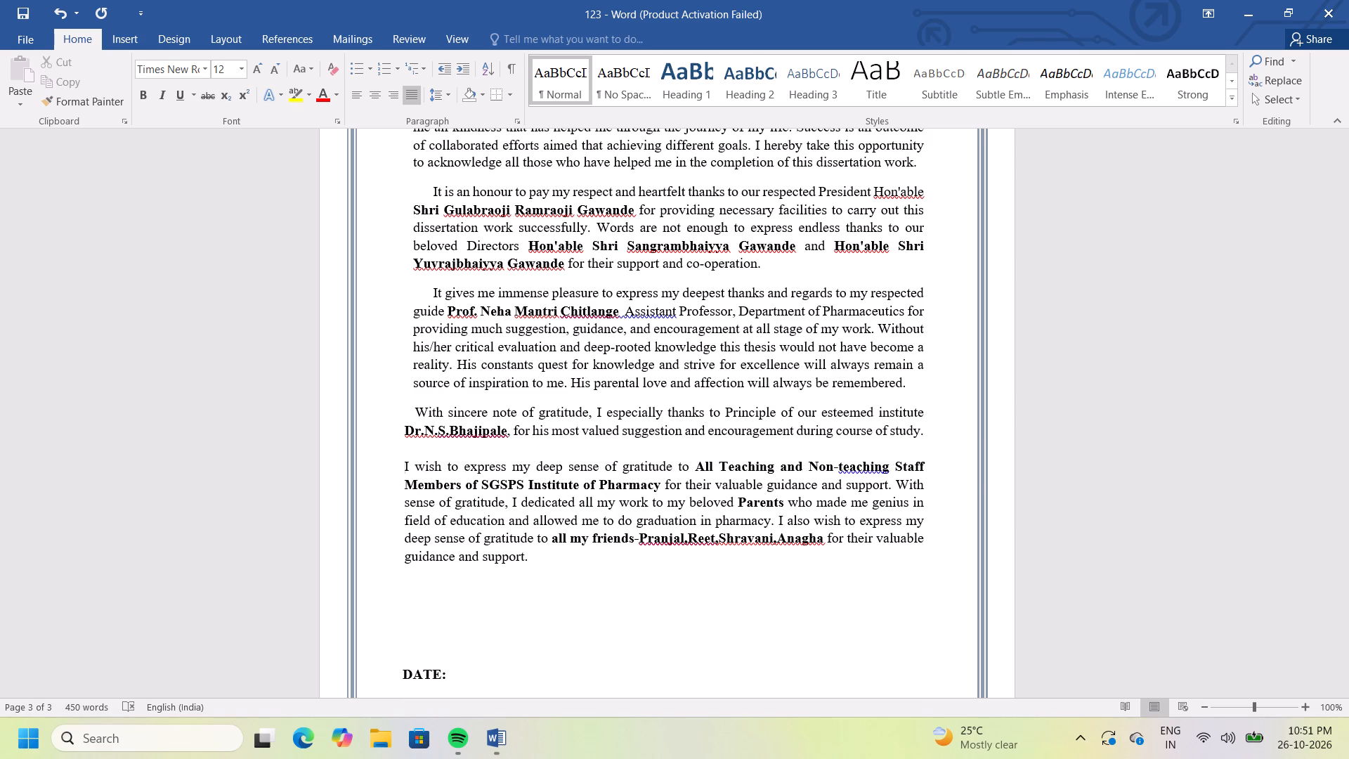
Replace the guide's name before "Assistant Professor" in the acknowledgement with the "Ms." guide name used on the certificate, keeping it bold.
click(408, 568)
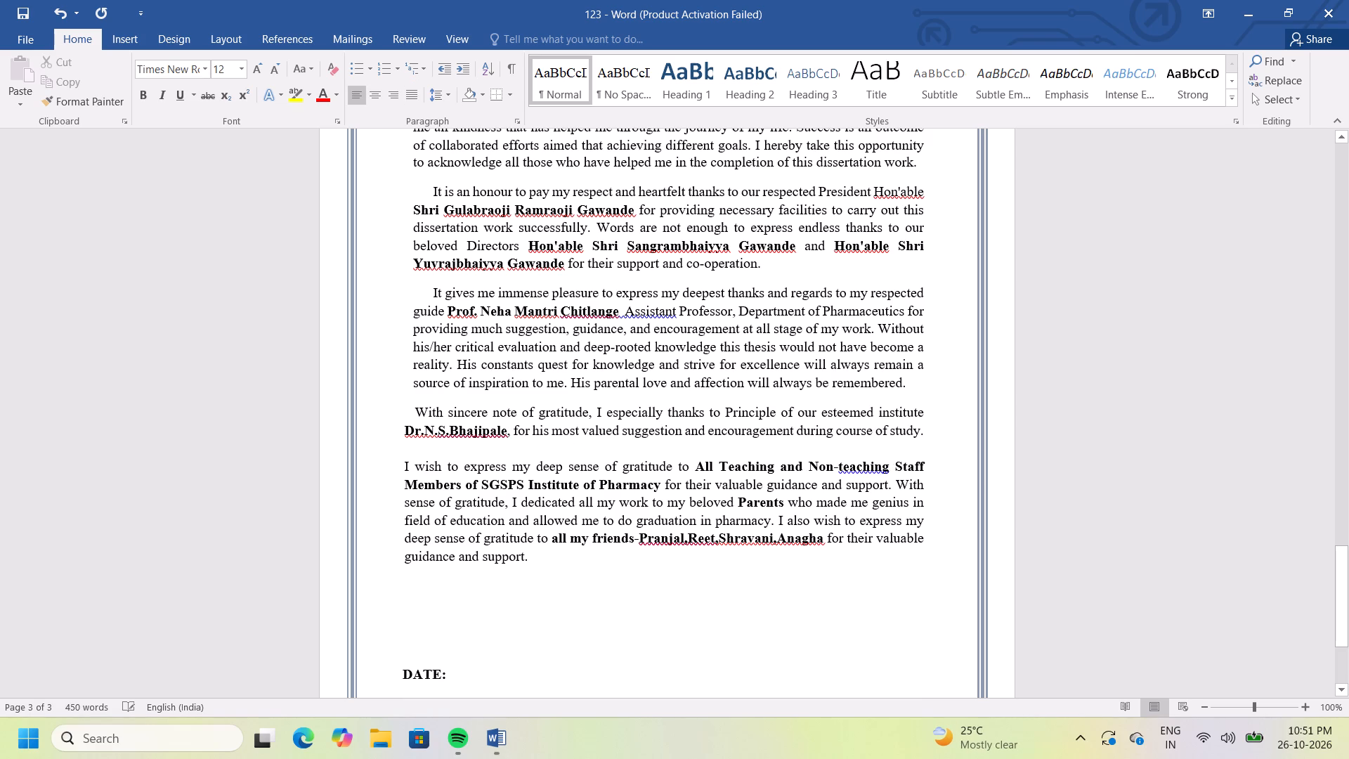
key(Down)
key(Down)
key(Down)
key(Down)
key(Down)
key(Down)
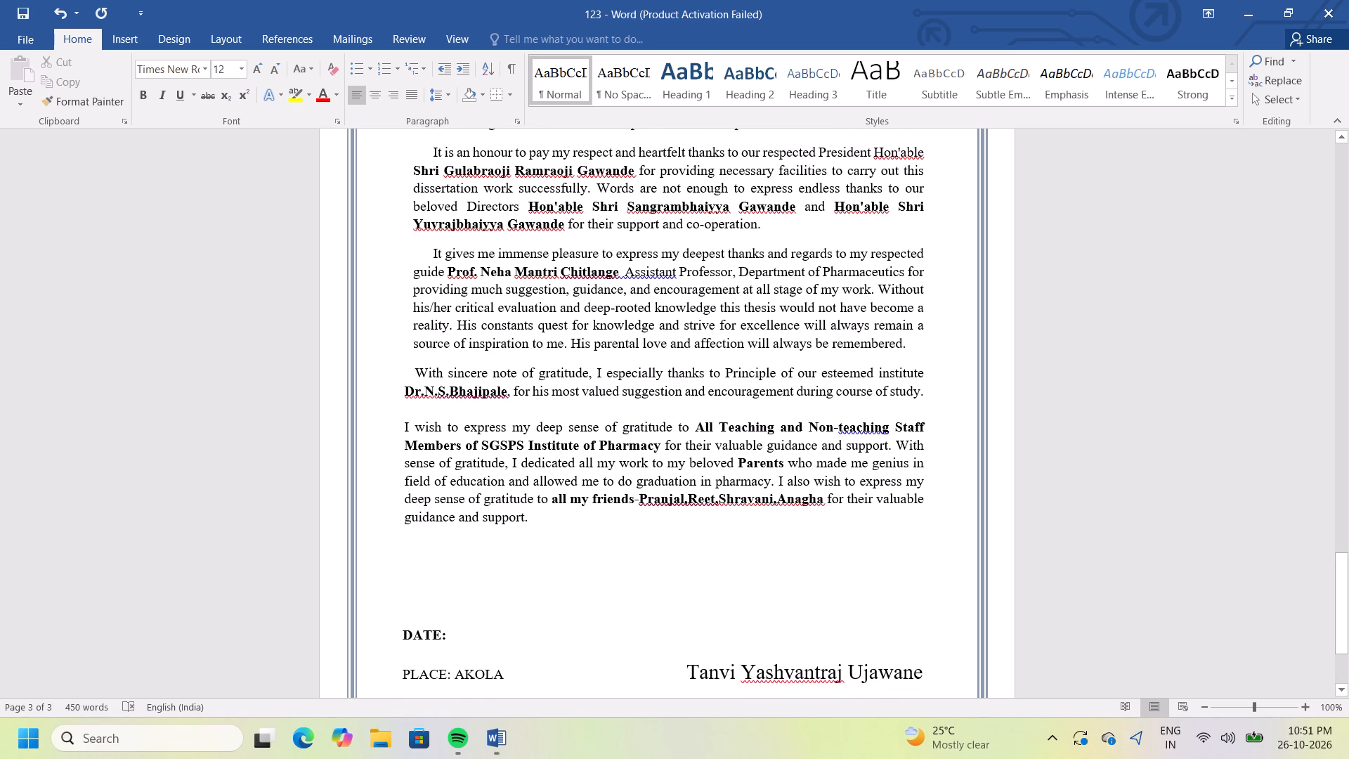
click(622, 270)
key(BackSpace)
key(BackSpace)
key(BackSpace)
key(BackSpace)
key(BackSpace)
key(BackSpace)
key(BackSpace)
key(BackSpace)
key(BackSpace)
key(BackSpace)
key(BackSpace)
key(BackSpace)
key(BackSpace)
key(BackSpace)
key(BackSpace)
key(BackSpace)
key(BackSpace)
key(BackSpace)
key(BackSpace)
key(BackSpace)
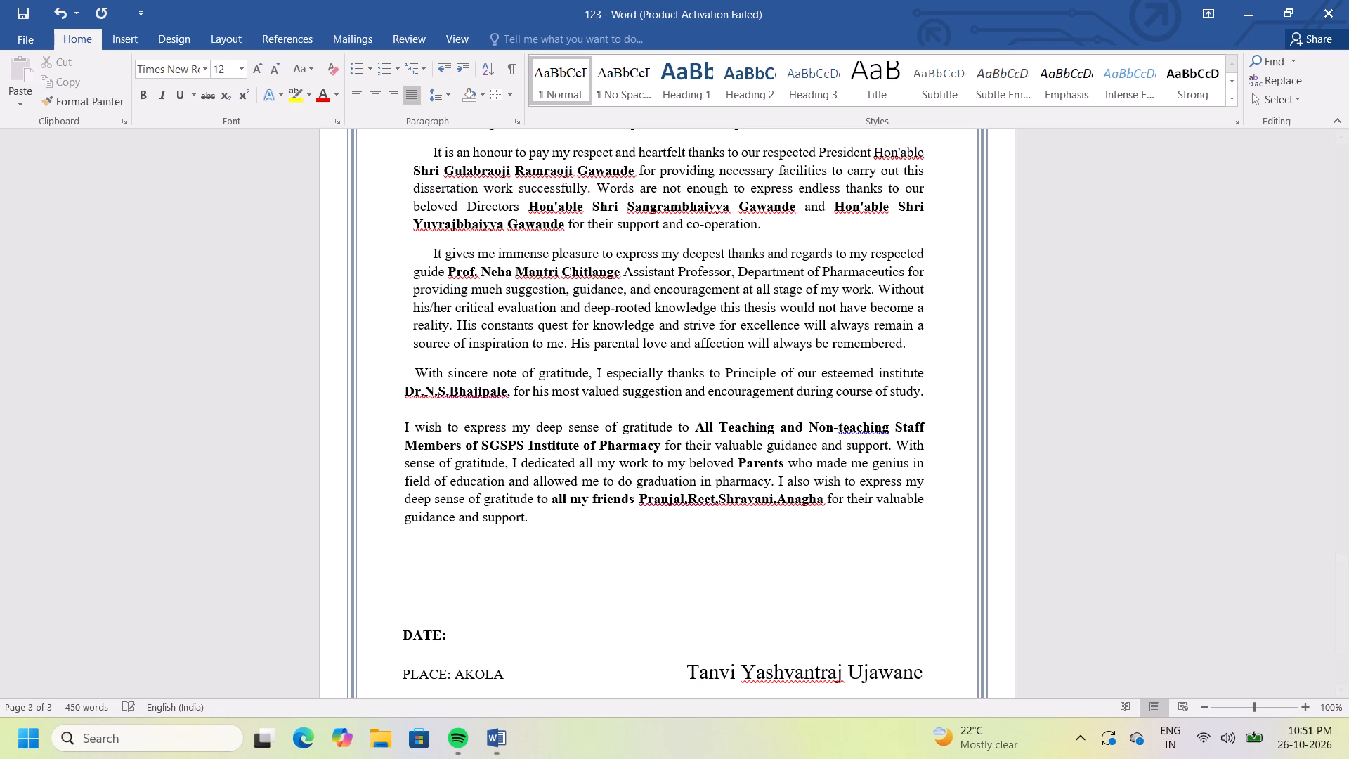
Replace the "Prof." guide name before "Assistant Professor" in the acknowledgement with the new guide's name, titled "Ms." and including the middle initial.
key(BackSpace)
key(BackSpace)
key(BackSpace)
key(BackSpace)
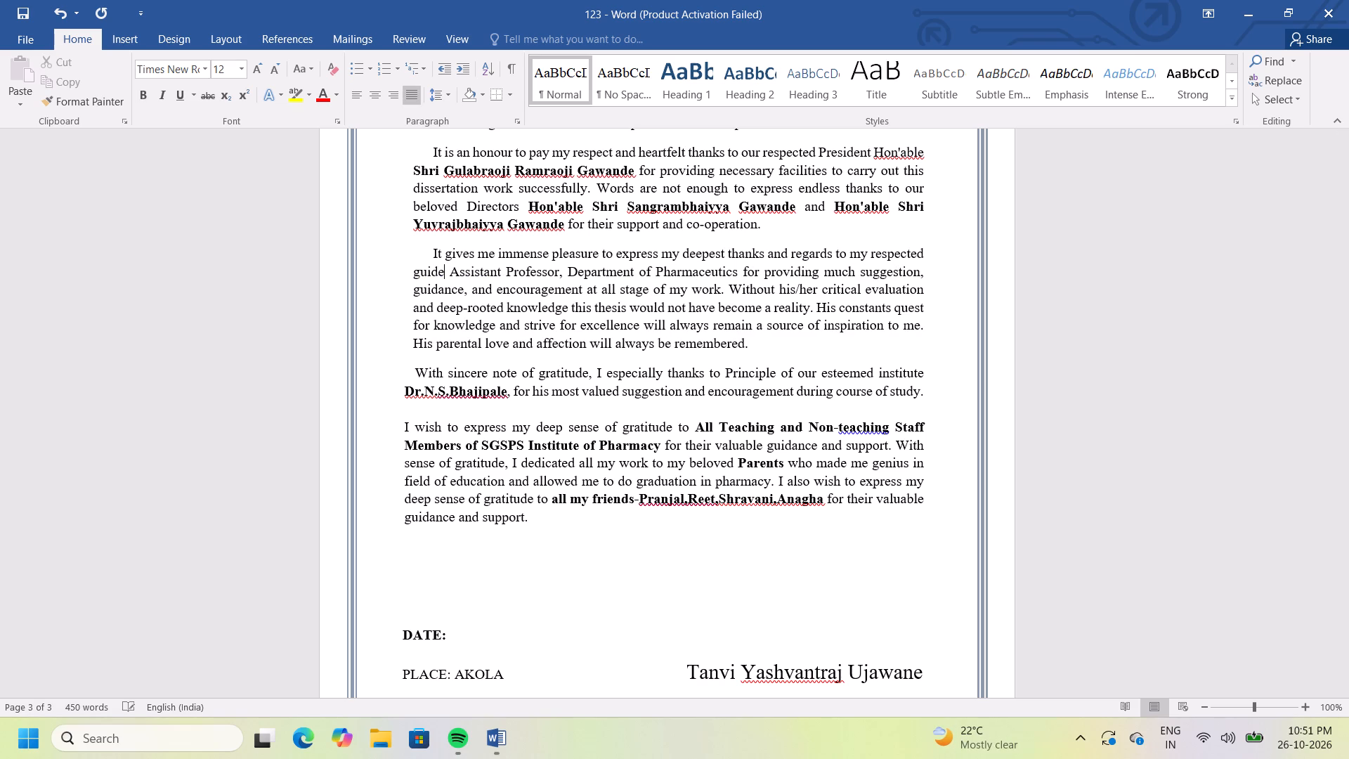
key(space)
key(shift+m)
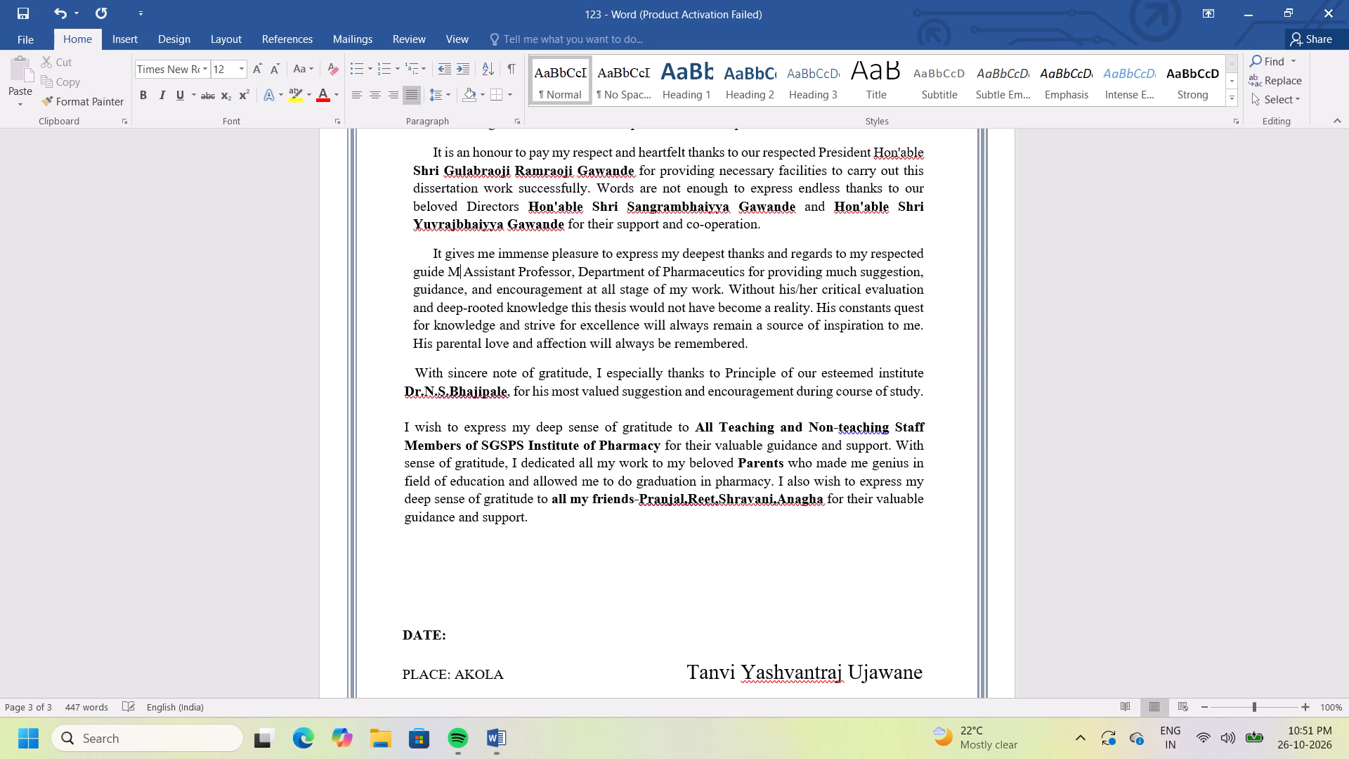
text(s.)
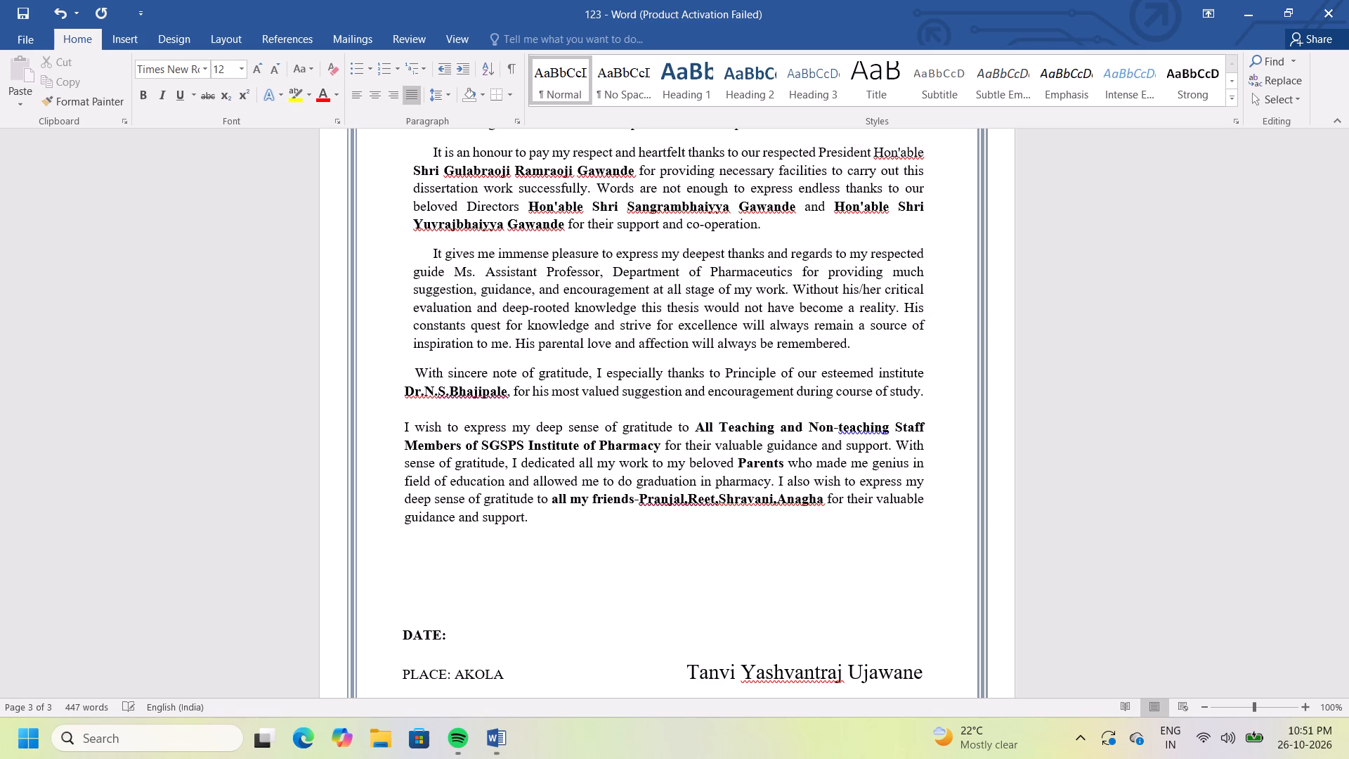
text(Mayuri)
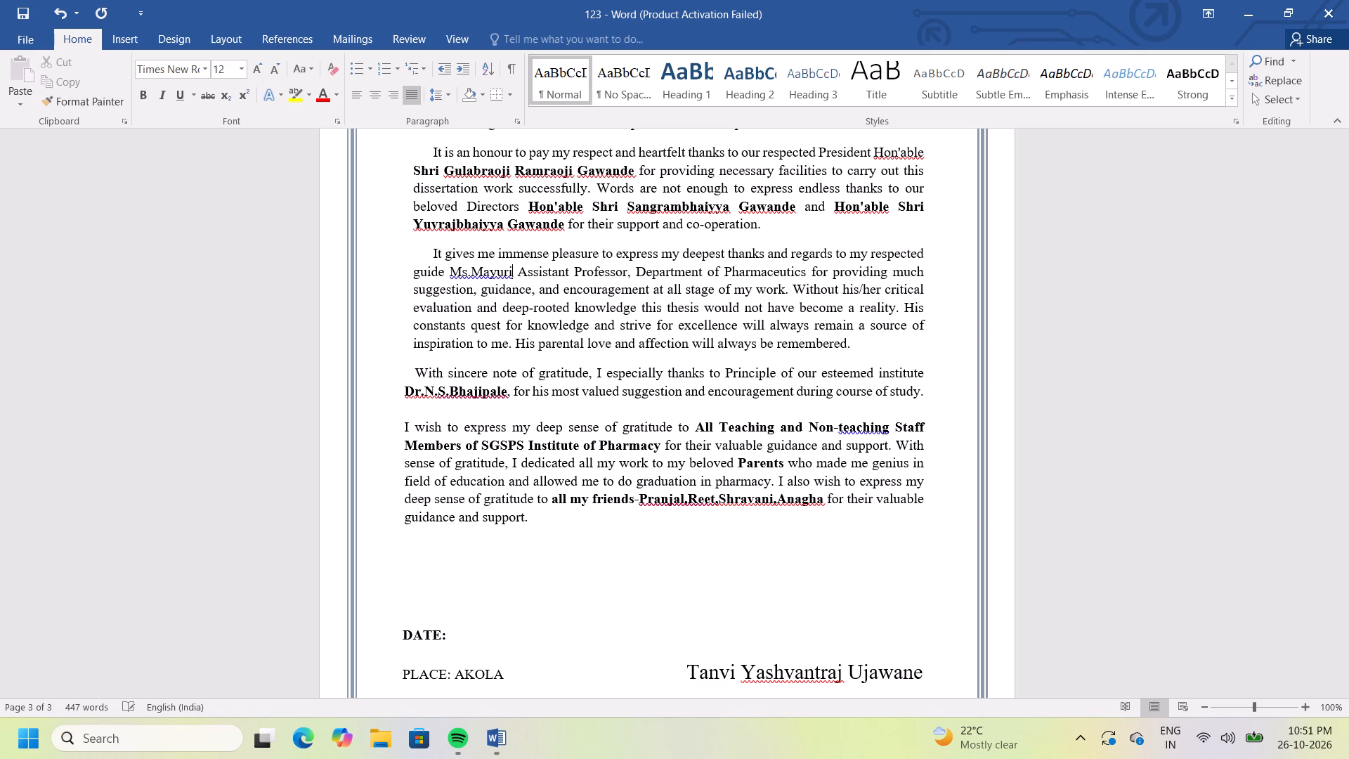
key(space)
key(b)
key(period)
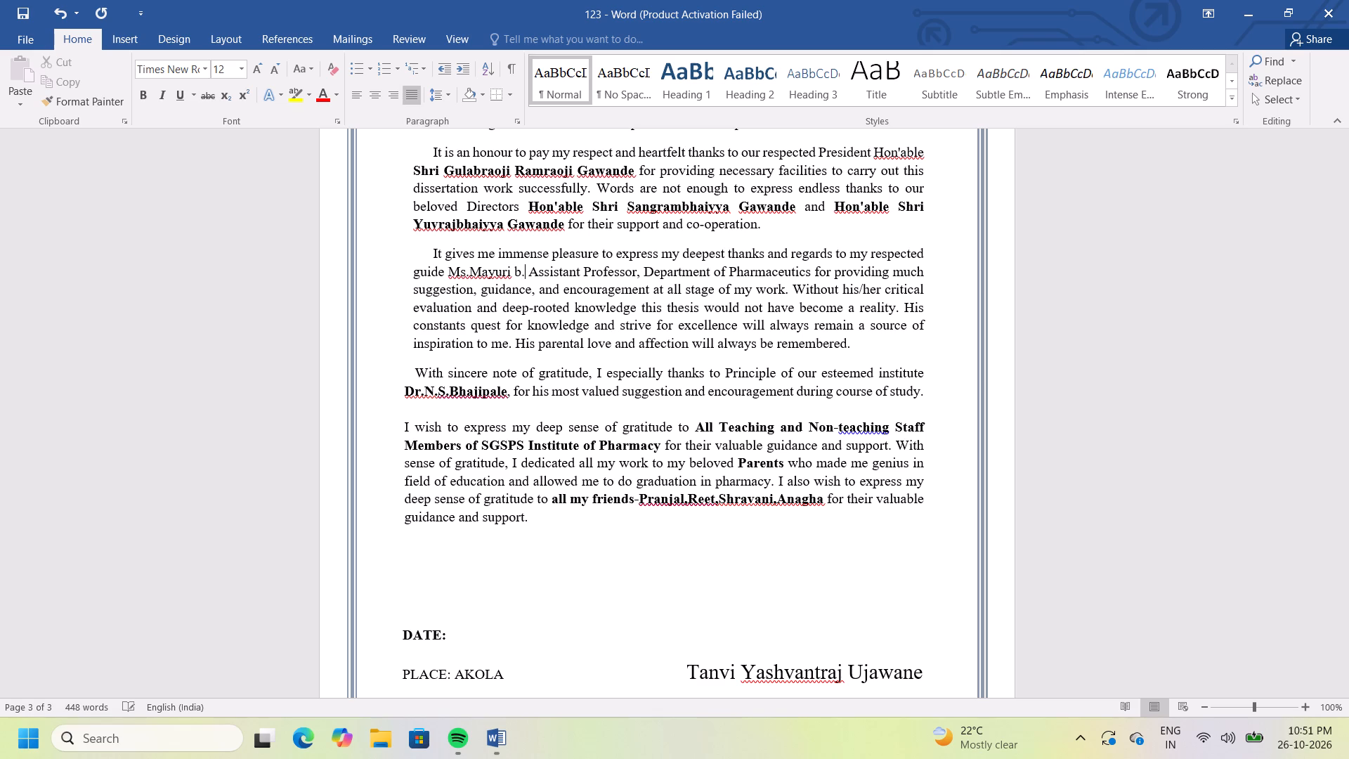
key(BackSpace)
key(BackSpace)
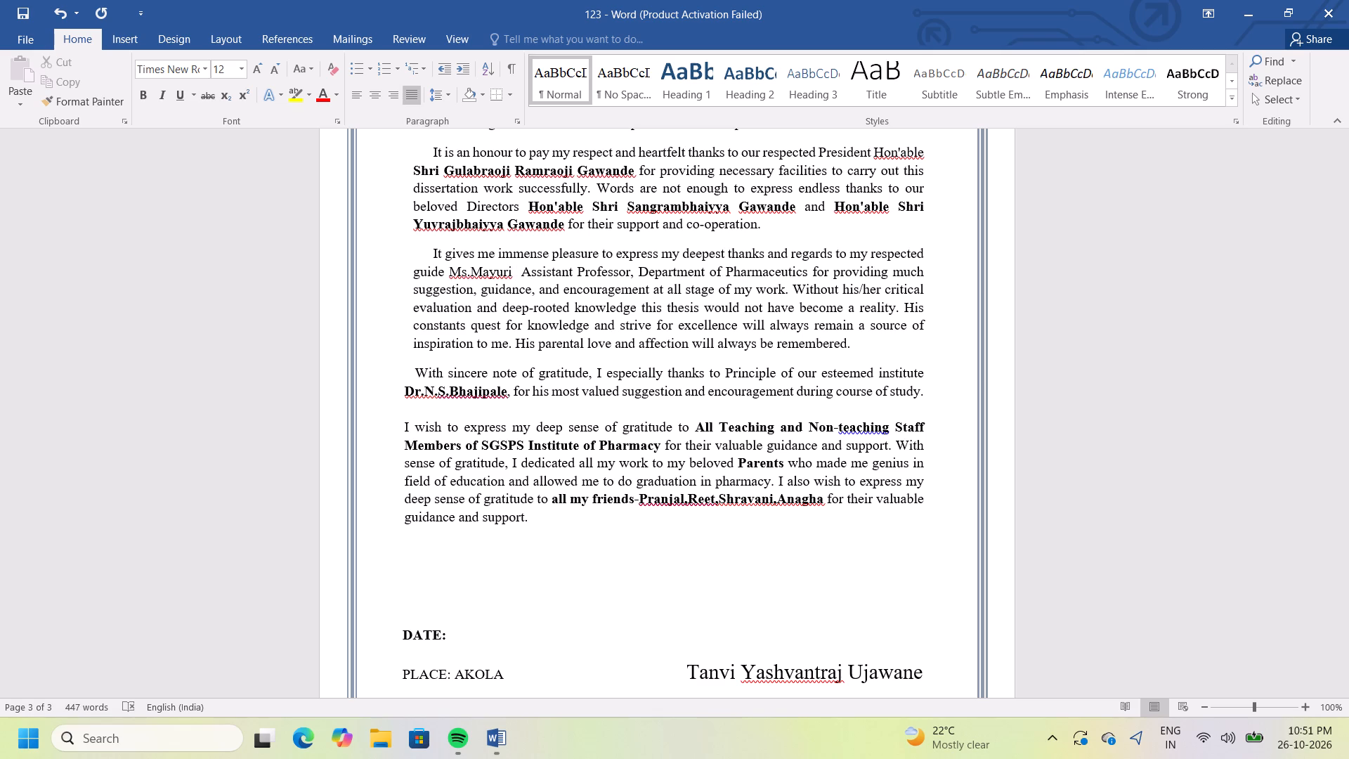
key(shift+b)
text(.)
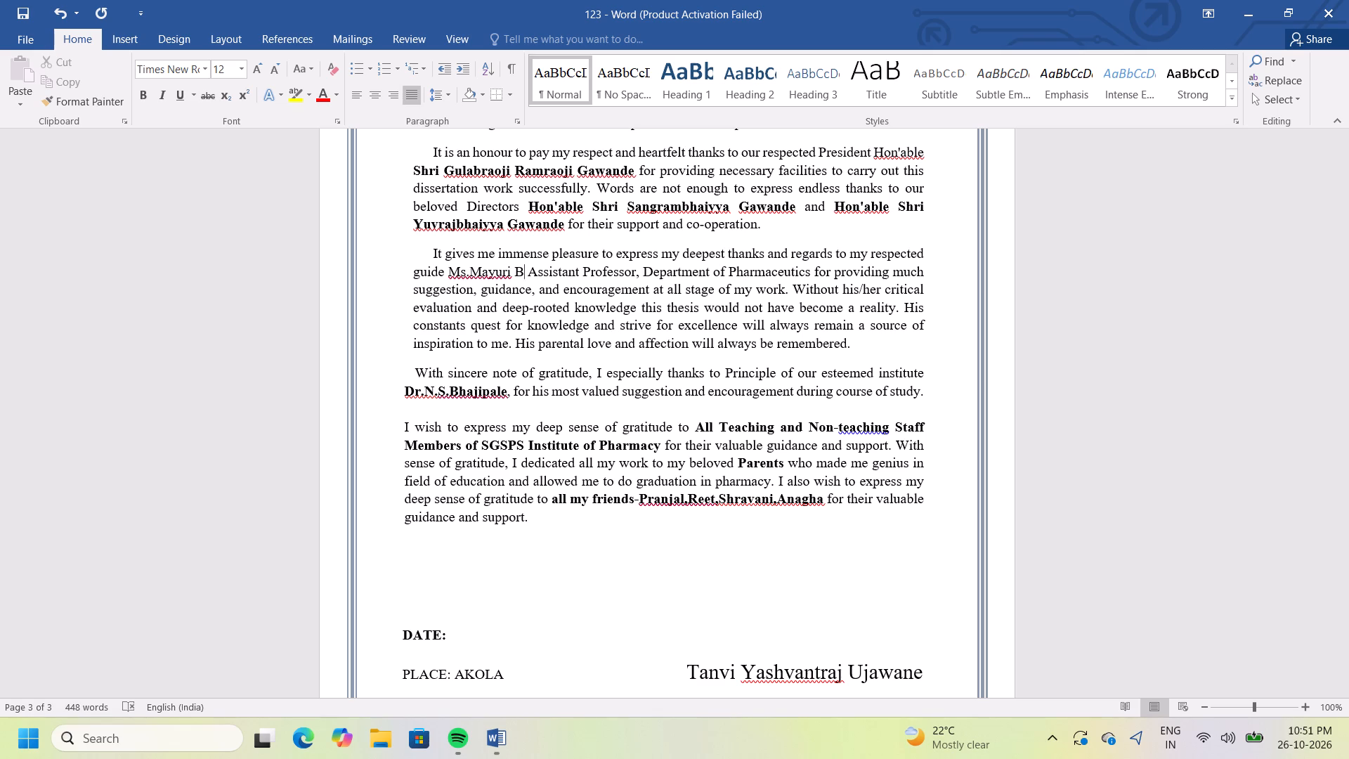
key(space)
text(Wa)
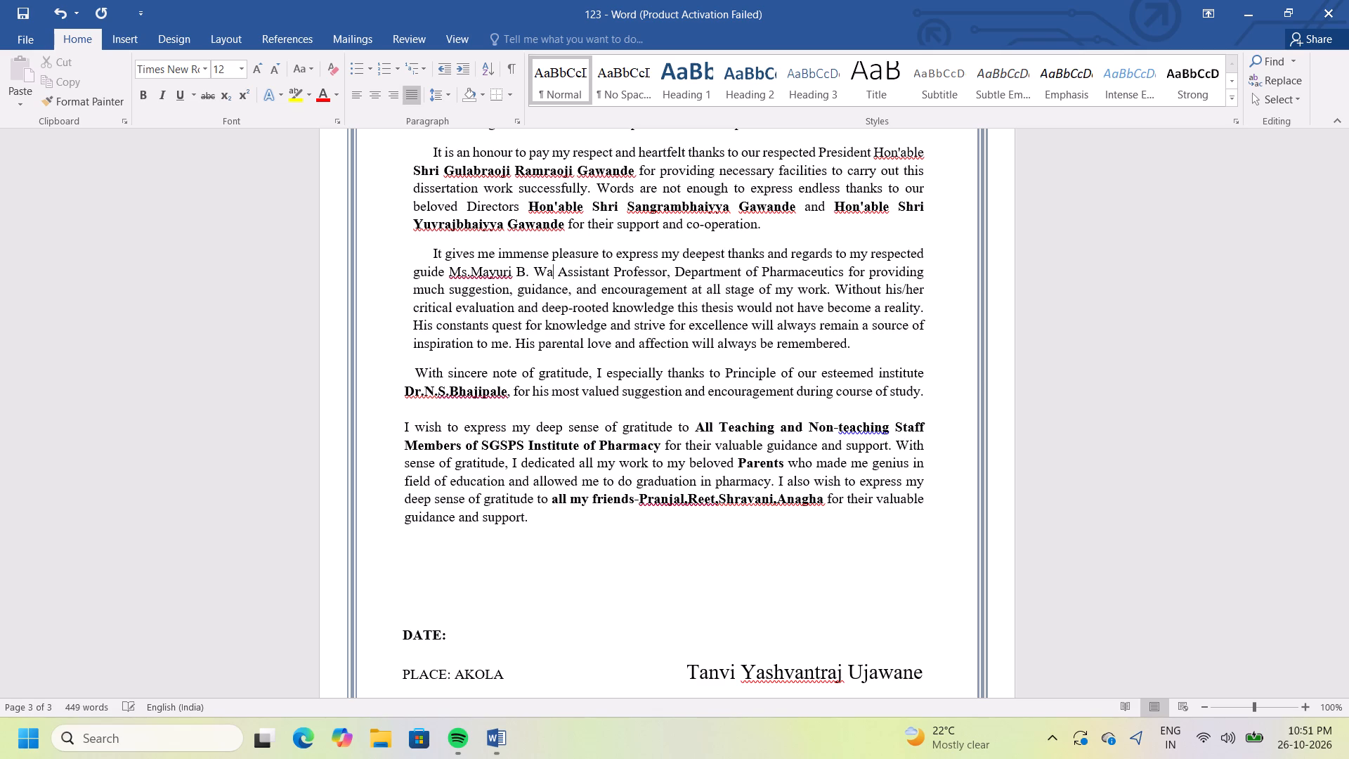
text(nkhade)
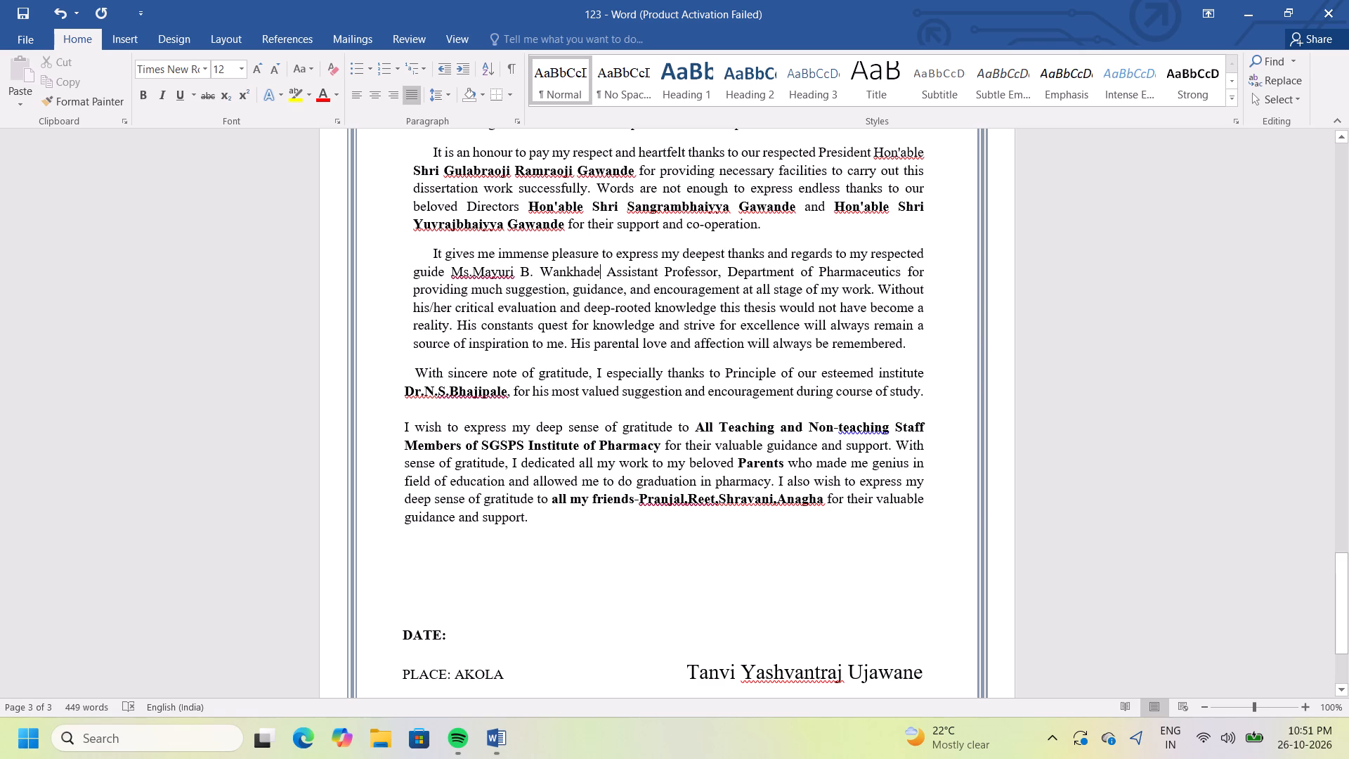
Make the new guide's full name, including the "Ms." title, bold in the acknowledgement paragraph.
drag(600, 273, 495, 271)
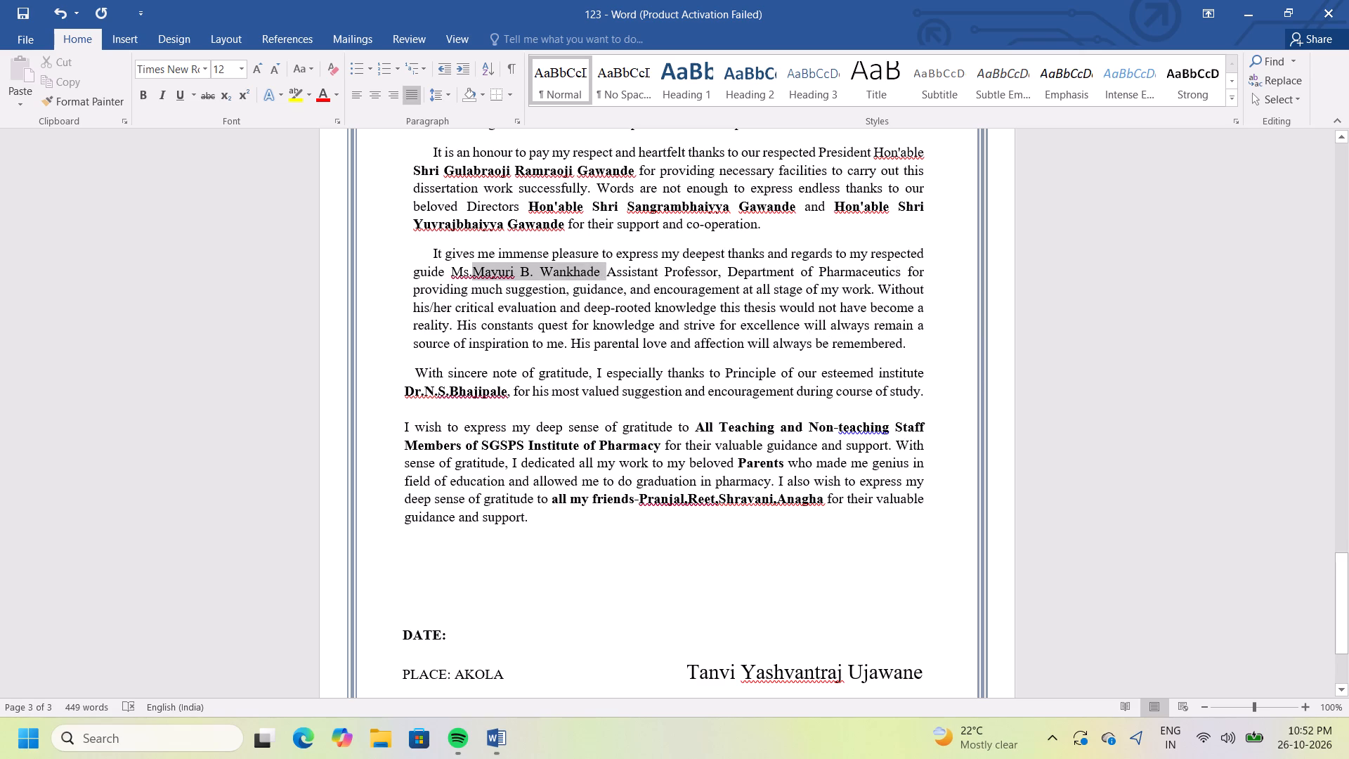
drag(495, 271, 449, 271)
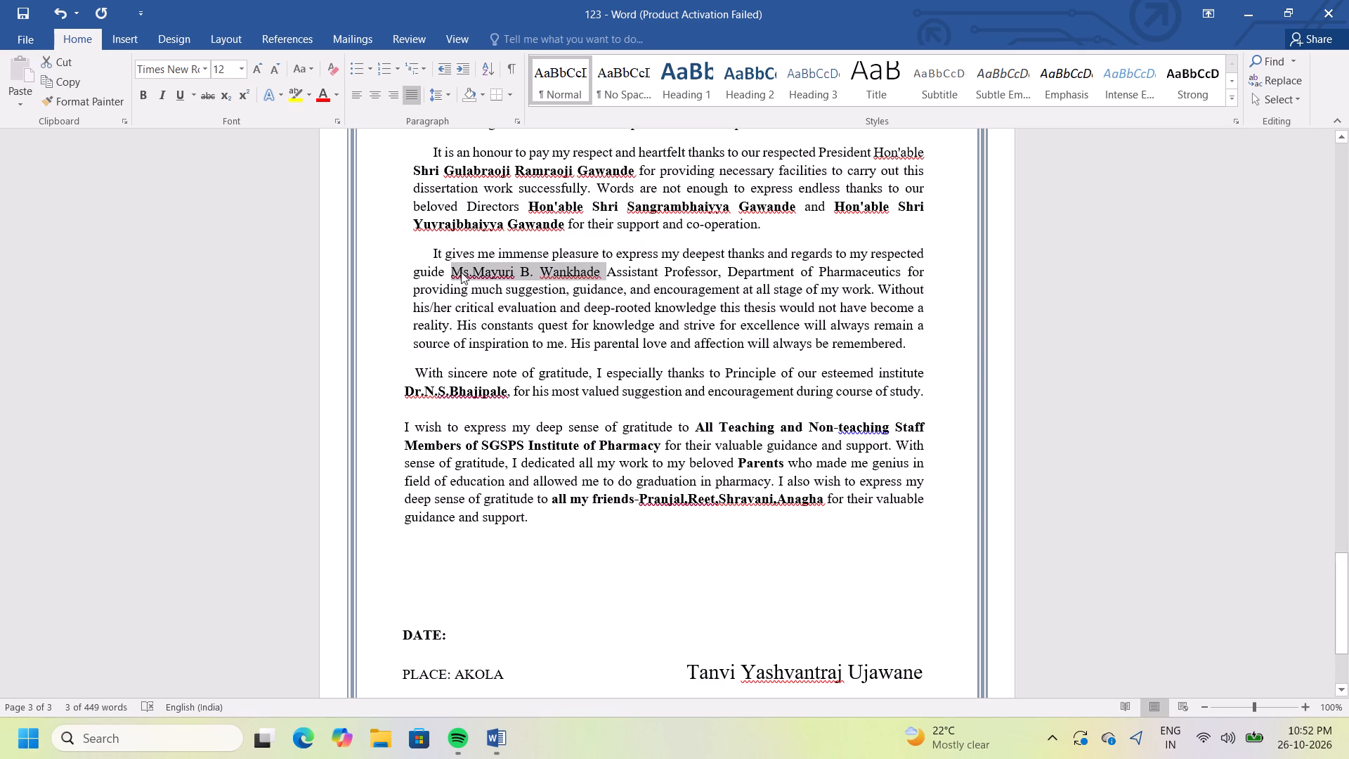
click(141, 89)
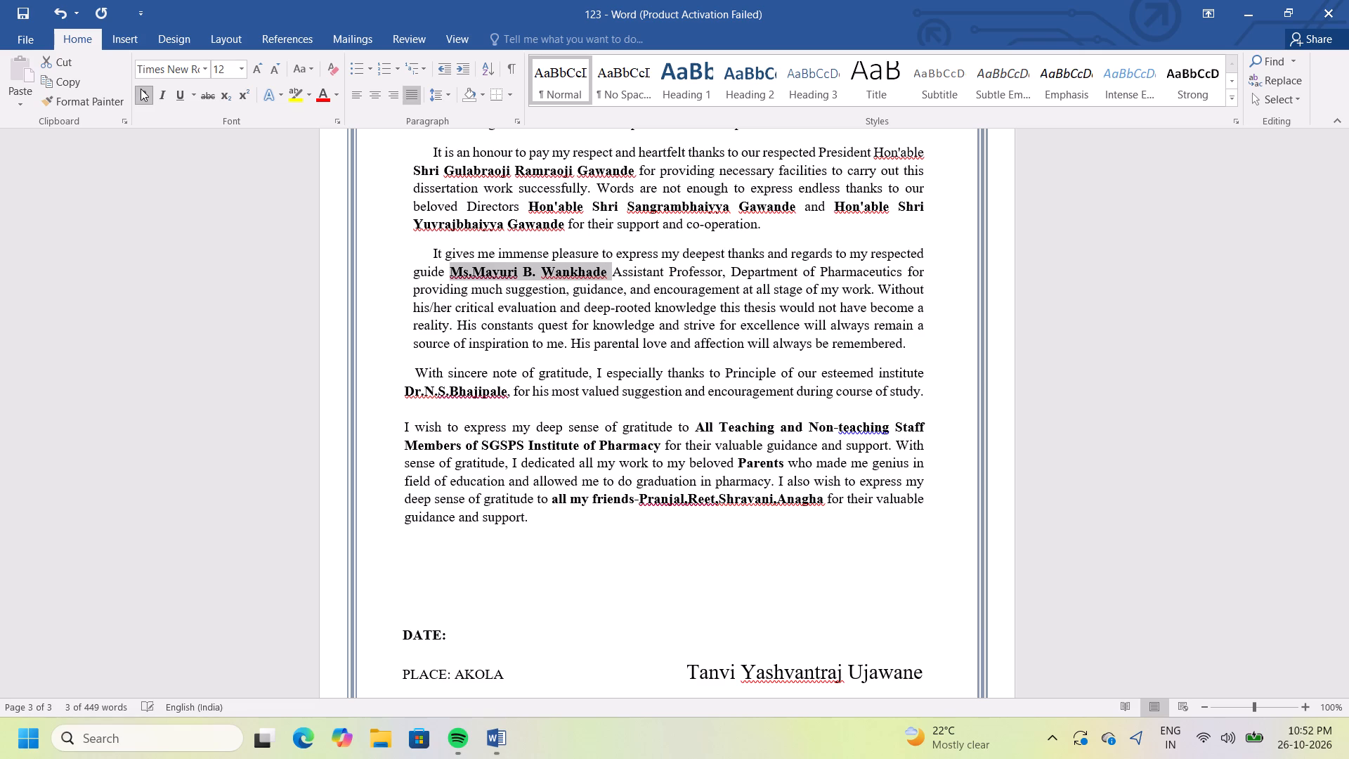
click(207, 313)
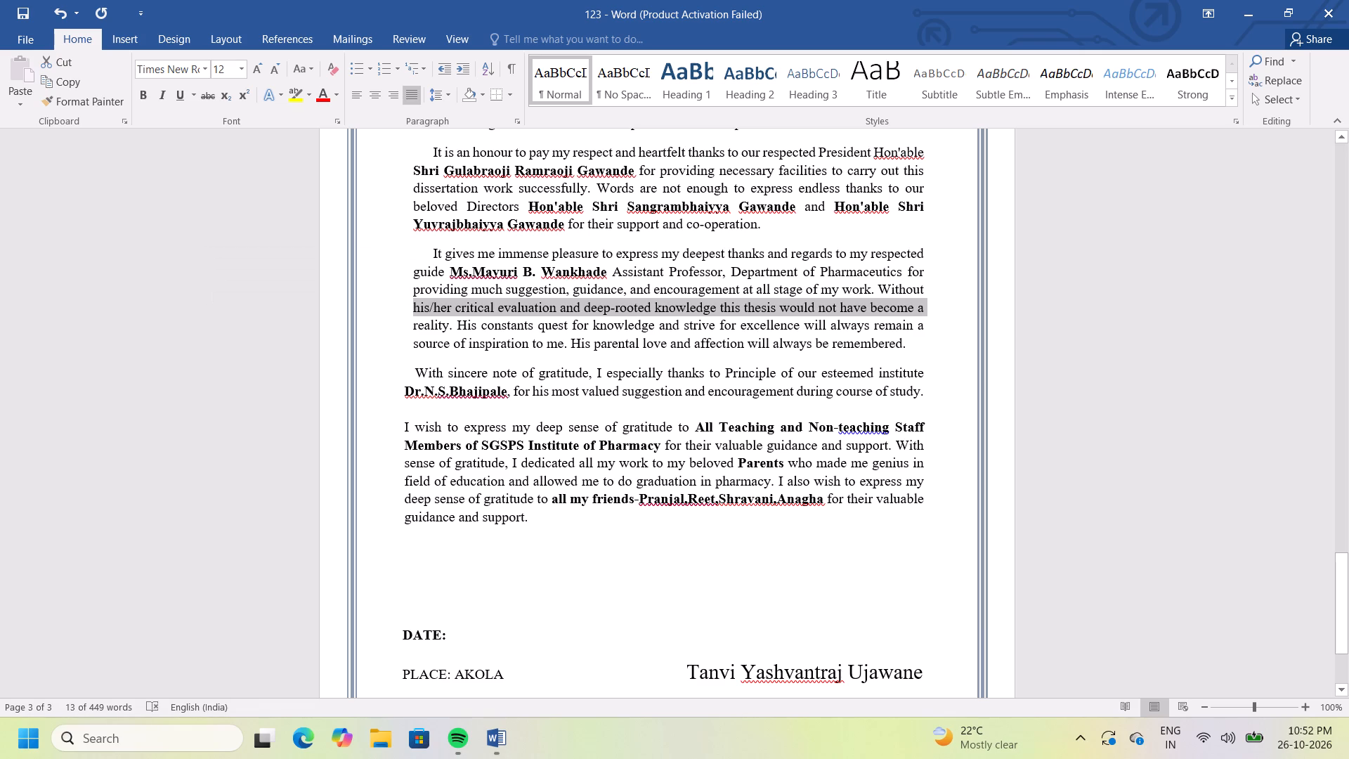
click(1138, 377)
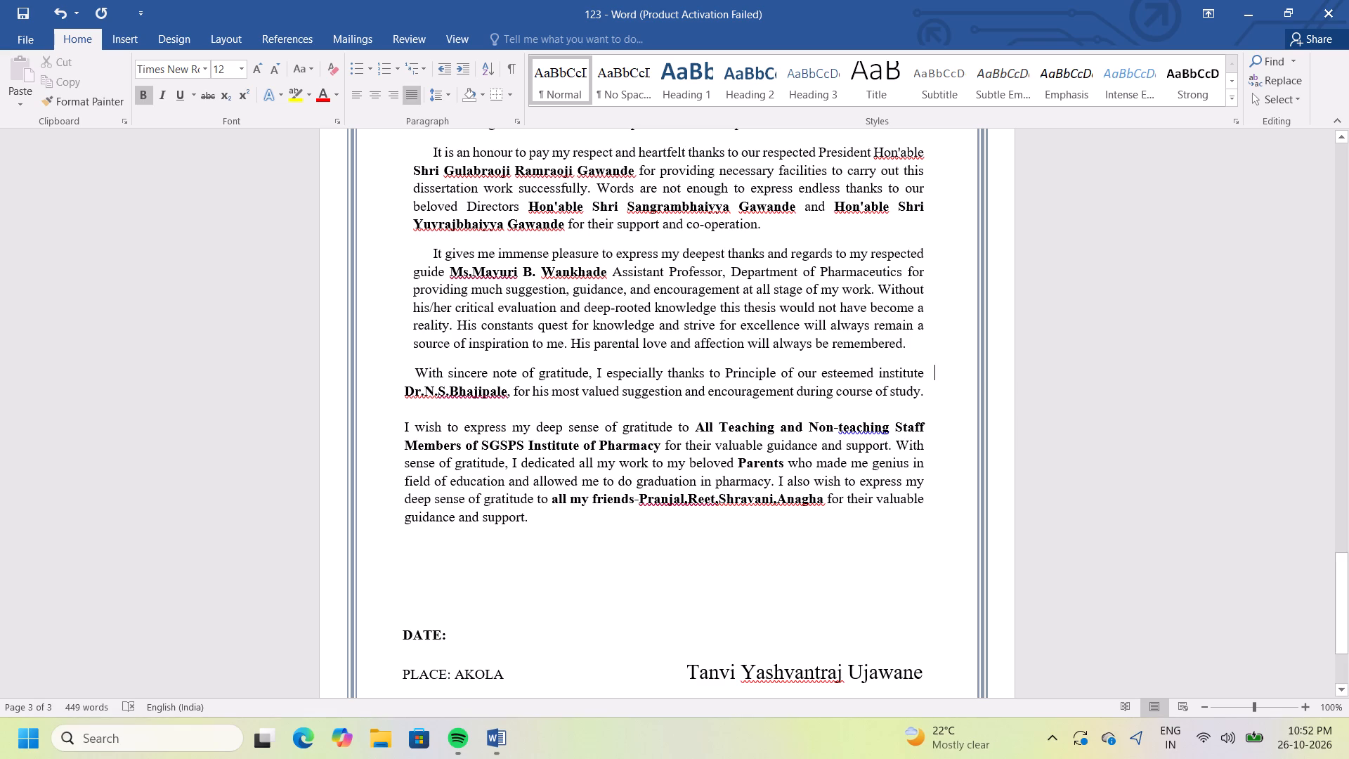
Change "His" to "Her" before "parental love and affection" in the guide's acknowledgement paragraph.
click(589, 342)
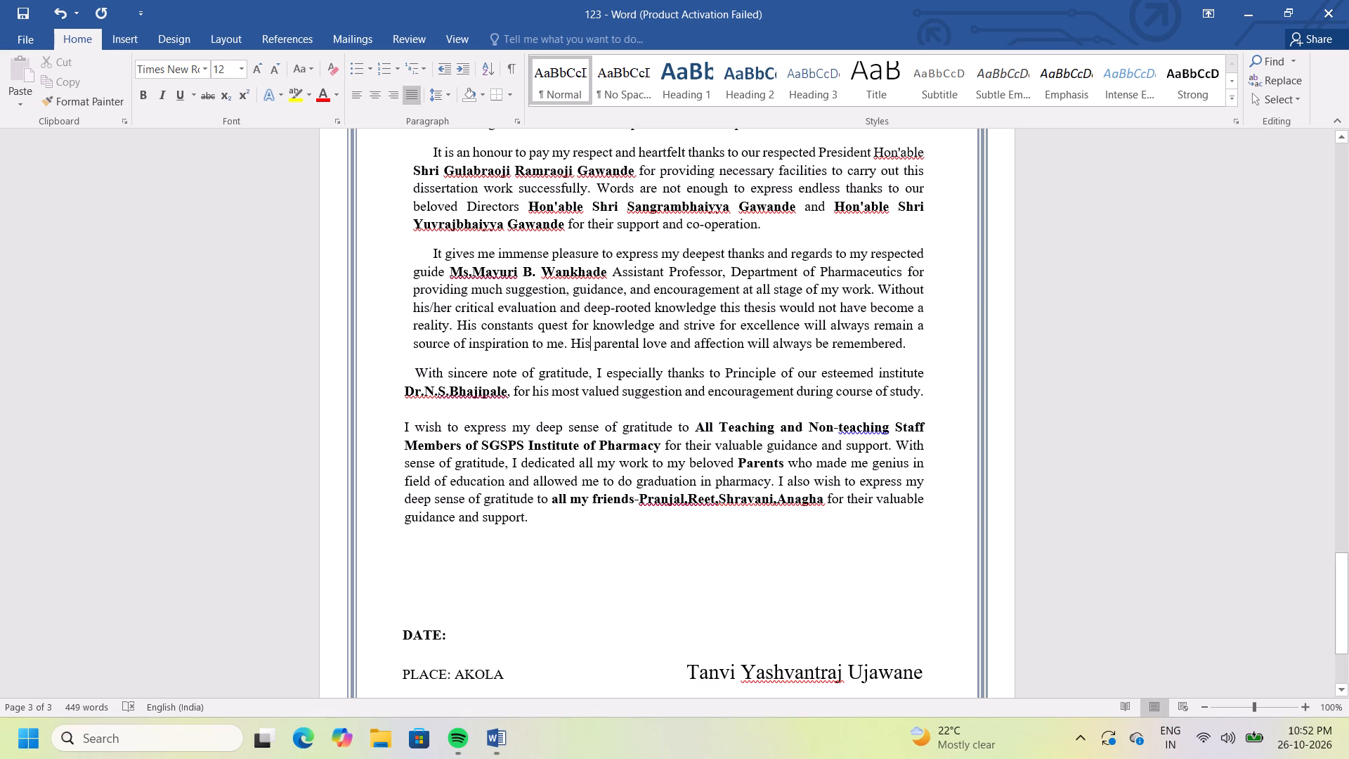
key(BackSpace)
key(BackSpace)
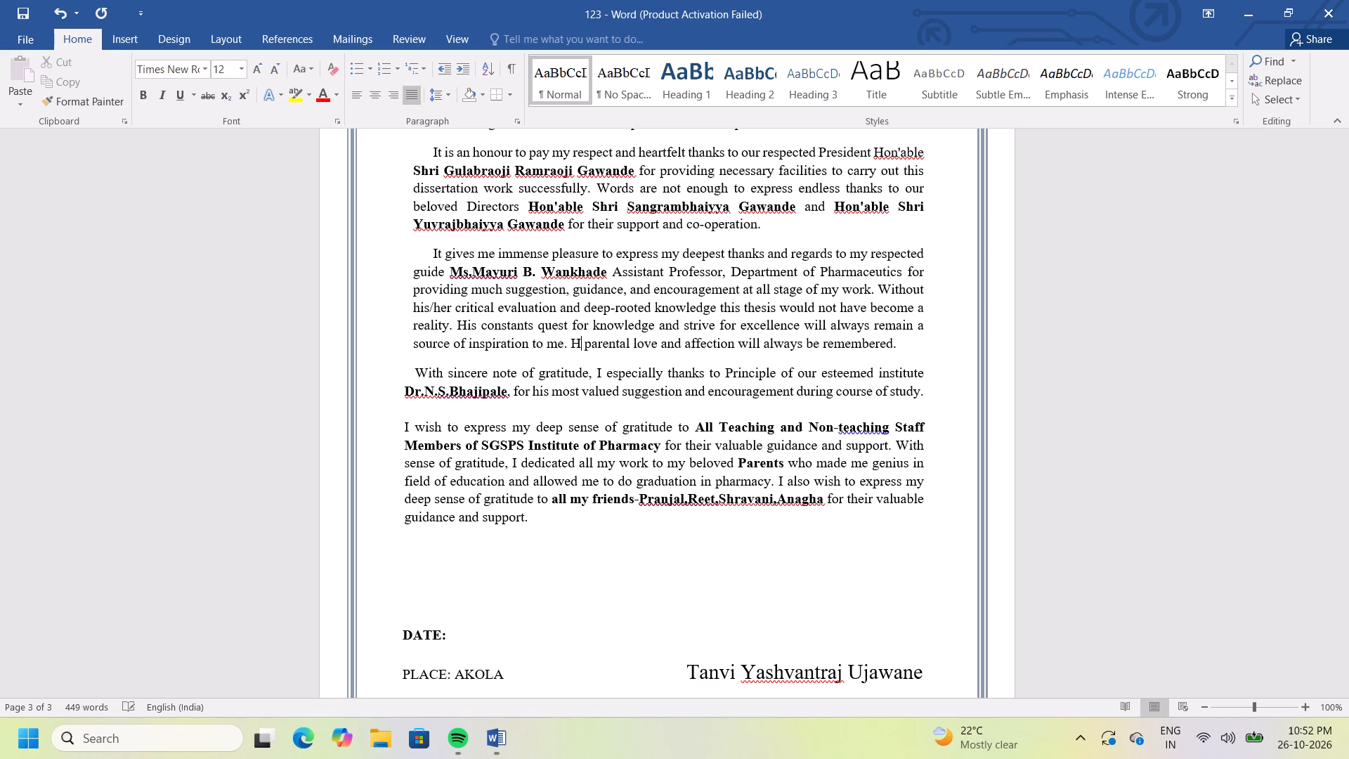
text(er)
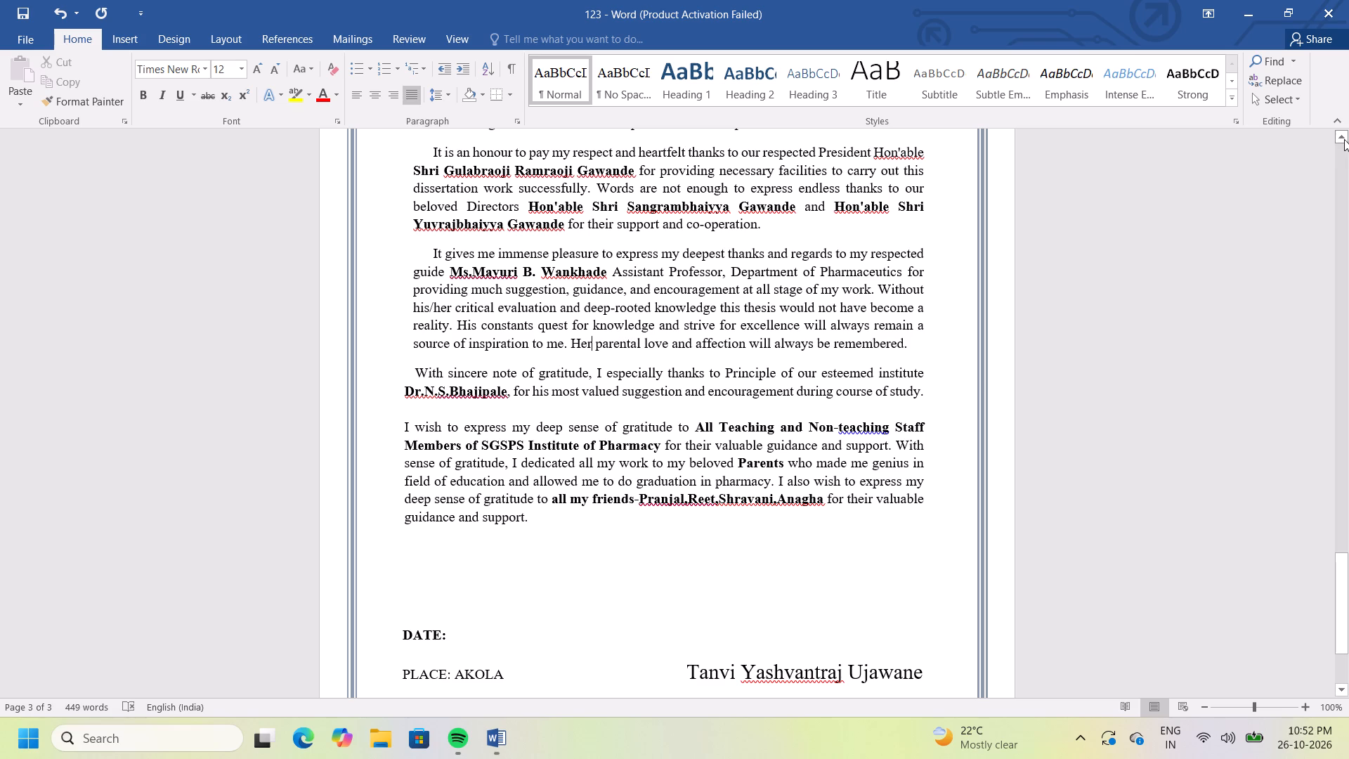
Review the certificate and title page, checking the student, guide and principal names, roll numbers and academic year.
click(1344, 137)
drag(1344, 137, 1345, 138)
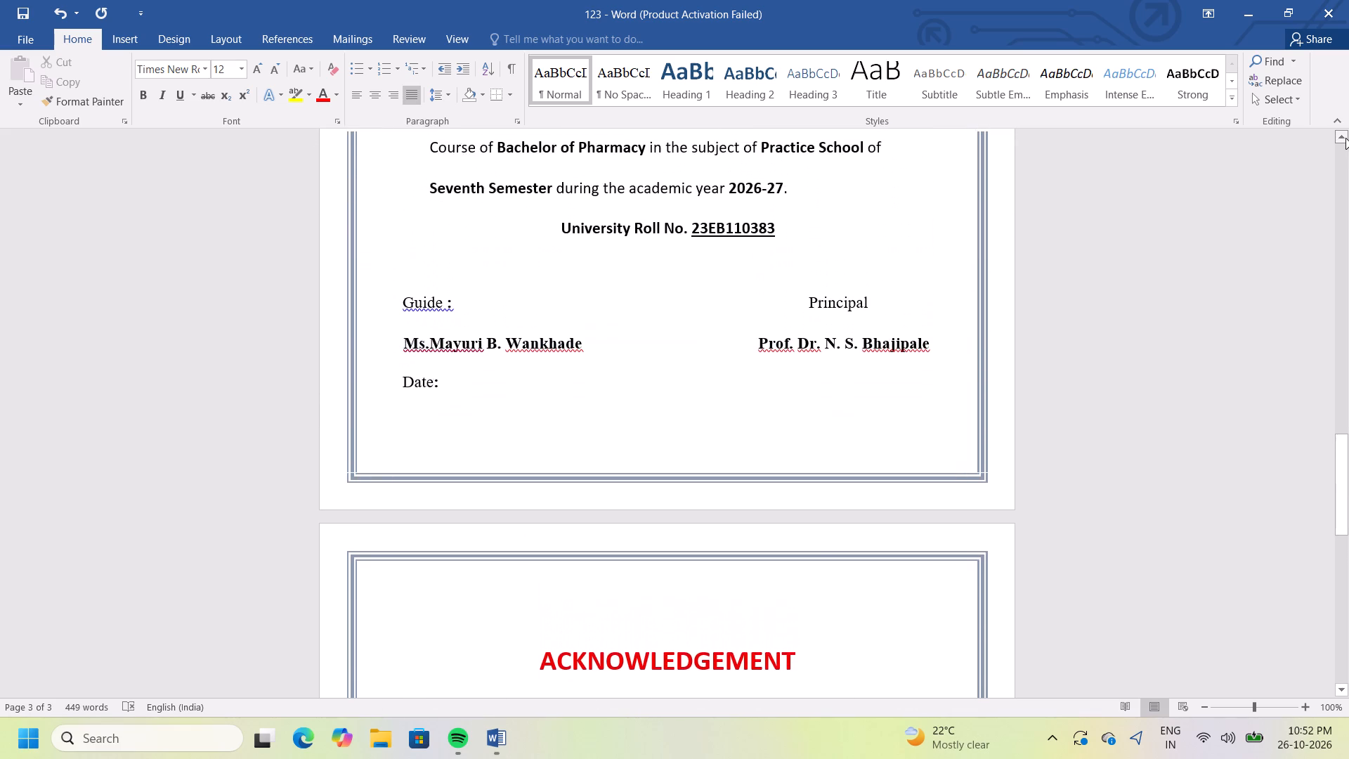
drag(1345, 138, 1346, 136)
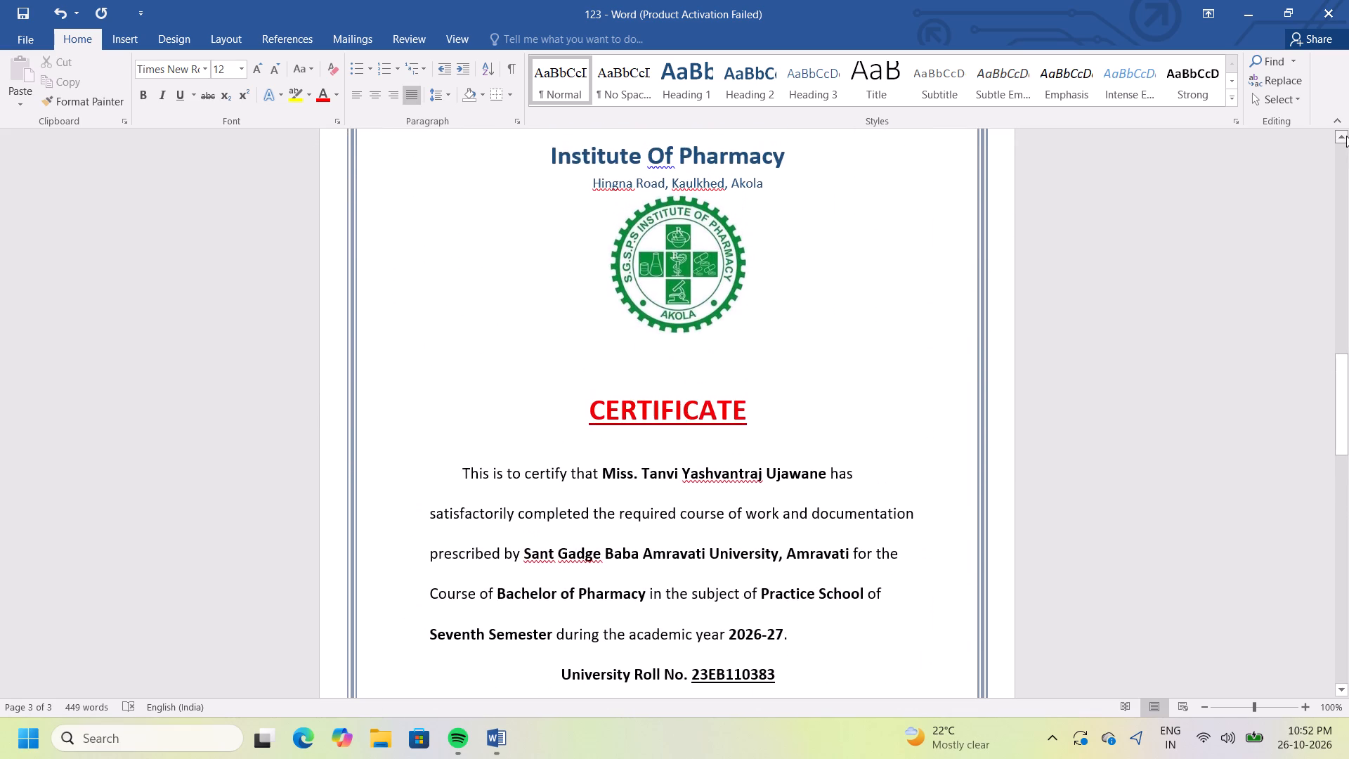
drag(1346, 136, 1346, 131)
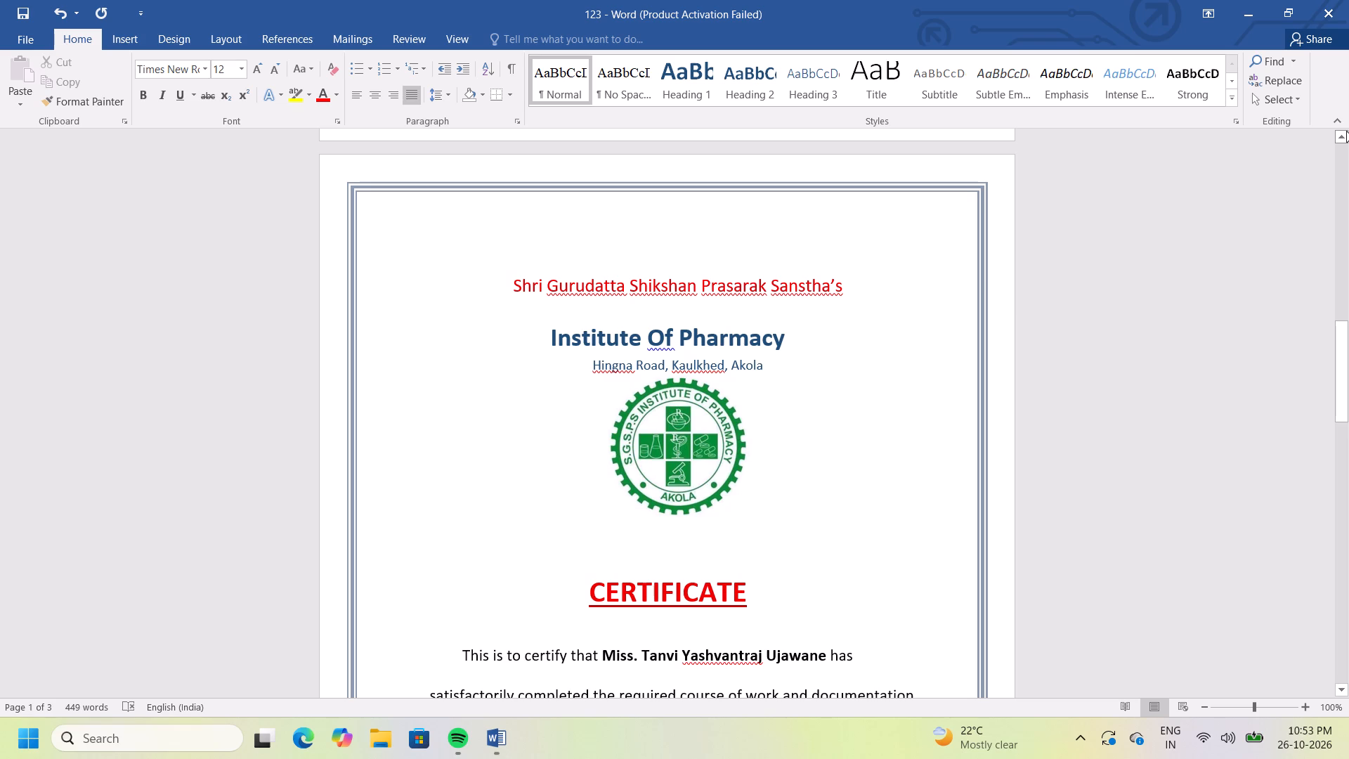
key(Left)
key(Left)
key(Left)
key(Left)
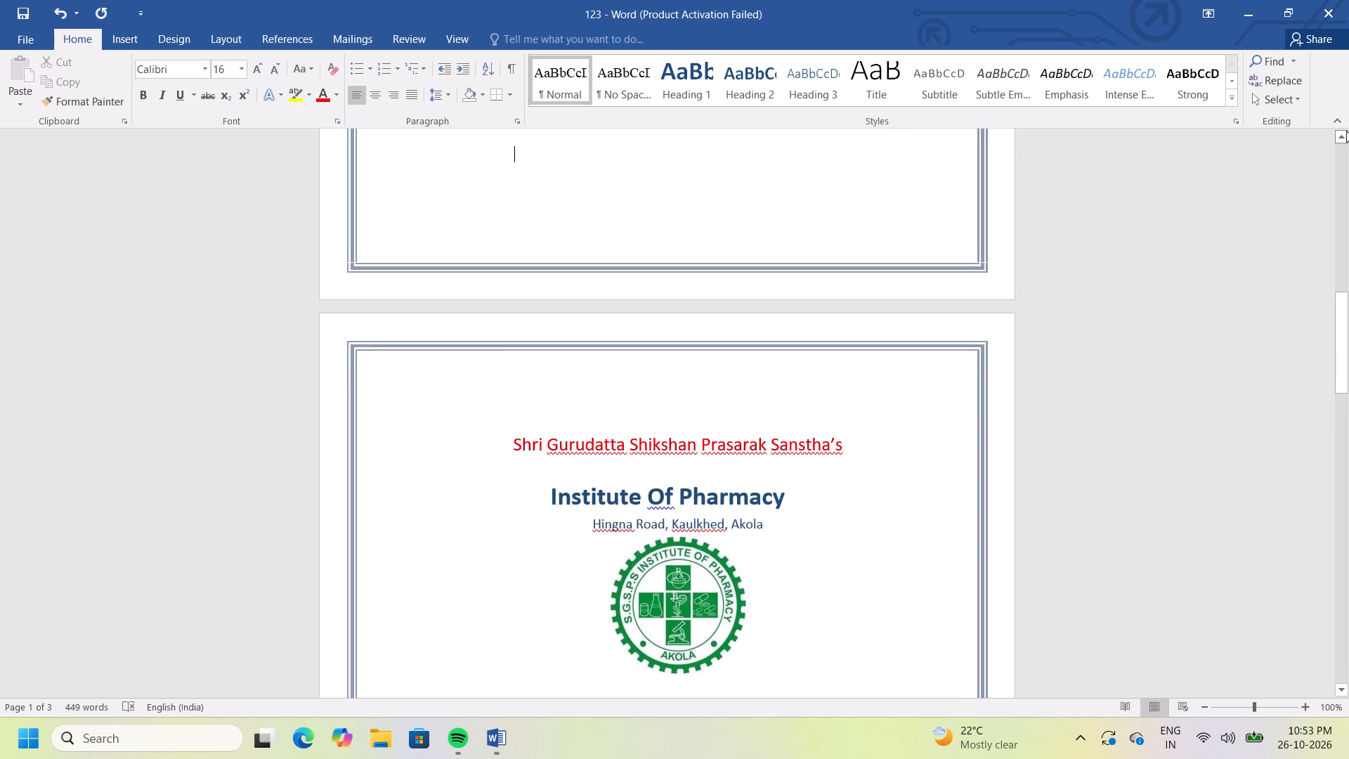
double_click(1339, 133)
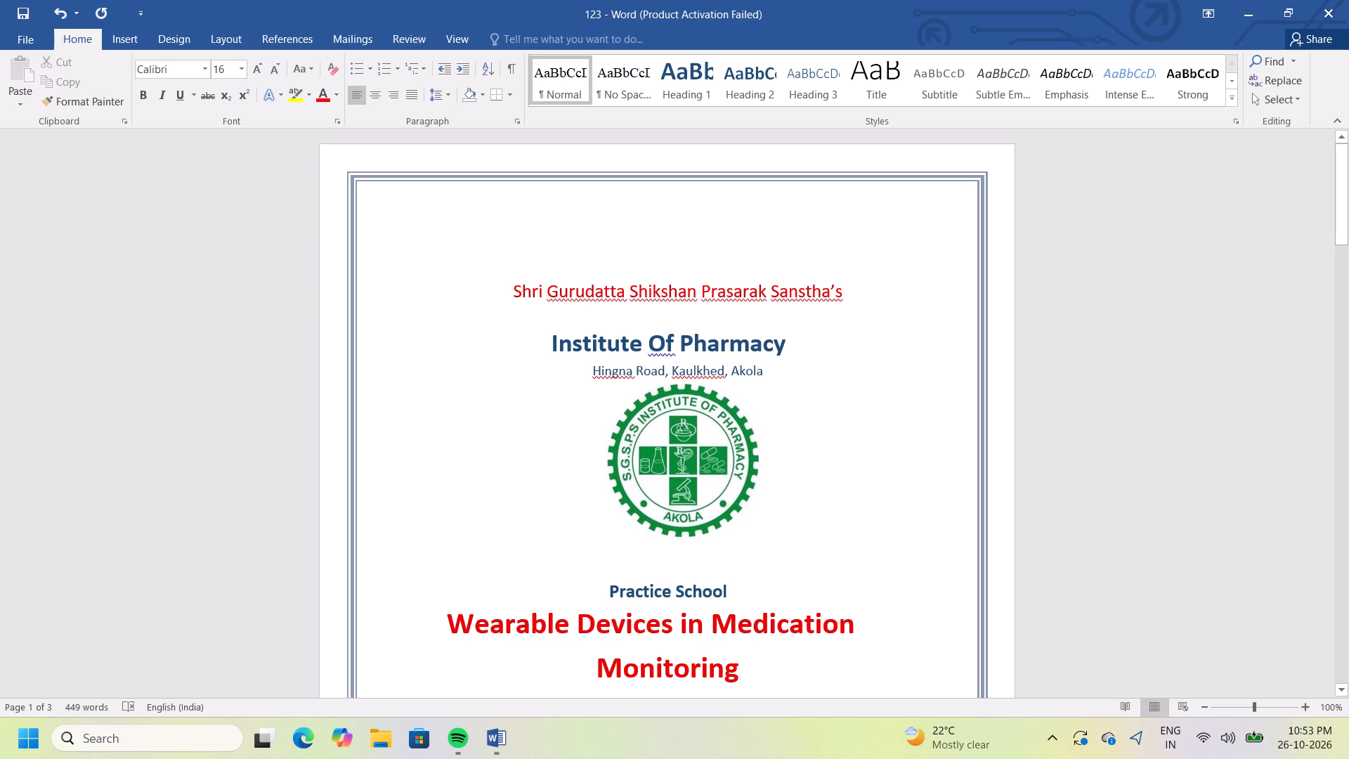
double_click(1336, 691)
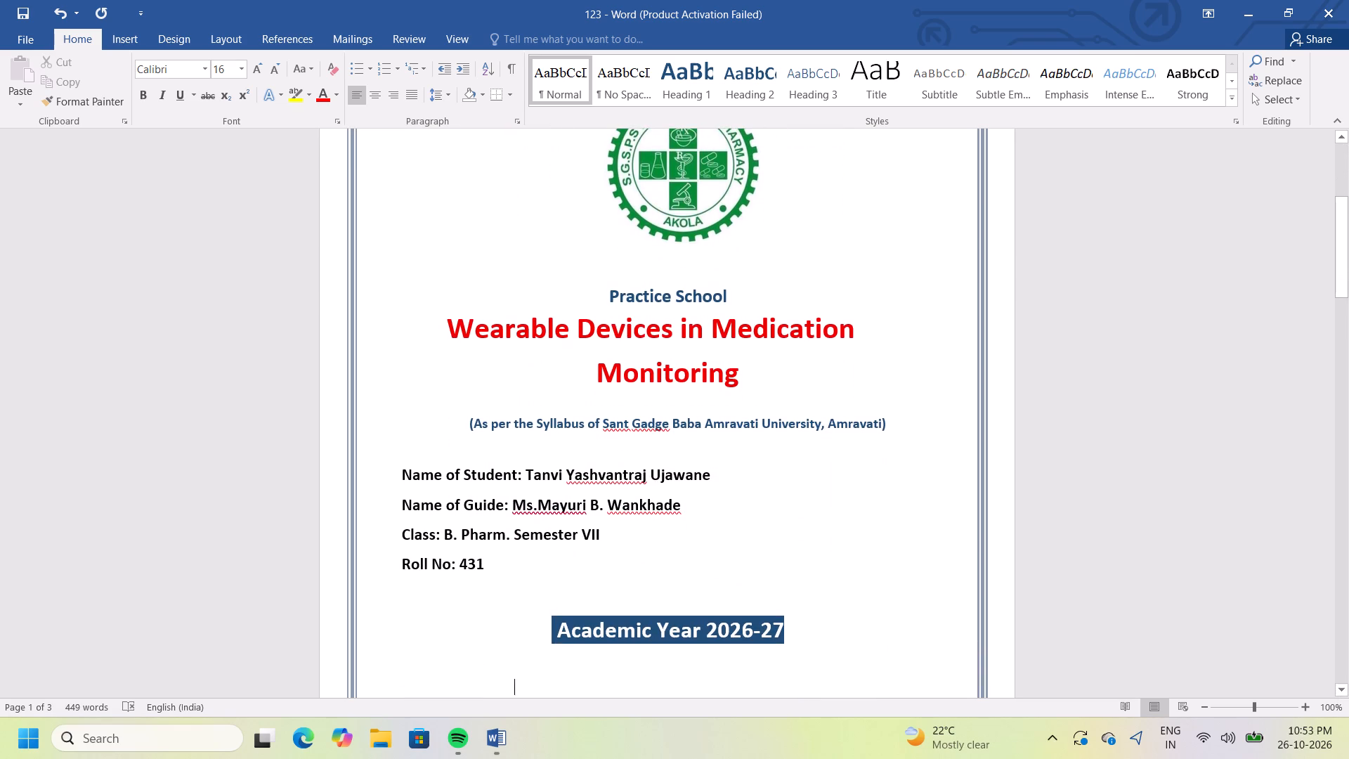
double_click(1343, 684)
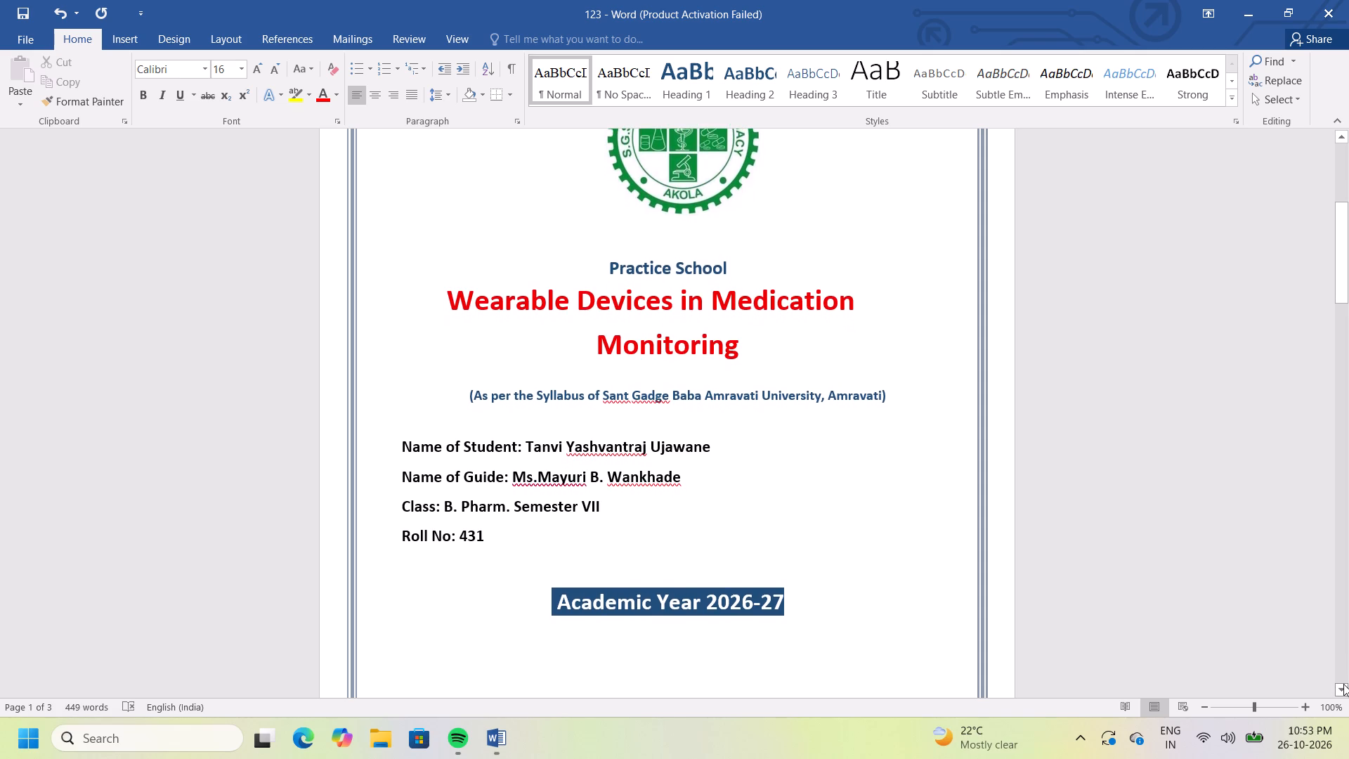
double_click(1344, 682)
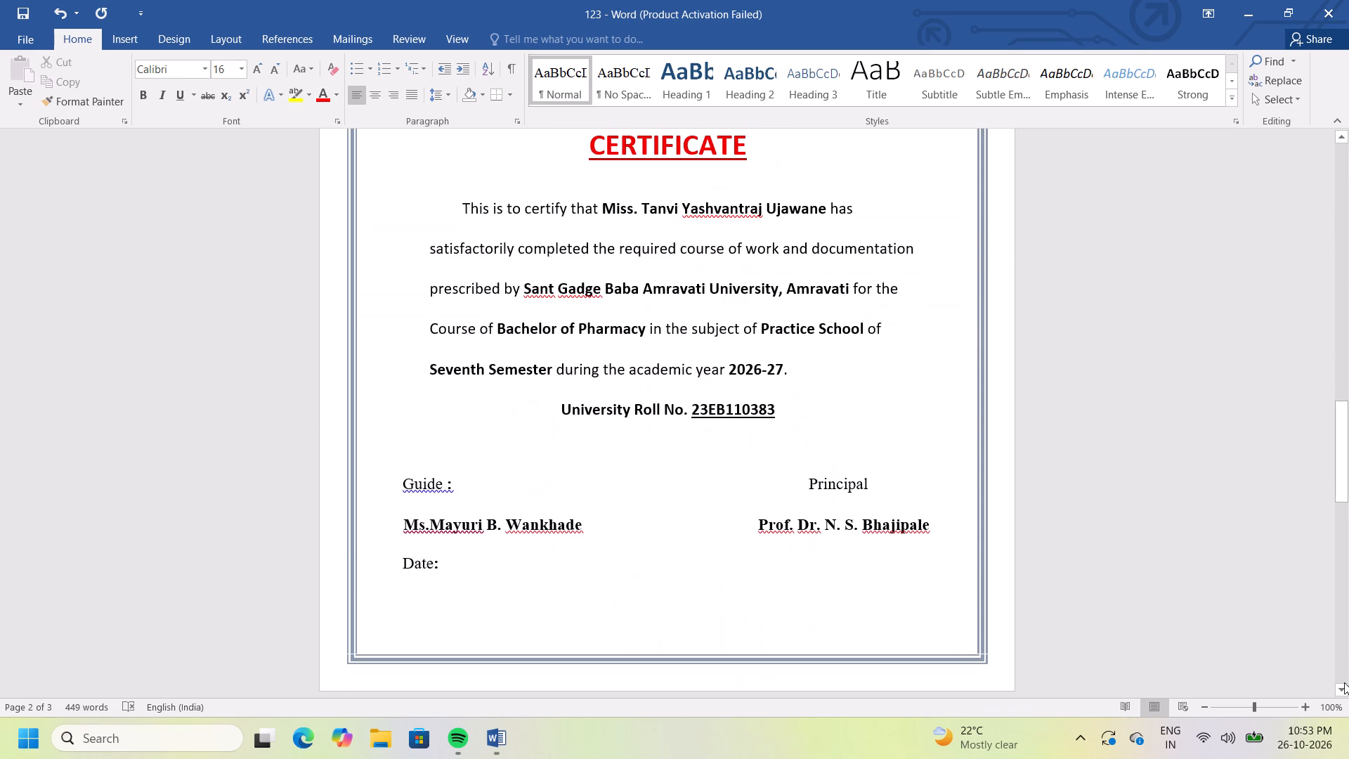
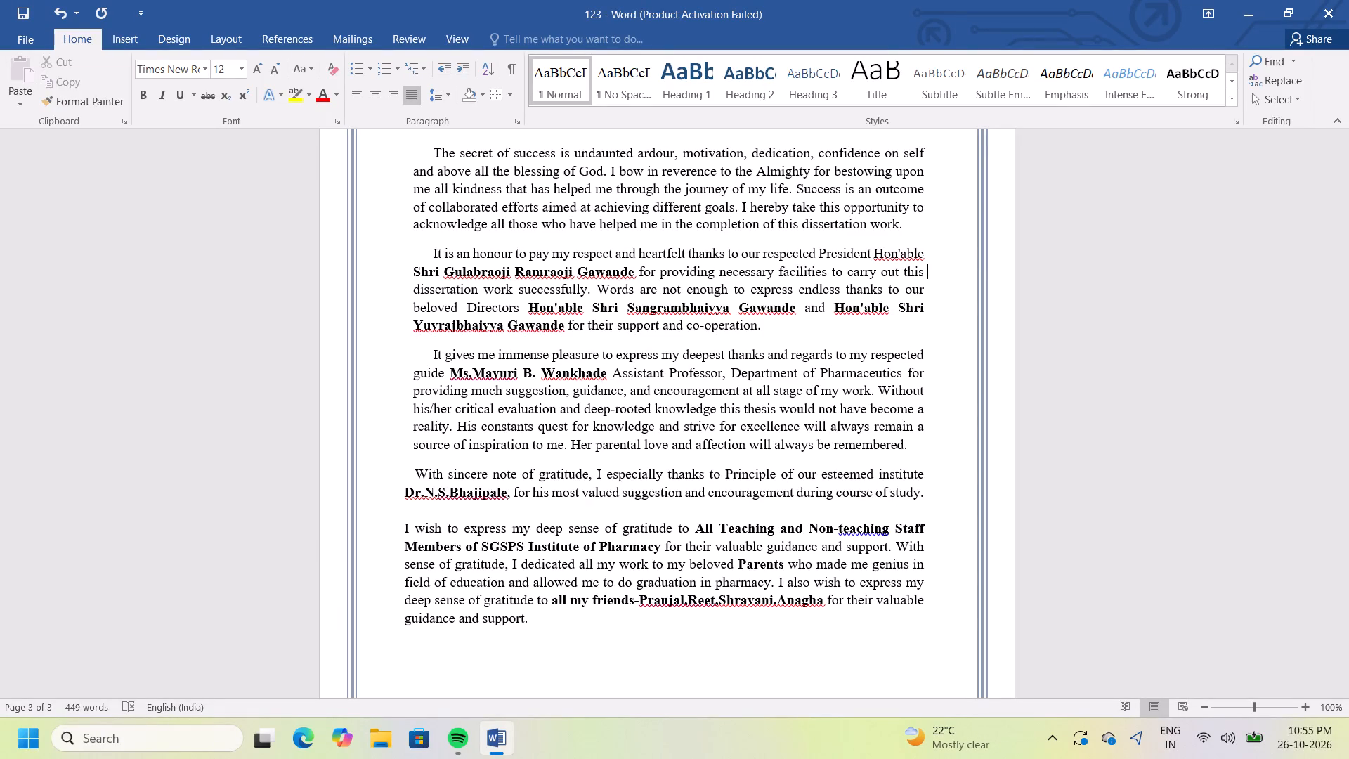
Join the acknowledgement paragraph starting "It is an honour" directly onto the end of the first paragraph, after "dissertation work.".
click(431, 254)
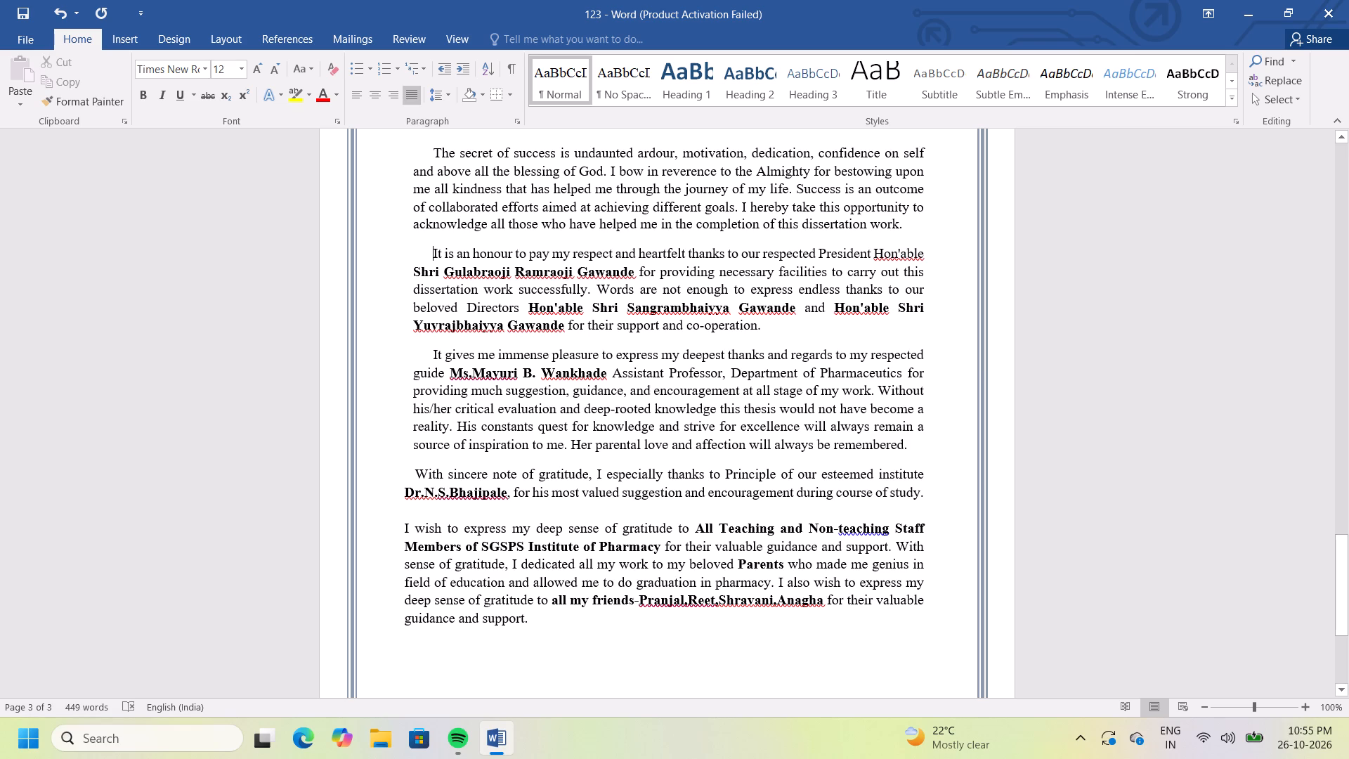
key(BackSpace)
key(BackSpace)
key(BackSpace)
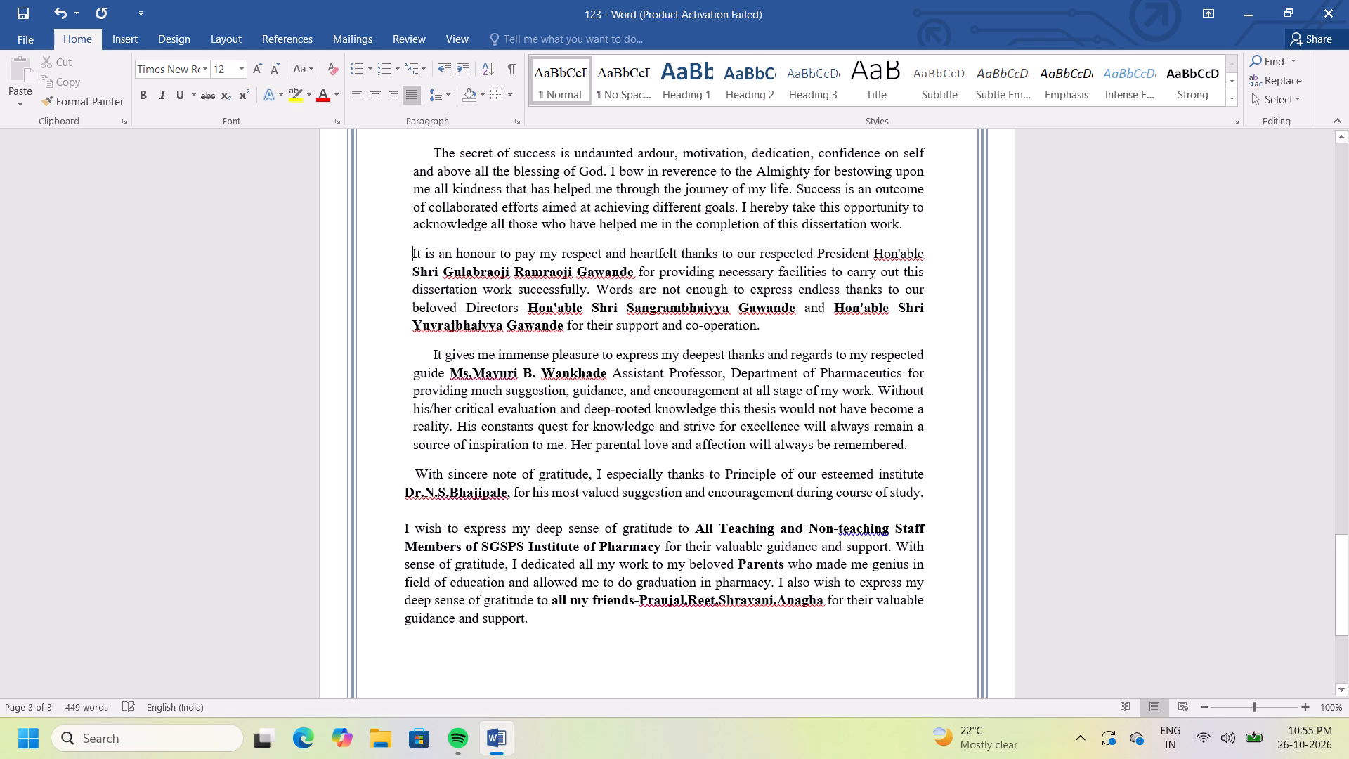
key(BackSpace)
key(BackSpace)
key(BackSpace)
key(BackSpace)
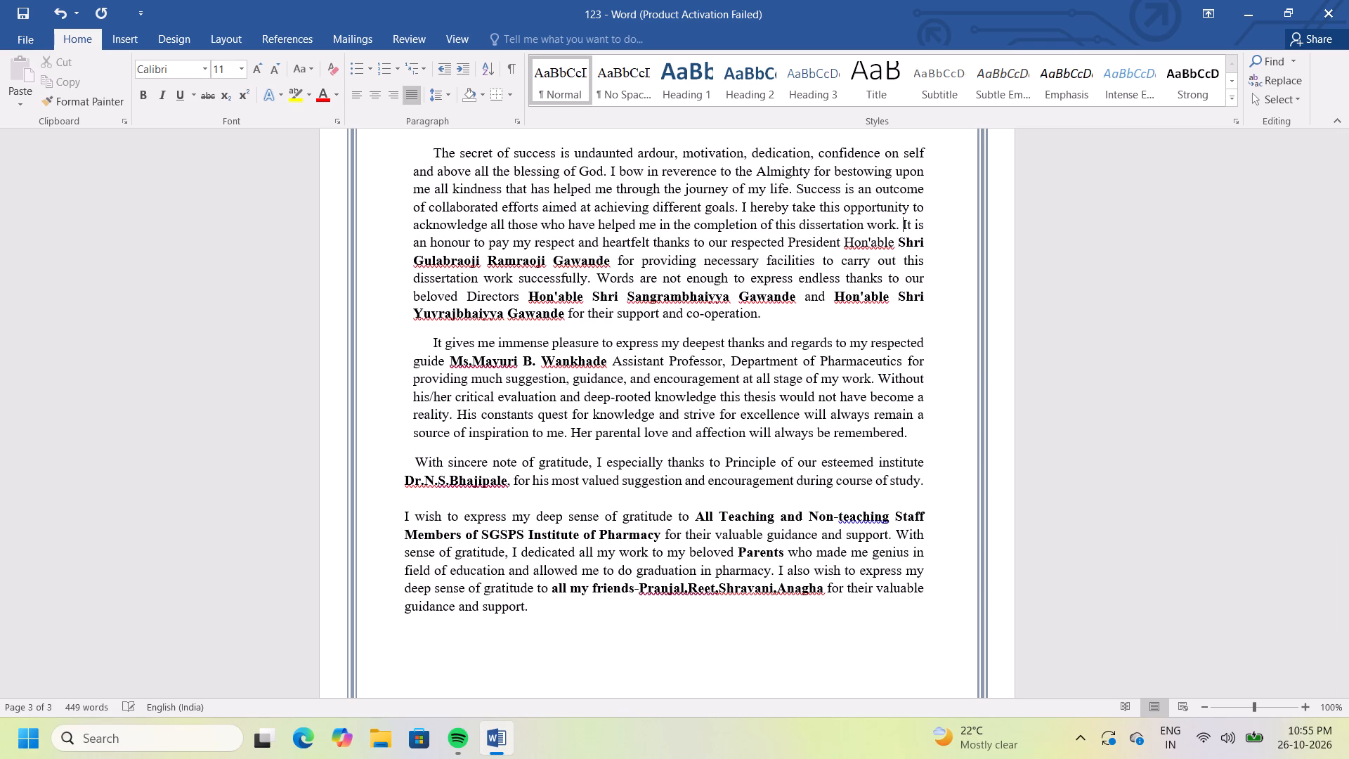
key(BackSpace)
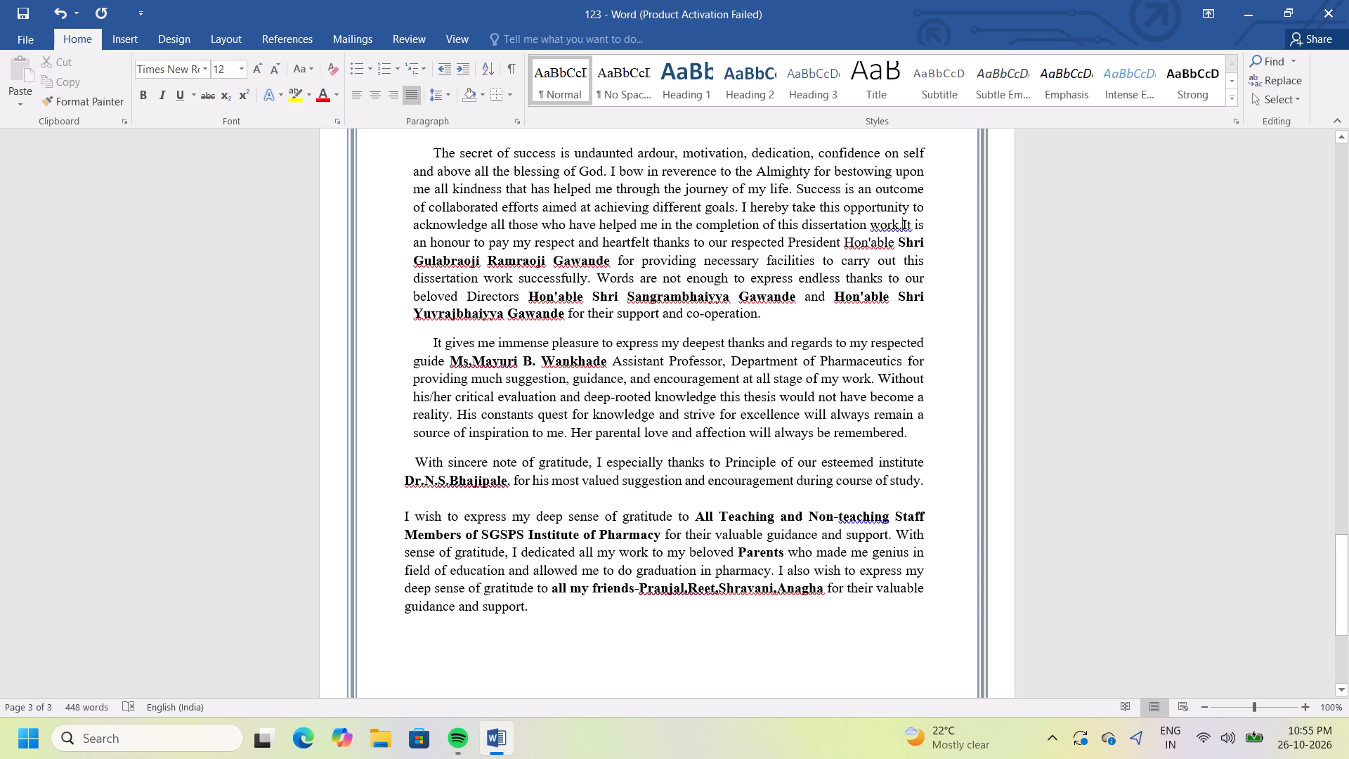
Change the guide's department in the acknowledgement to "Pharmaceutical Chemistry," before "for providing much suggestion".
click(906, 363)
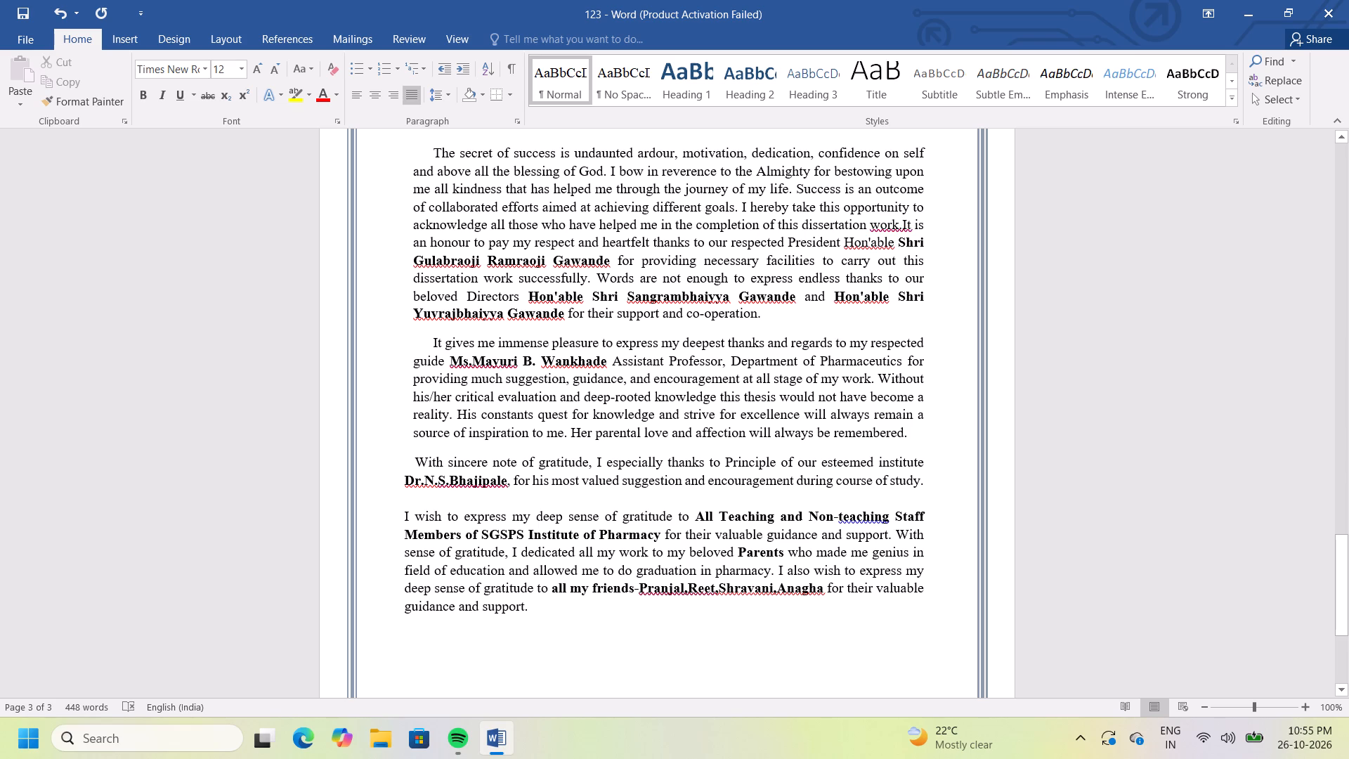
key(BackSpace)
key(BackSpace)
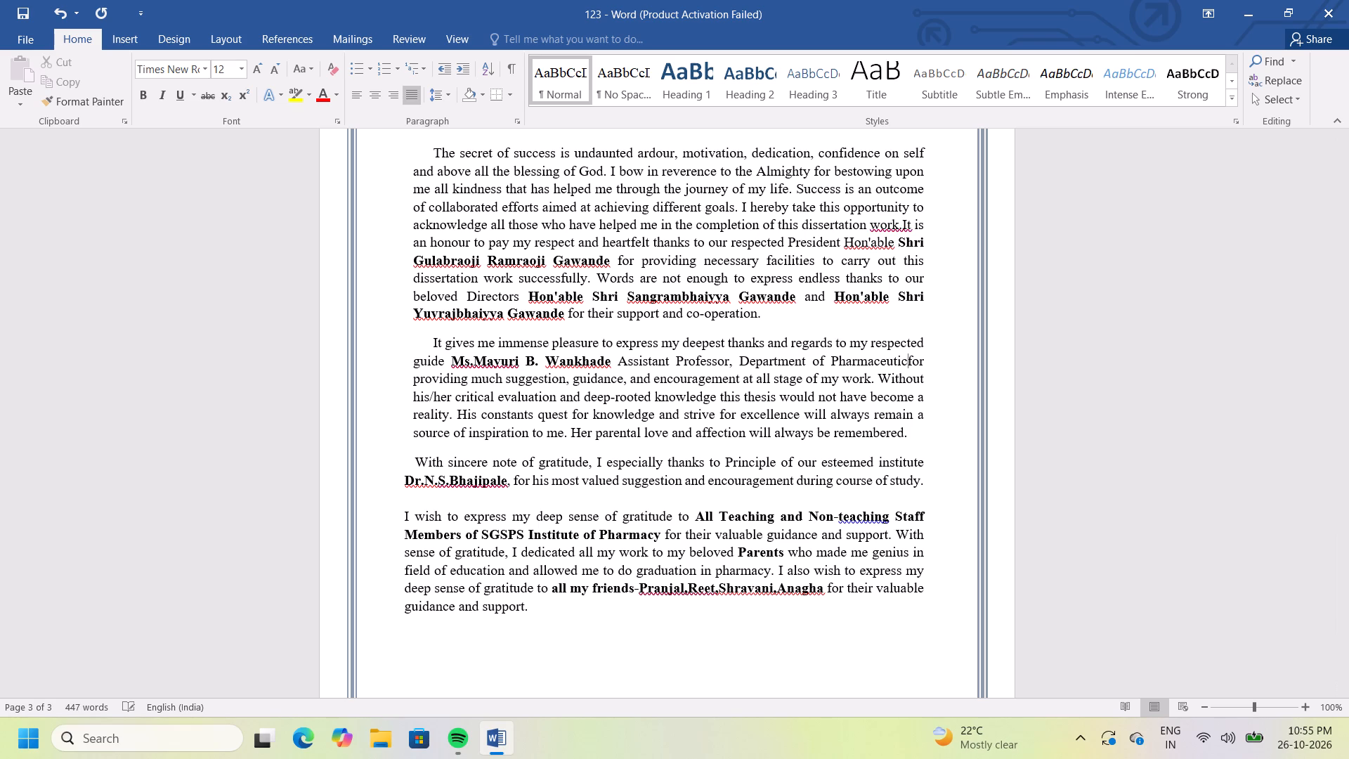
text(al)
key(space)
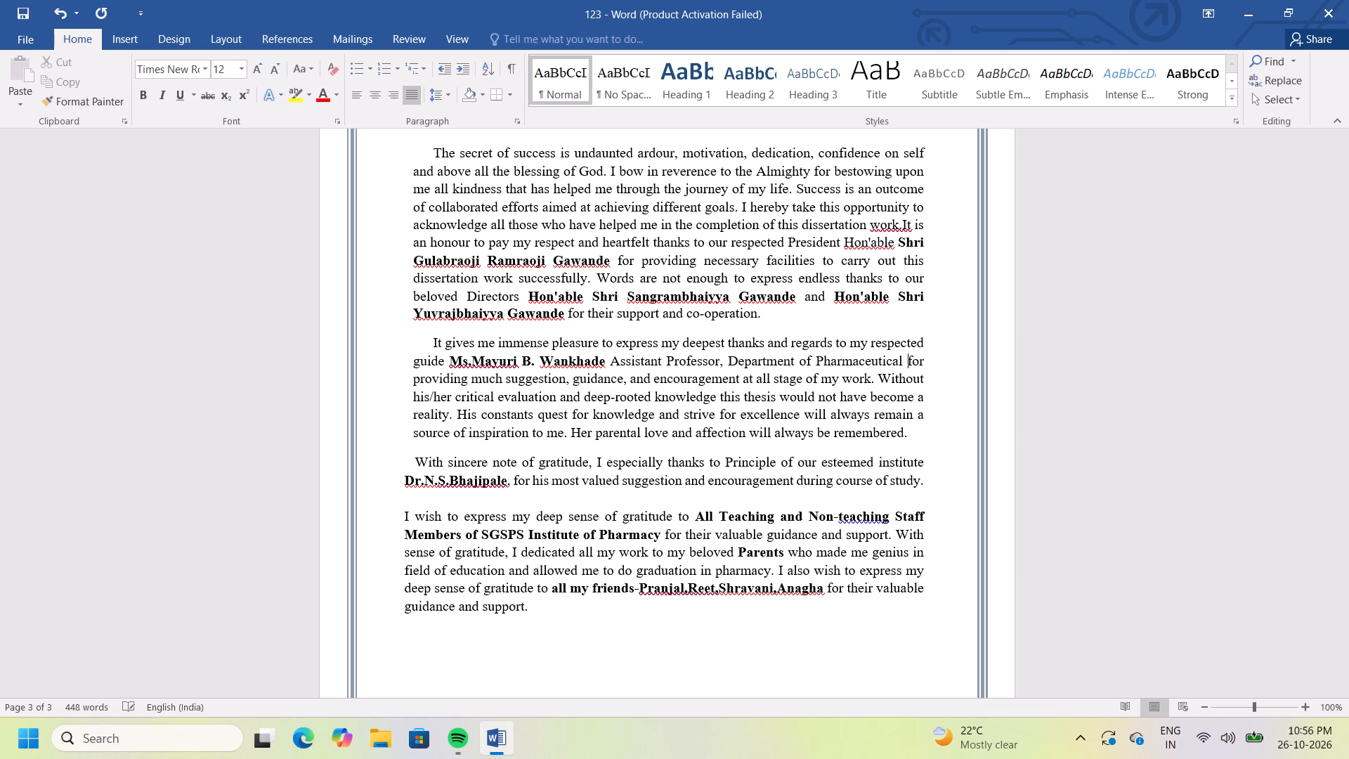
key(shift+c)
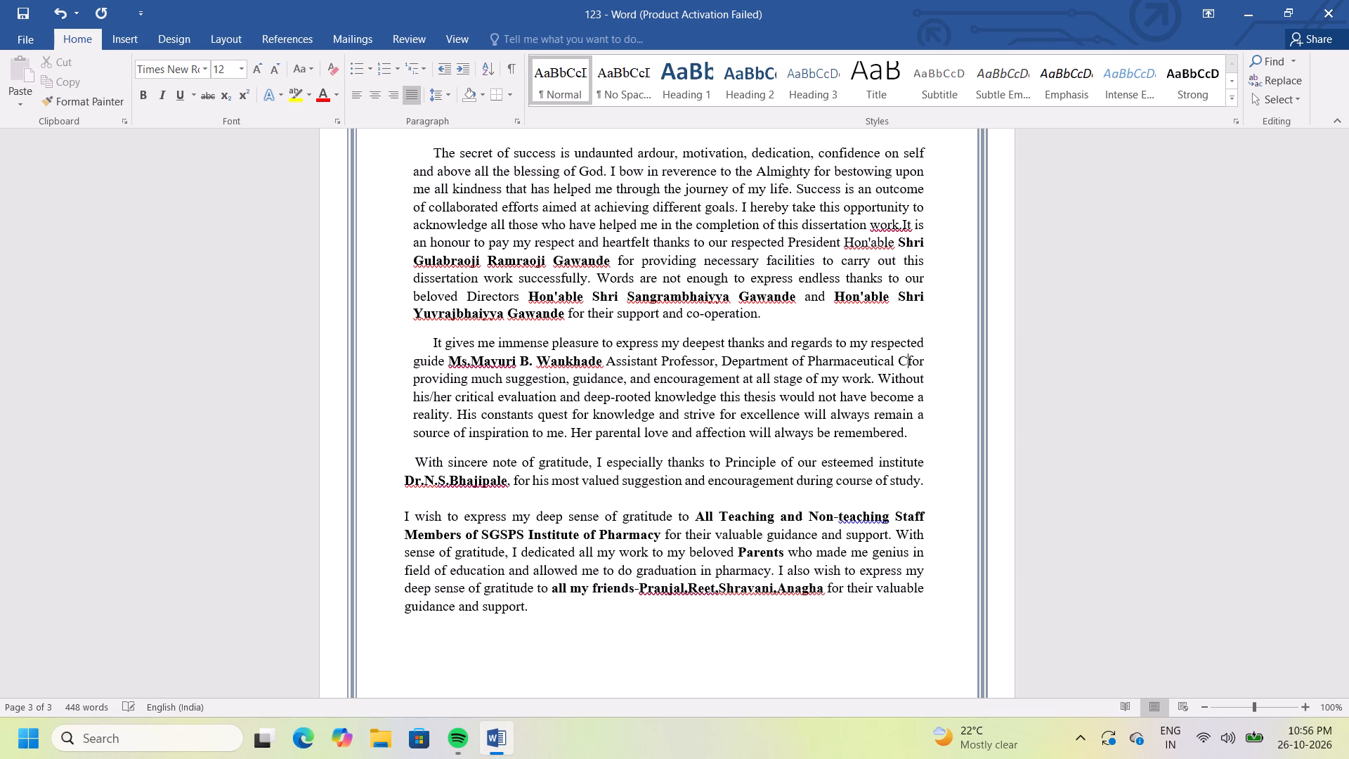
text(hemistry)
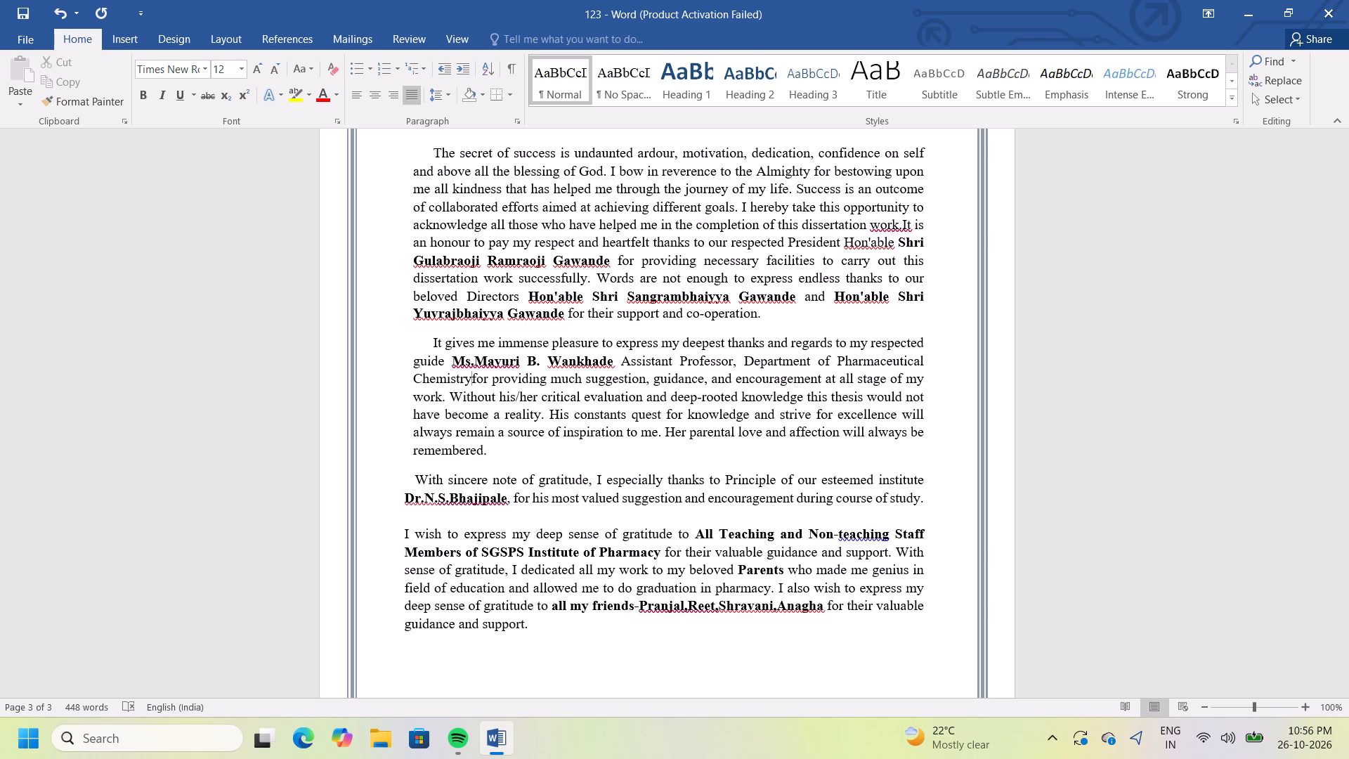
text(,)
key(space)
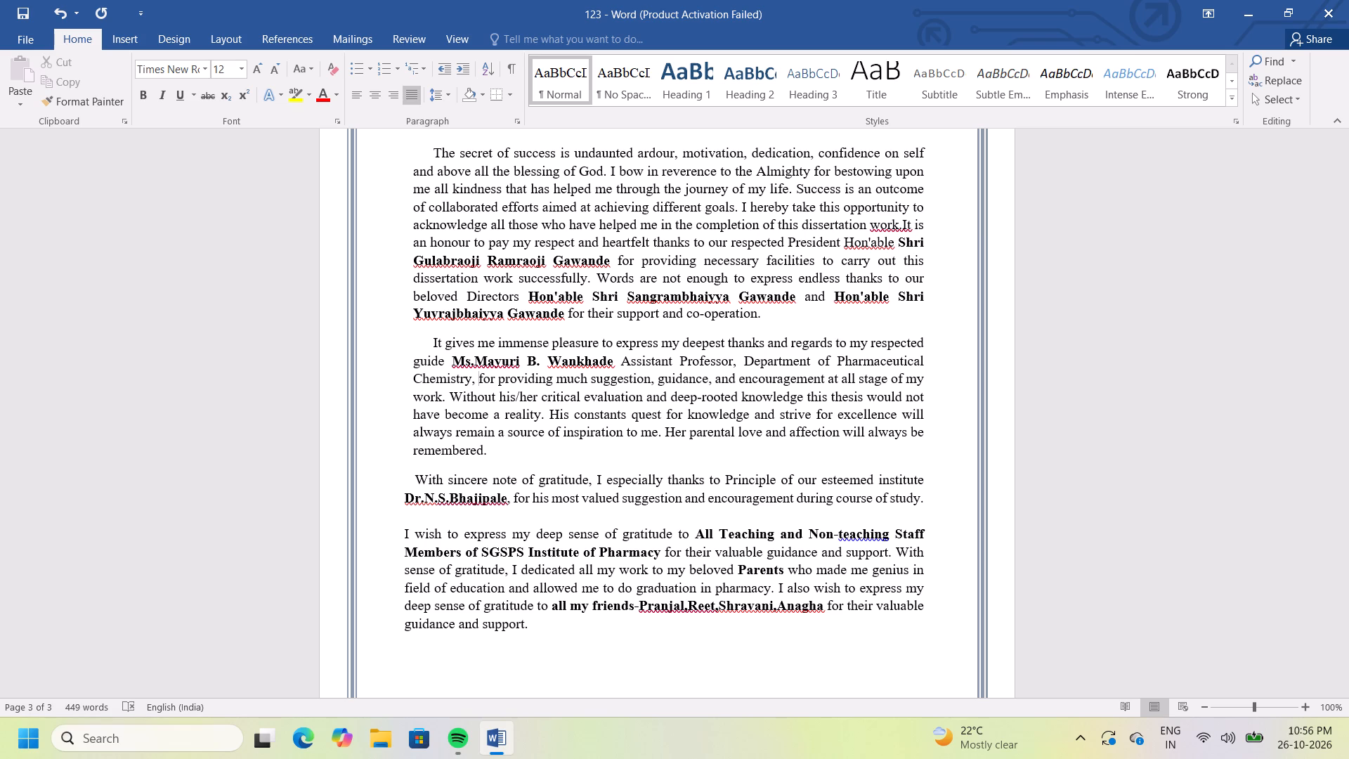
Reduce "his/her" to "her" before "critical evaluation" in the guide's acknowledgement paragraph.
click(519, 397)
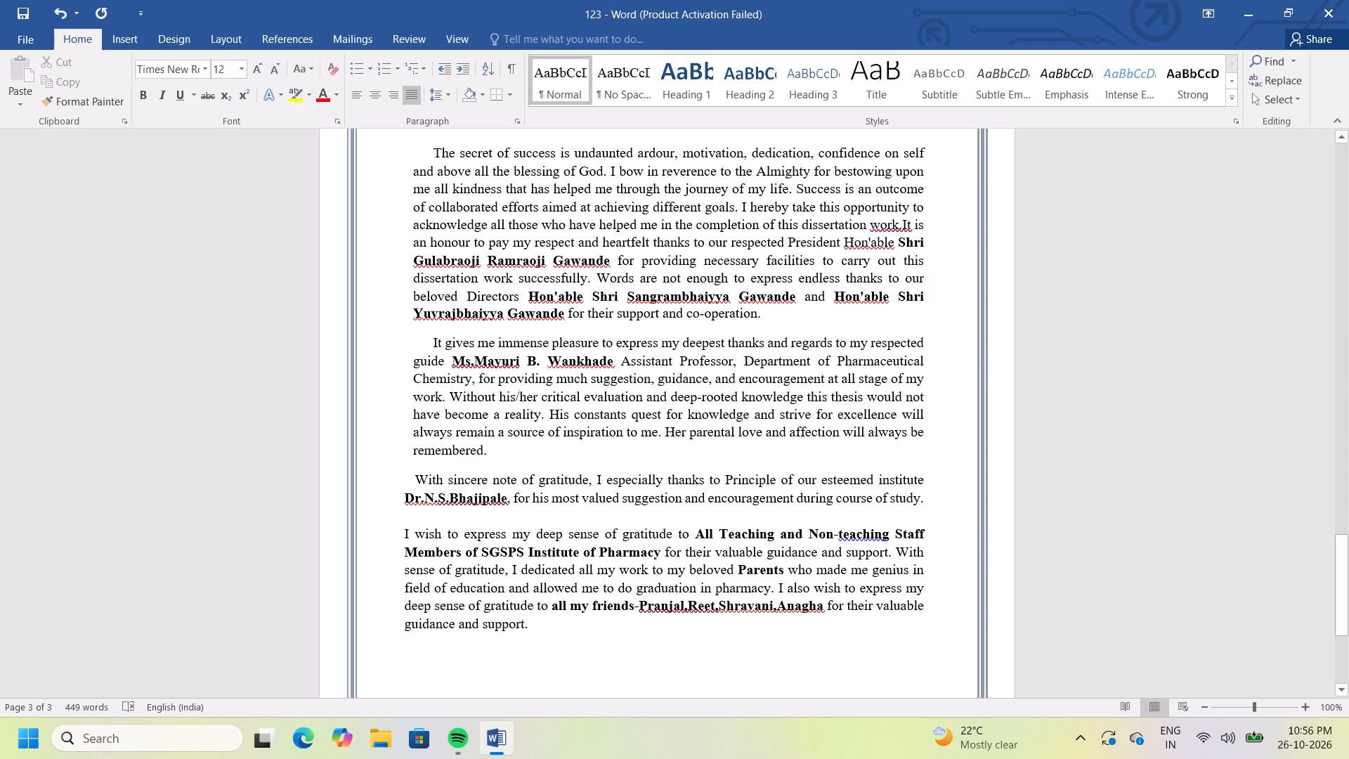
key(BackSpace)
key(BackSpace)
key(BackSpace)
key(BackSpace)
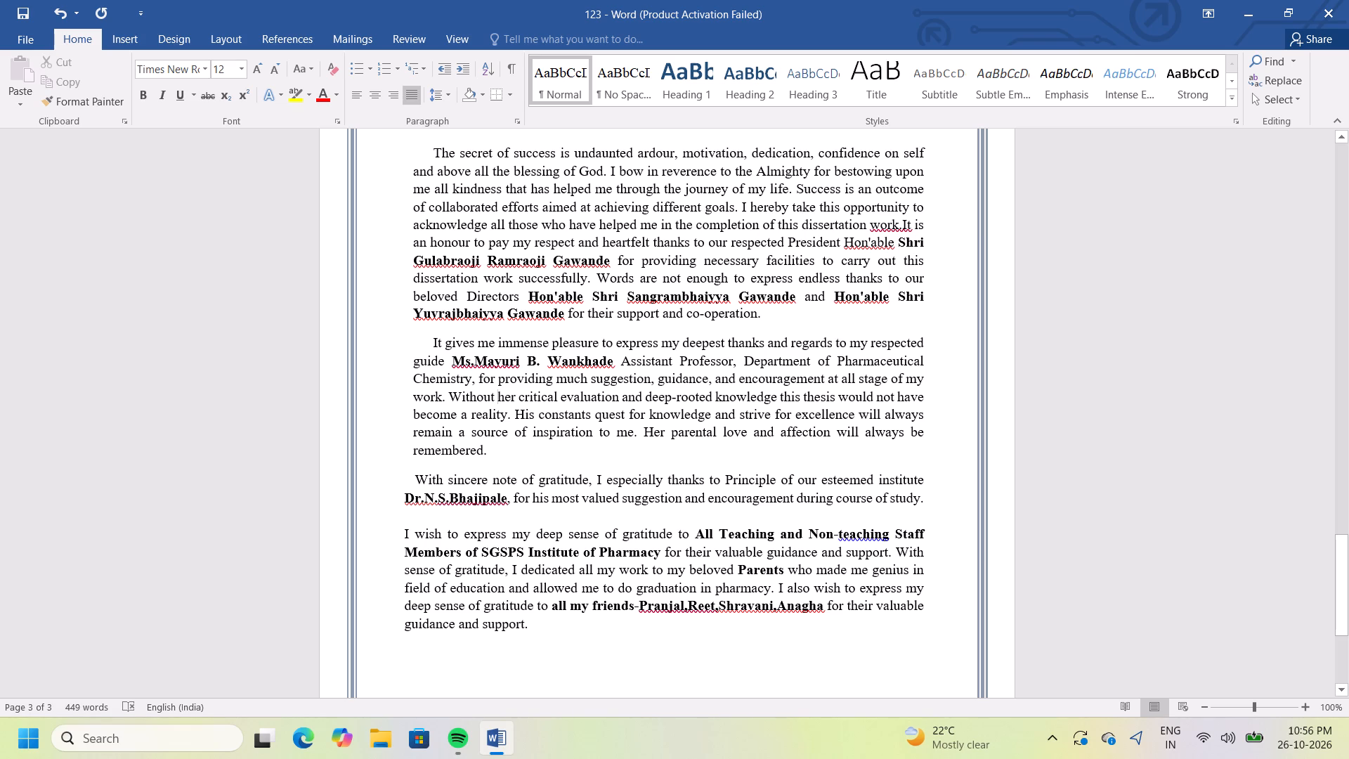
Replace "thesis" with "project" before "would not have become a reality" in the guide's paragraph.
click(834, 400)
key(BackSpace)
key(BackSpace)
key(BackSpace)
key(BackSpace)
key(BackSpace)
key(BackSpace)
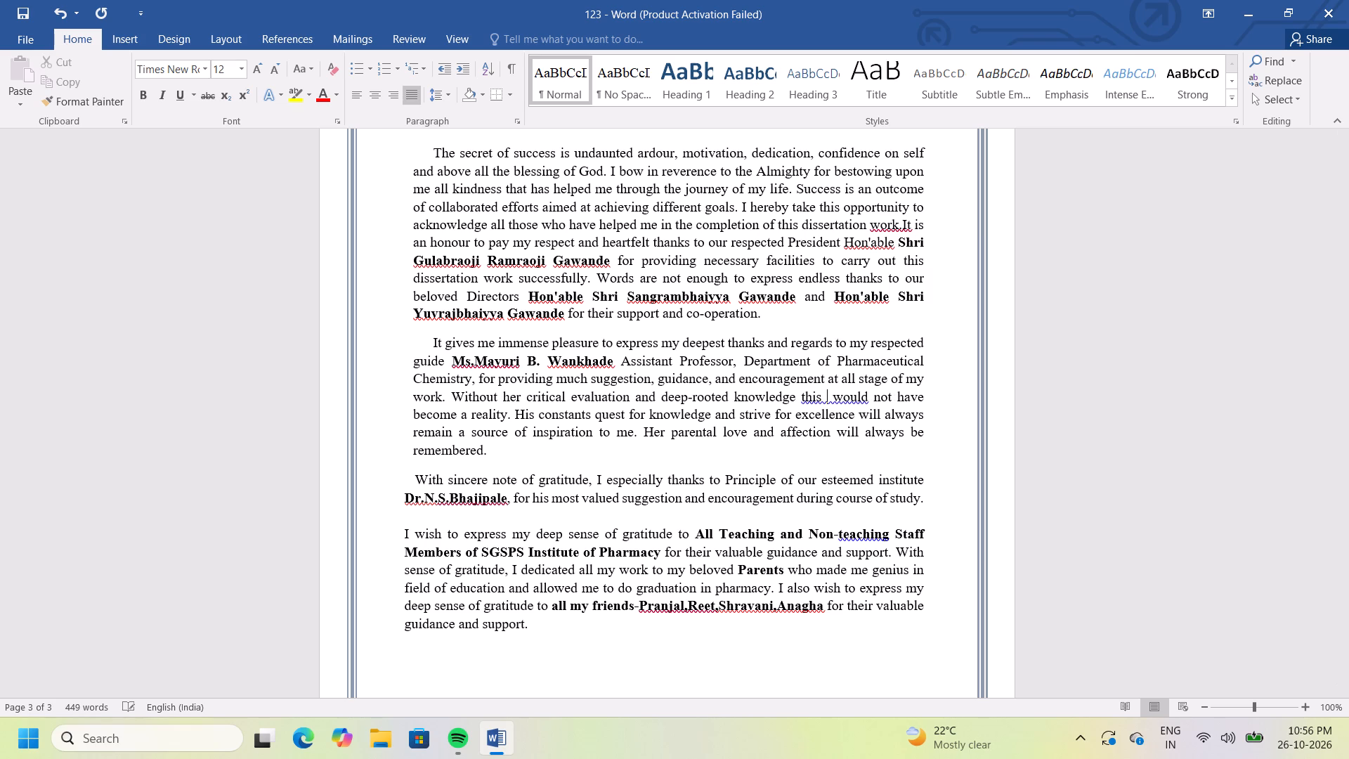
text(project)
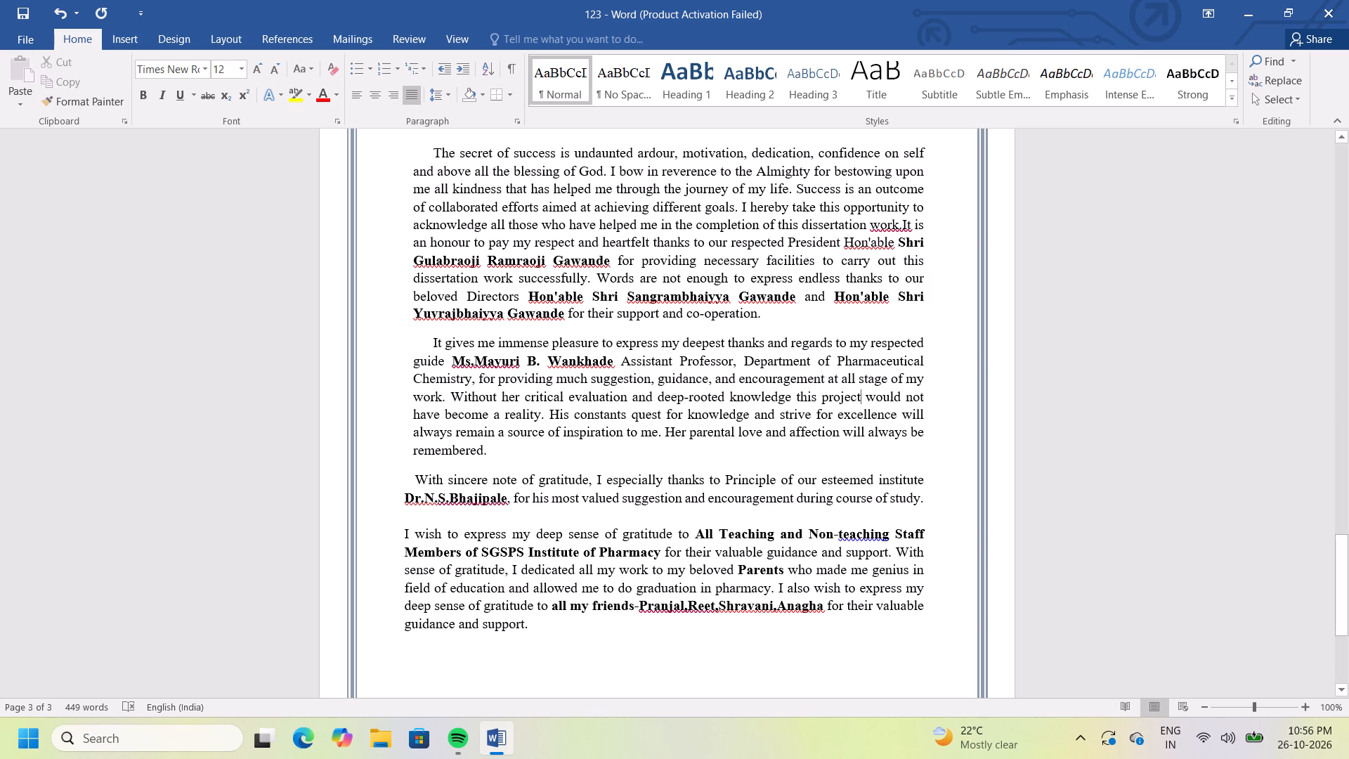
Reword "His constants quest" as "The constant quest" in the guide's acknowledgement paragraph.
click(574, 413)
key(BackSpace)
key(BackSpace)
key(BackSpace)
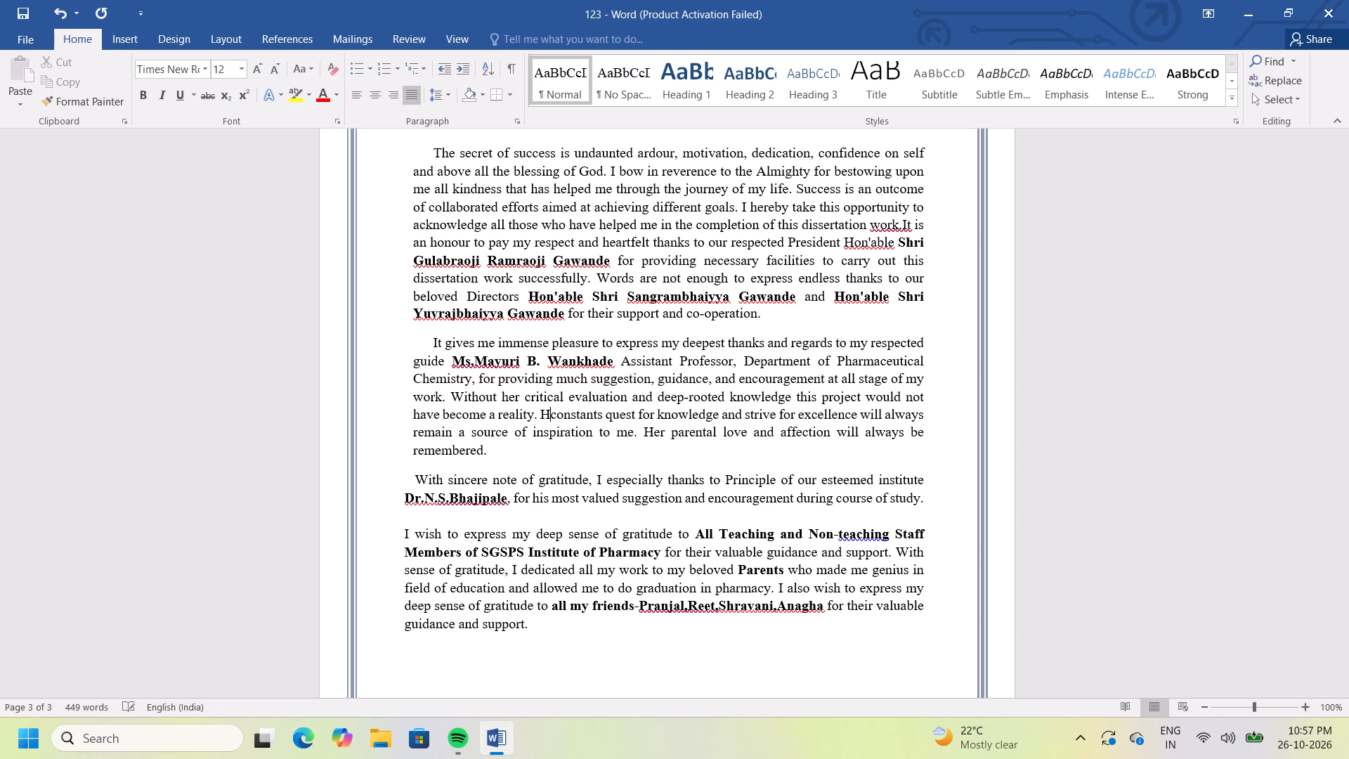
key(BackSpace)
key(BackSpace)
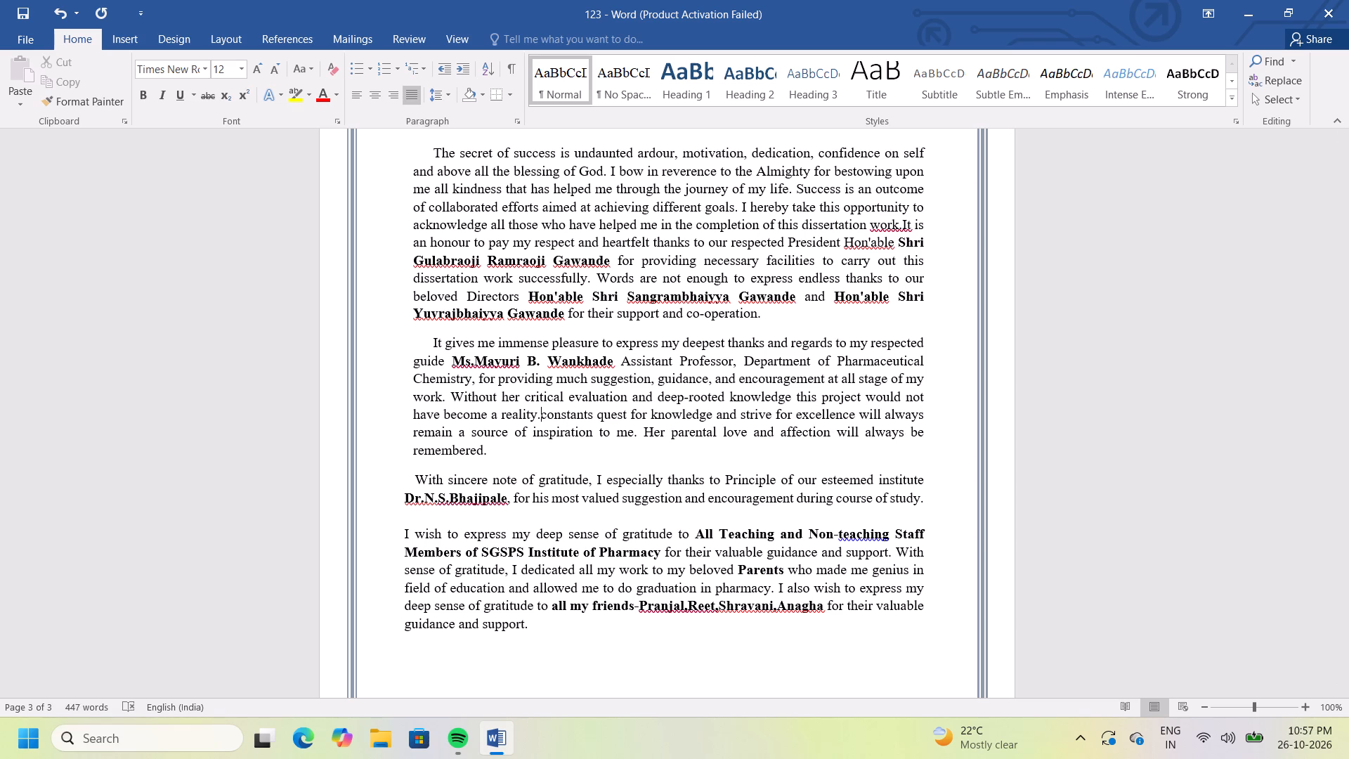
key(shift+t)
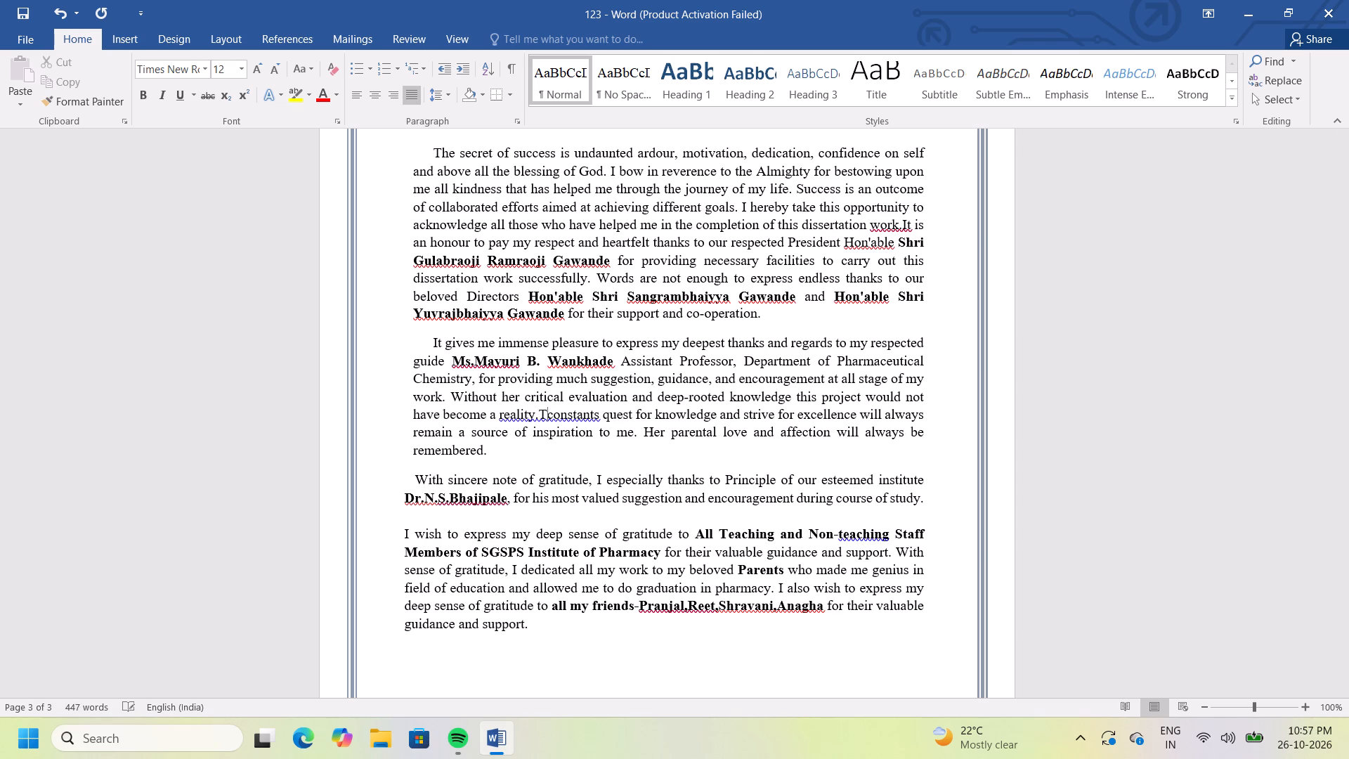
text(he)
key(space)
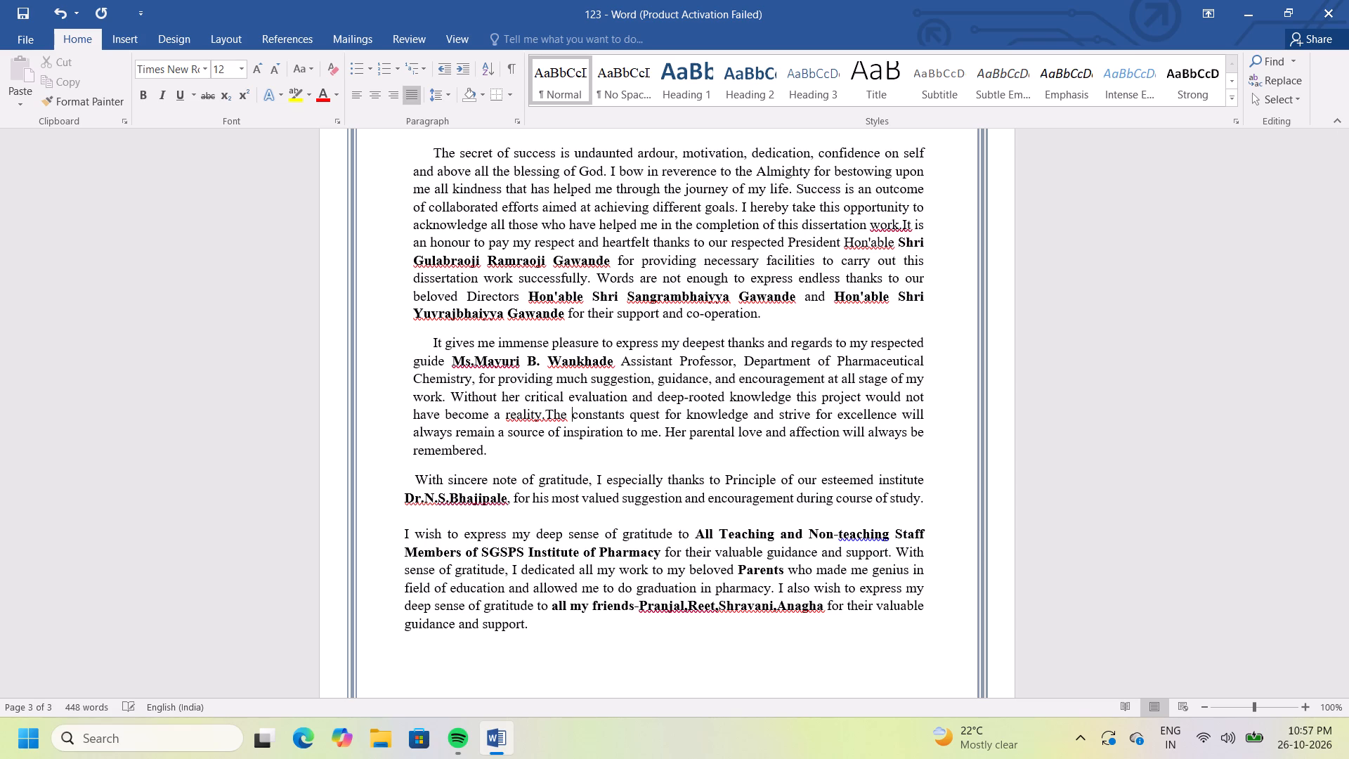
click(623, 414)
key(BackSpace)
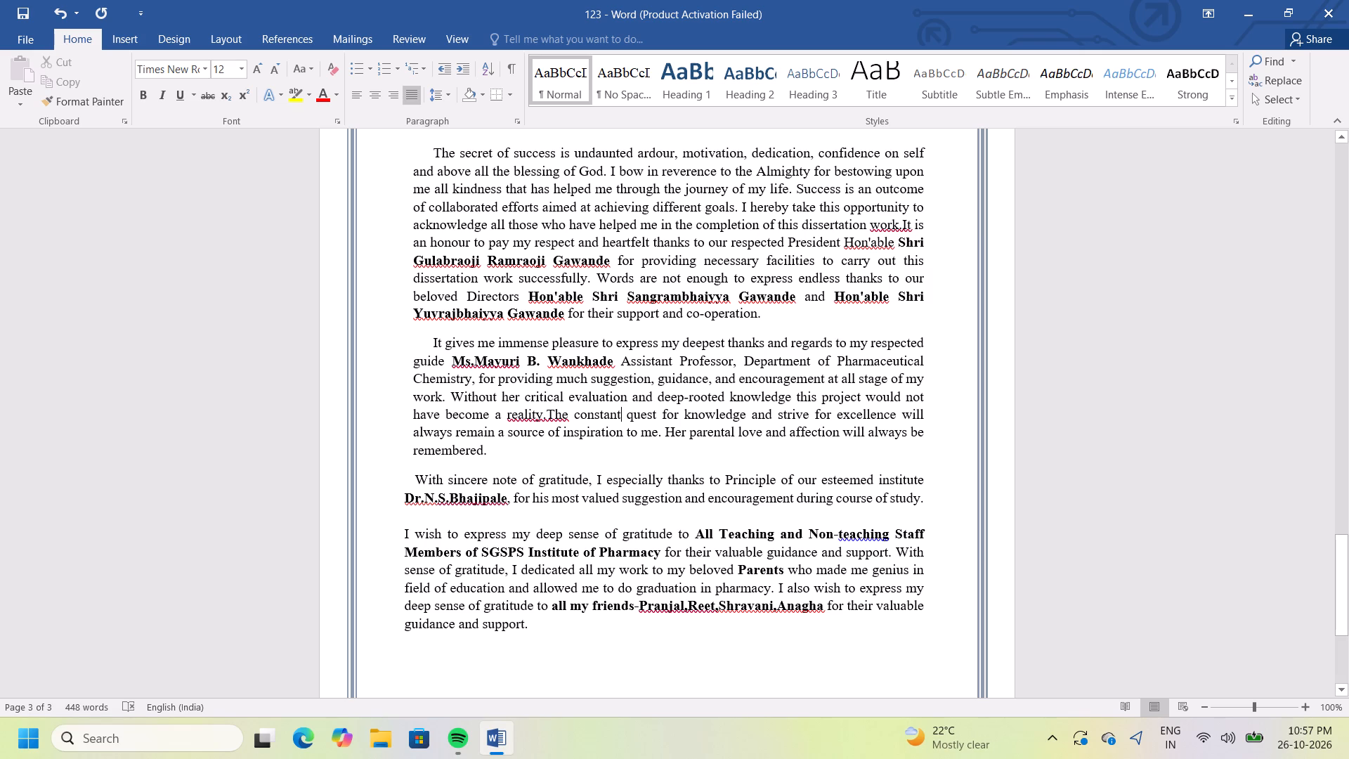
Delete the sentence "Her parental love and affection will always be remembered." from the end of the guide's paragraph.
click(493, 452)
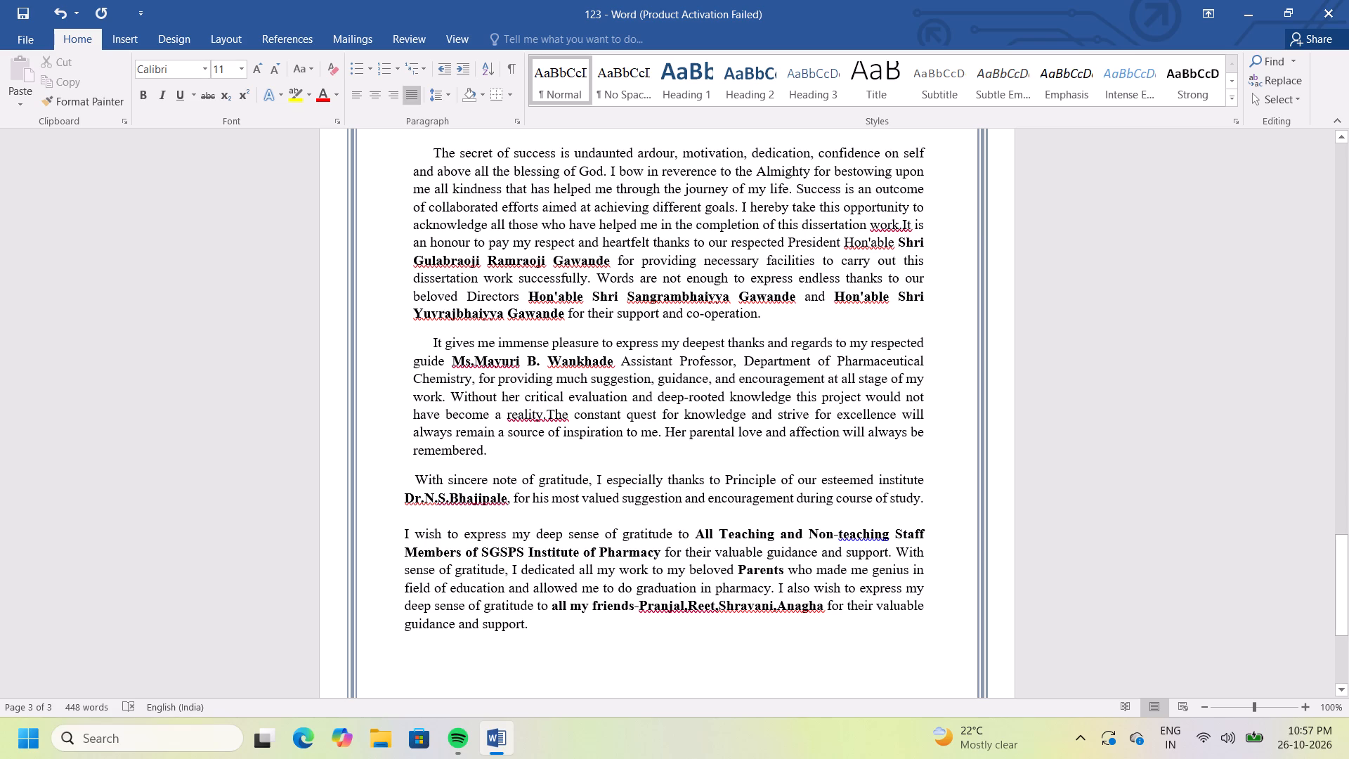
key(BackSpace)
key(BackSpace)
key(BackSpace)
key(BackSpace)
key(BackSpace)
key(BackSpace)
key(BackSpace)
key(BackSpace)
key(BackSpace)
key(BackSpace)
key(BackSpace)
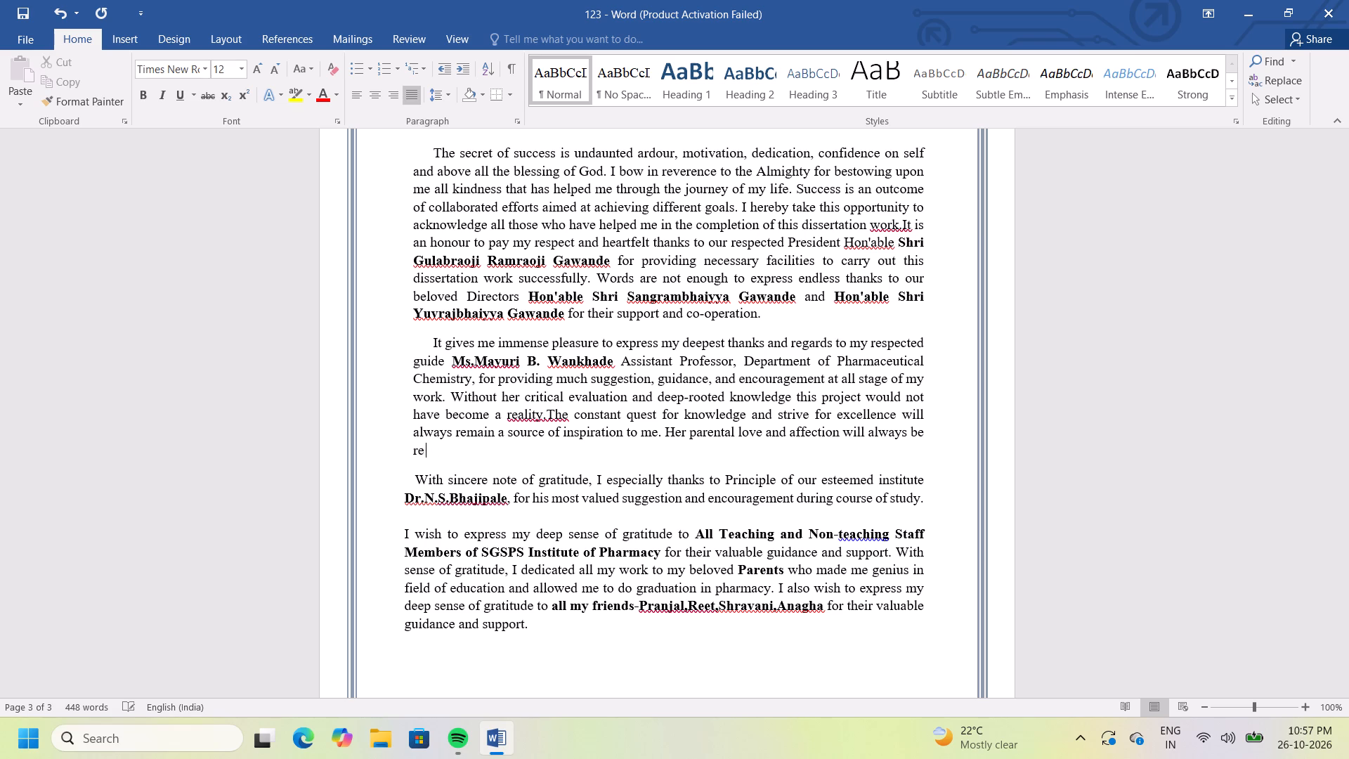
key(BackSpace)
key(BackSpace)
key(BackSpace)
key(BackSpace)
key(BackSpace)
key(BackSpace)
key(BackSpace)
key(BackSpace)
key(BackSpace)
key(BackSpace)
key(BackSpace)
key(BackSpace)
key(BackSpace)
key(BackSpace)
key(BackSpace)
key(BackSpace)
key(BackSpace)
key(BackSpace)
key(BackSpace)
key(BackSpace)
key(BackSpace)
key(BackSpace)
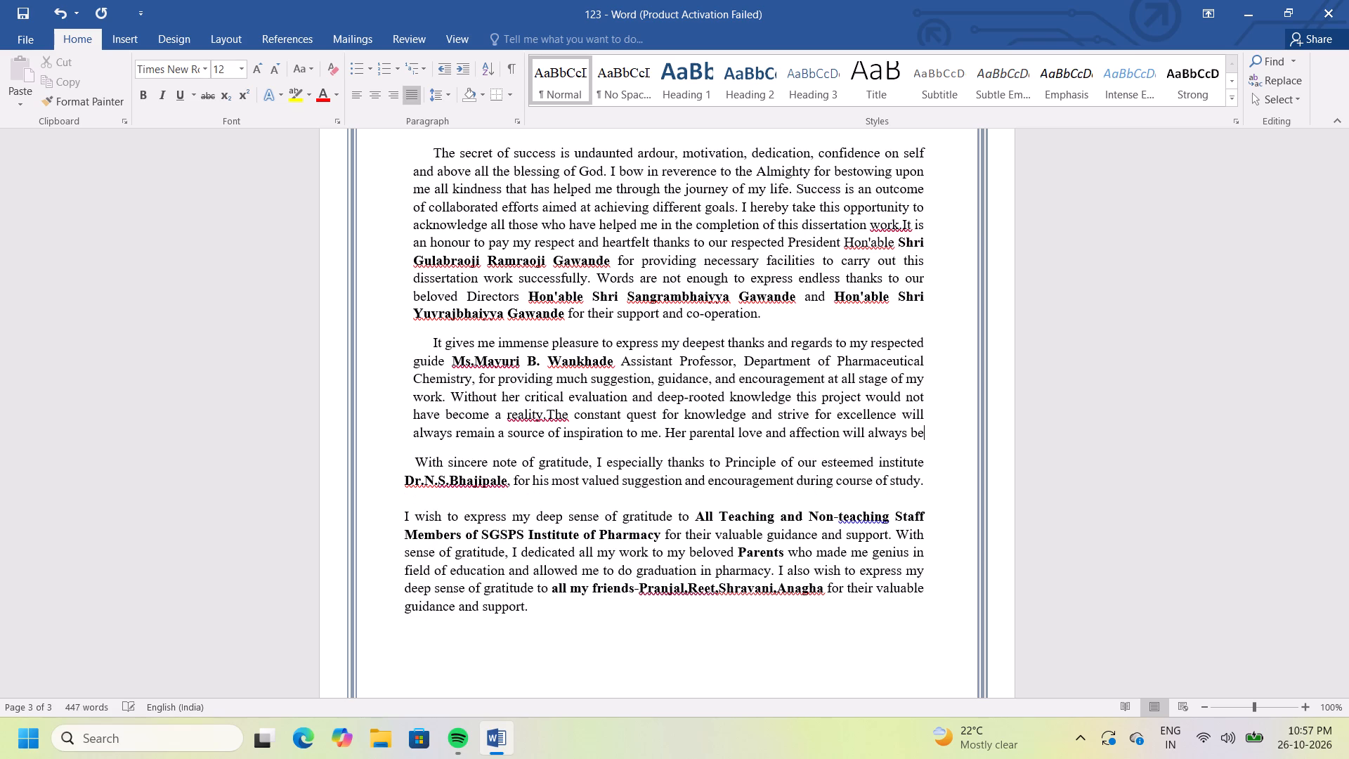
key(BackSpace)
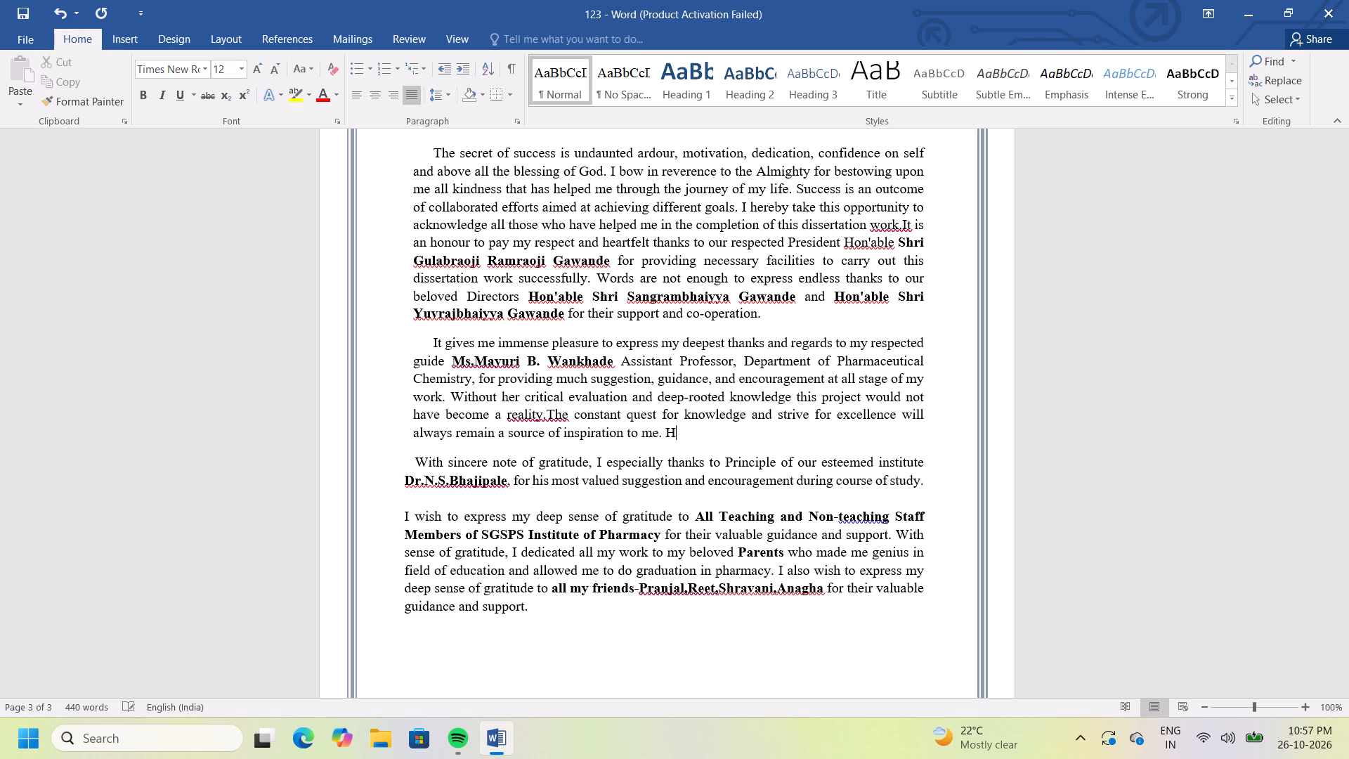
key(BackSpace)
key(BackSpace)
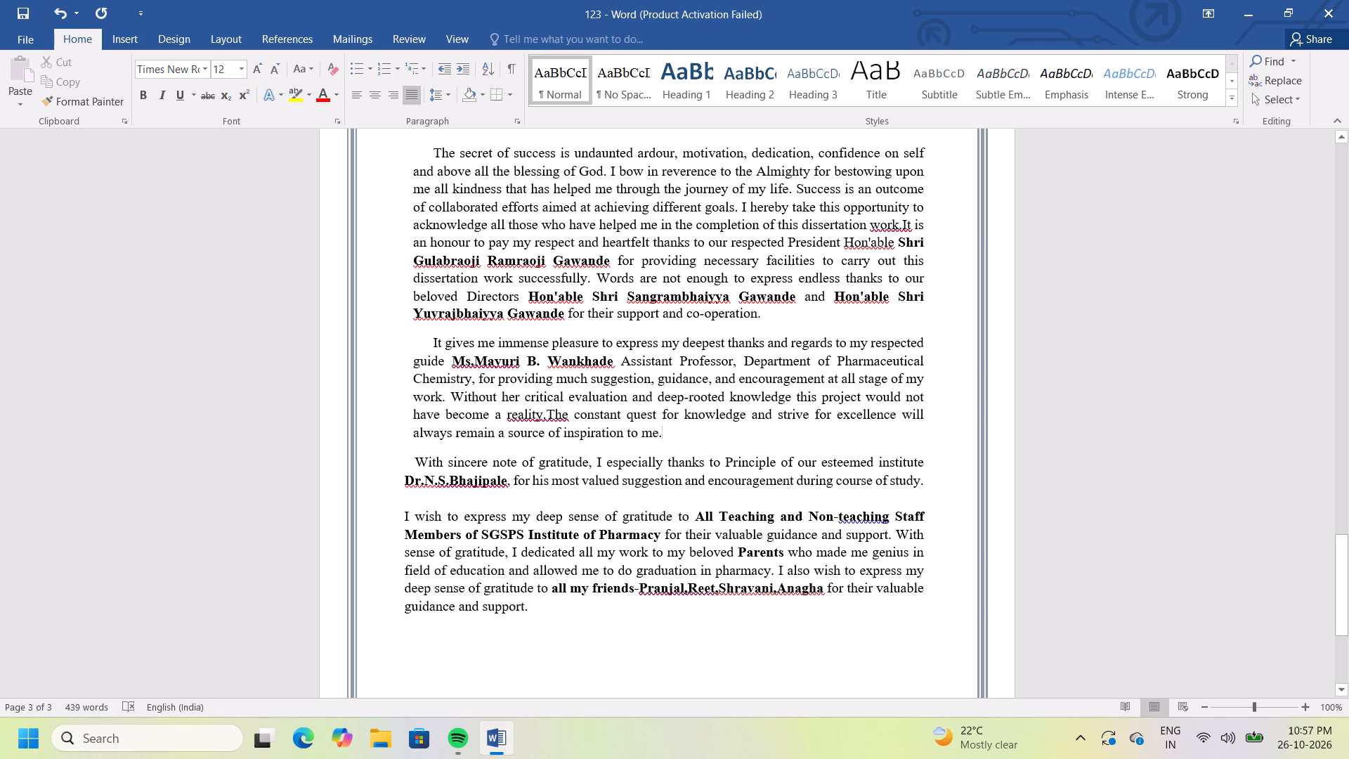
Correct "Principle" to "Principal" before "of our esteemed institute" in the acknowledgement.
click(774, 462)
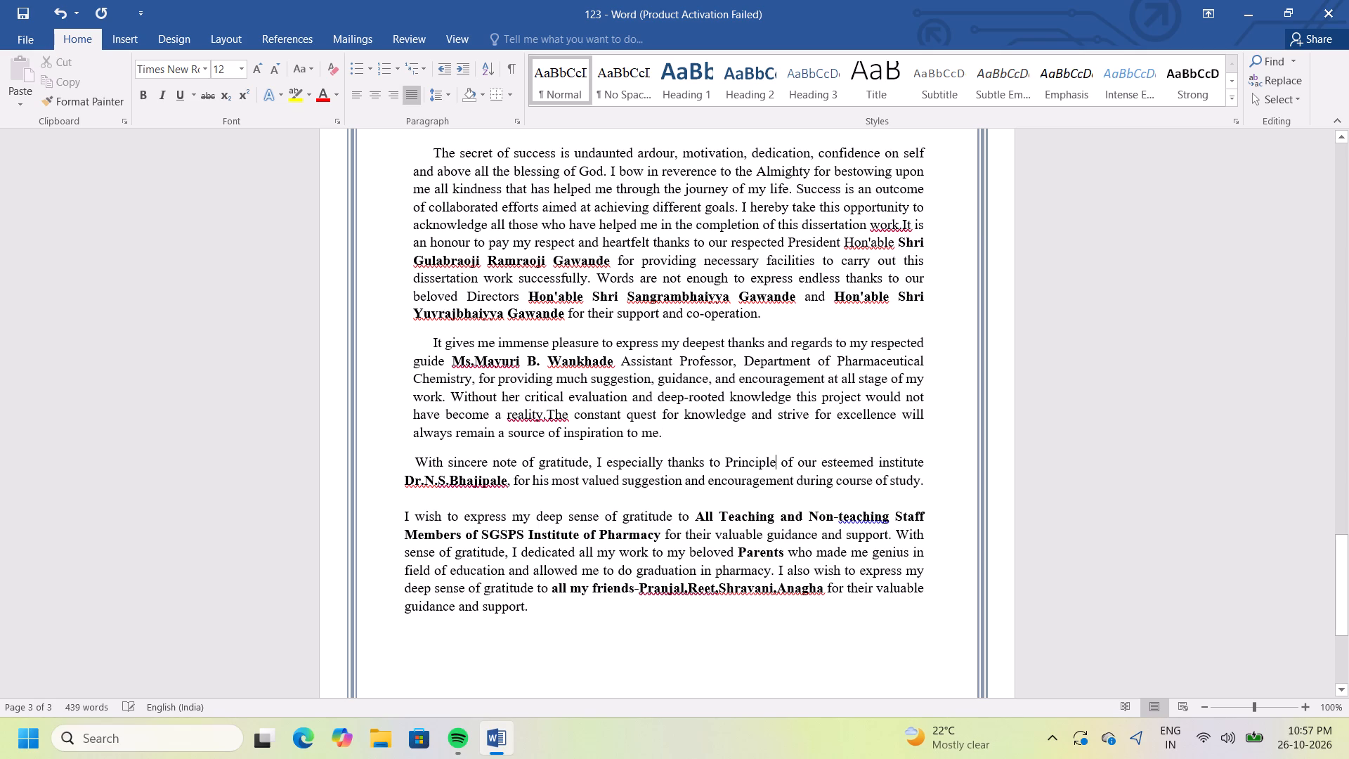
key(BackSpace)
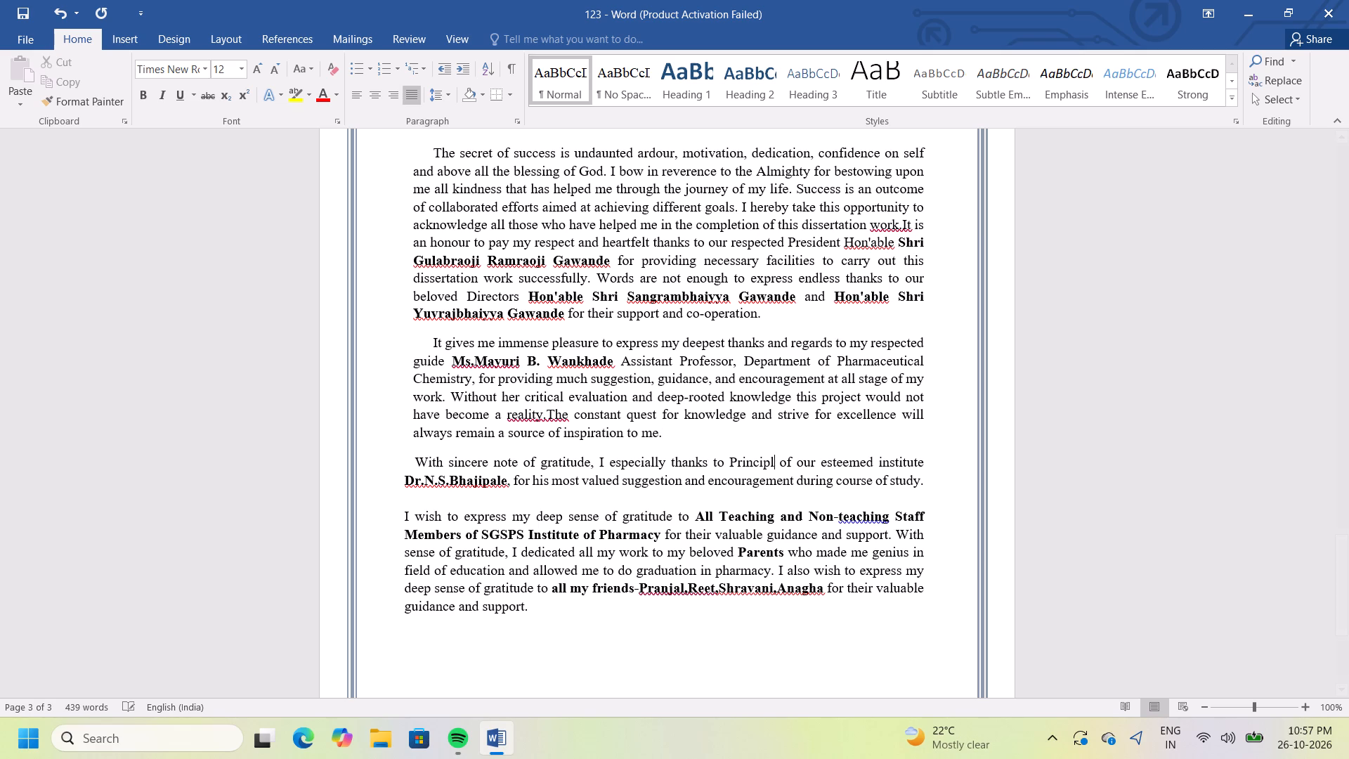
key(BackSpace)
text(al)
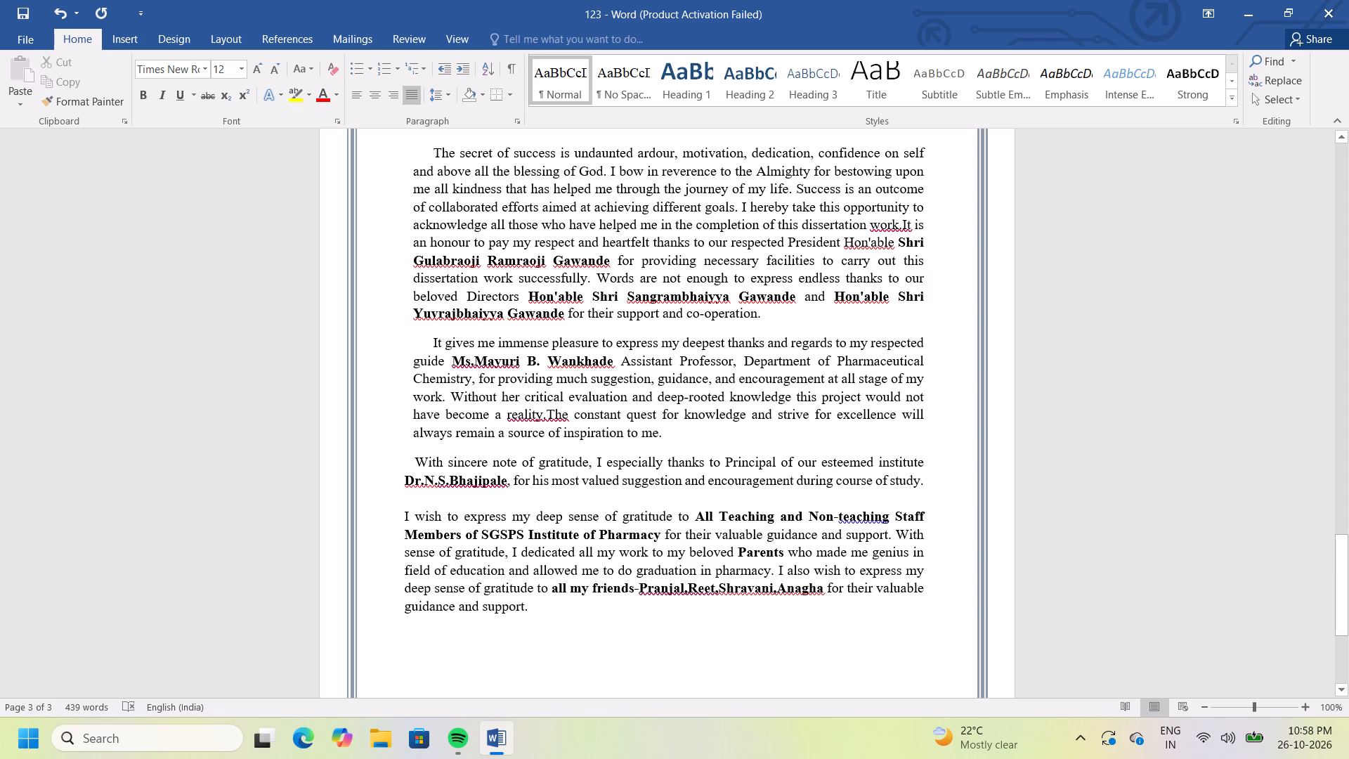
Add the bold title "Prof." directly before "Dr." in the principal's name in the acknowledgement.
click(403, 481)
key(shift+p)
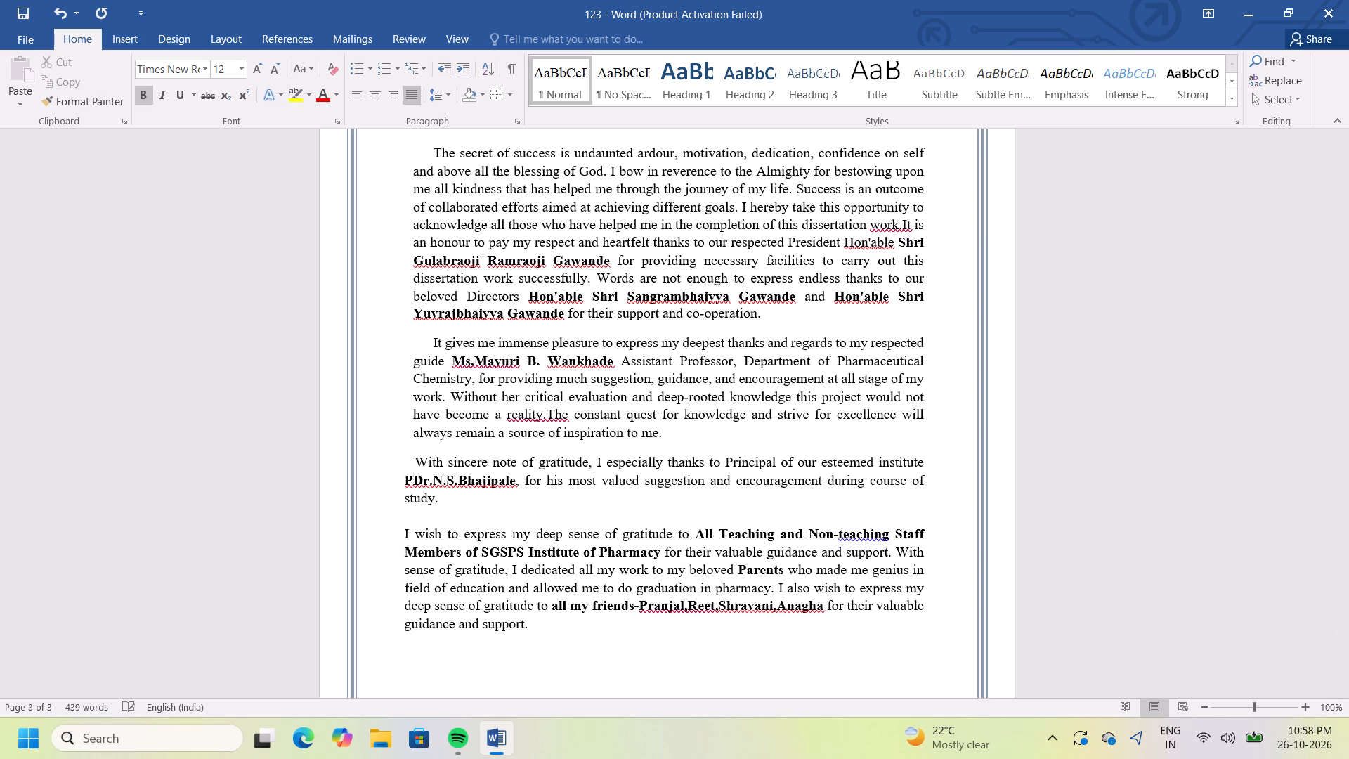
text(rof)
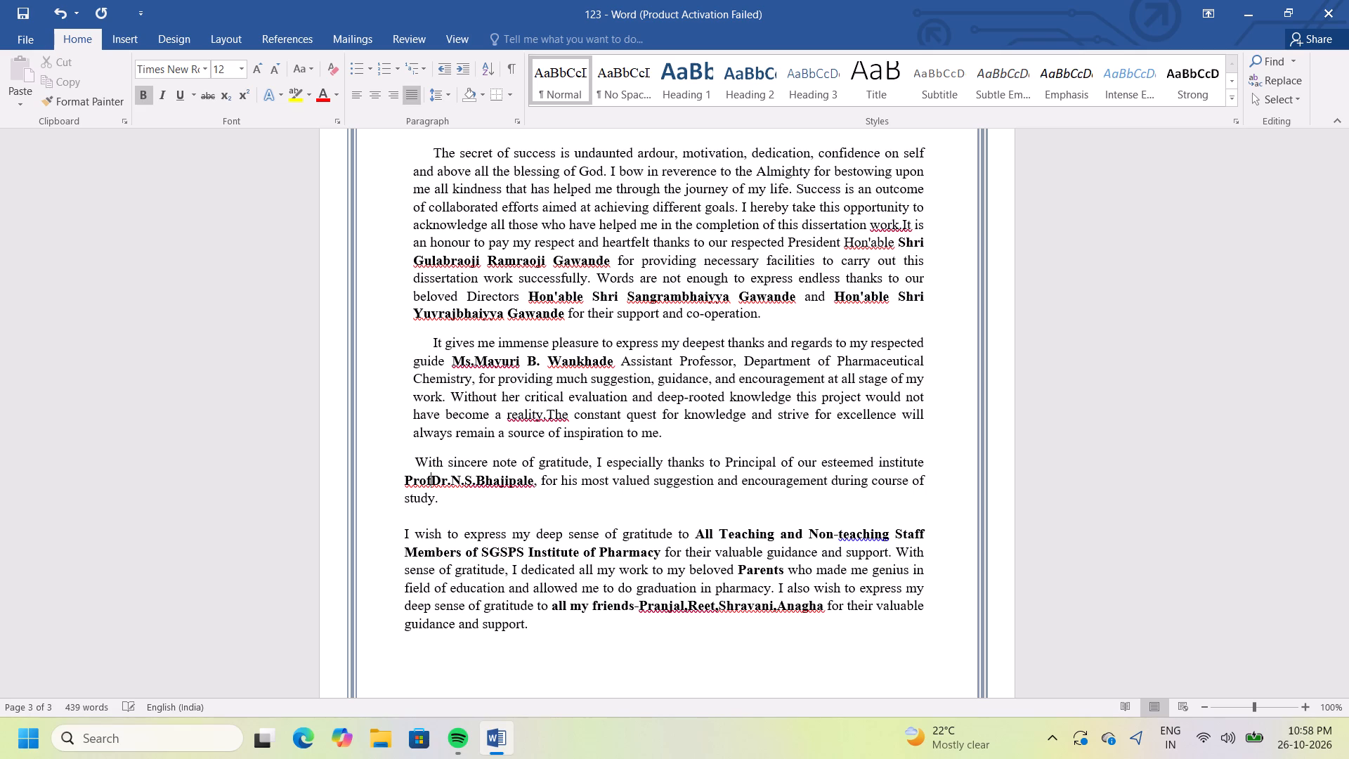
key(period)
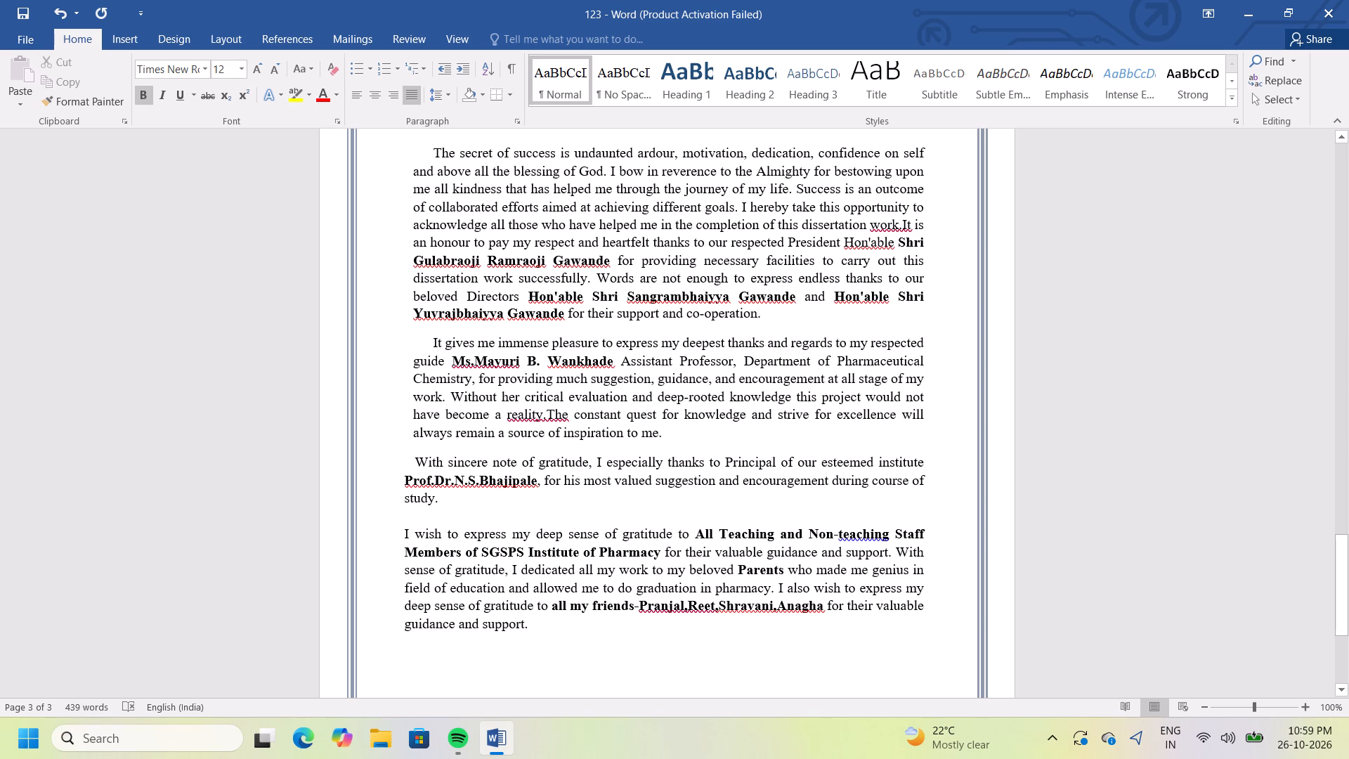
Change "dedicated" to "dedicate" before "all my work to my beloved Parents" in the closing paragraph.
click(573, 571)
key(BackSpace)
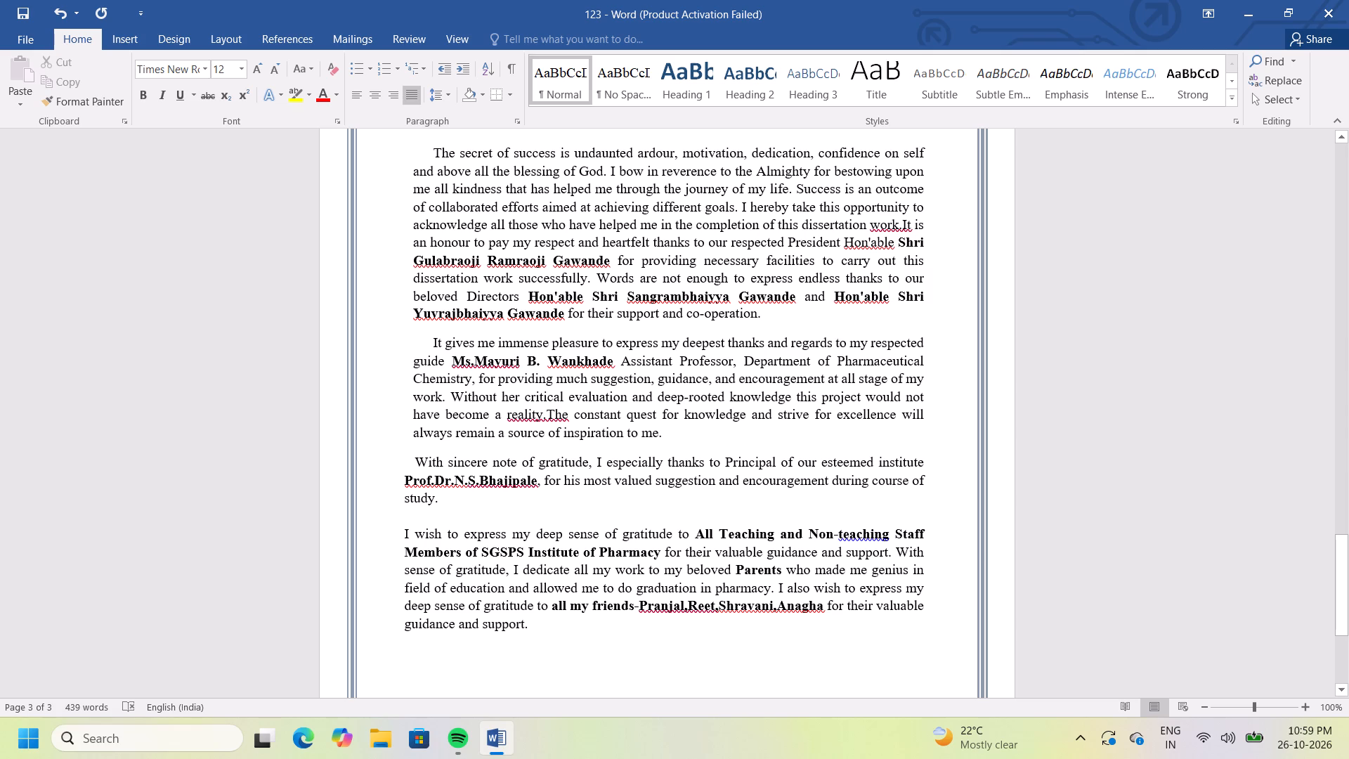
Replace the wording from "who made me genius" through "I also wish to" after "Parents" with "and" in the closing paragraph.
click(860, 585)
key(BackSpace)
key(BackSpace)
key(BackSpace)
key(BackSpace)
key(BackSpace)
key(BackSpace)
key(BackSpace)
key(BackSpace)
key(BackSpace)
key(BackSpace)
key(BackSpace)
key(BackSpace)
key(BackSpace)
key(BackSpace)
key(BackSpace)
key(BackSpace)
key(BackSpace)
key(BackSpace)
key(BackSpace)
key(BackSpace)
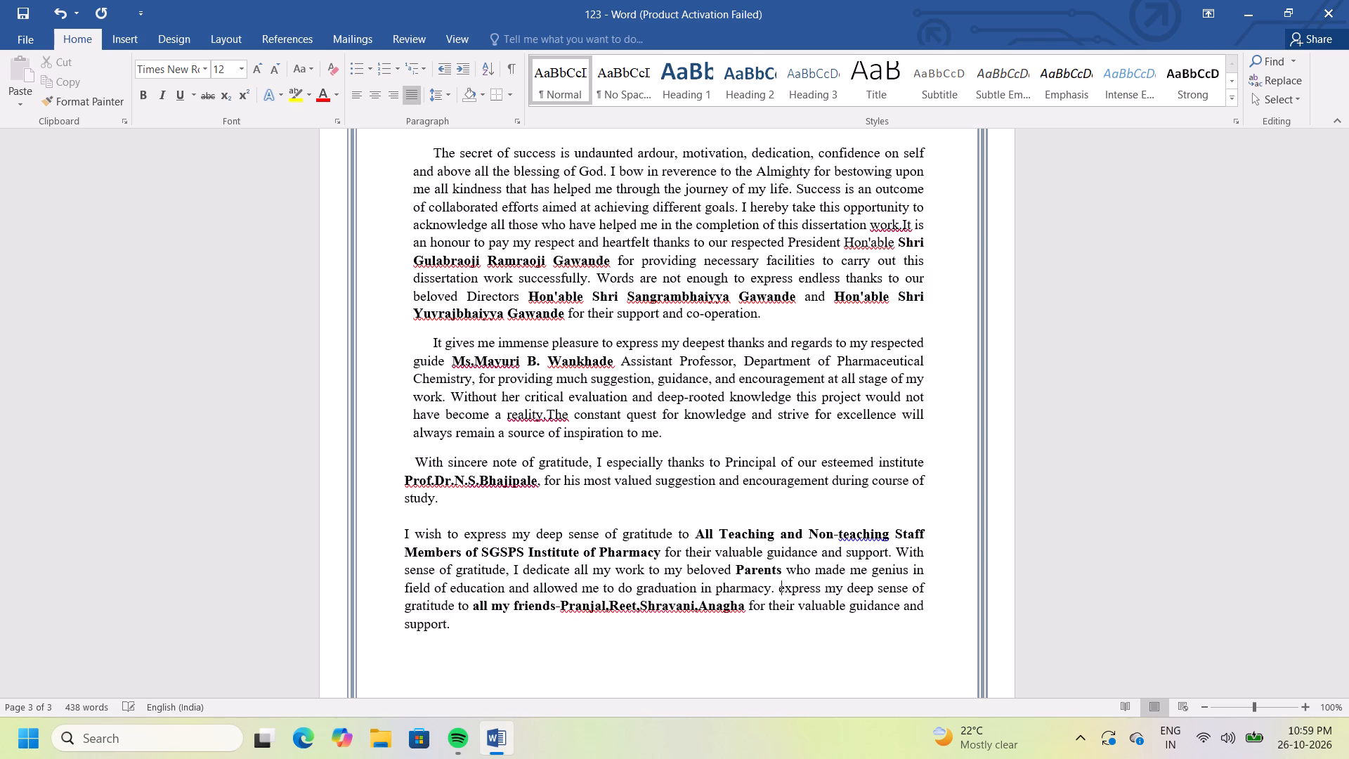
key(BackSpace)
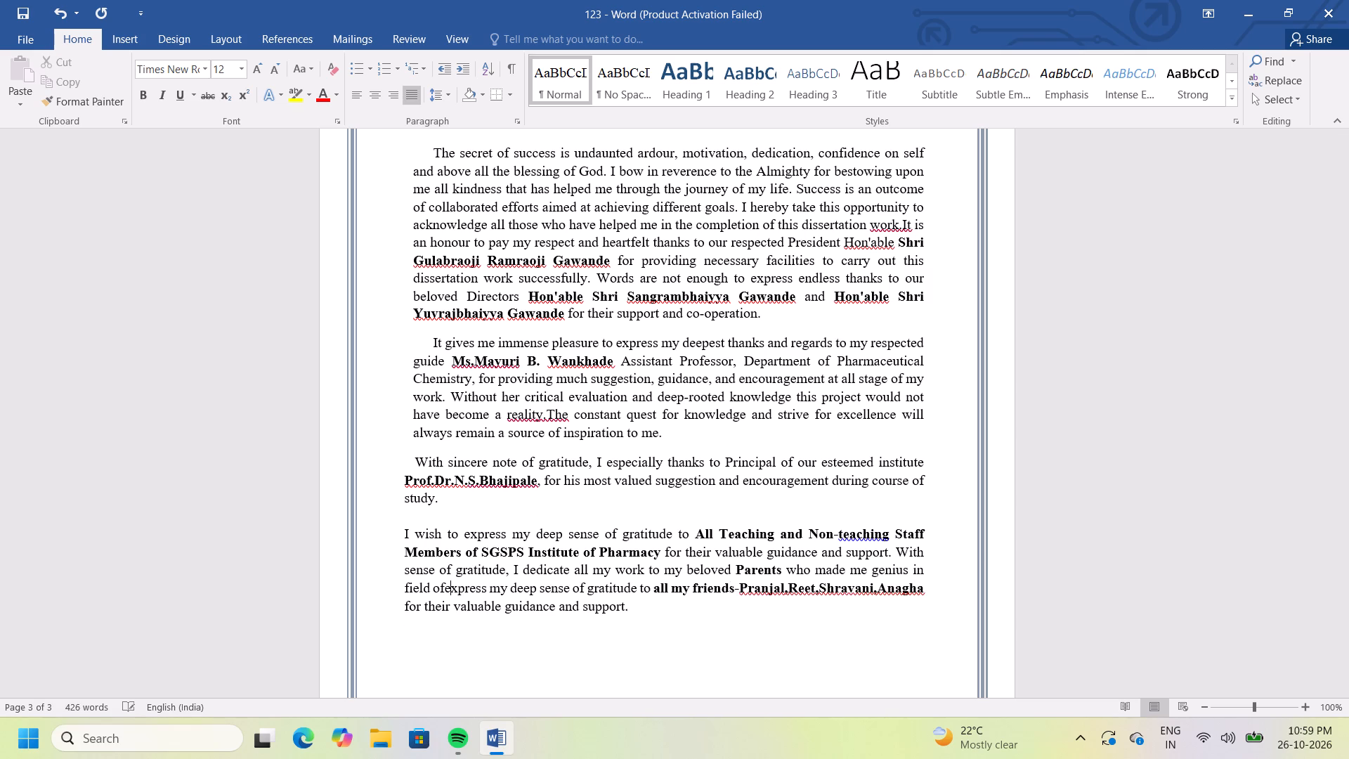
key(BackSpace)
key(BackSpace)
key(BackSpace)
key(BackSpace)
key(BackSpace)
key(BackSpace)
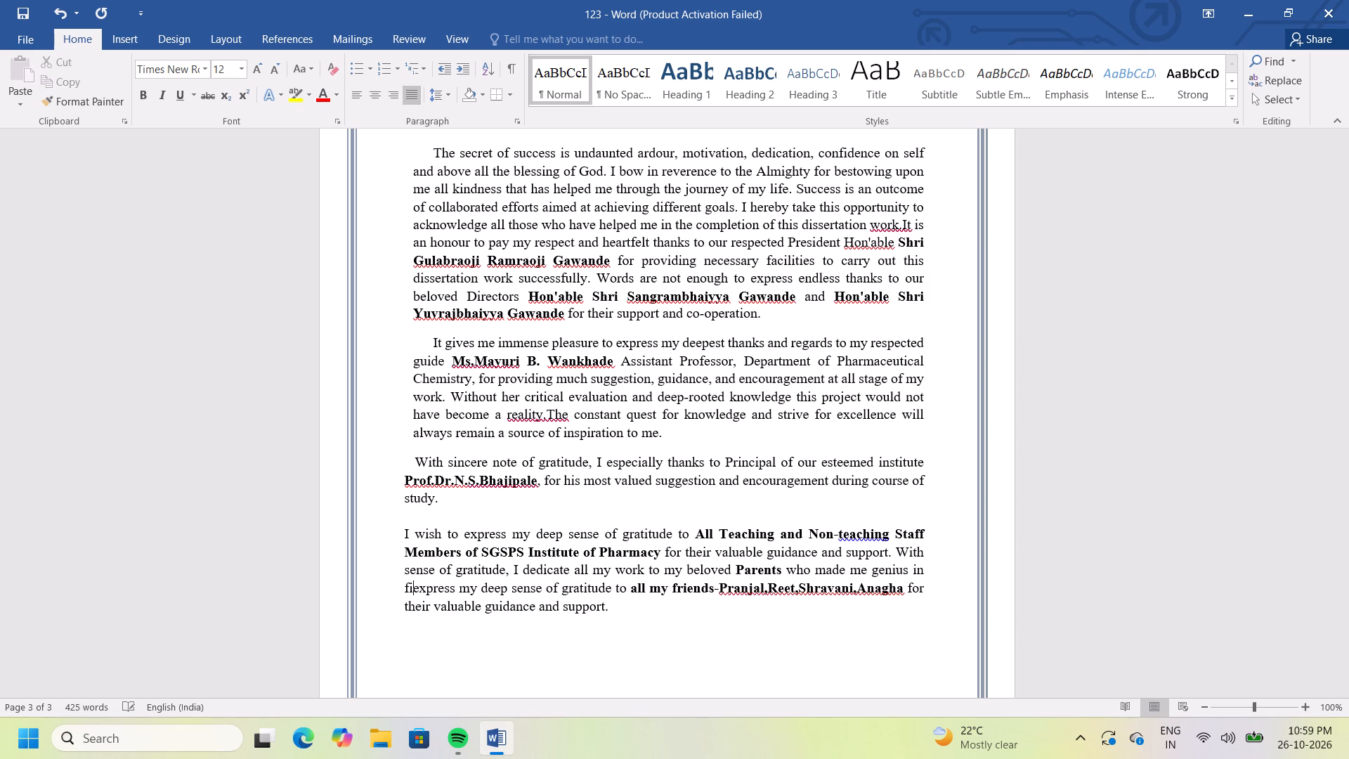
key(BackSpace)
key(BackSpace)
key(BackSpace)
key(BackSpace)
key(BackSpace)
key(BackSpace)
key(BackSpace)
key(BackSpace)
key(BackSpace)
key(BackSpace)
key(BackSpace)
key(BackSpace)
key(BackSpace)
key(BackSpace)
key(BackSpace)
key(BackSpace)
key(BackSpace)
key(BackSpace)
key(BackSpace)
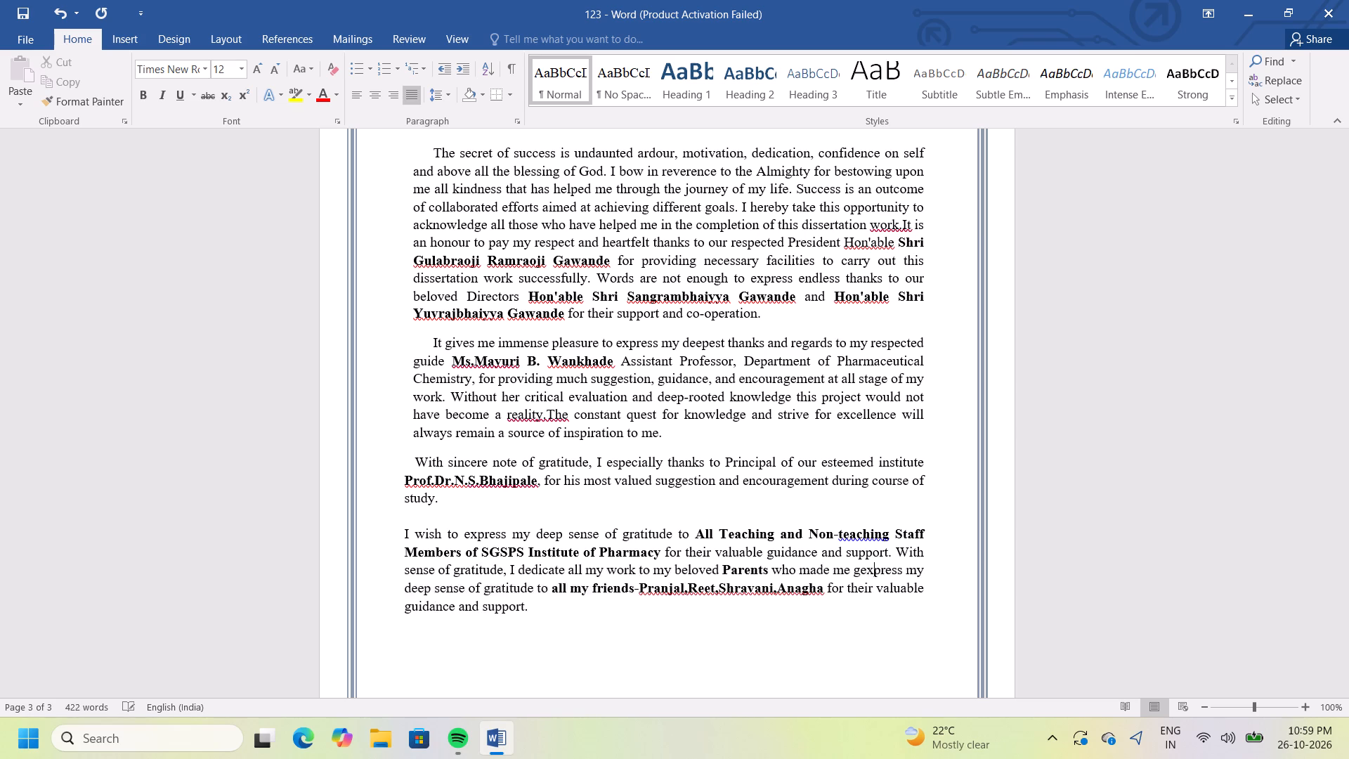
key(BackSpace)
key(BackSpace)
key(BackSpace)
key(BackSpace)
key(BackSpace)
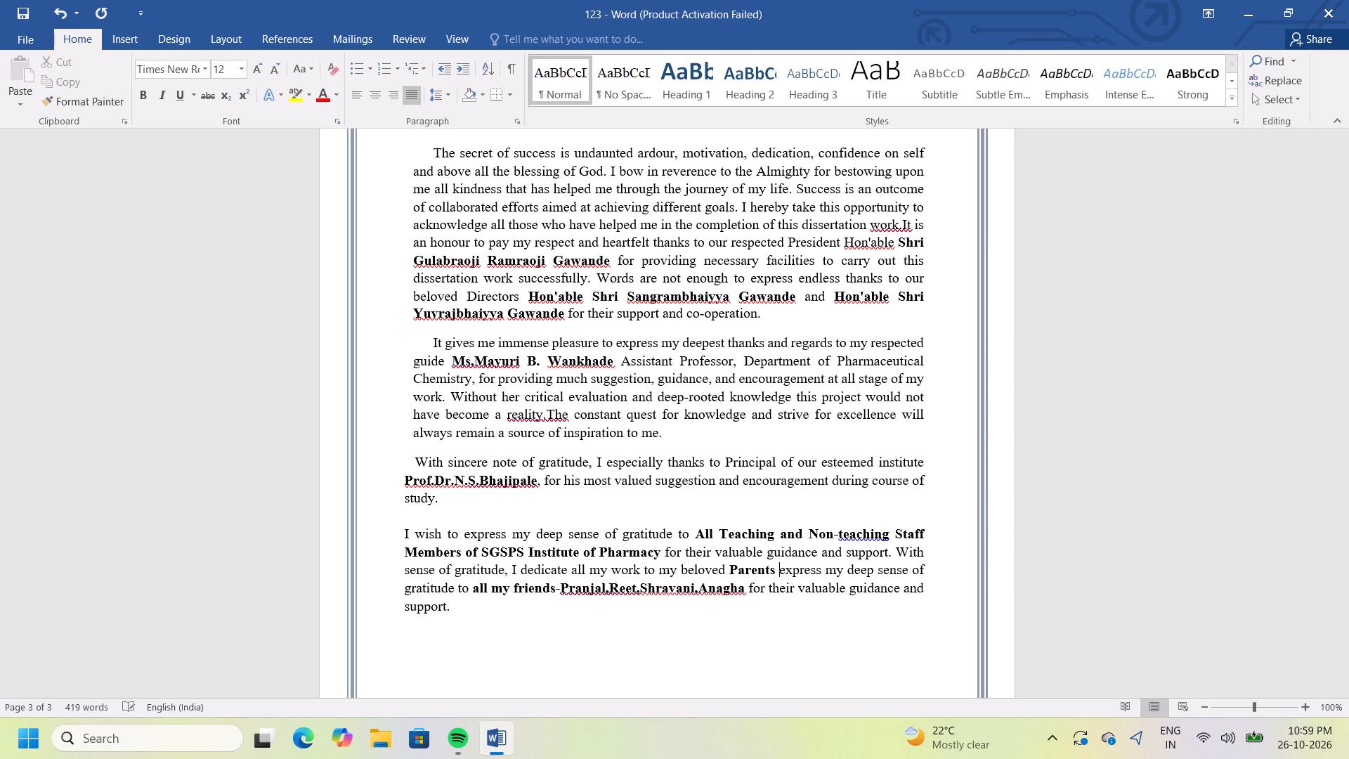
text(and)
key(space)
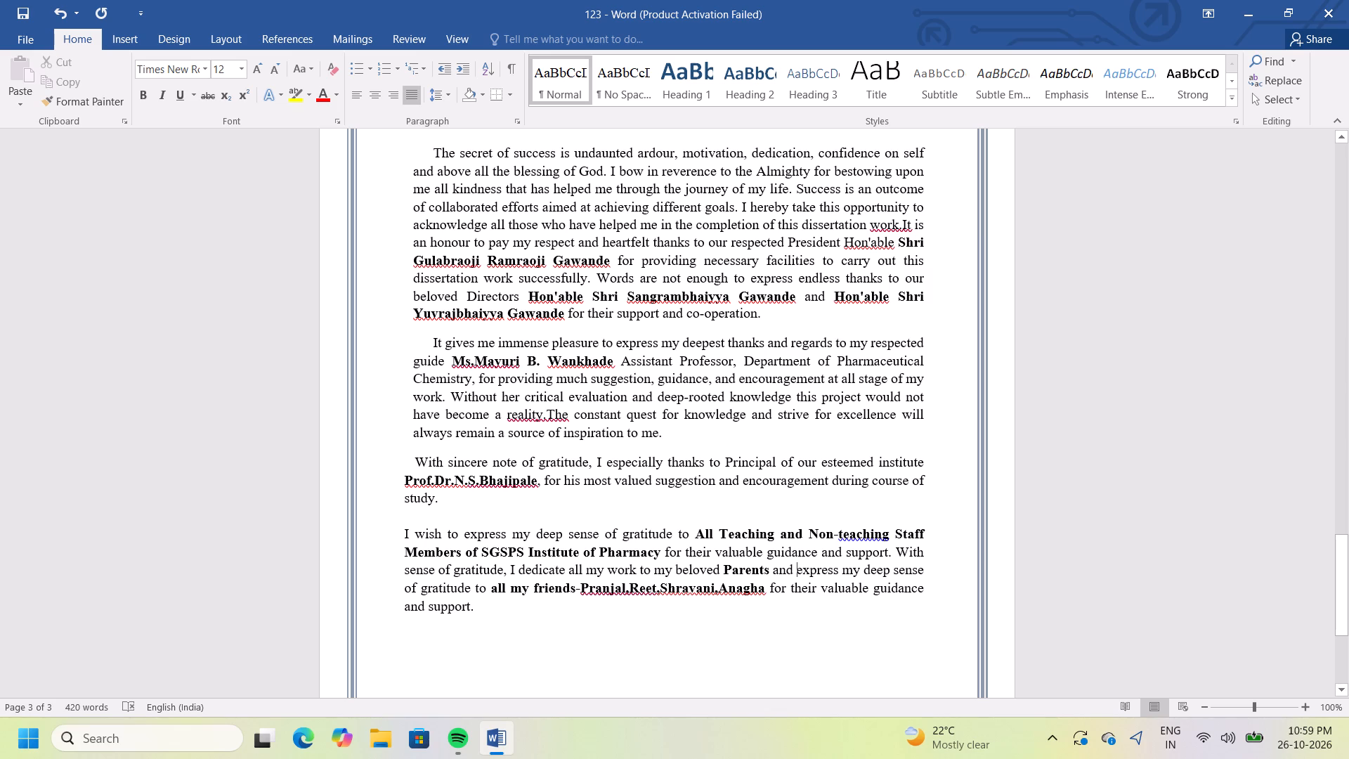
Replace "valuable guidance" with "constant encouragement" before "and support" at the end of the closing paragraph.
key(Down)
key(Down)
key(Down)
key(Down)
key(Down)
key(Down)
key(Down)
key(Down)
key(Down)
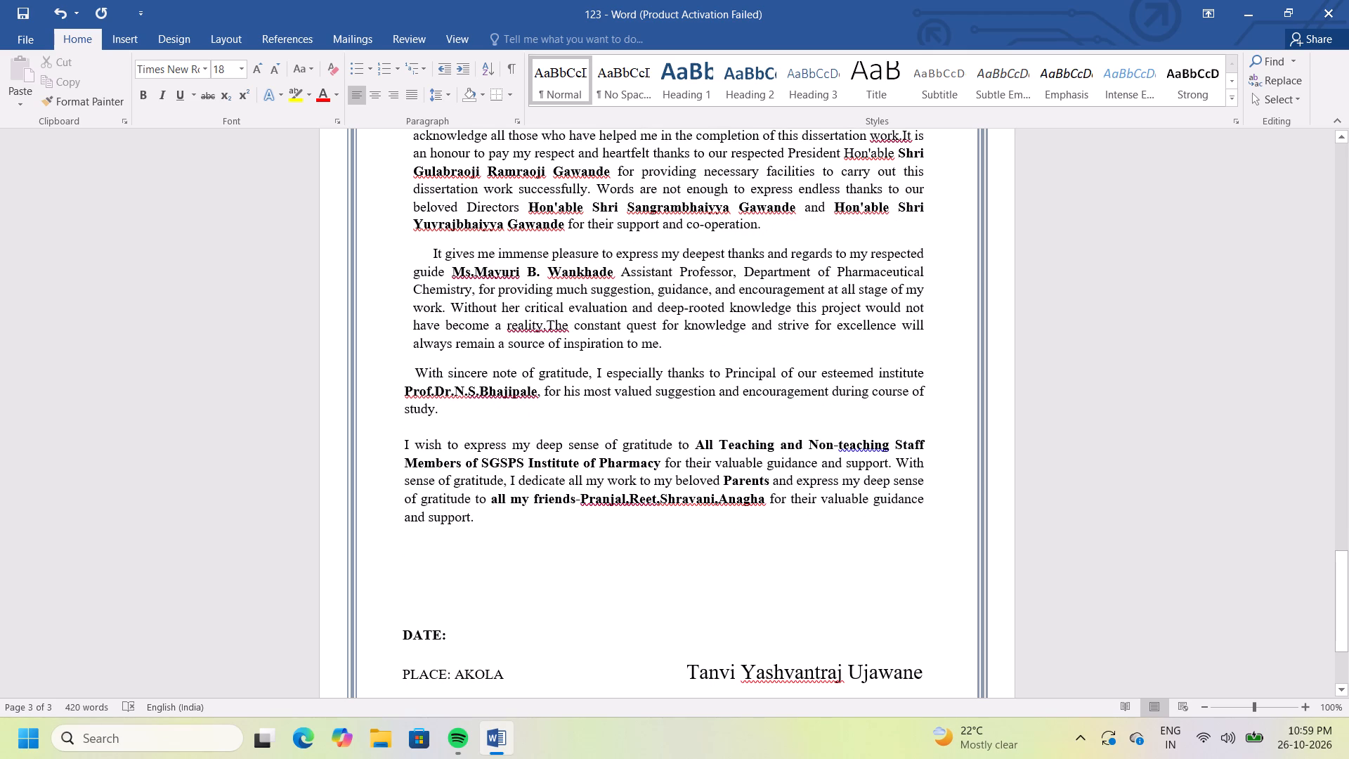
click(403, 517)
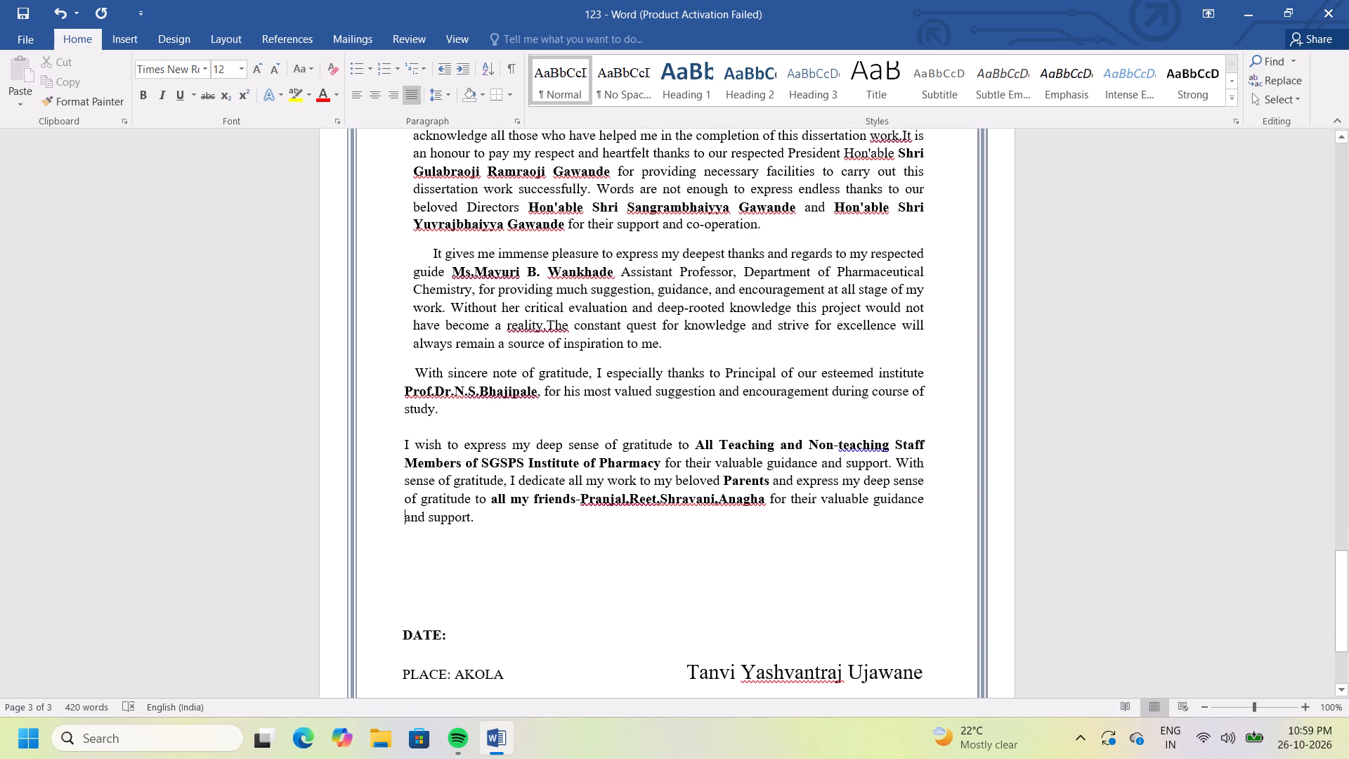
key(BackSpace)
key(BackSpace)
key(BackSpace)
key(BackSpace)
key(BackSpace)
key(BackSpace)
key(BackSpace)
key(BackSpace)
key(BackSpace)
key(BackSpace)
key(BackSpace)
key(BackSpace)
key(BackSpace)
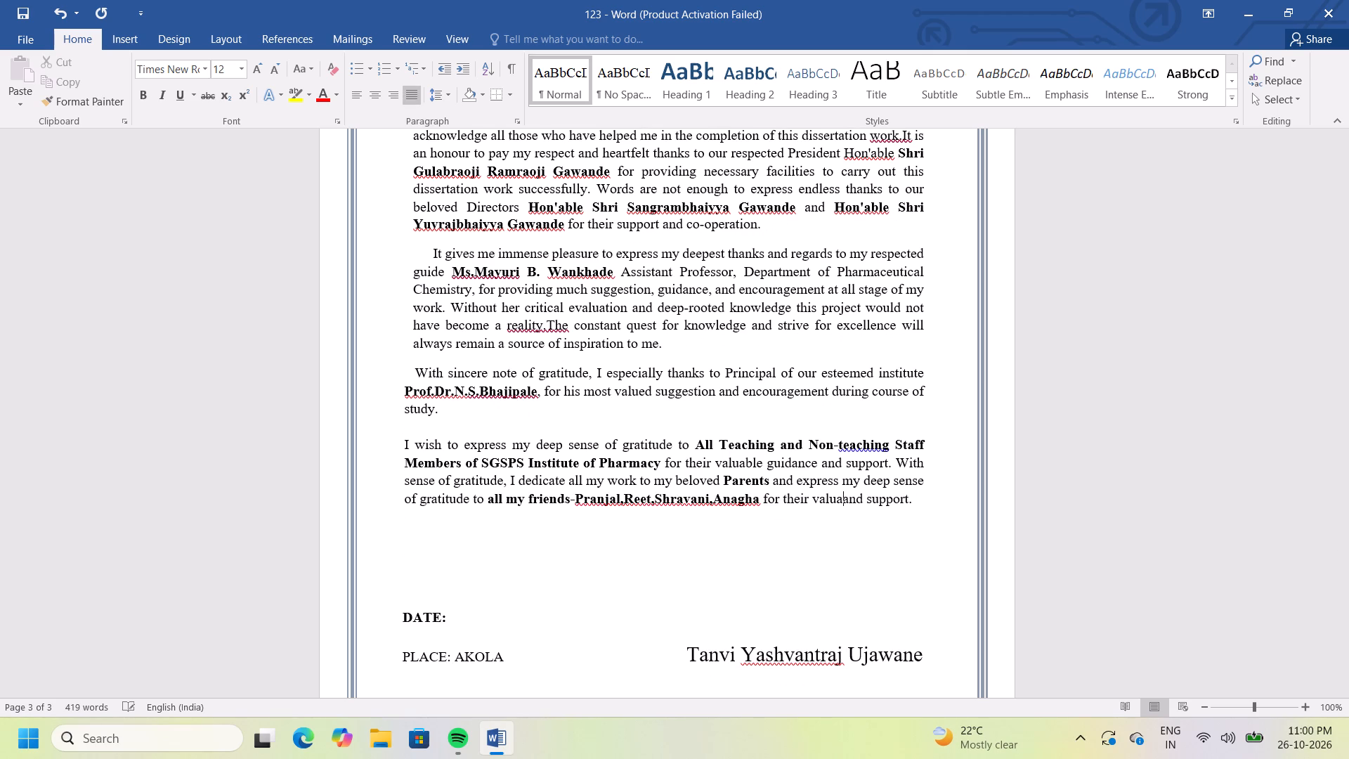
key(BackSpace)
key(BackSpace)
key(BackSpace)
key(BackSpace)
key(BackSpace)
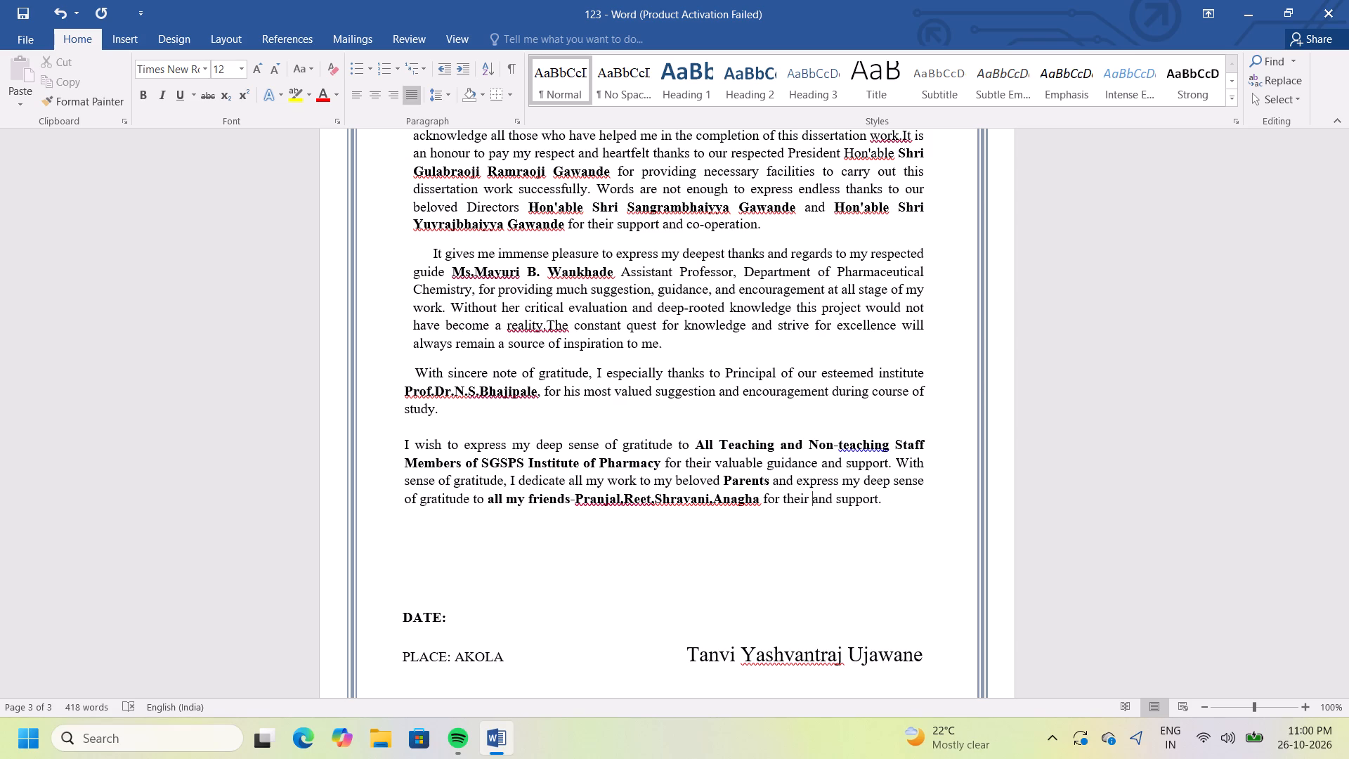
text(constant)
key(space)
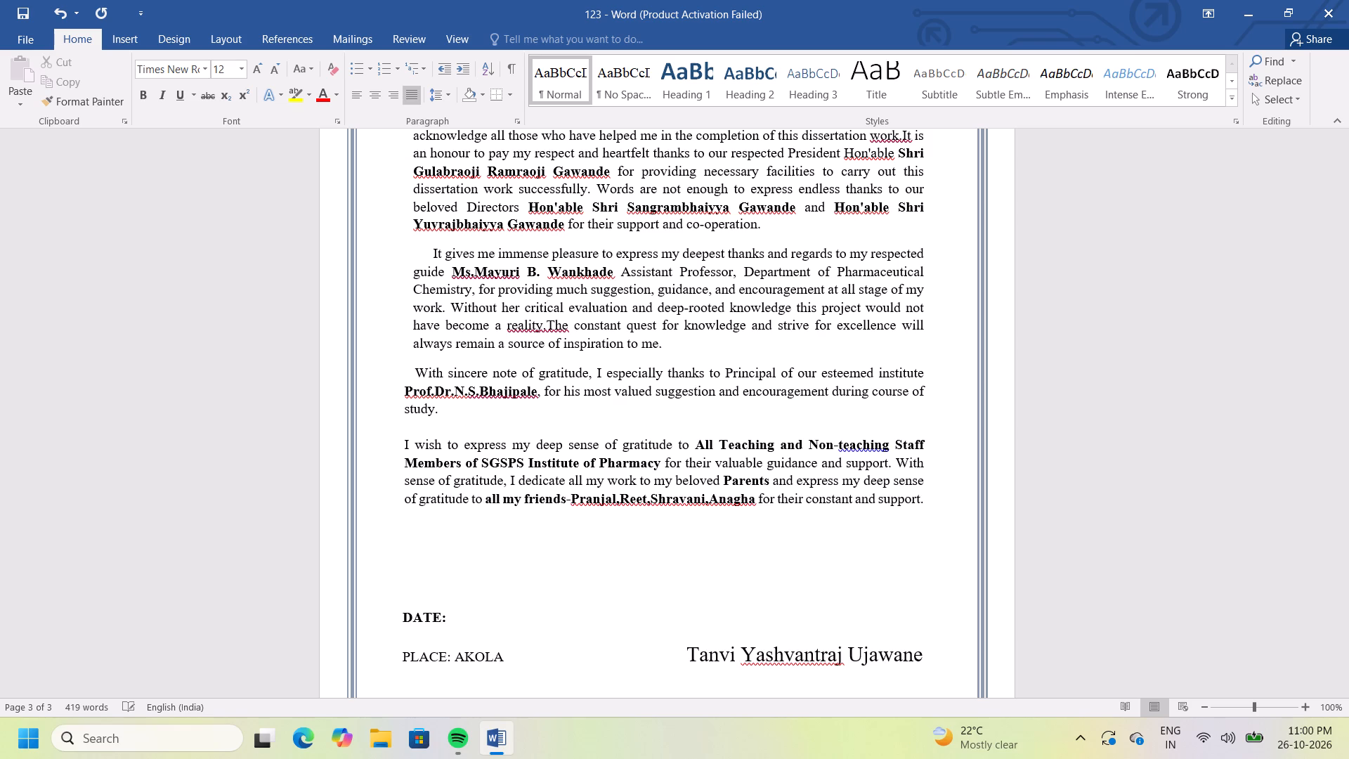
text(encouragement)
key(space)
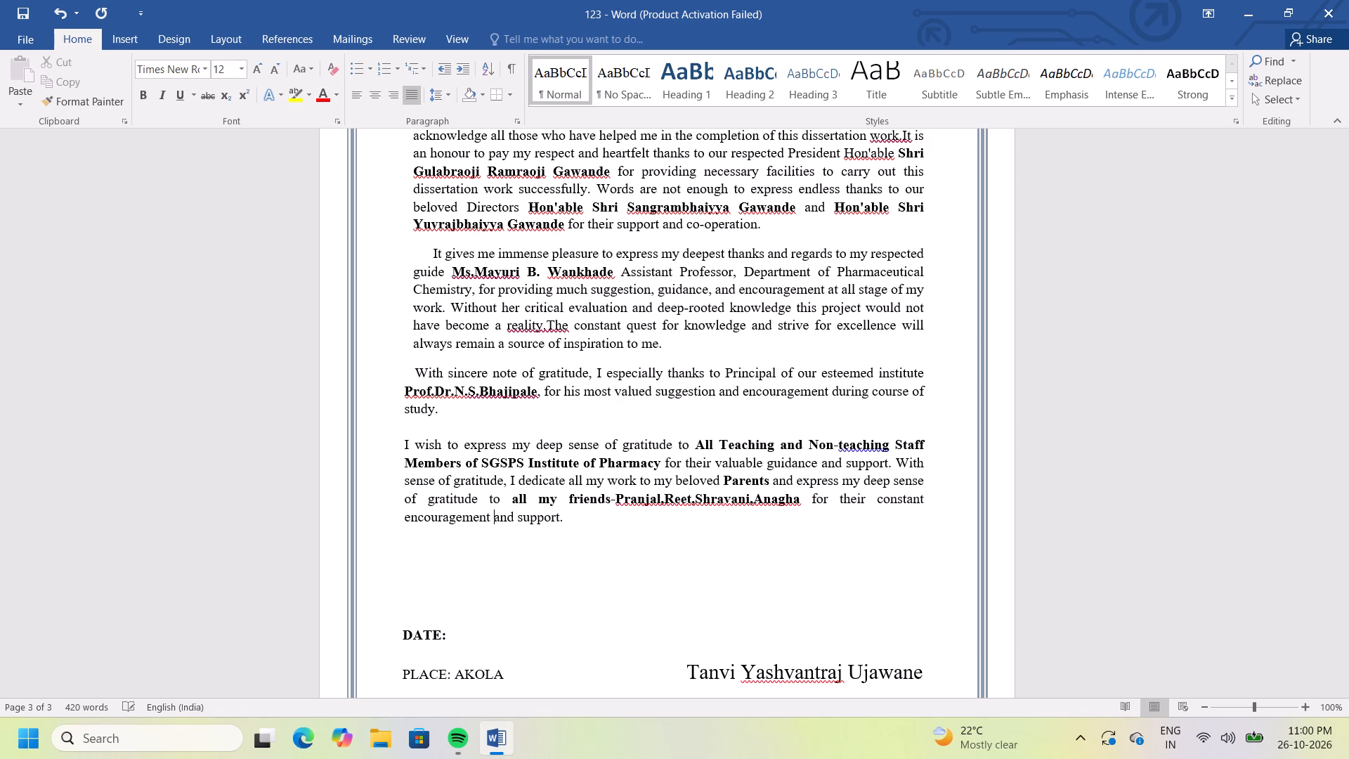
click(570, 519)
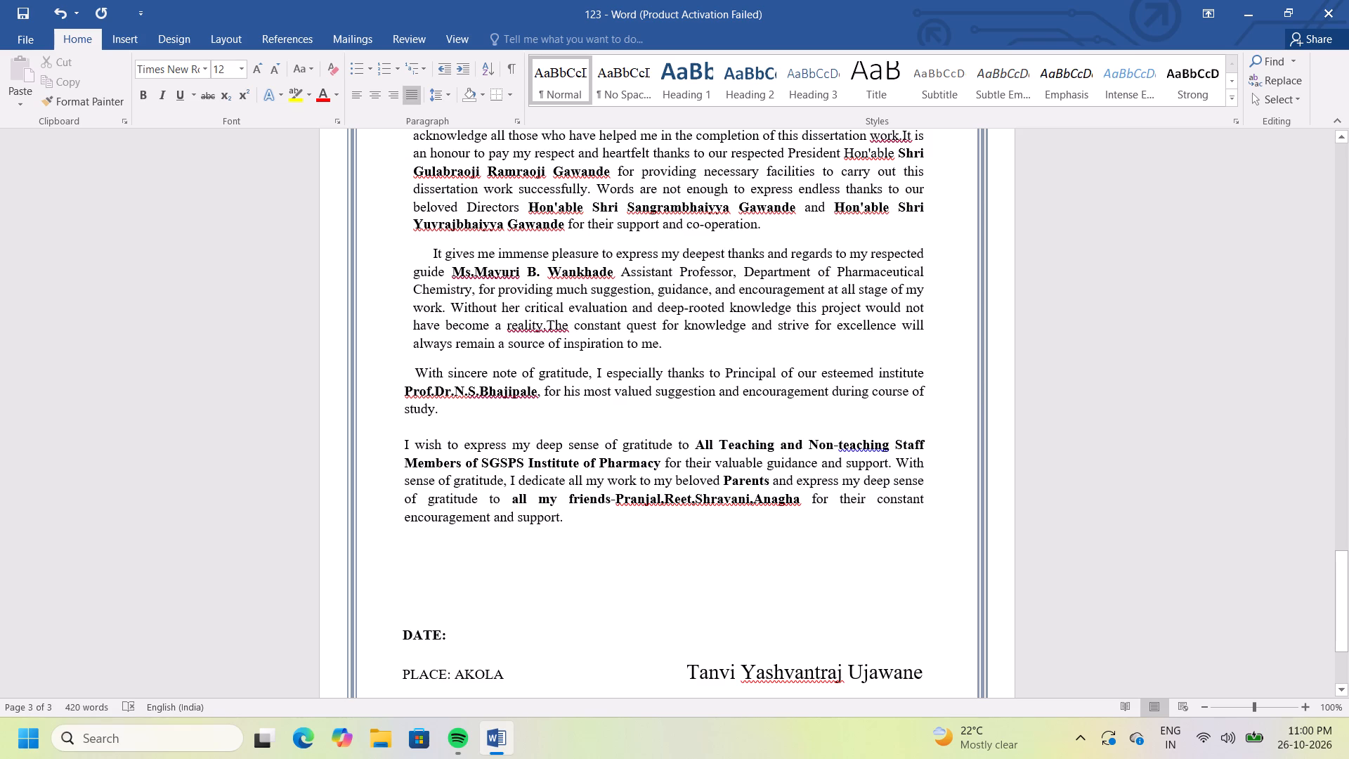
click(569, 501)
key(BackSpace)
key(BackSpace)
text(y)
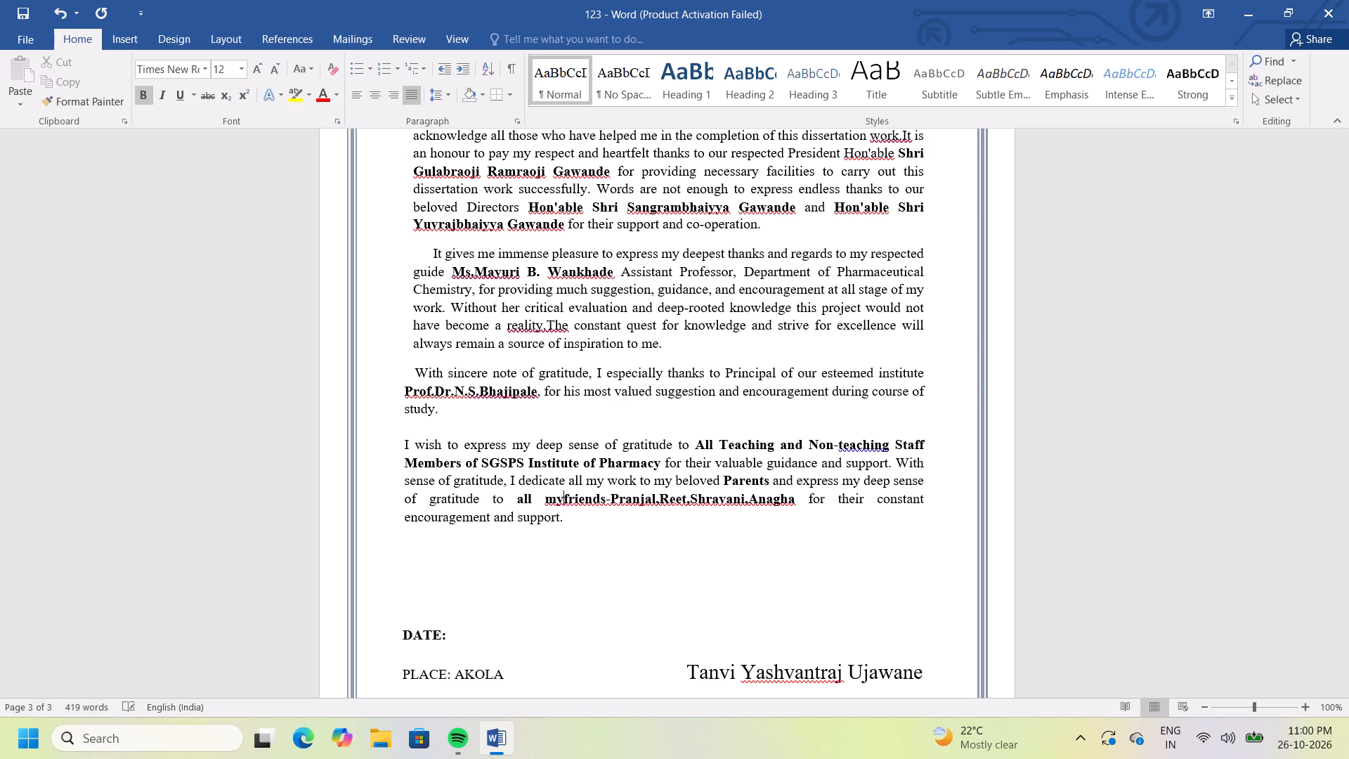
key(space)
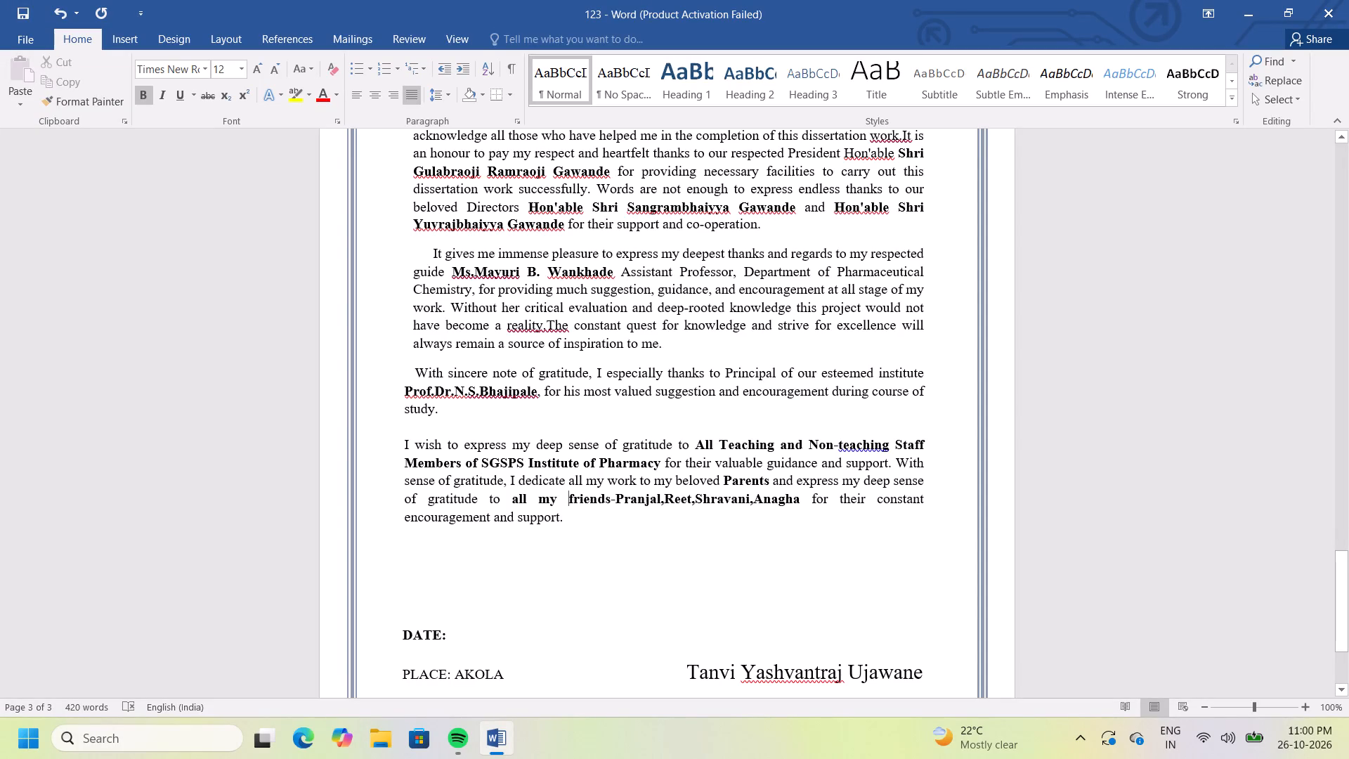
Left-align all four body paragraphs of the acknowledgement, after trying them centred.
triple_click(1341, 136)
triple_click(1341, 136)
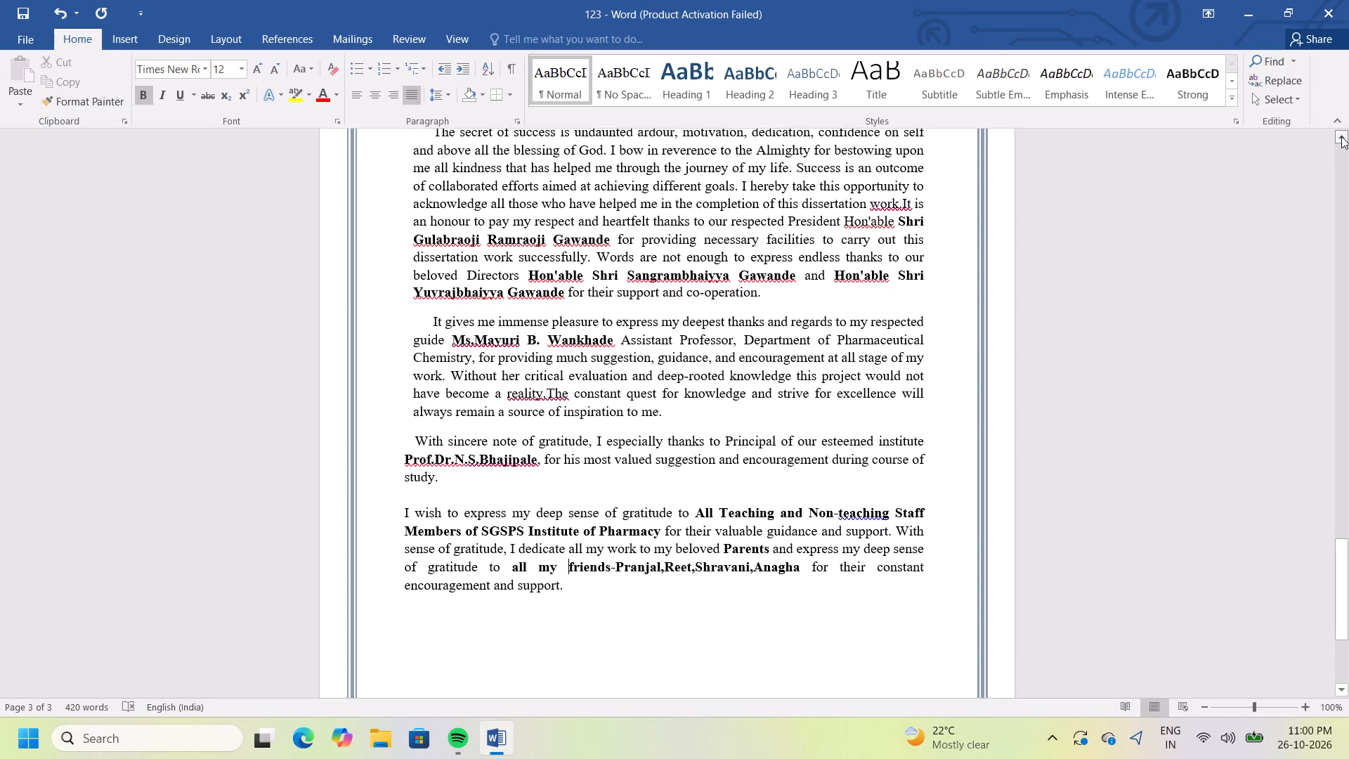
triple_click(1341, 136)
click(1341, 136)
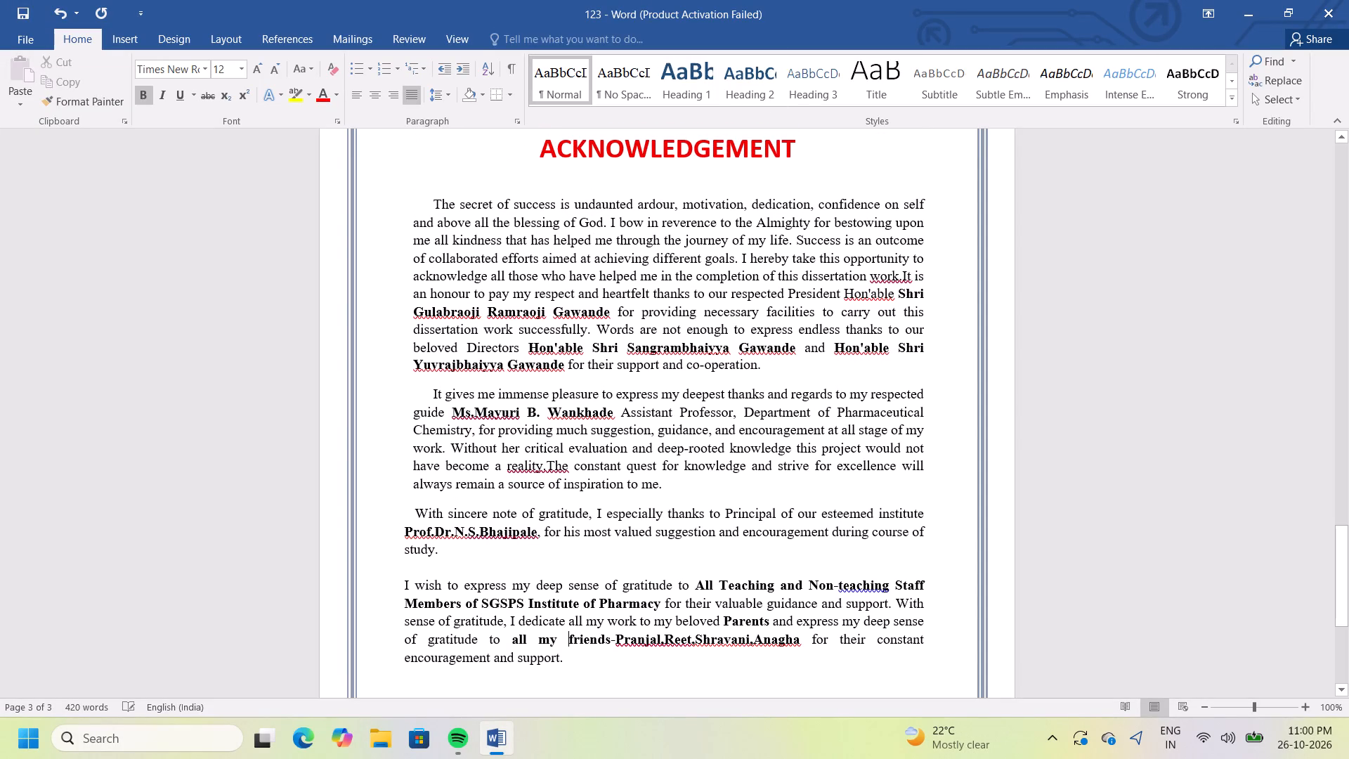
drag(426, 202, 487, 482)
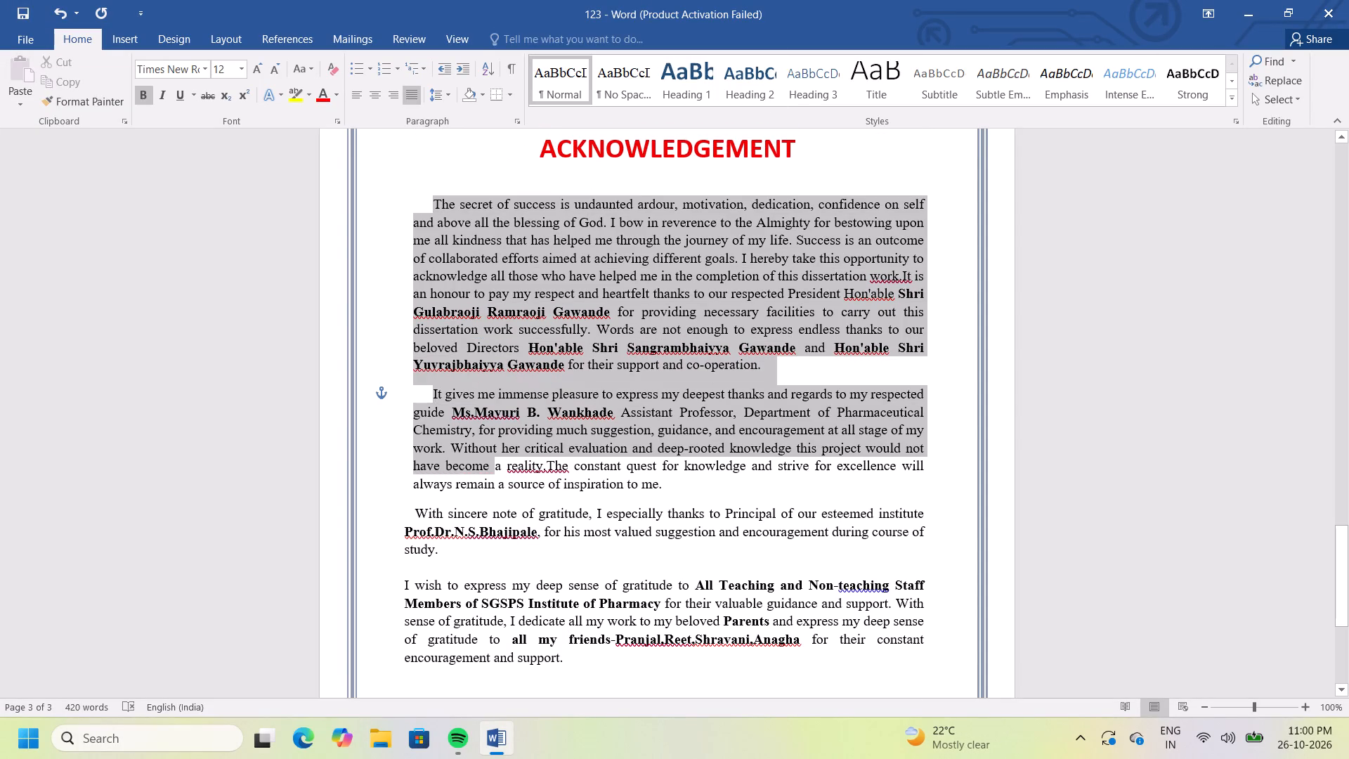
drag(487, 482, 576, 661)
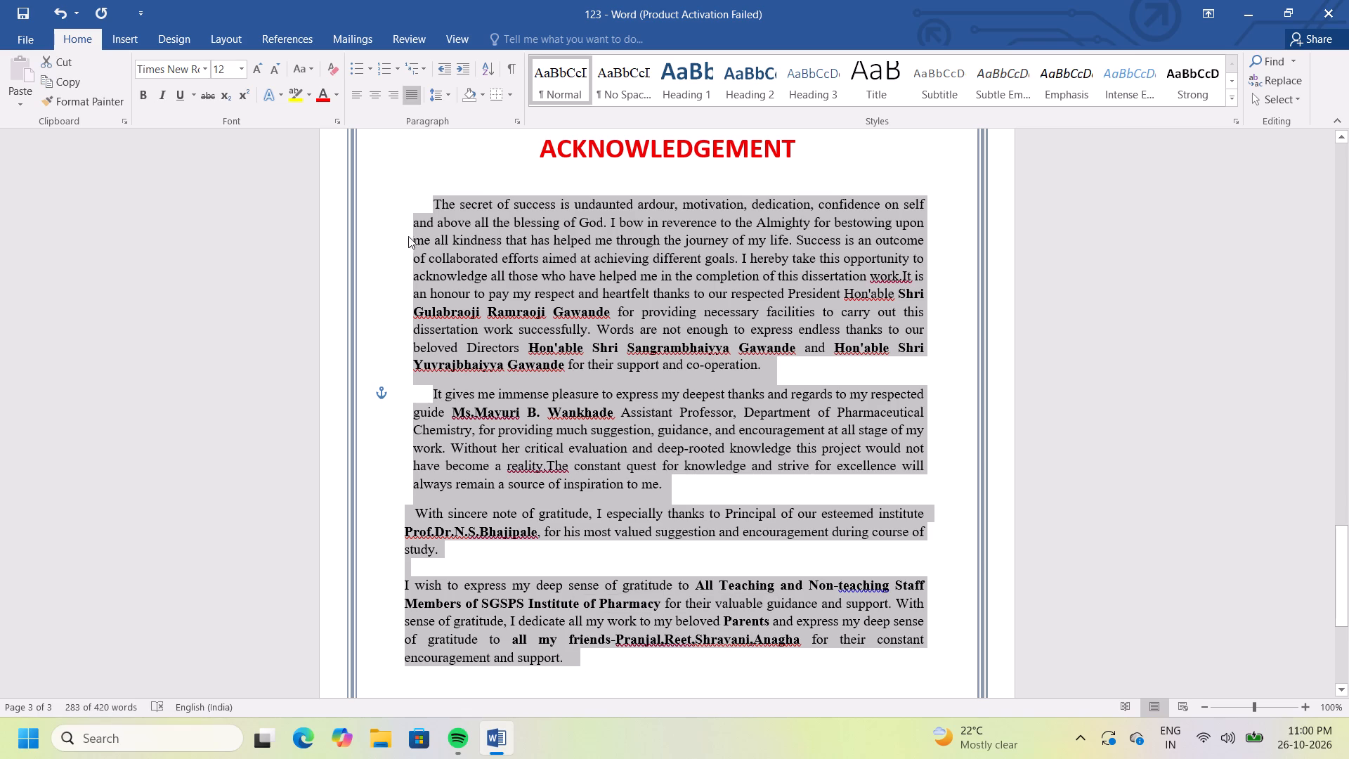
click(358, 88)
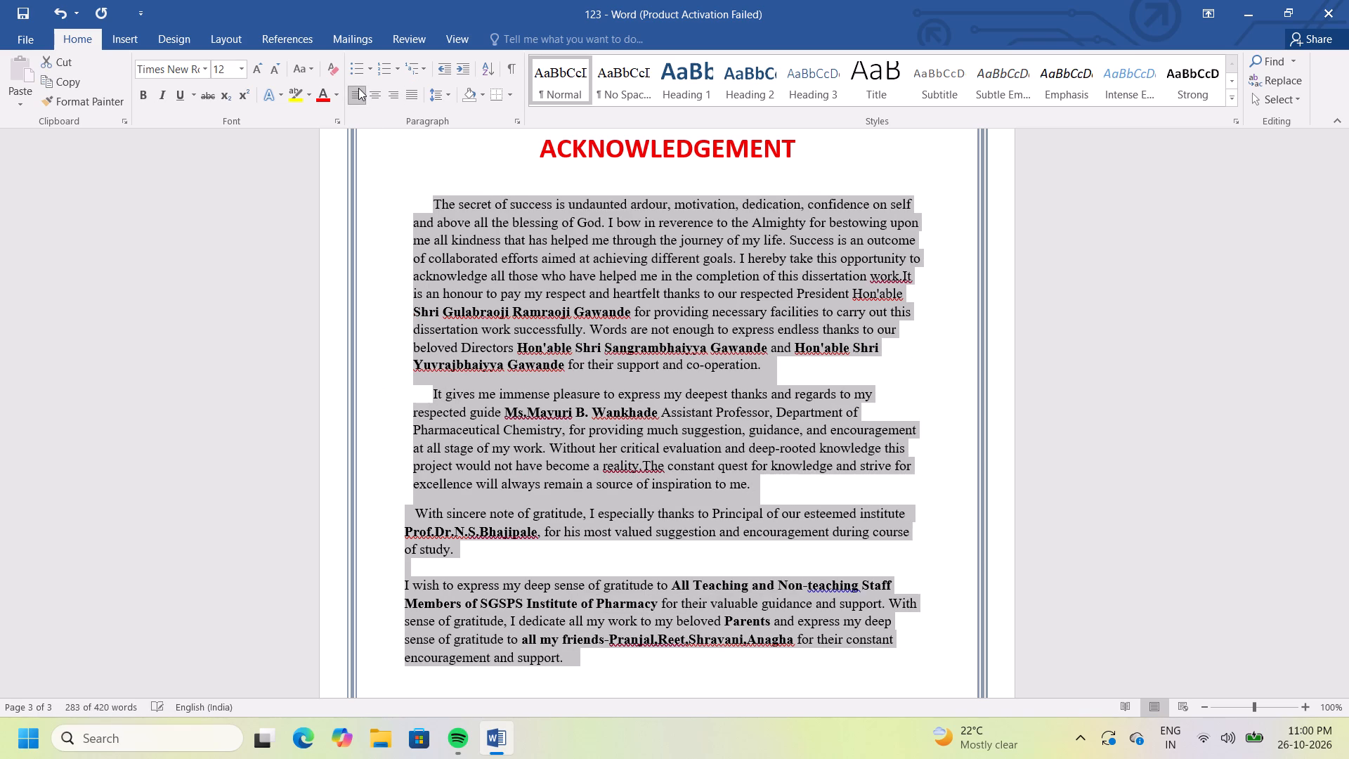
click(358, 88)
click(358, 88)
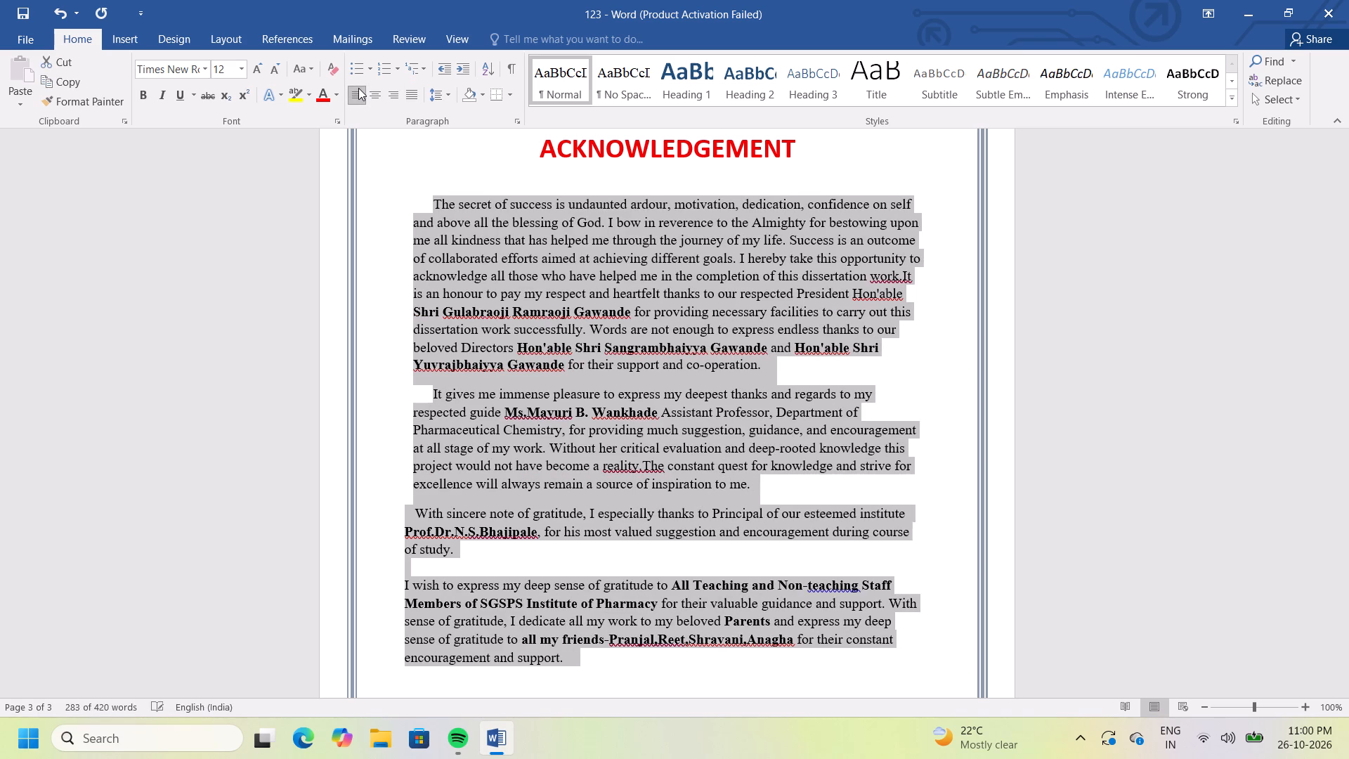
click(358, 88)
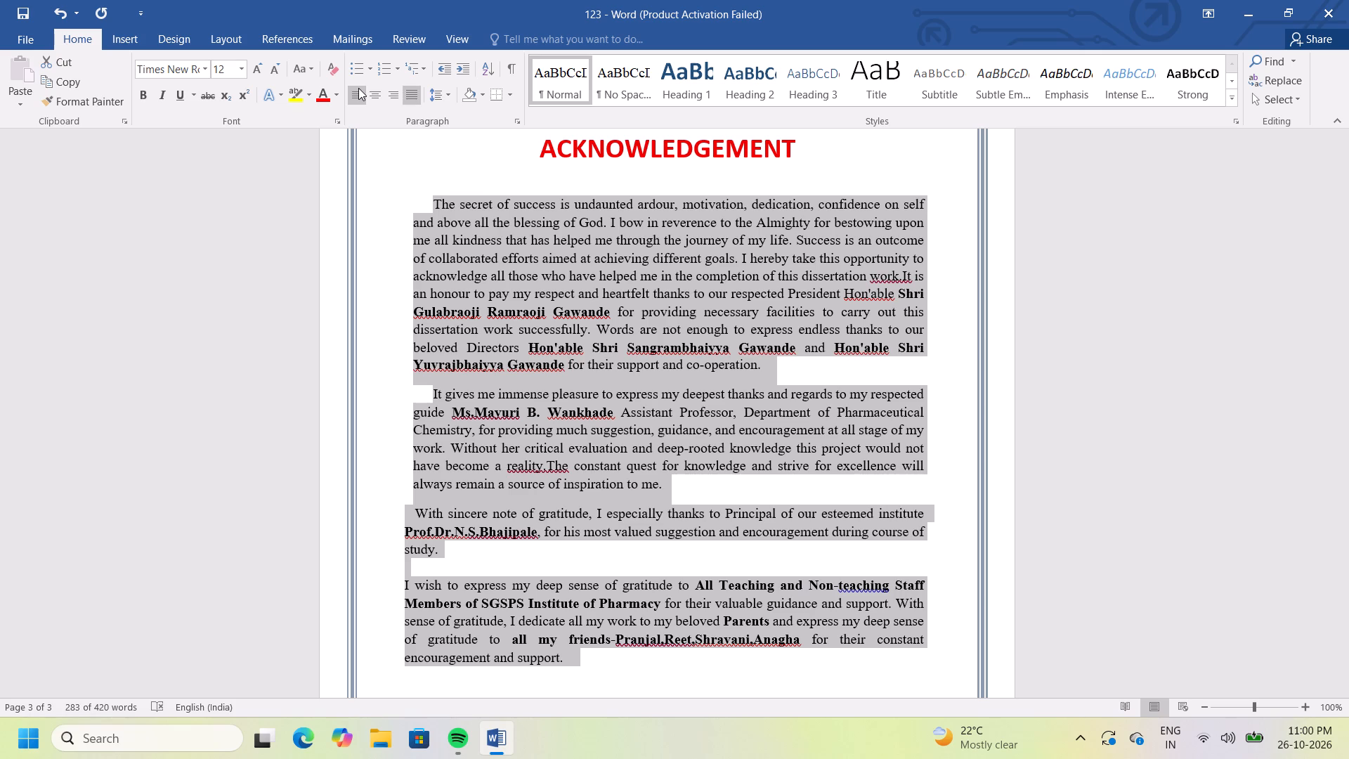
click(358, 88)
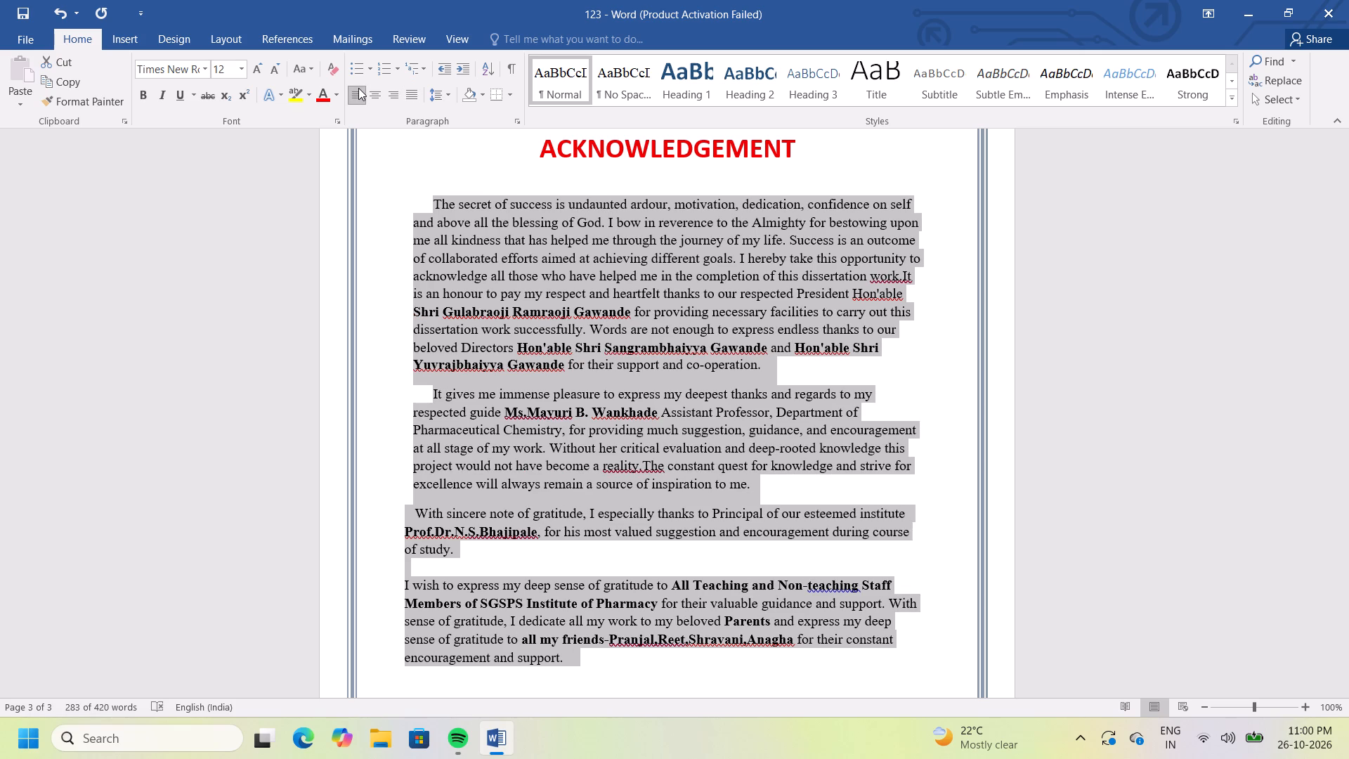
click(358, 88)
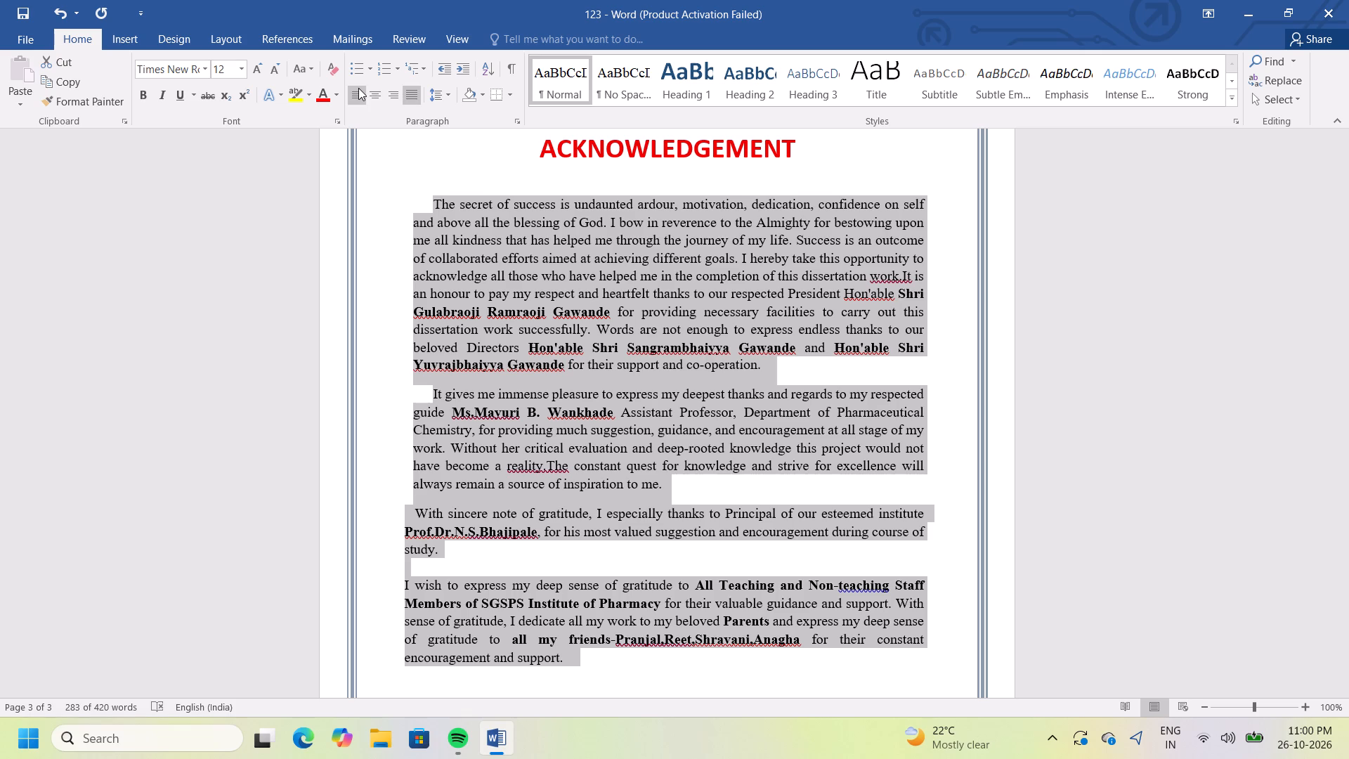
click(375, 94)
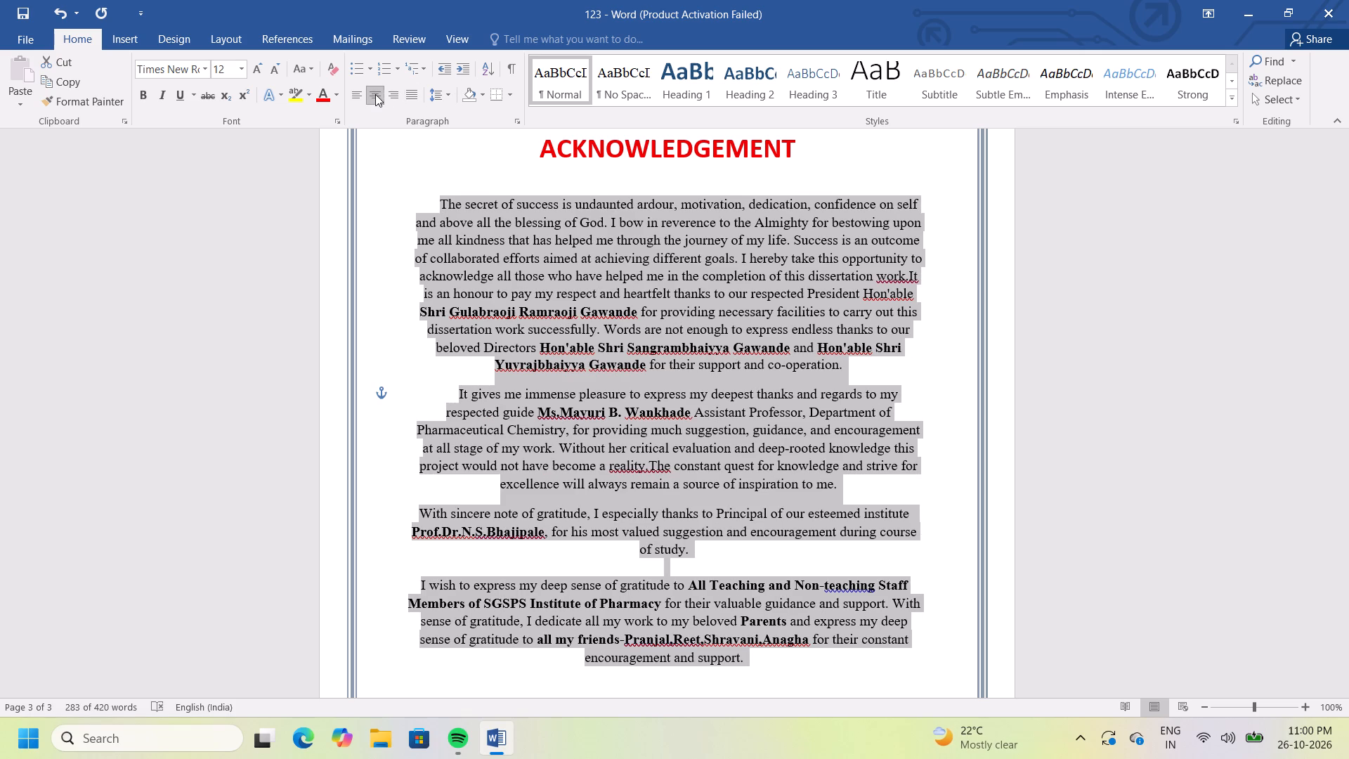
click(351, 86)
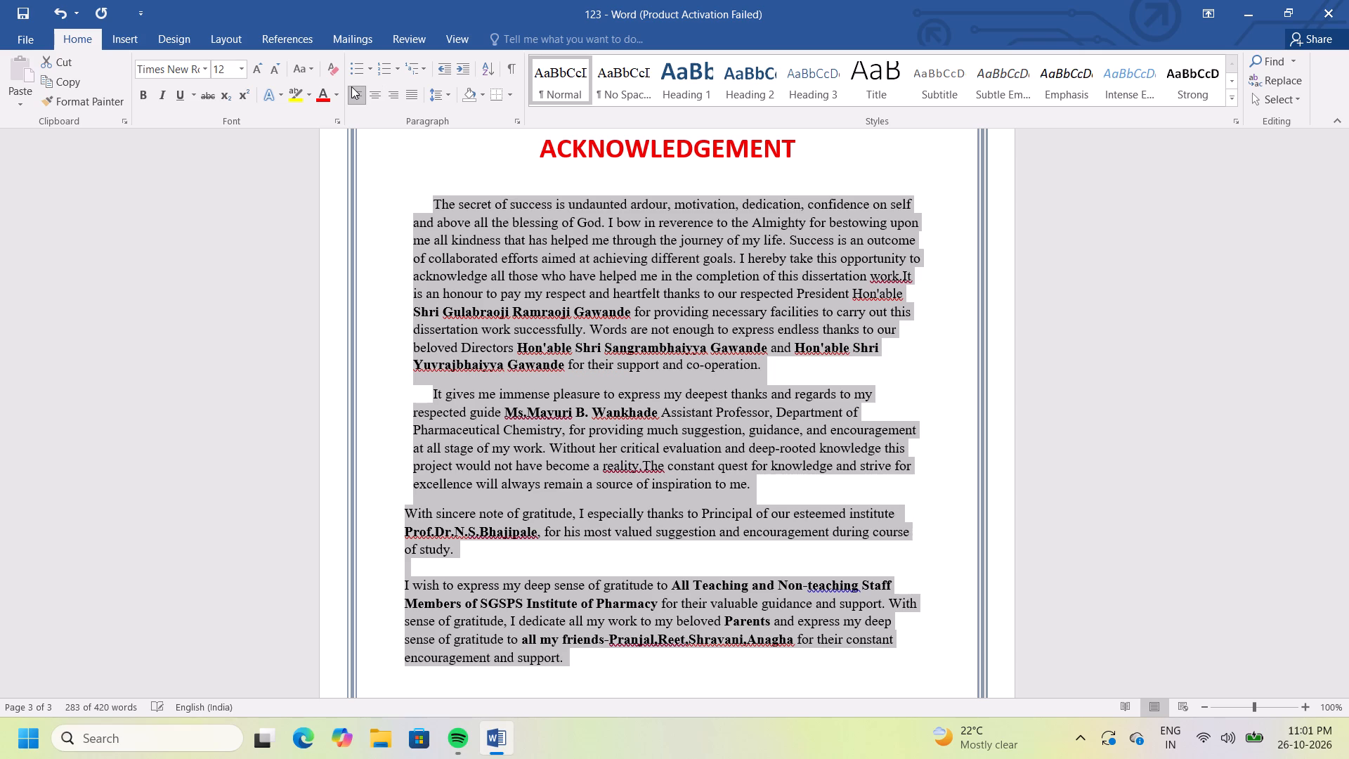
click(230, 336)
Indent the first line of the paragraph beginning "With sincere note of gratitude" by seven spaces.
click(402, 509)
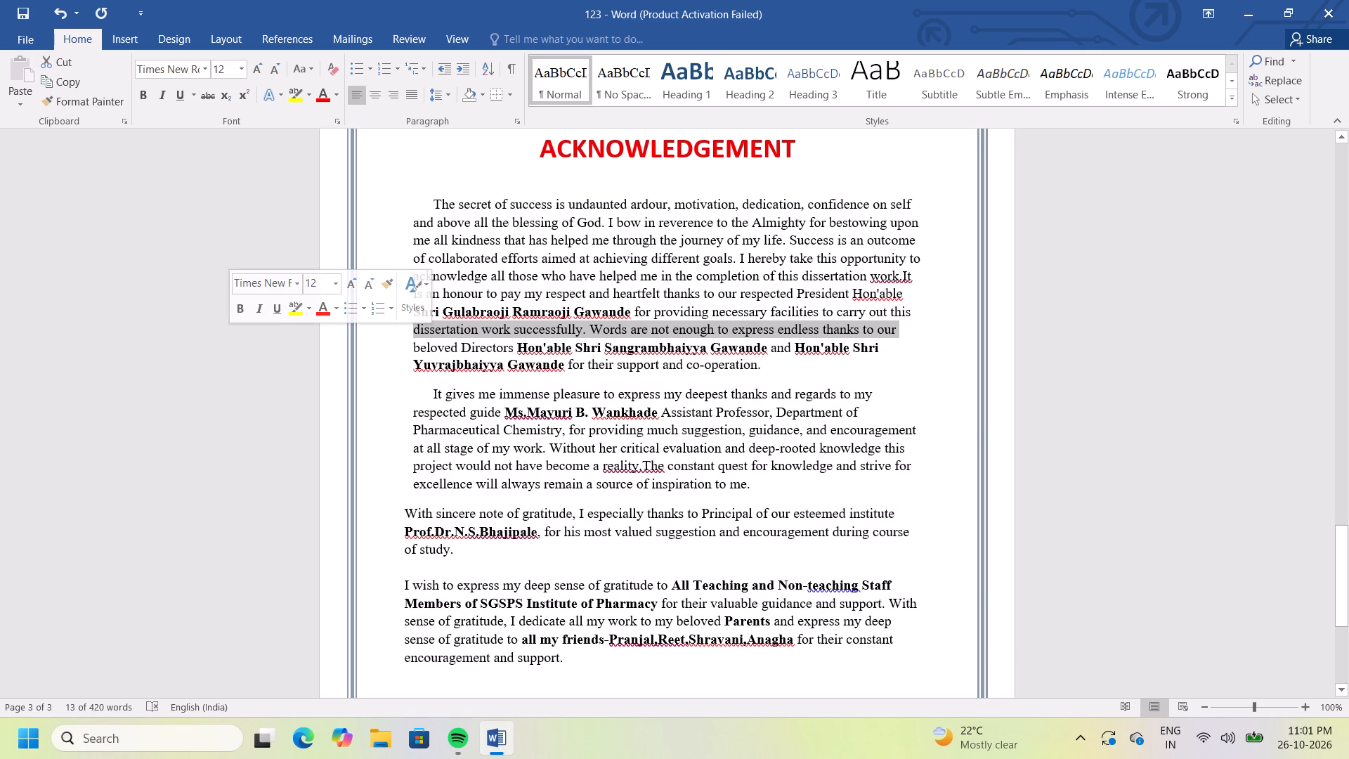
key(space)
key(space)
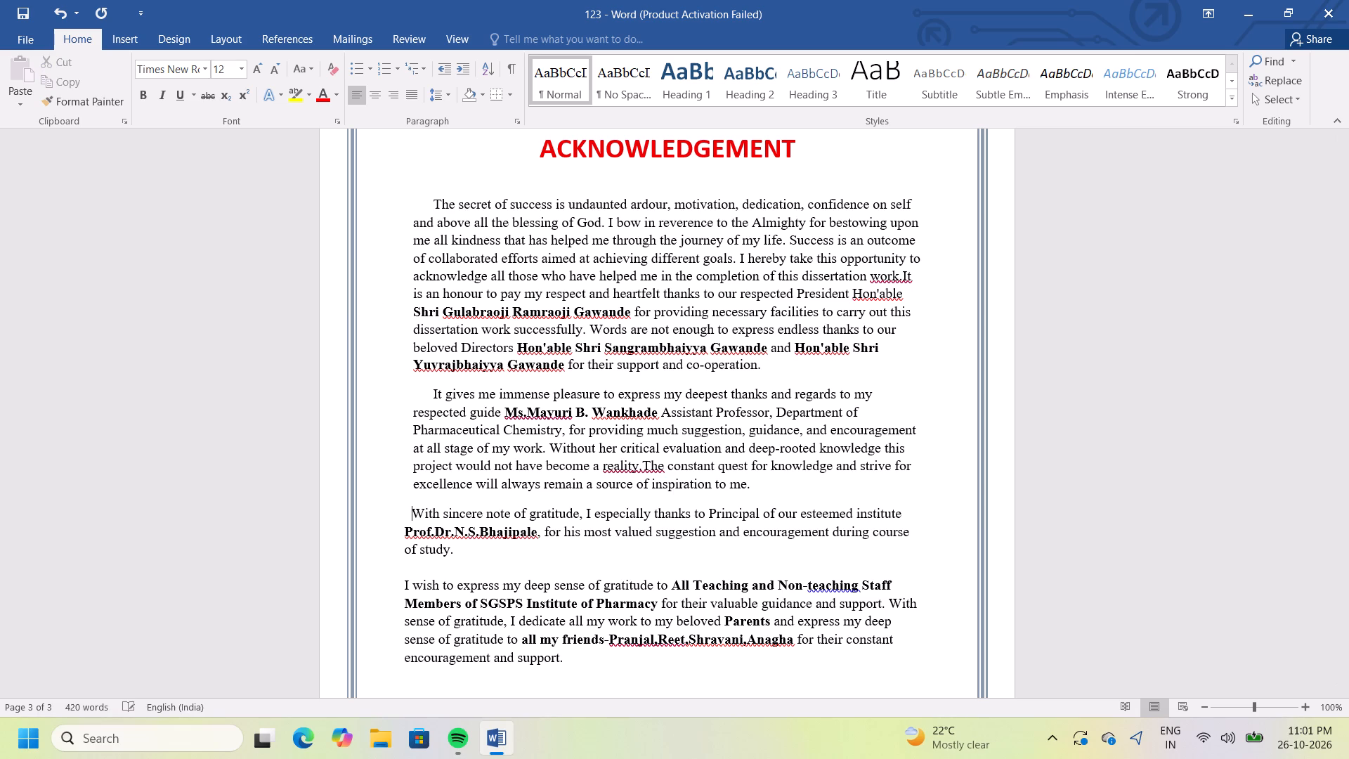
key(space)
key(space)
key(space)
key(space)
key(space)
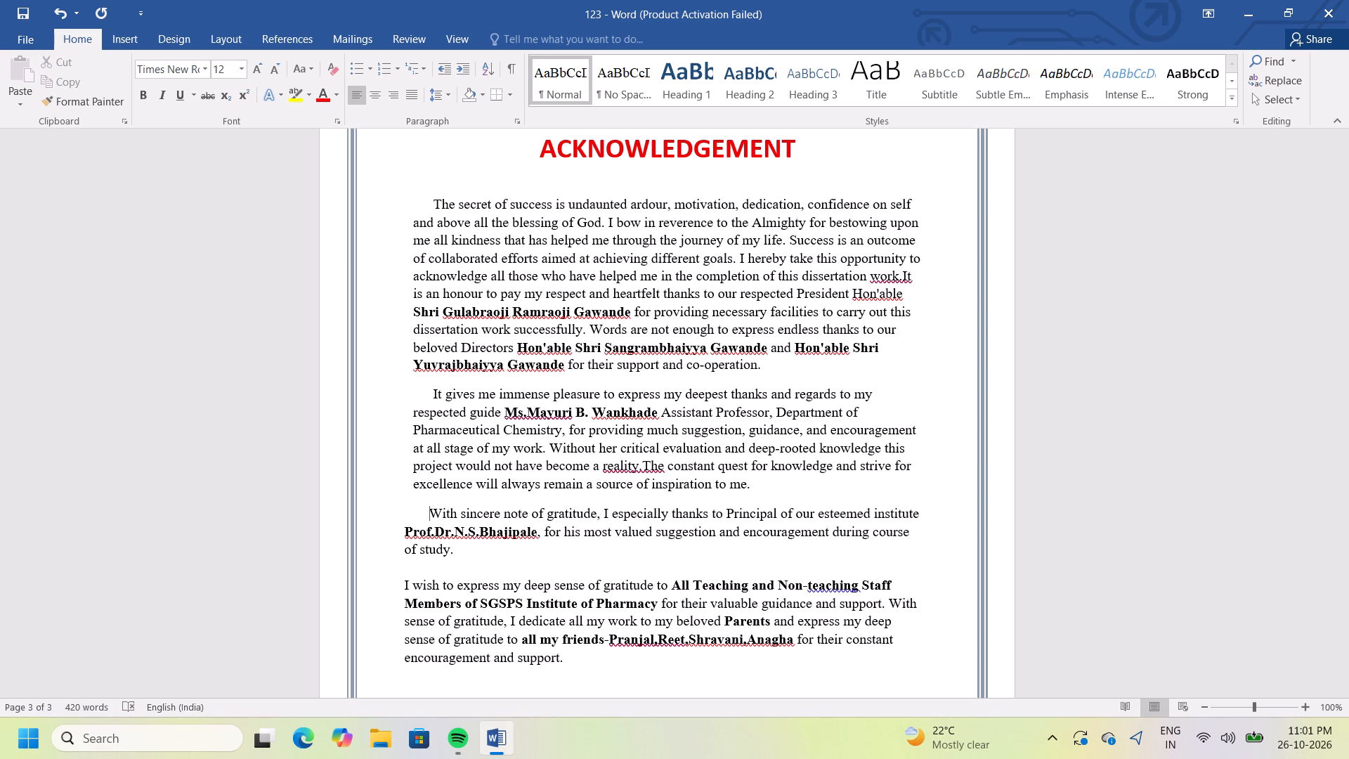
Indent the first line of the paragraph beginning "I wish to express" by seven spaces.
click(403, 588)
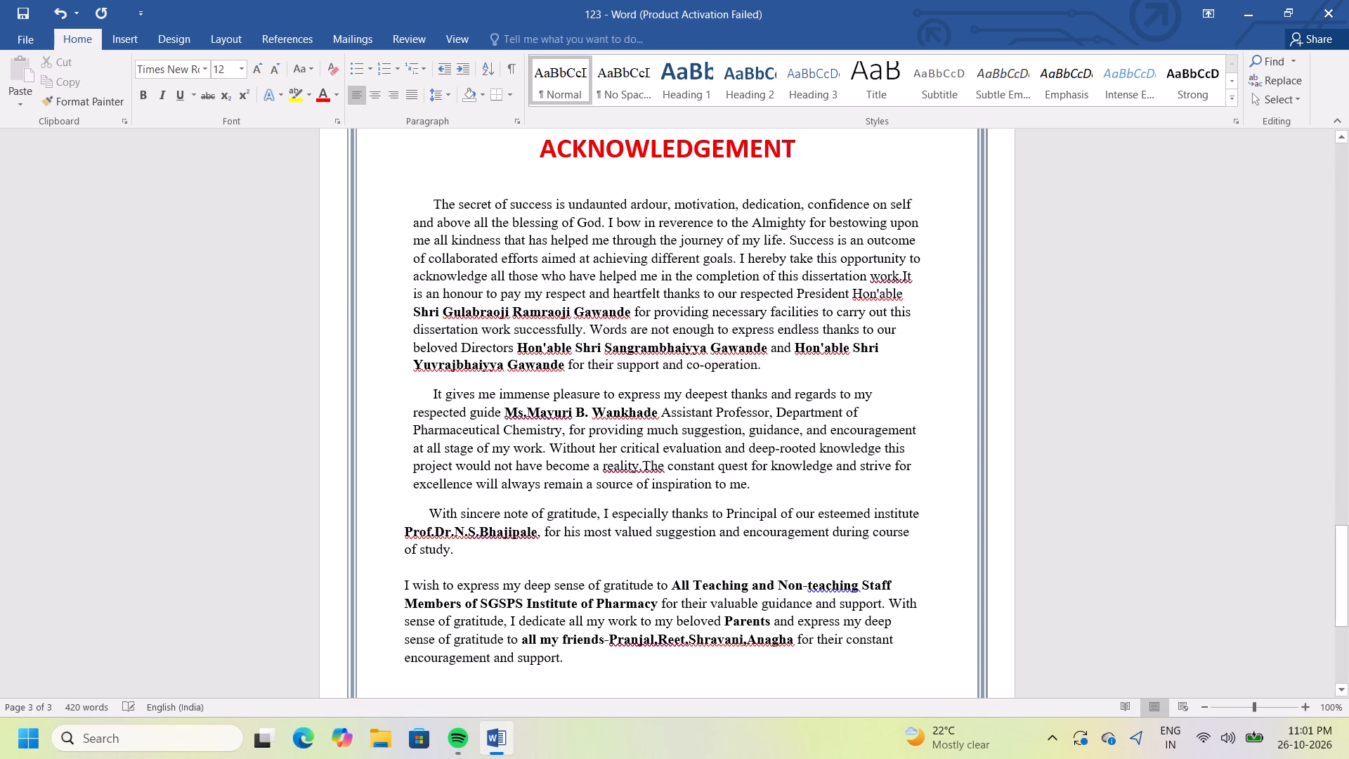
key(space)
key(space)
key(space)
key(space)
key(space)
key(space)
key(space)
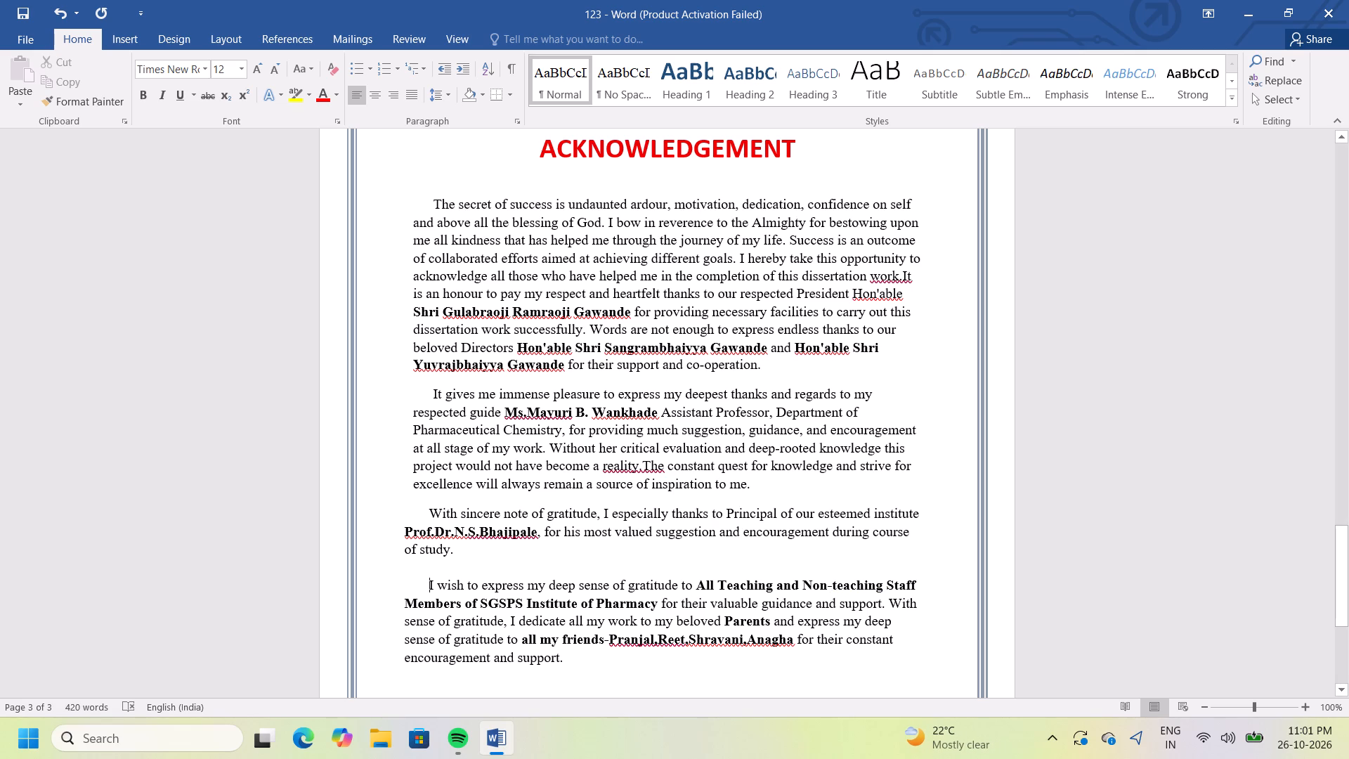
Justify the closing paragraph of the acknowledgement beginning "I wish to express".
click(413, 99)
click(413, 99)
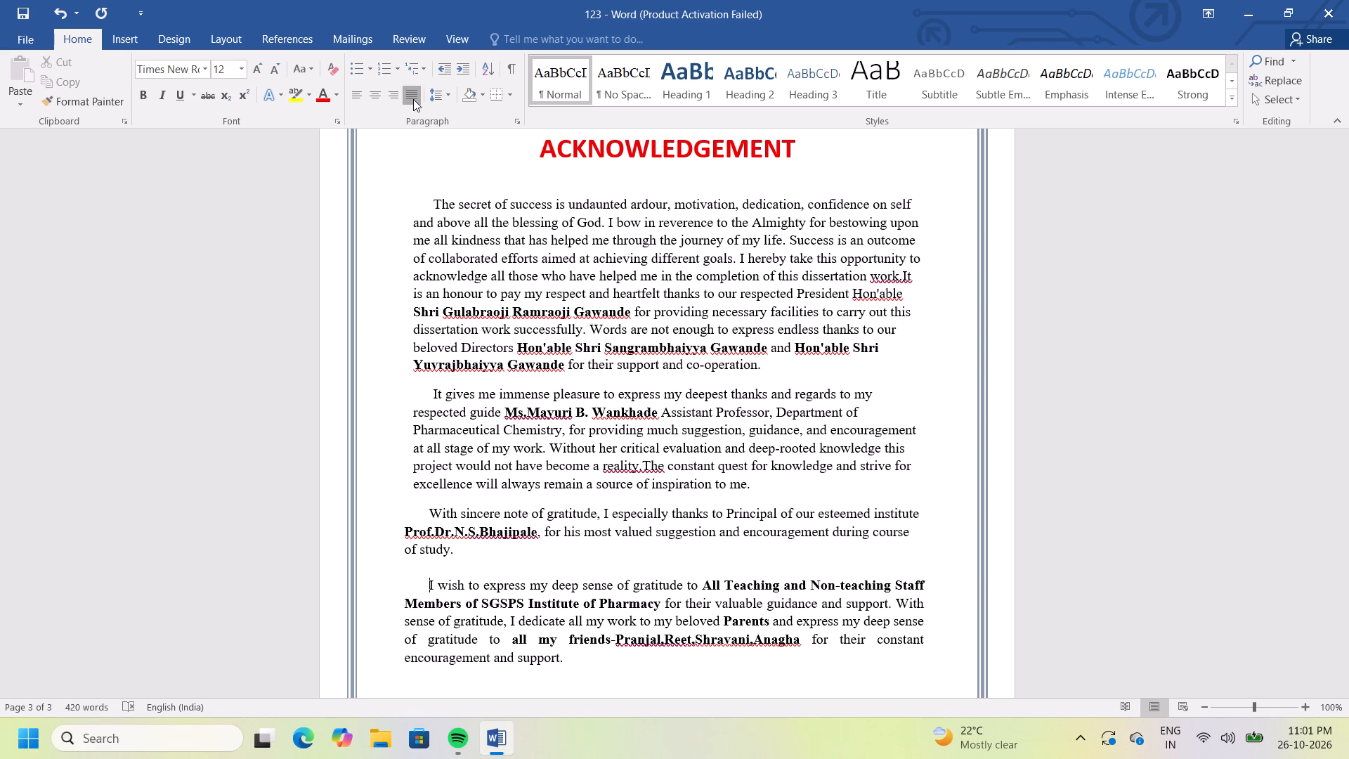
Justify all four body paragraphs of the acknowledgement.
click(413, 99)
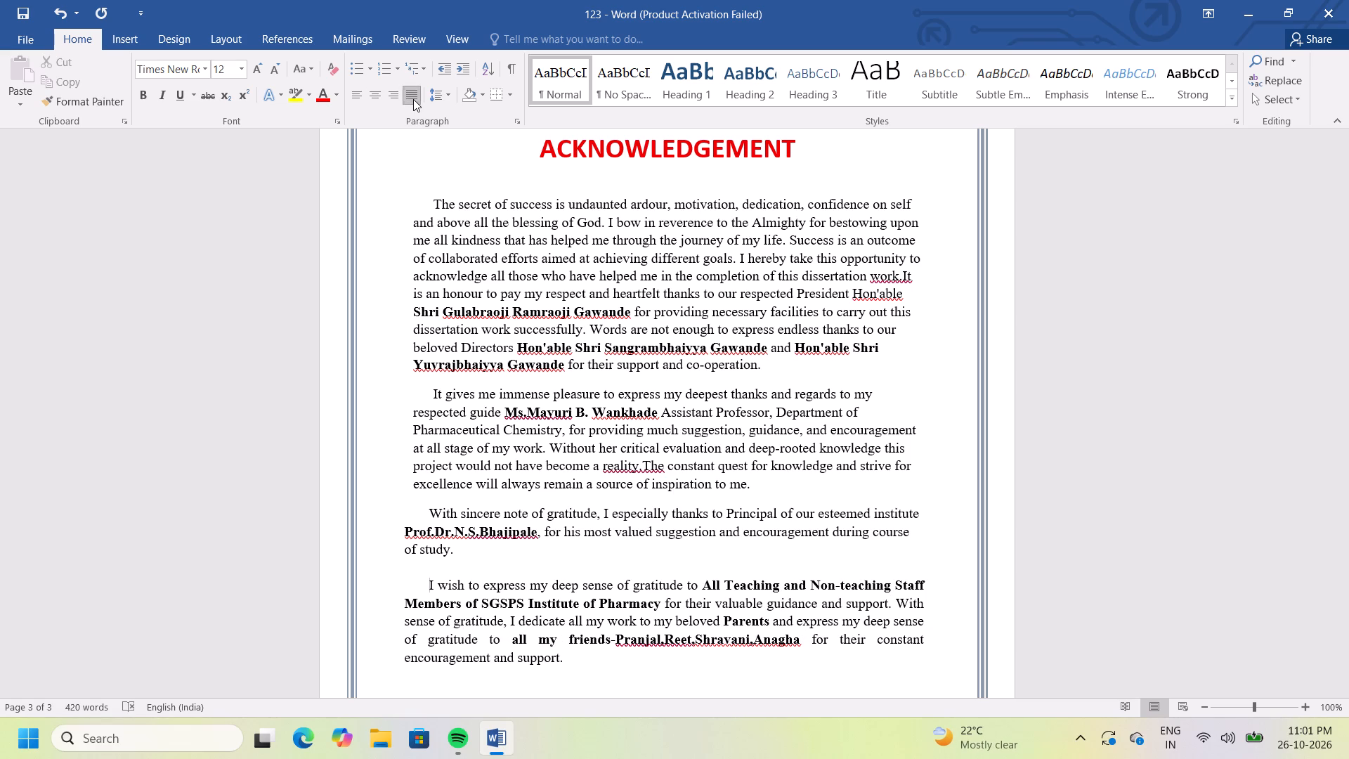
click(413, 99)
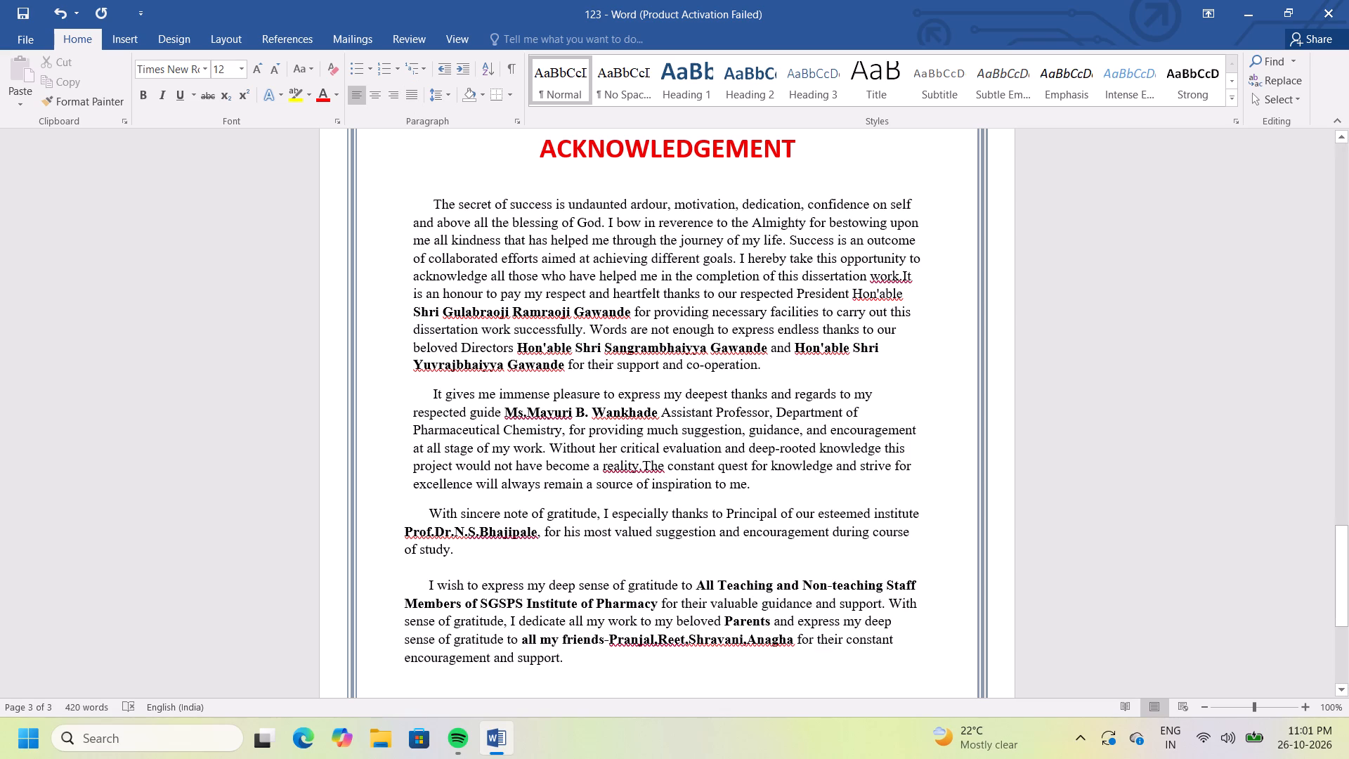
drag(424, 193, 477, 417)
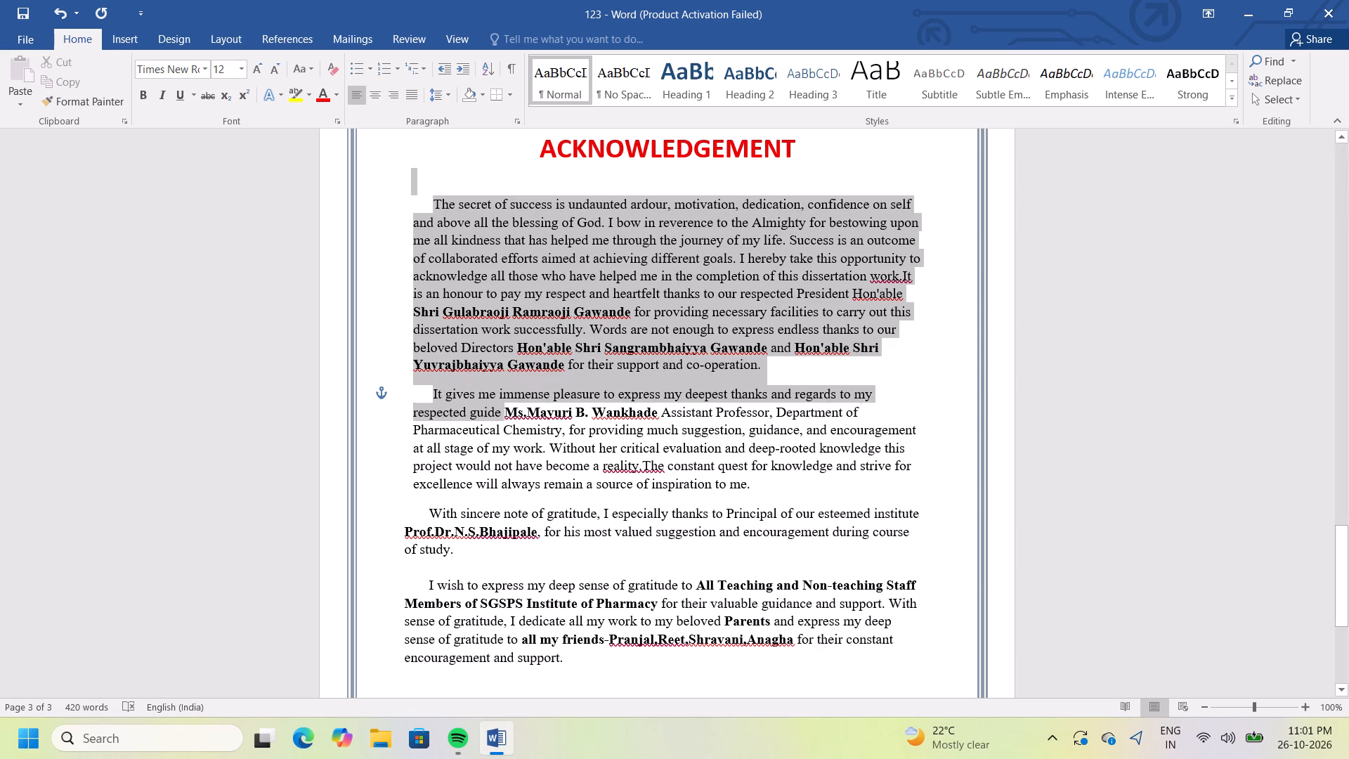
drag(477, 417, 563, 616)
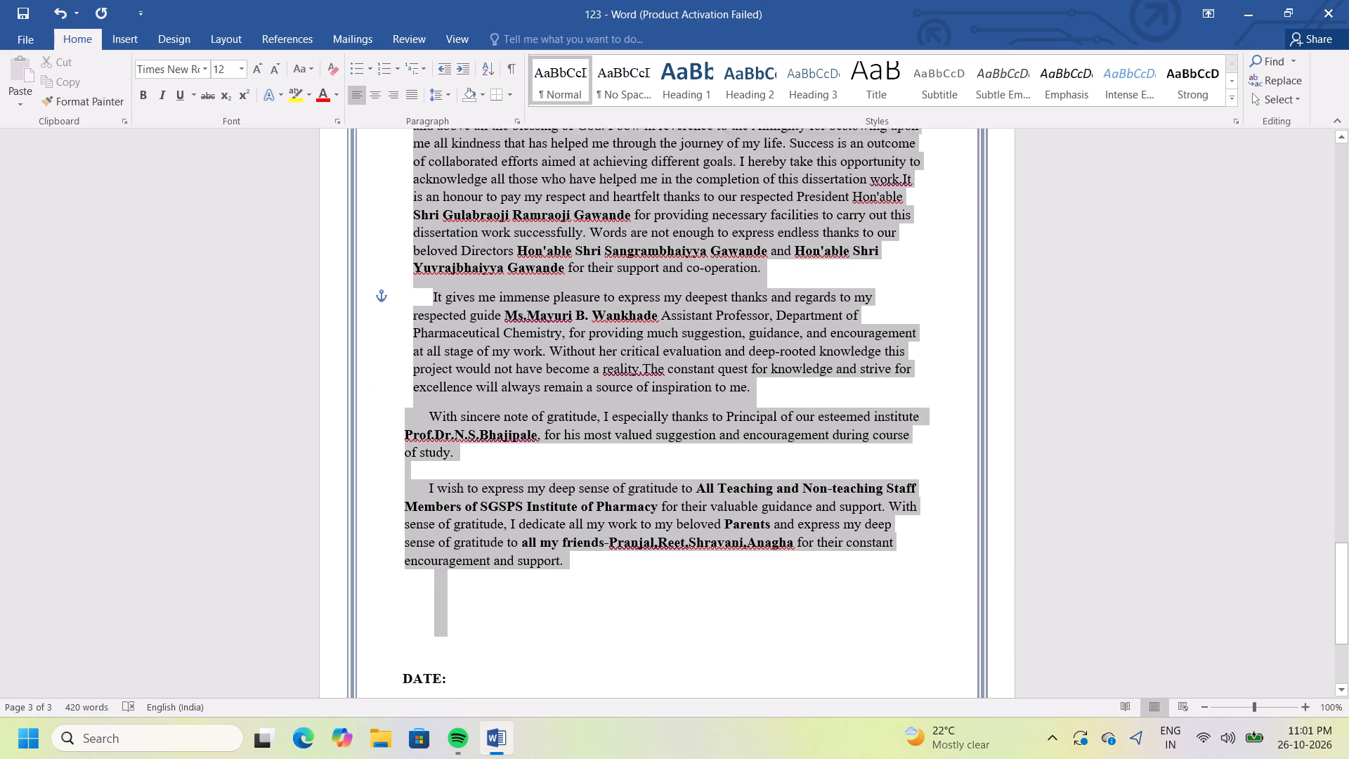
drag(563, 616, 594, 559)
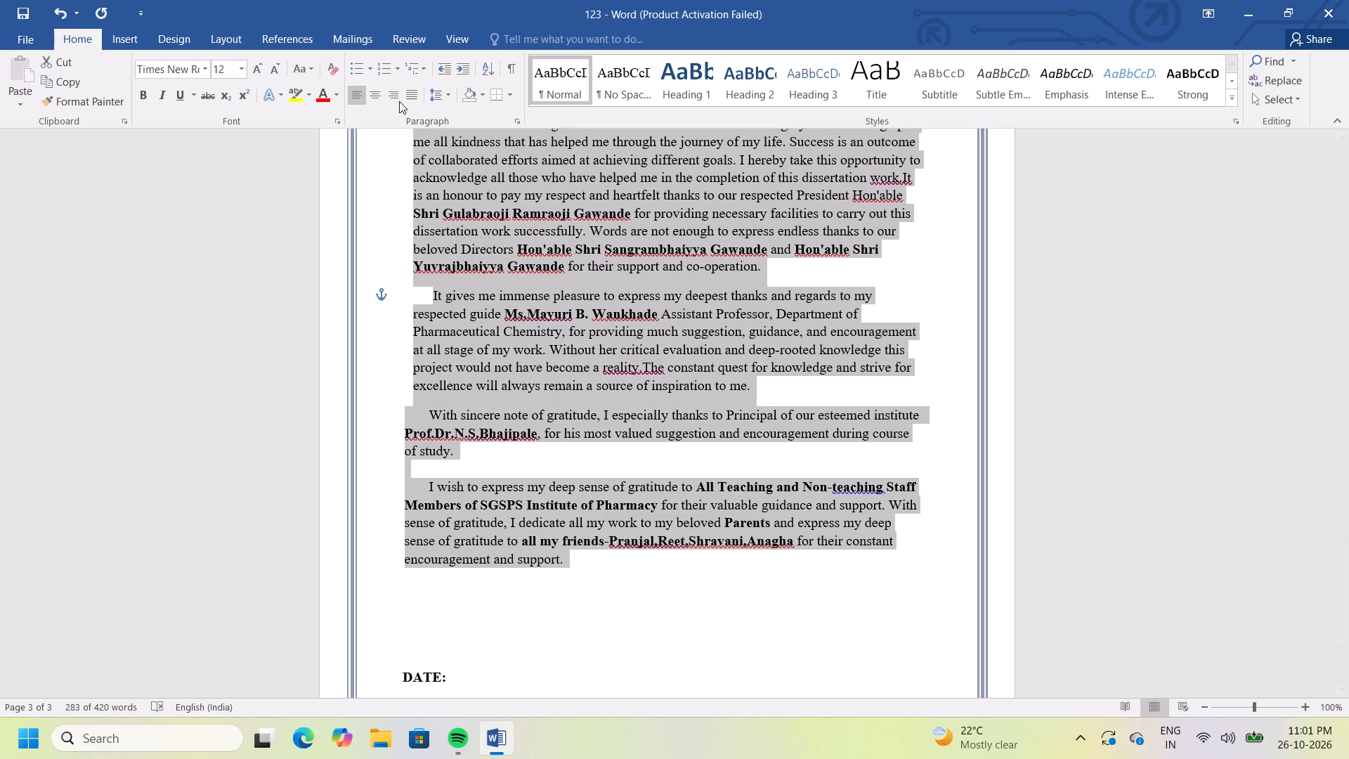
click(409, 100)
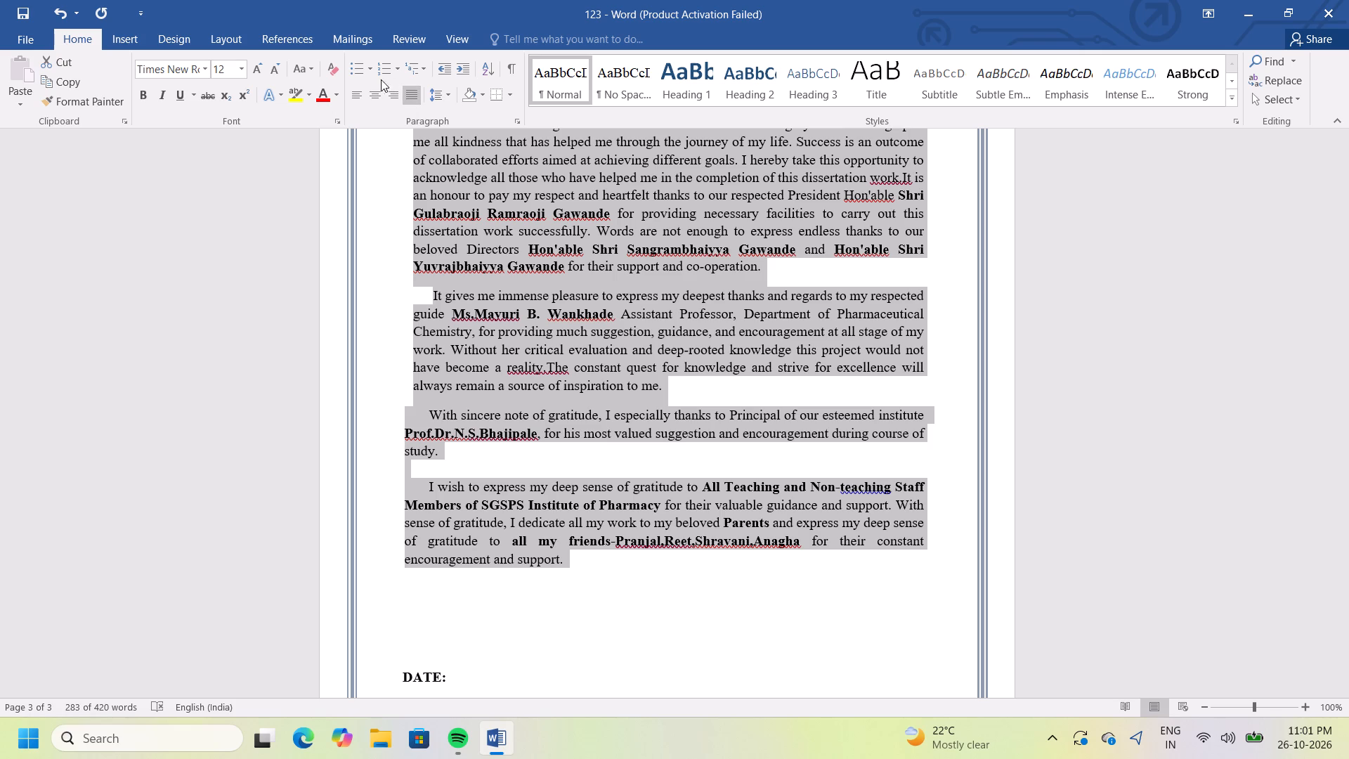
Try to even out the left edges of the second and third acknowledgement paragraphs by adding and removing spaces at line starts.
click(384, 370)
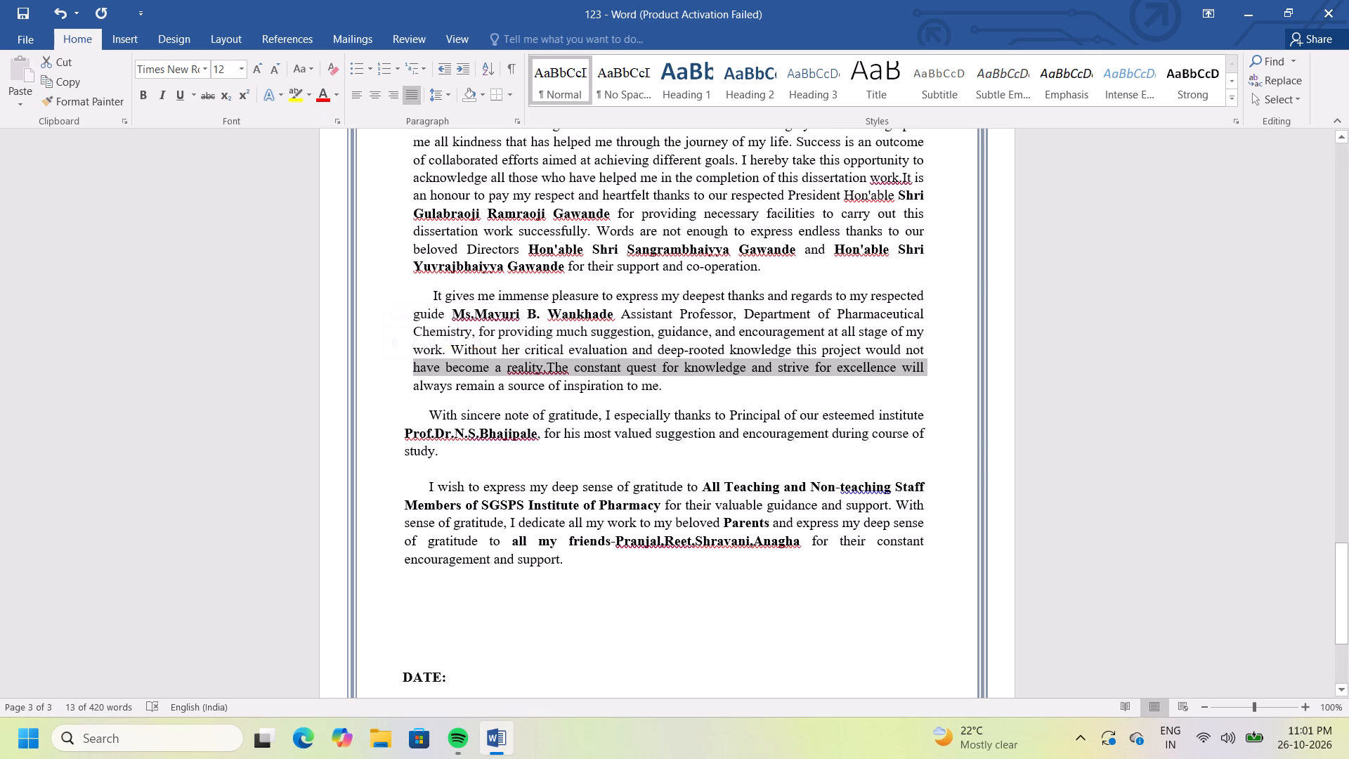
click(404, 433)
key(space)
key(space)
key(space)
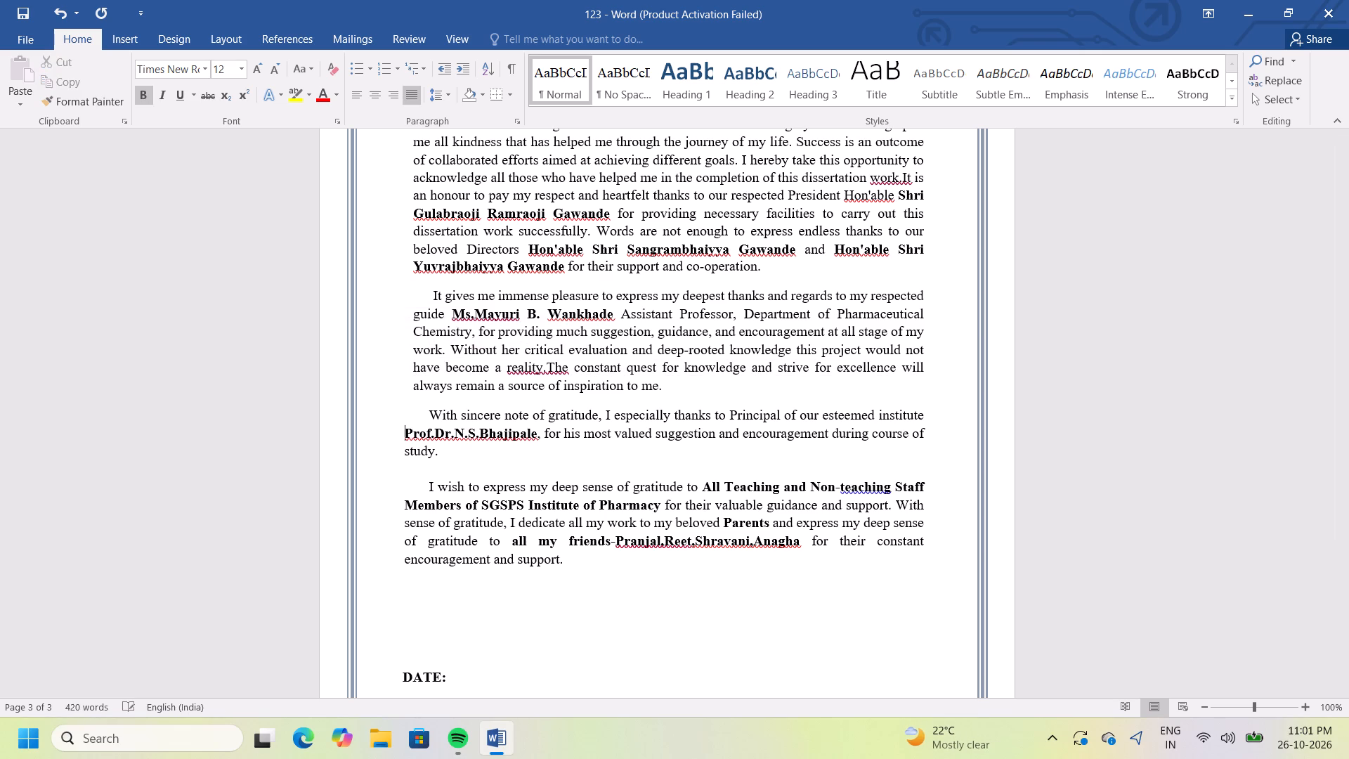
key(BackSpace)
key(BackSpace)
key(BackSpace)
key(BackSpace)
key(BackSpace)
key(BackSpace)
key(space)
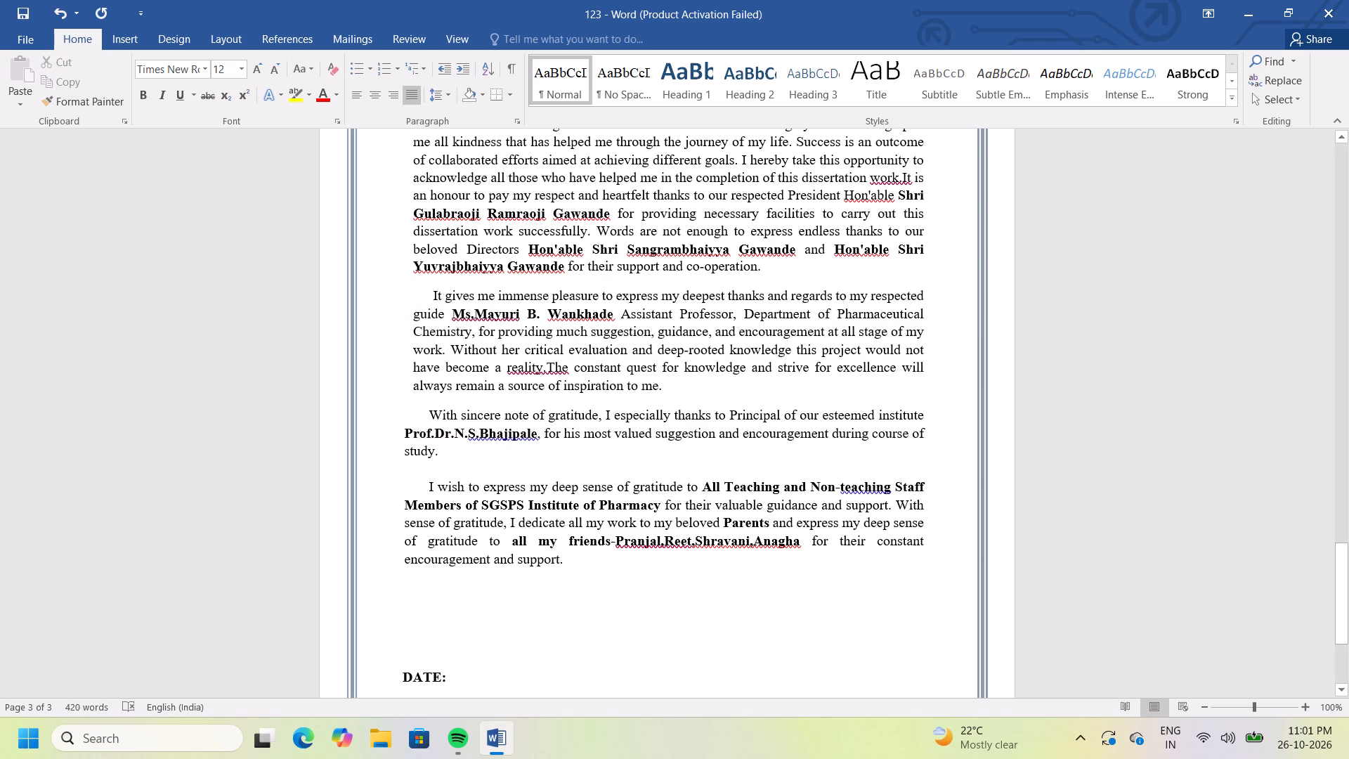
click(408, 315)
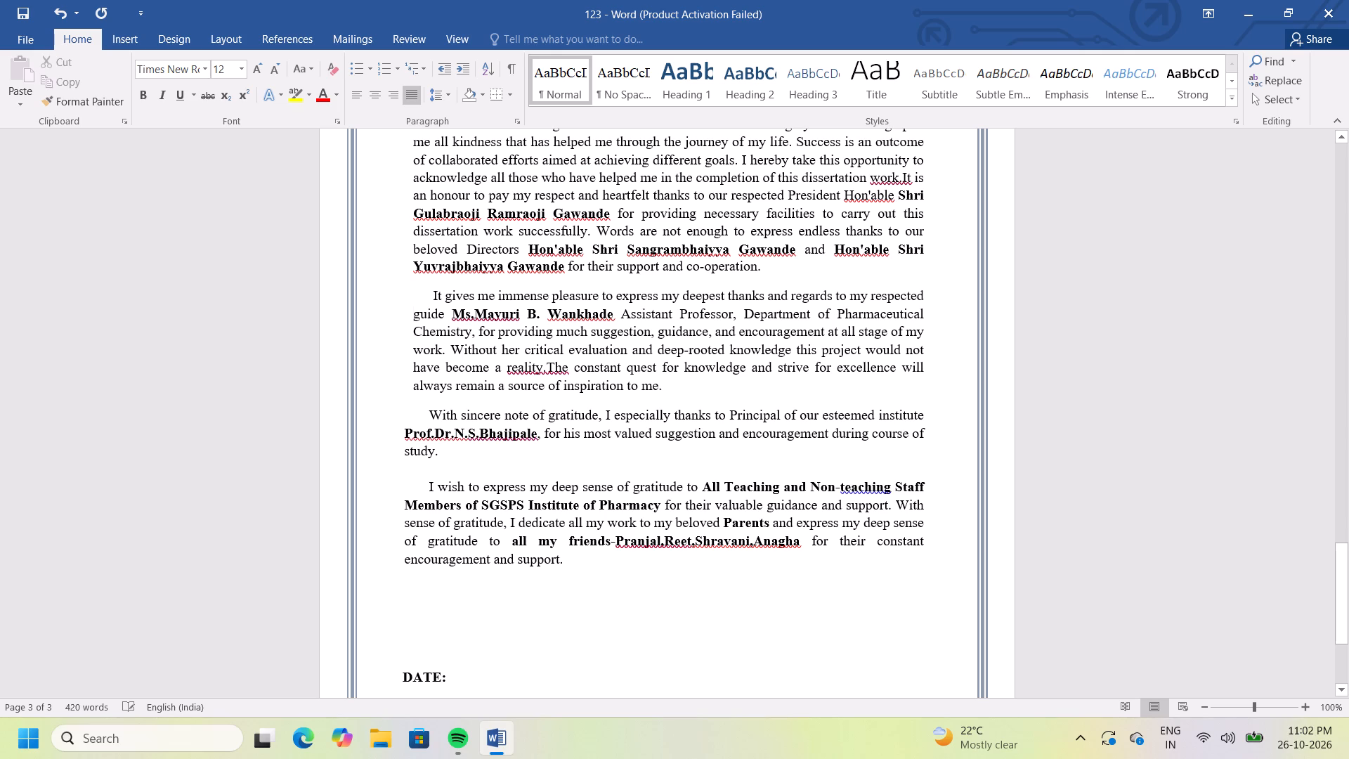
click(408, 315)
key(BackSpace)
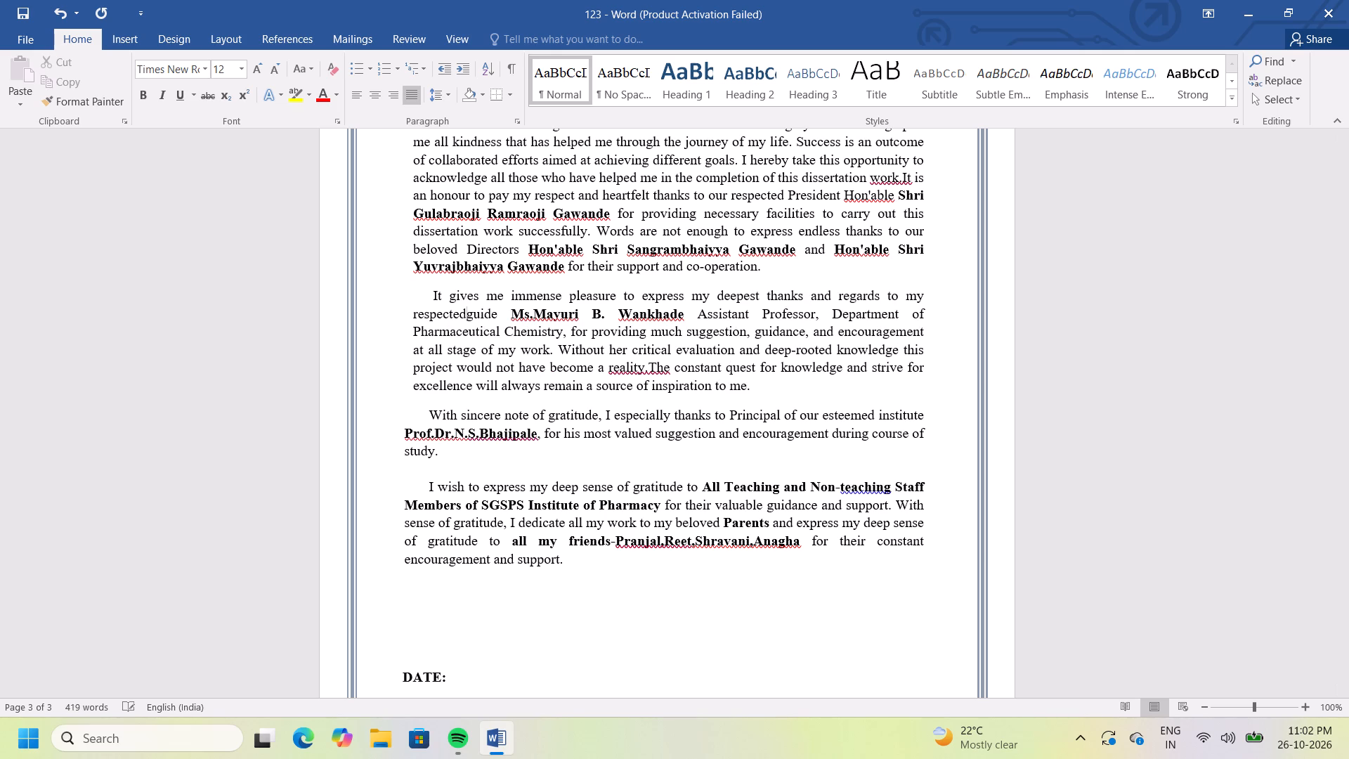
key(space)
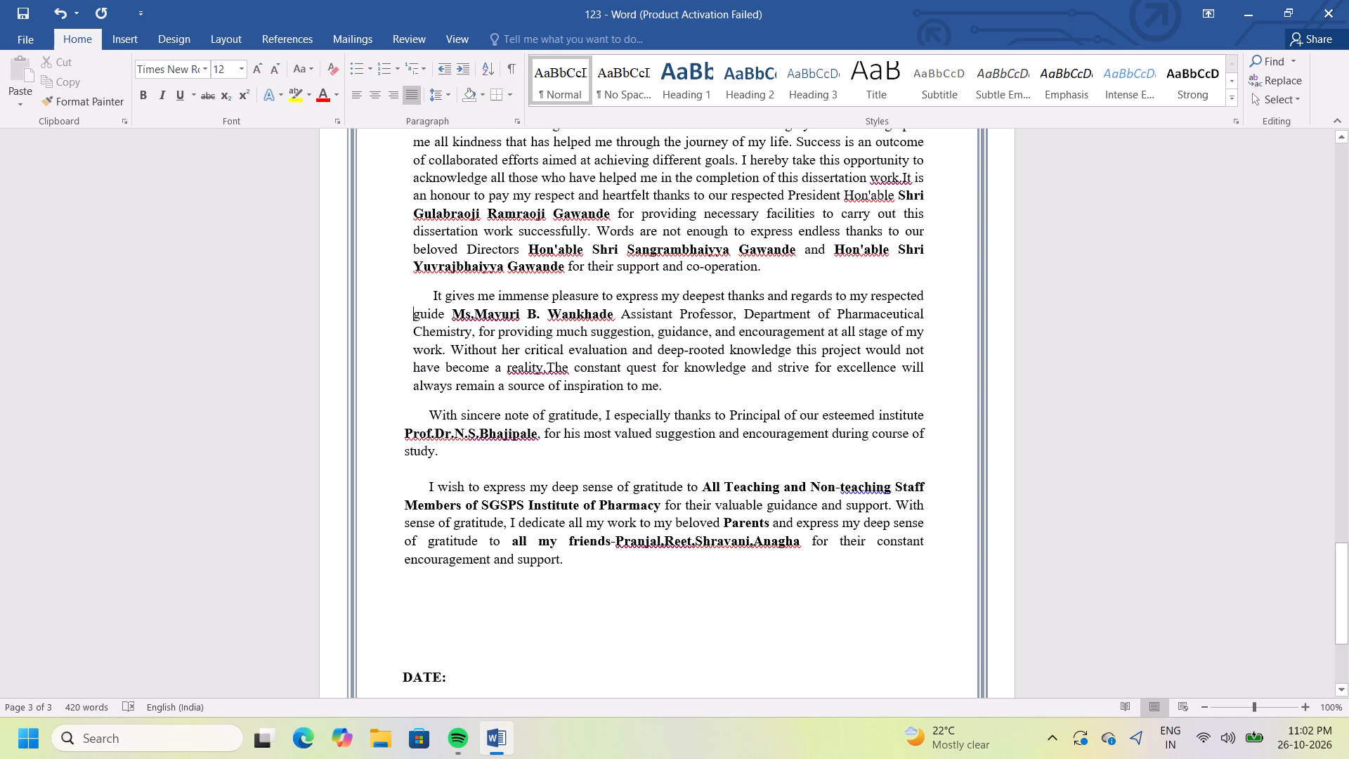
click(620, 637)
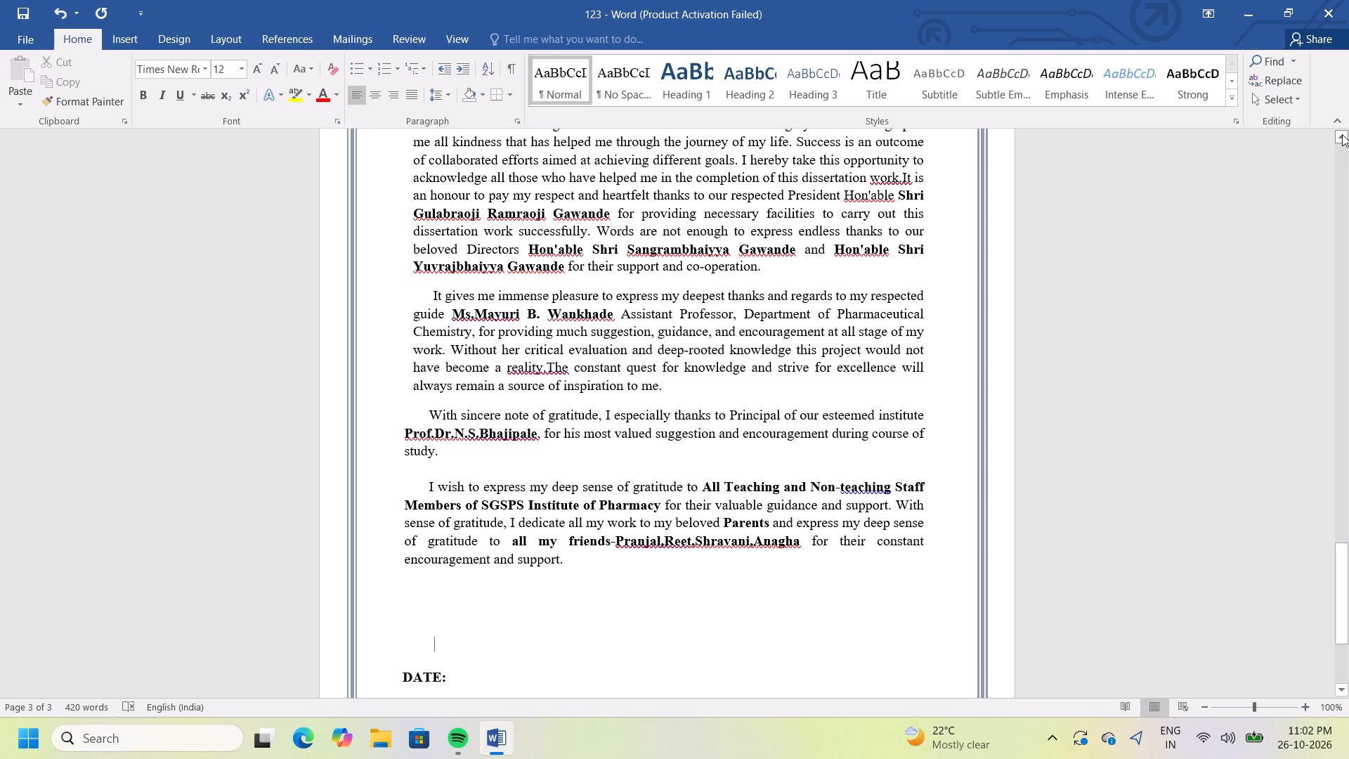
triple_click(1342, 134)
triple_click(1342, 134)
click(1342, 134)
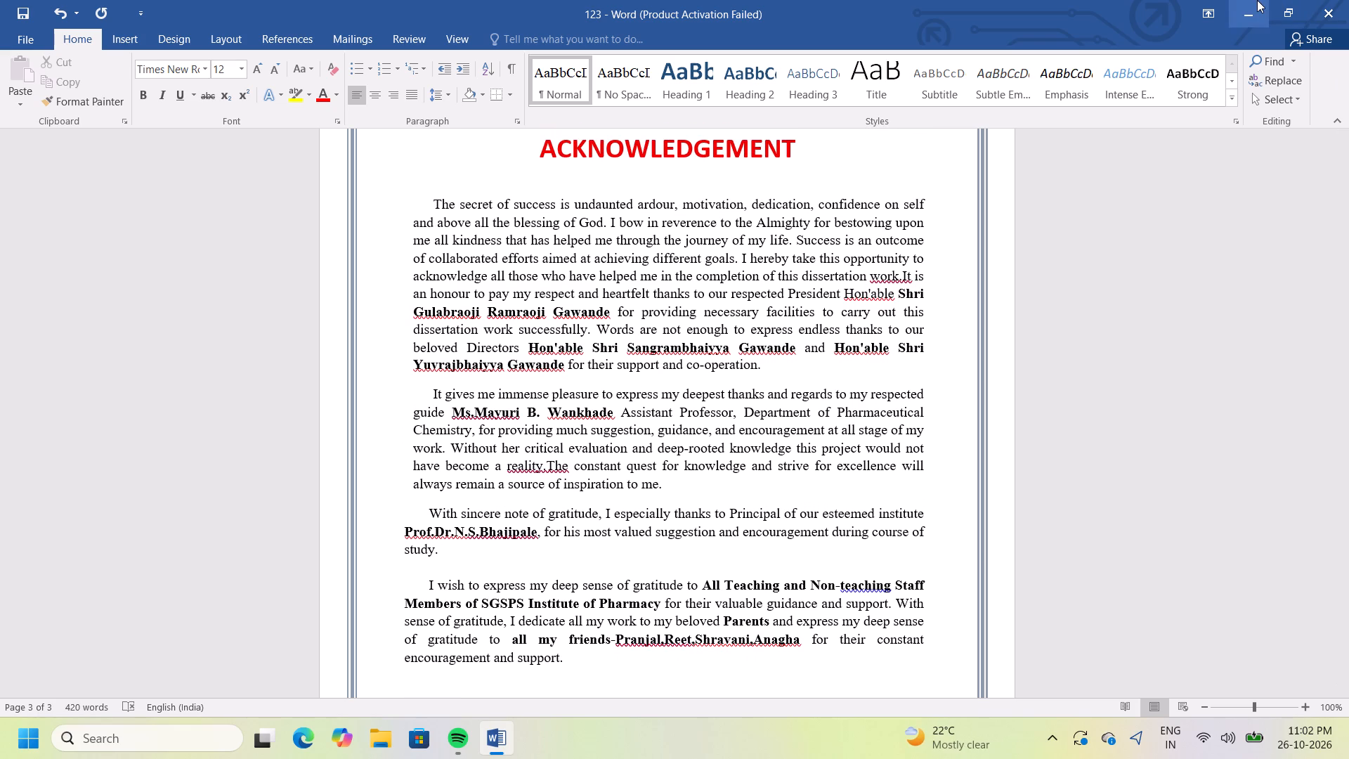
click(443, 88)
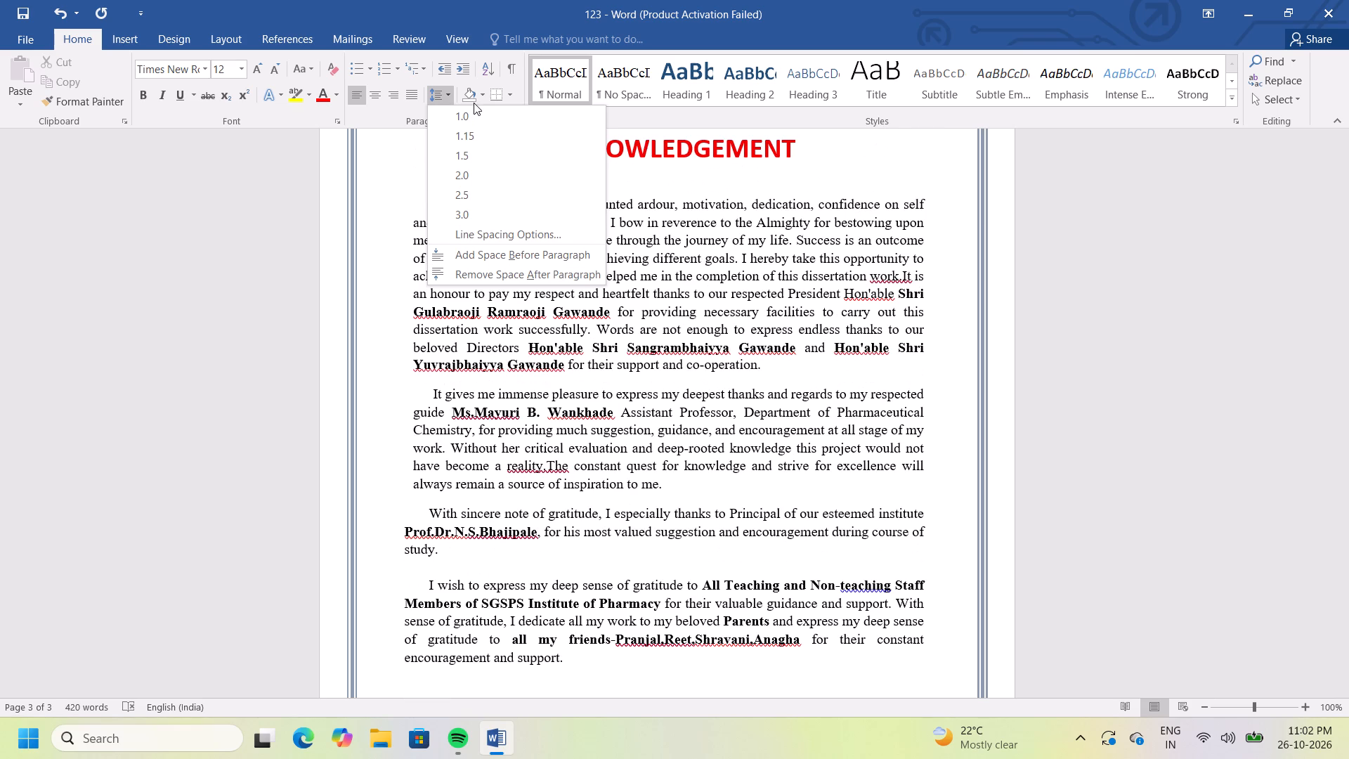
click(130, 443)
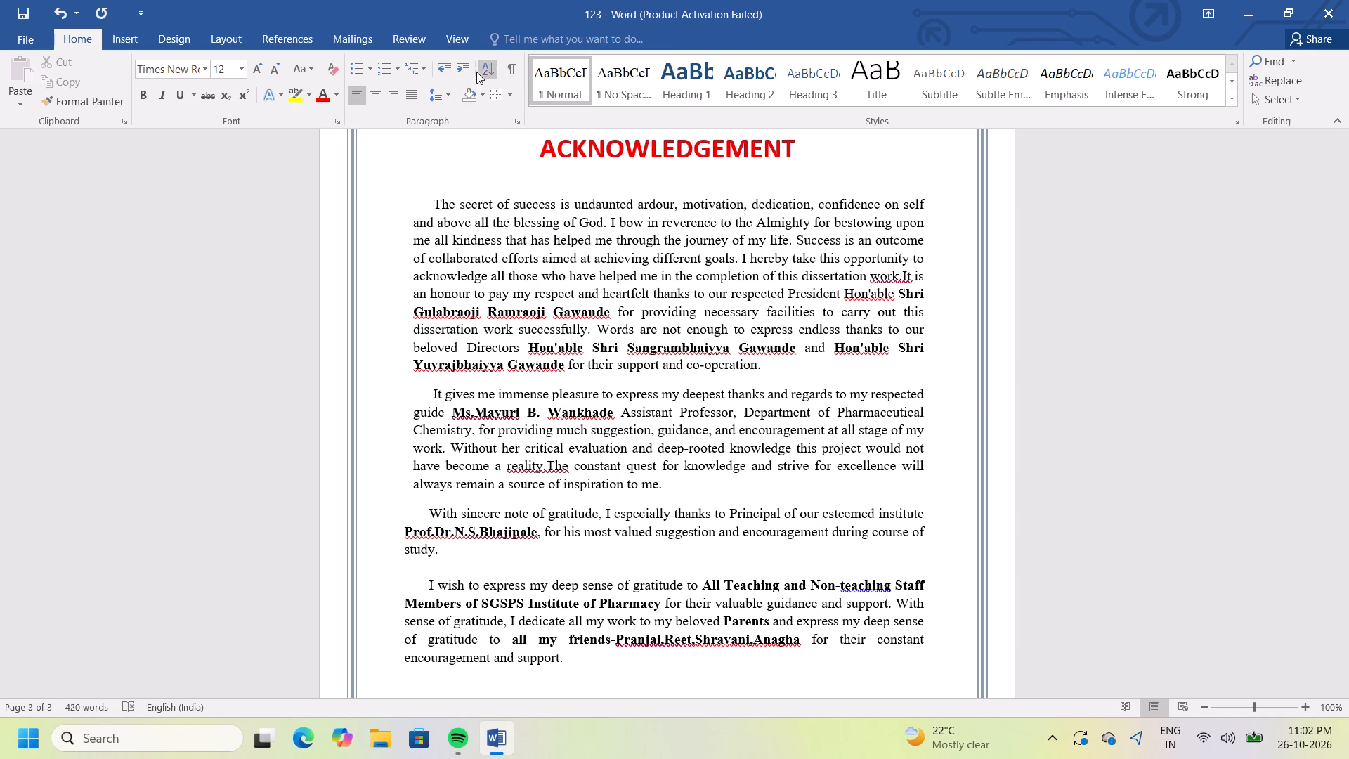
Decrease the left indent of all four acknowledgement body paragraphs by two levels.
click(440, 74)
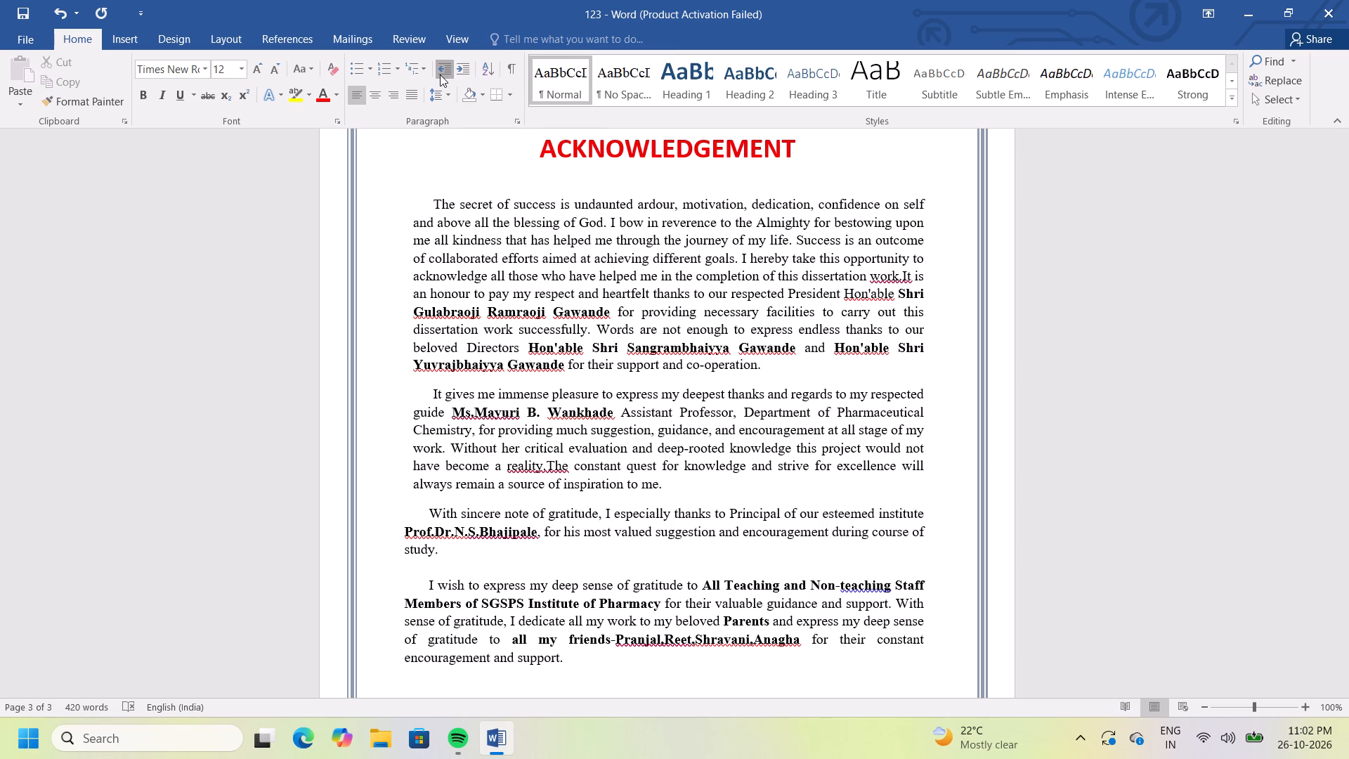
drag(415, 161, 416, 171)
drag(416, 171, 464, 209)
click(377, 244)
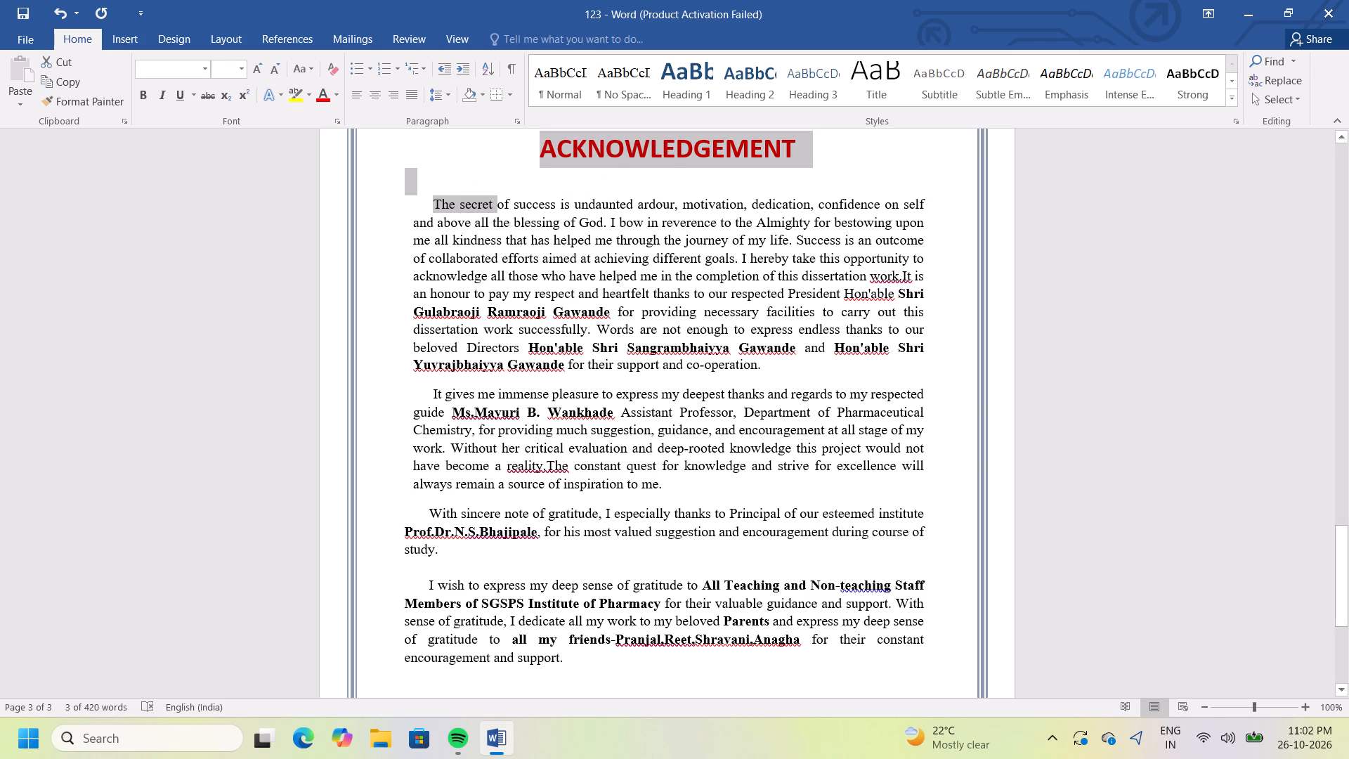
click(397, 269)
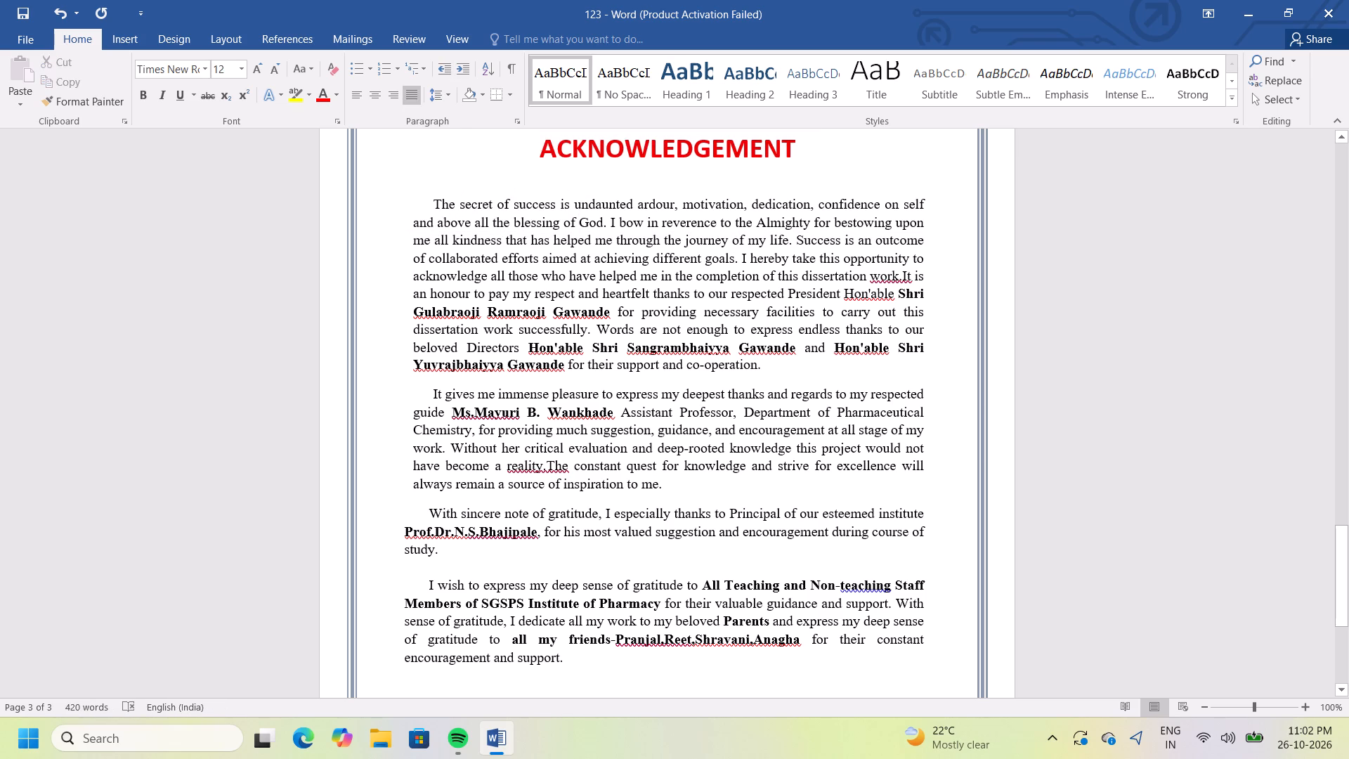
drag(436, 202, 625, 659)
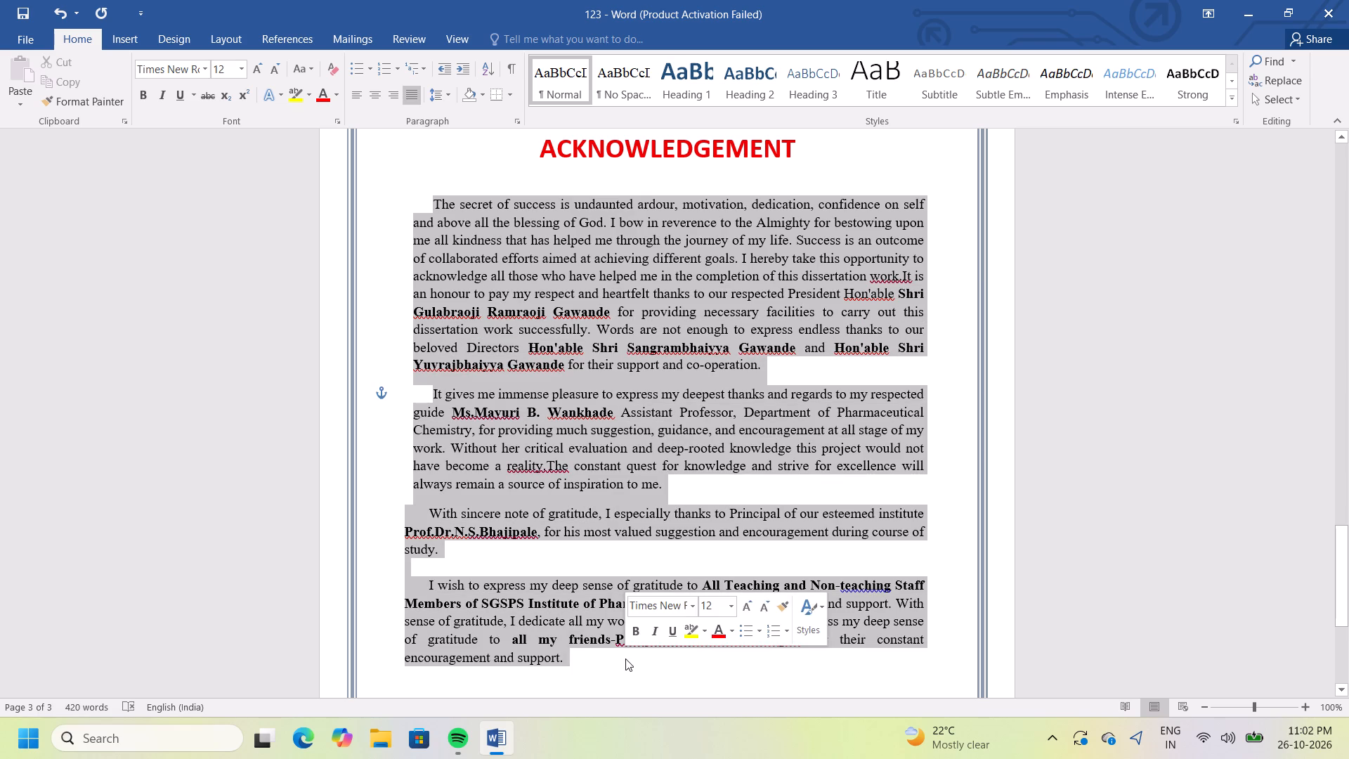
click(440, 70)
click(440, 70)
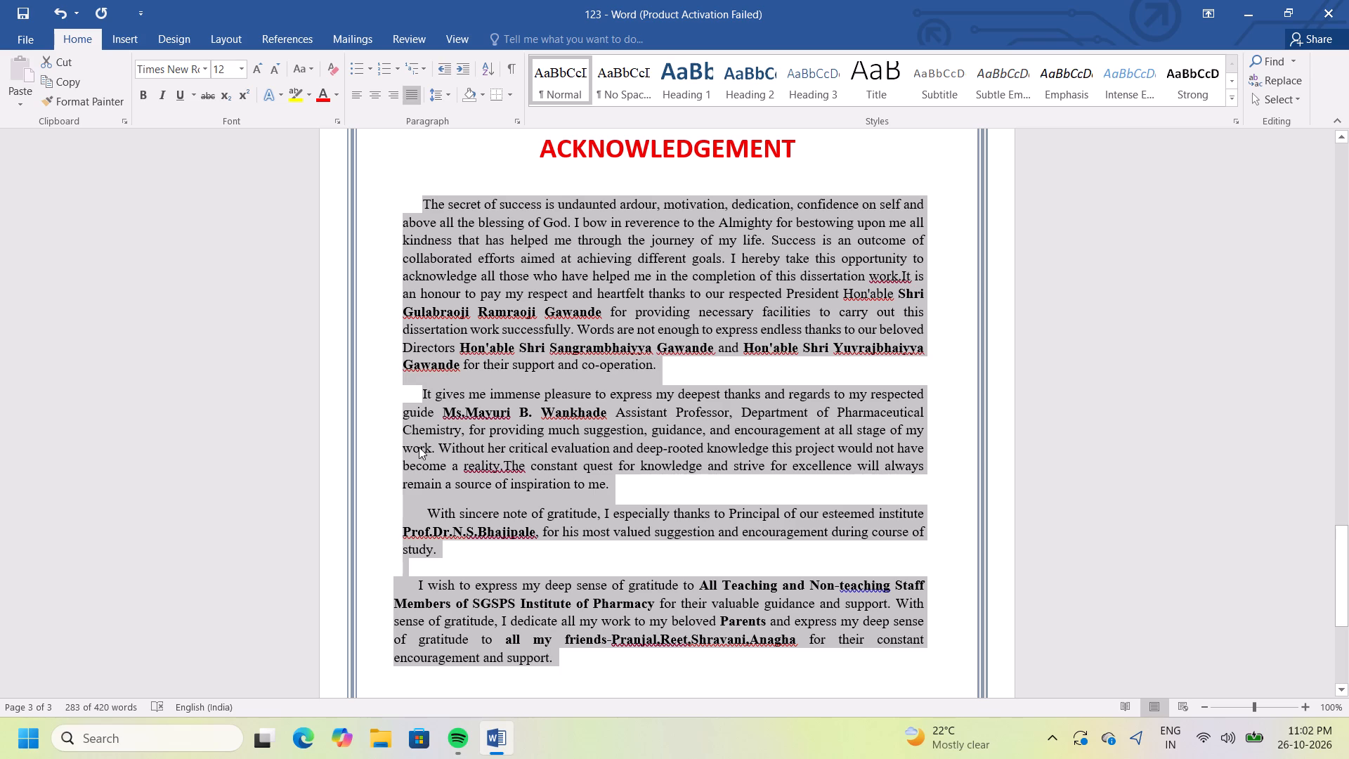
click(379, 439)
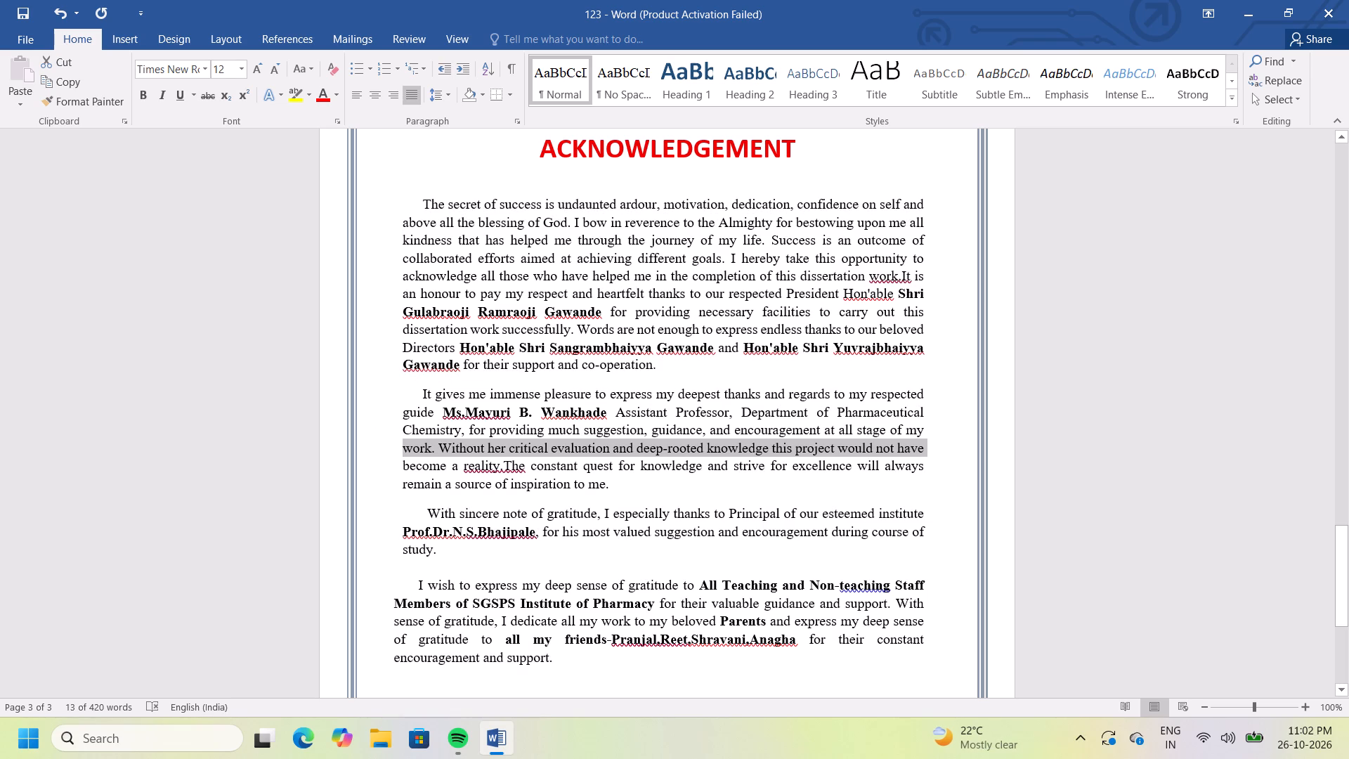
Adjust the indent of the closing paragraph beginning "I wish to express" so its left edge lines up with the paragraphs above.
drag(408, 576, 608, 681)
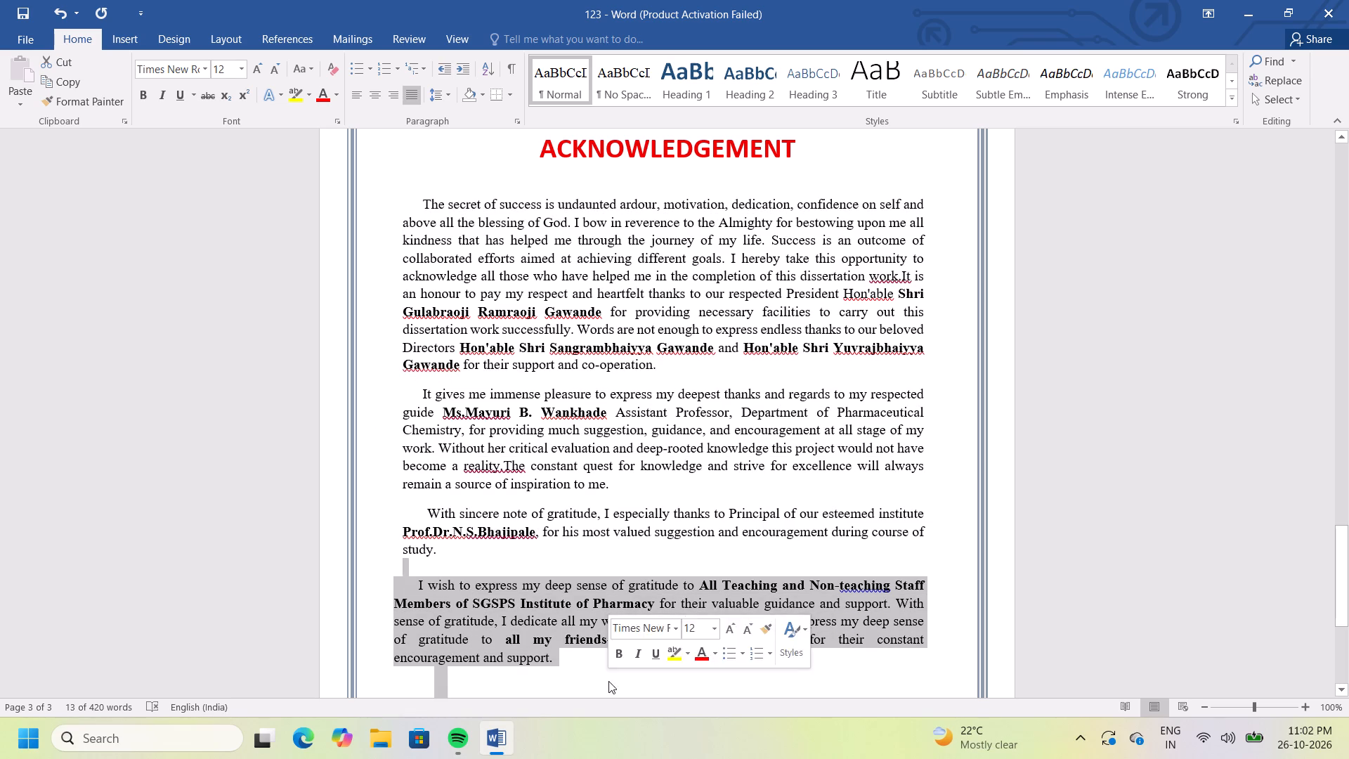
scroll(470, 65, right, 1)
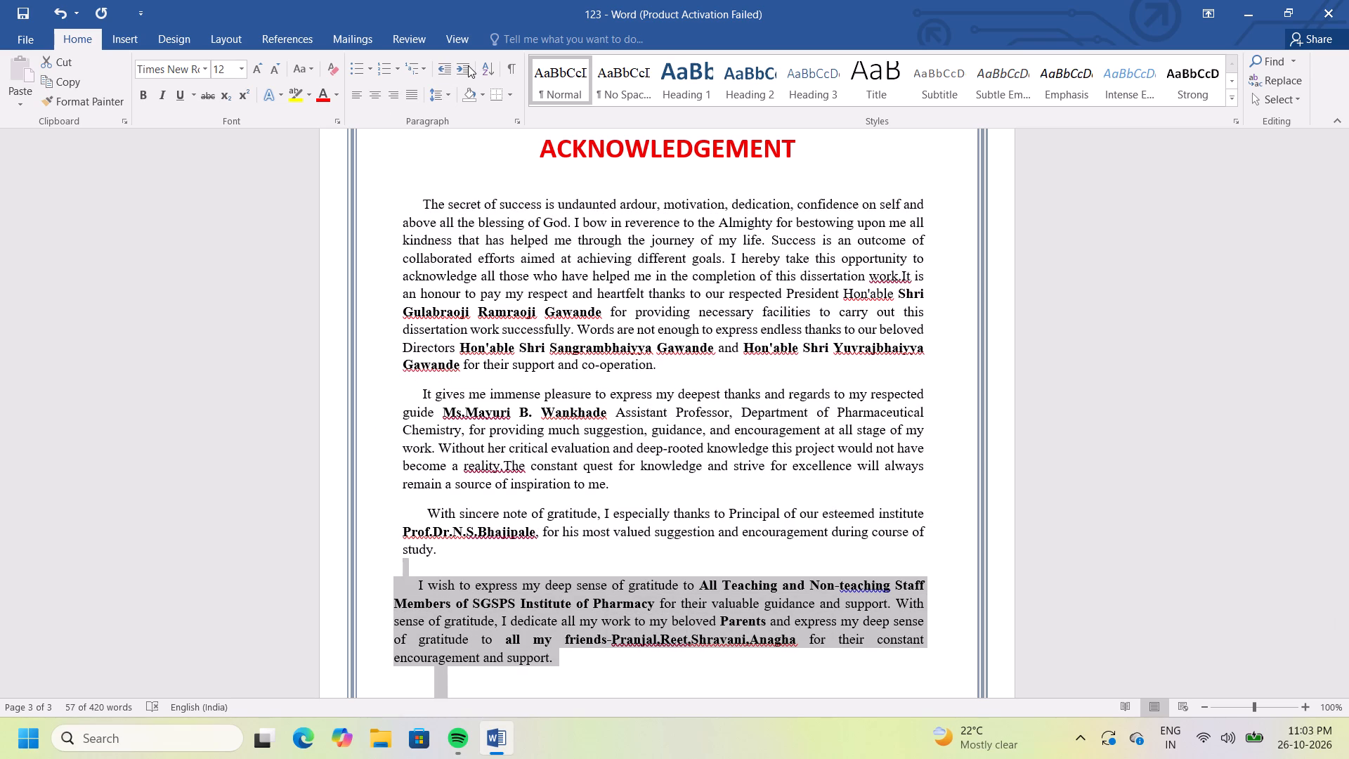
scroll(468, 65, right, 1)
click(468, 65)
click(448, 68)
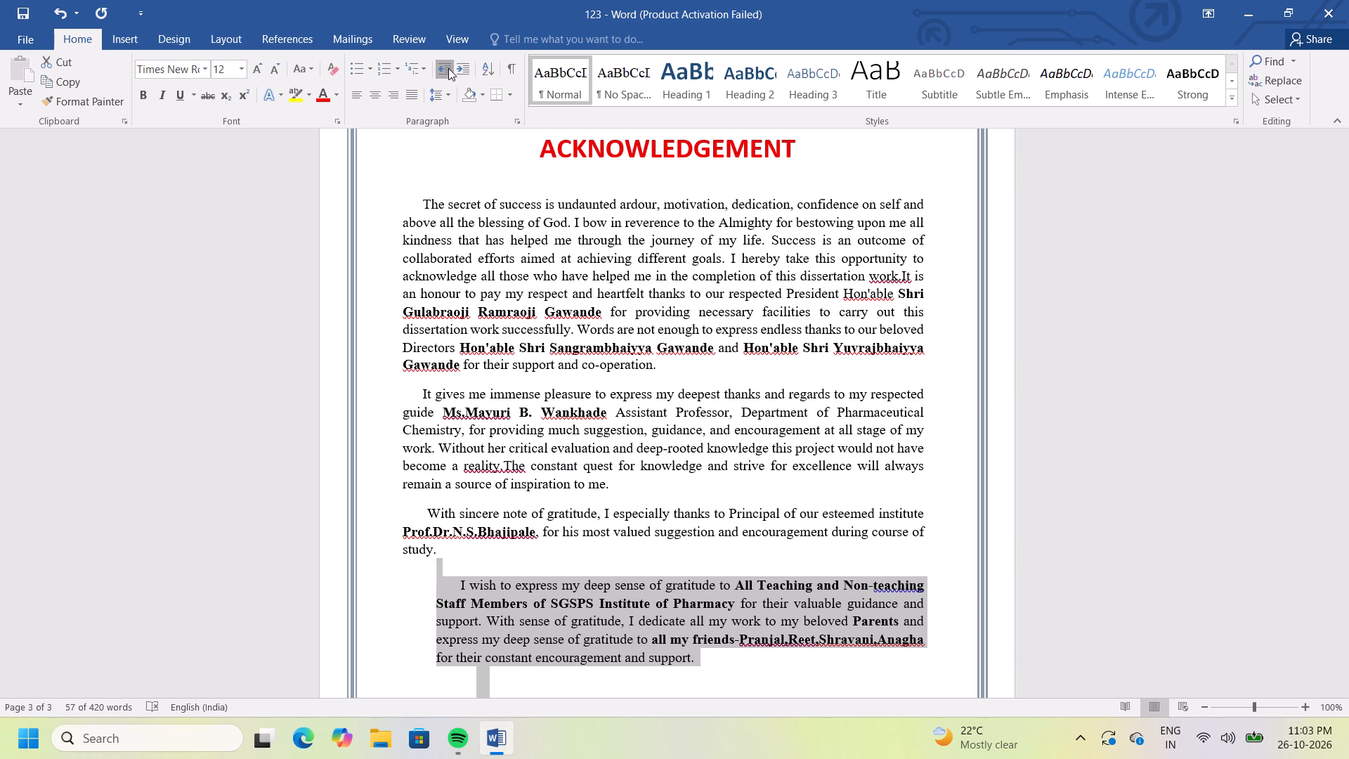
click(389, 368)
Review the acknowledgement page's overall layout at several zoom levels, including a whole-page view, down to the signature line.
ctrl+scroll(389, 368, up, 3)
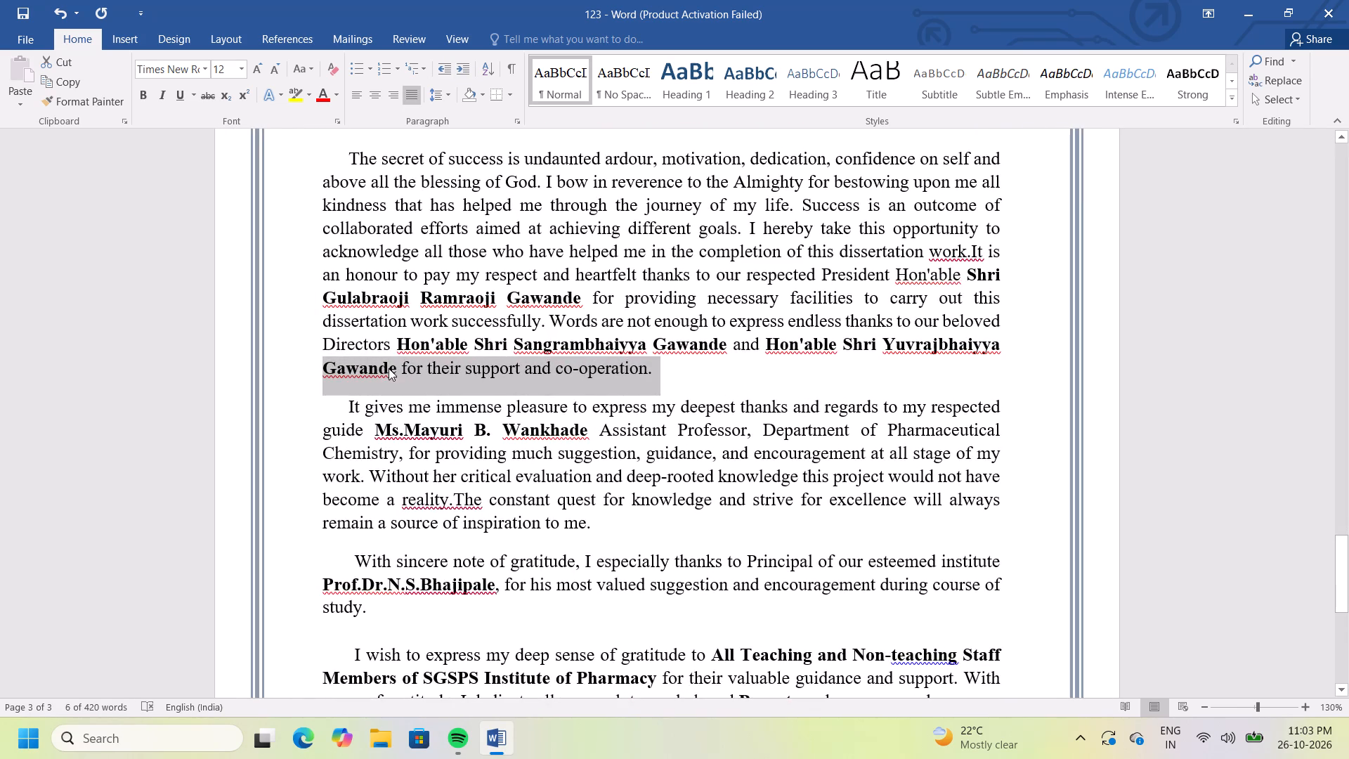
click(1049, 416)
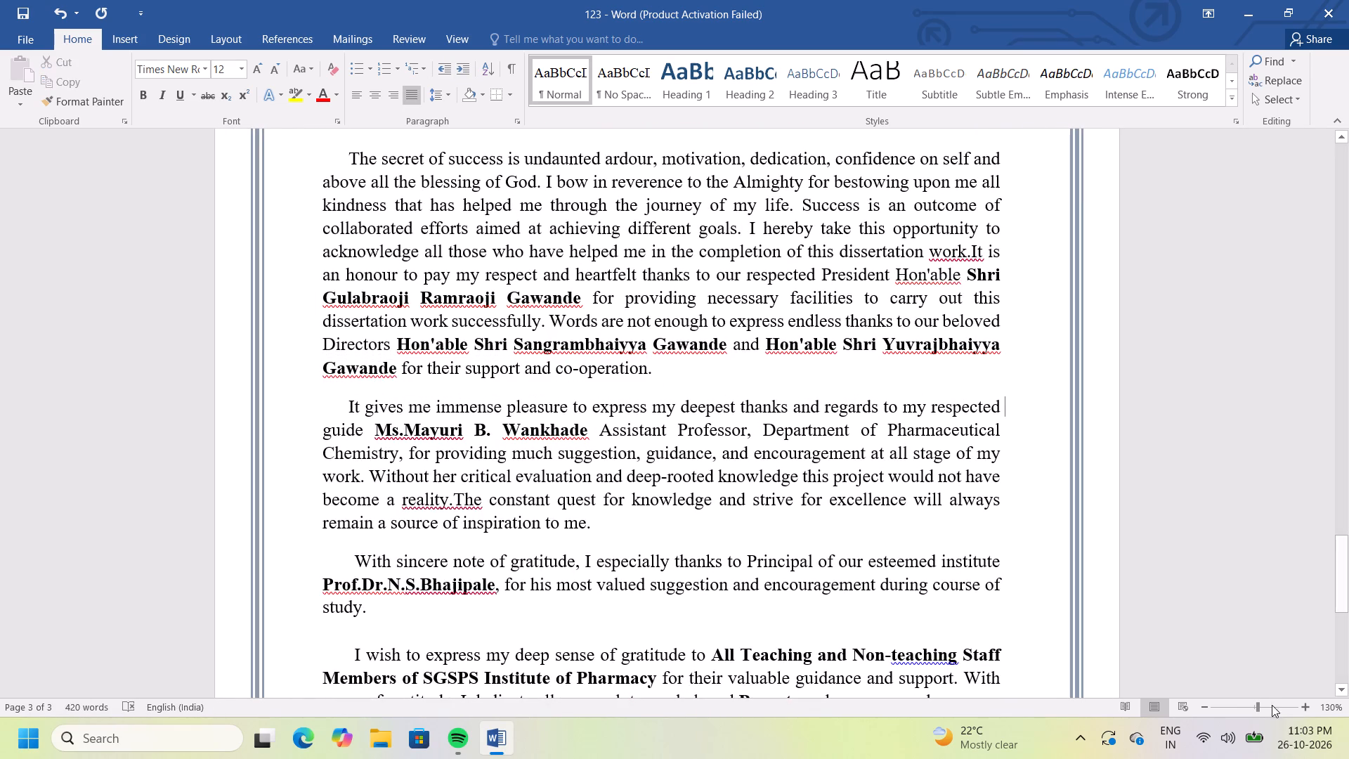
click(1239, 705)
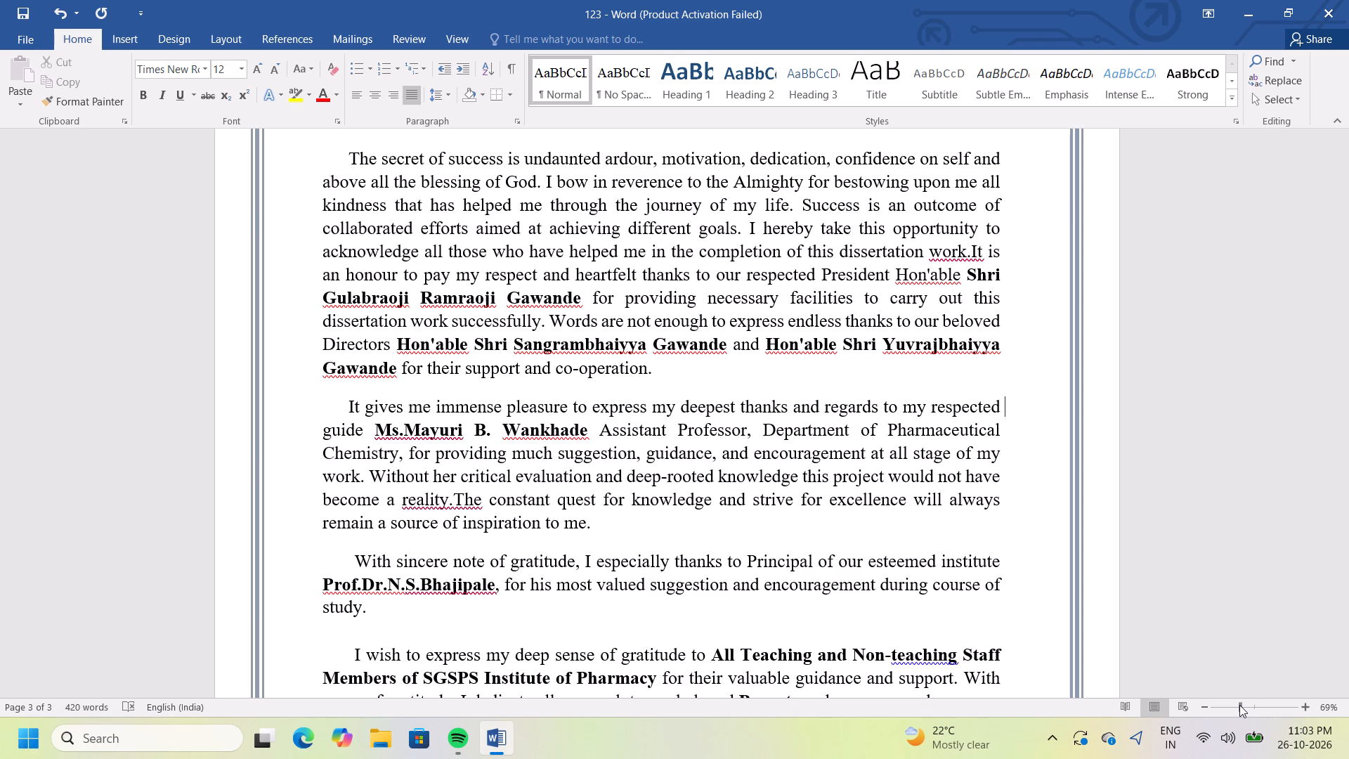
click(1223, 706)
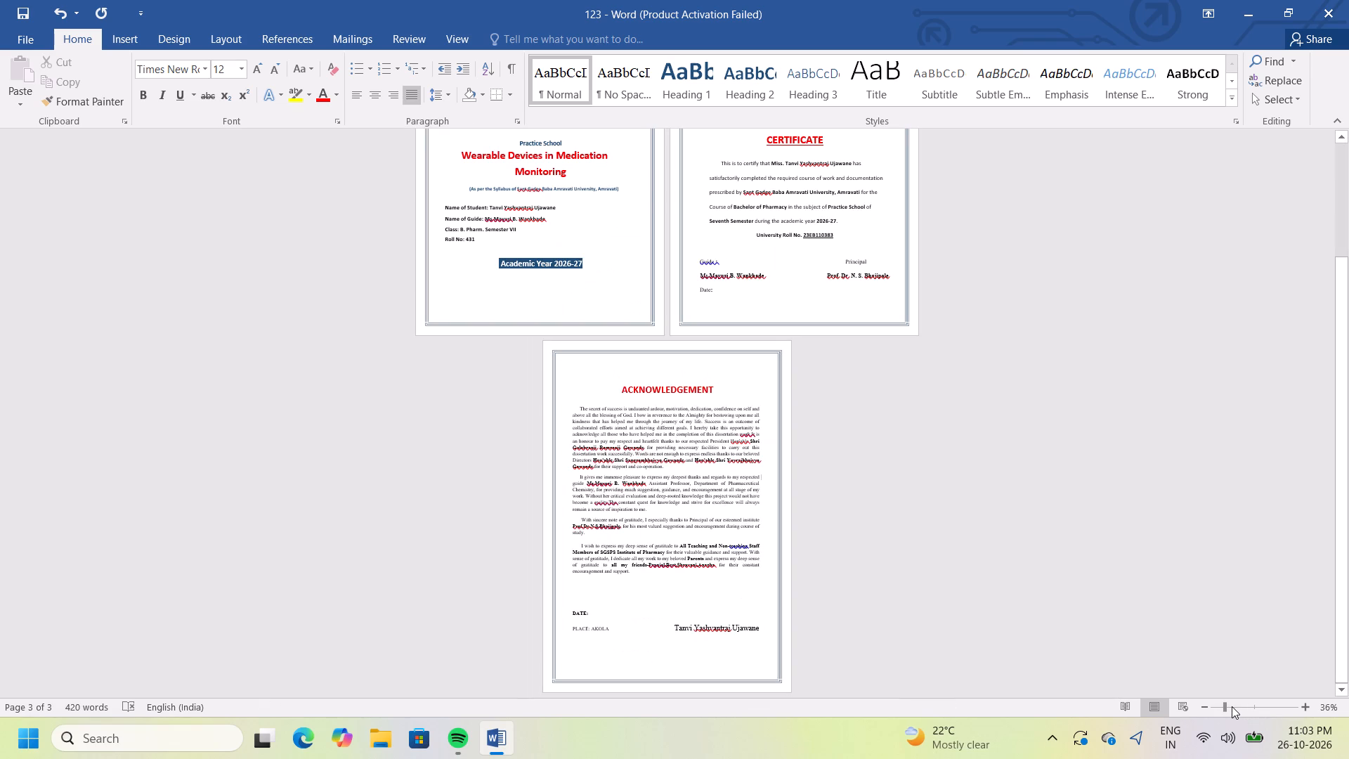
click(1239, 707)
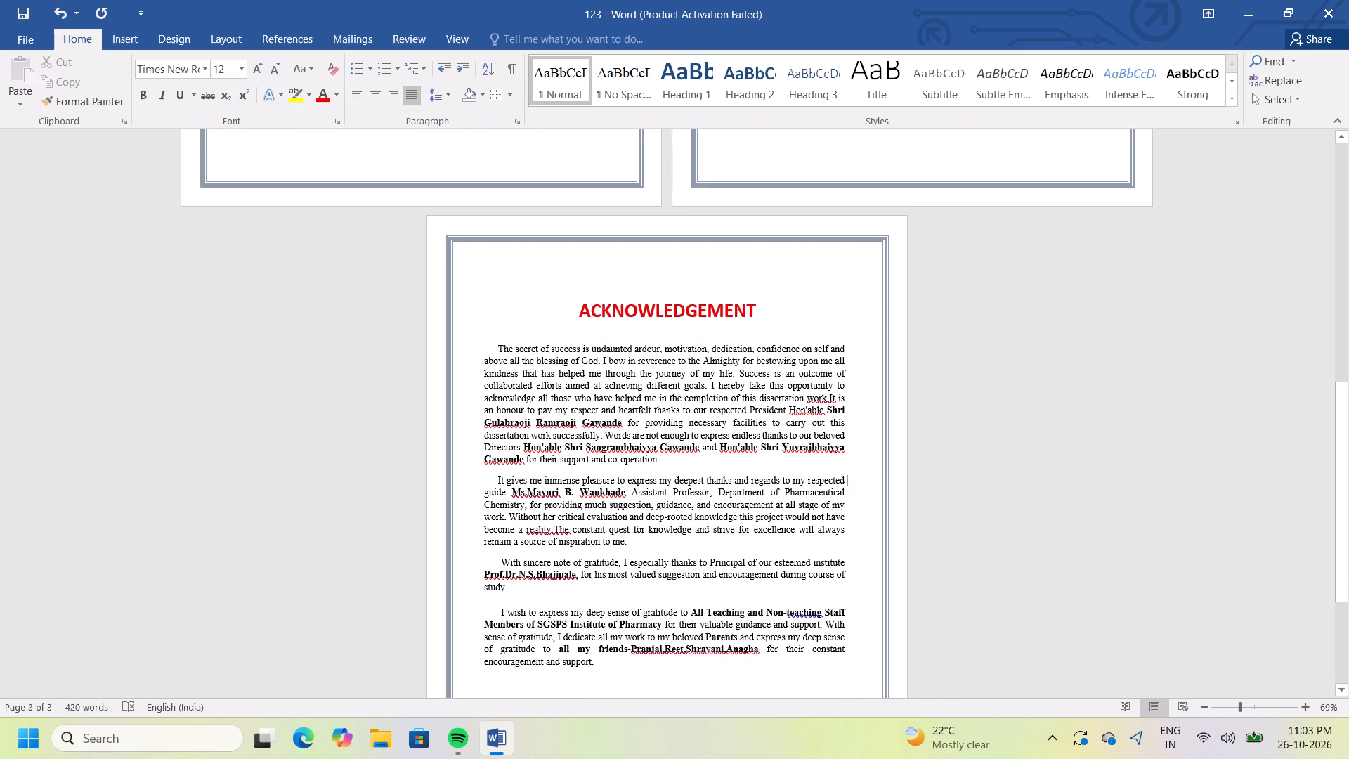
click(1124, 434)
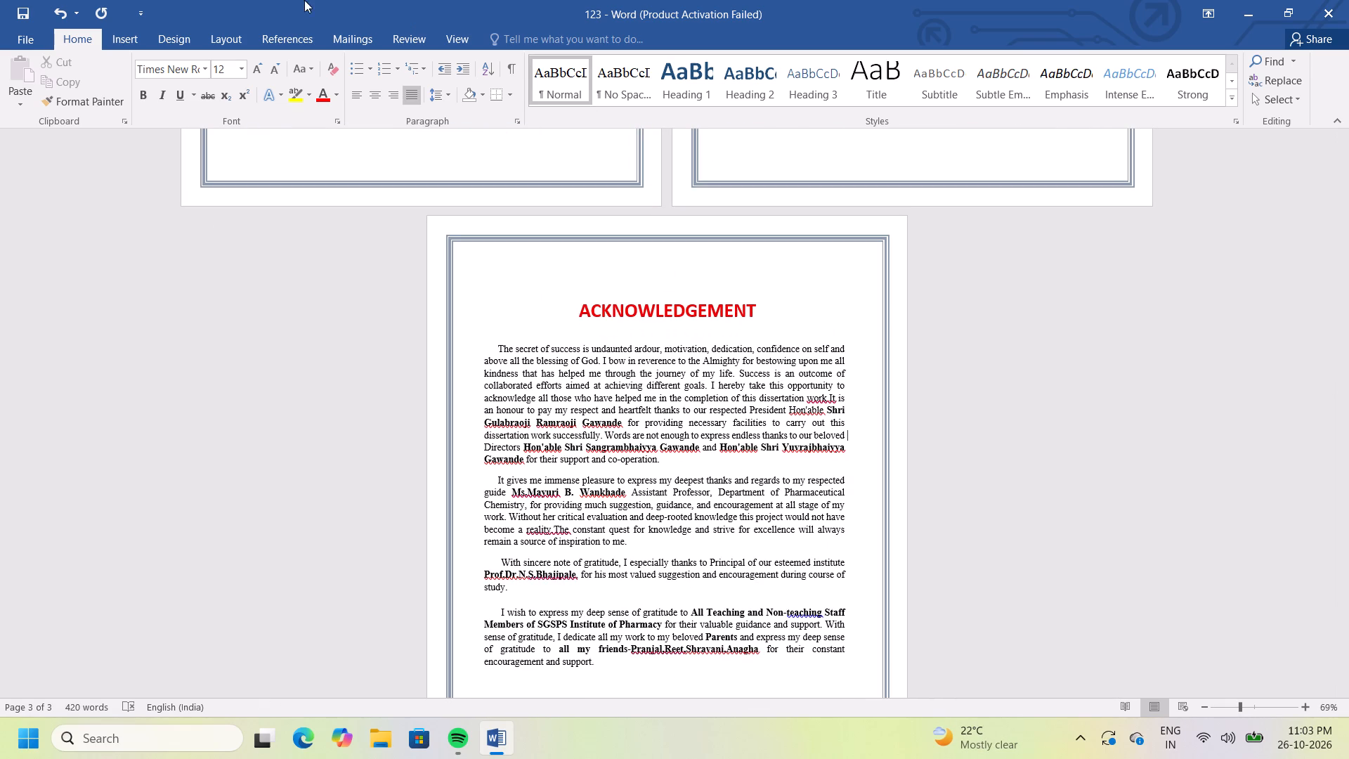
click(450, 37)
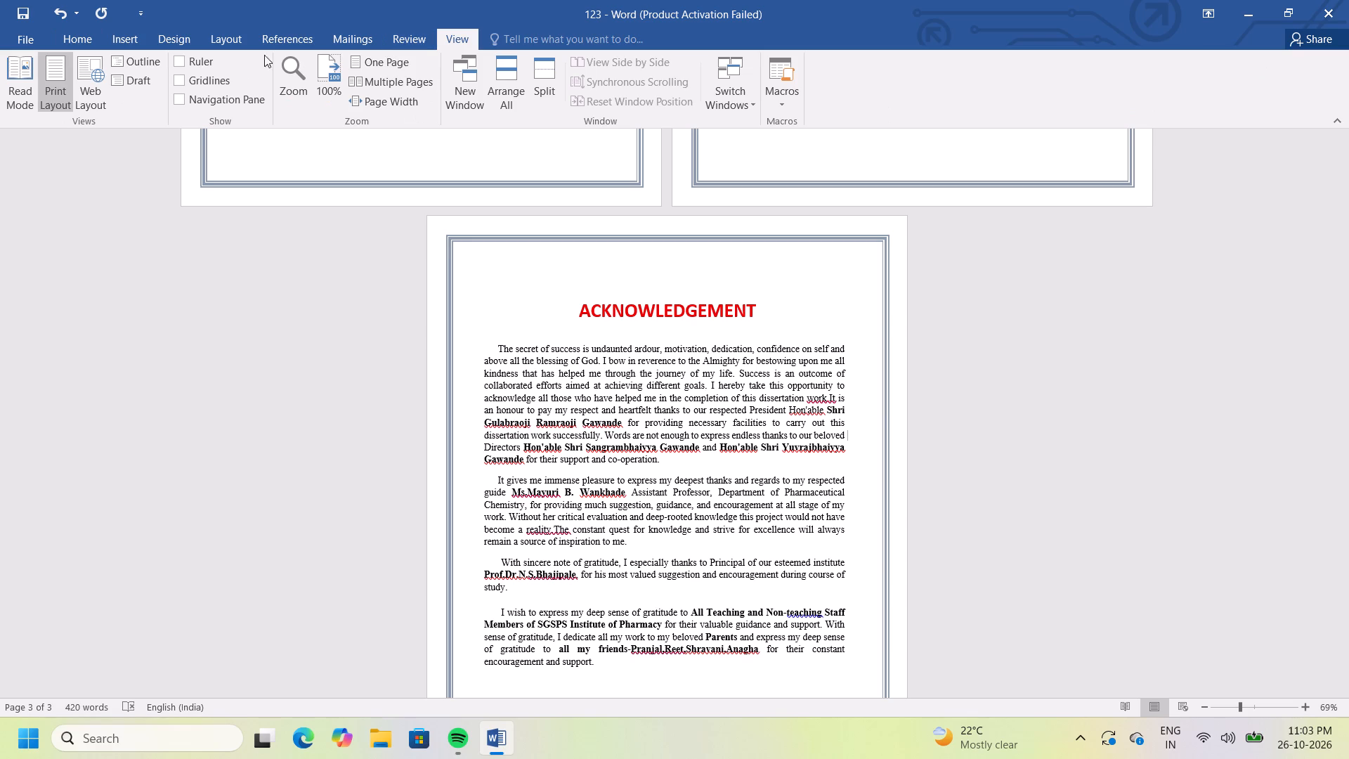
click(372, 59)
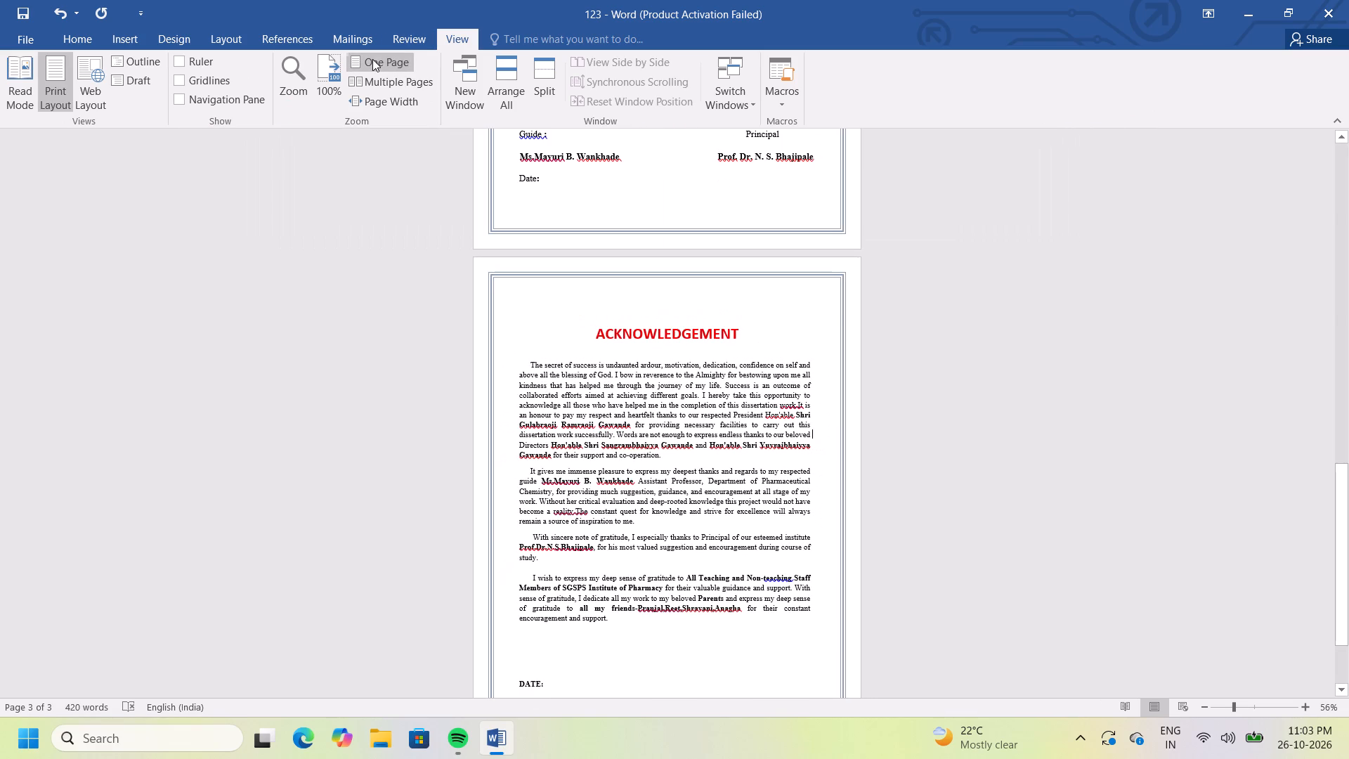
click(933, 296)
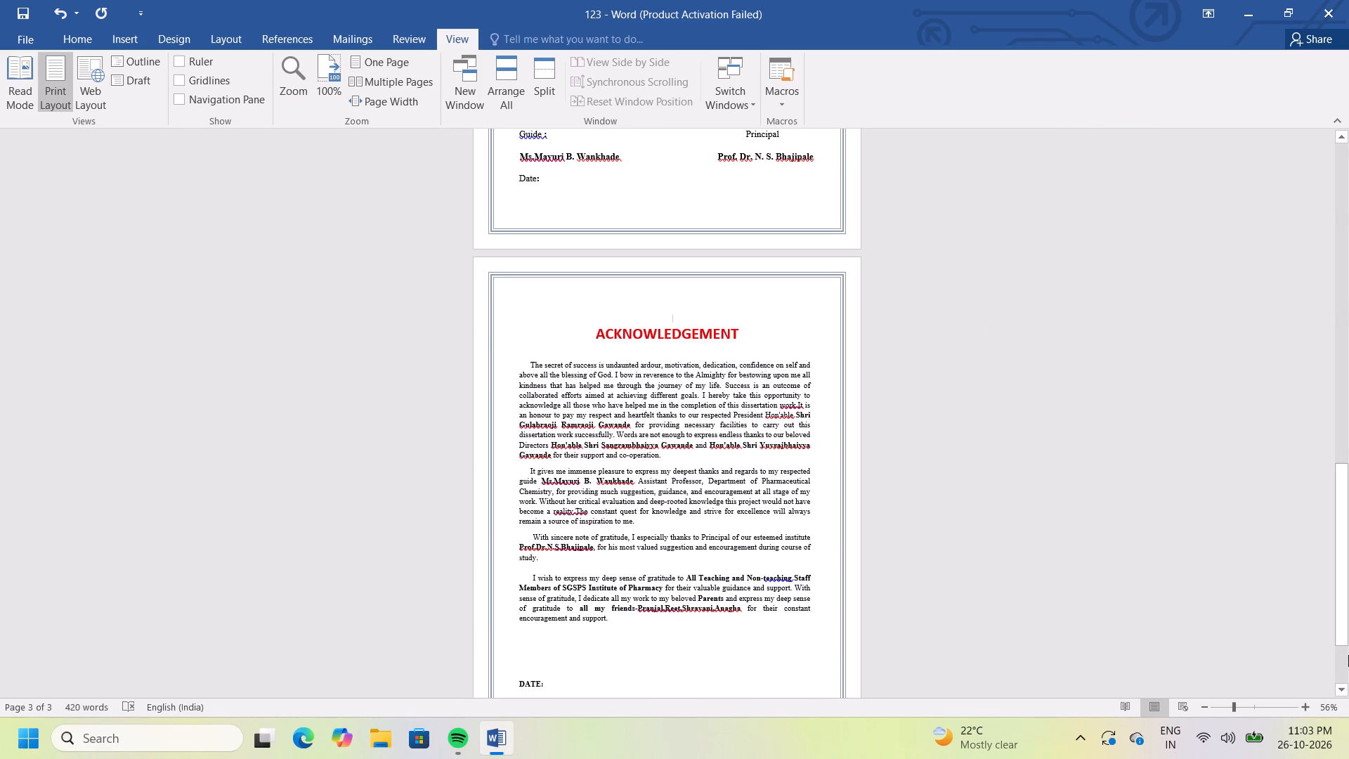
double_click(1299, 706)
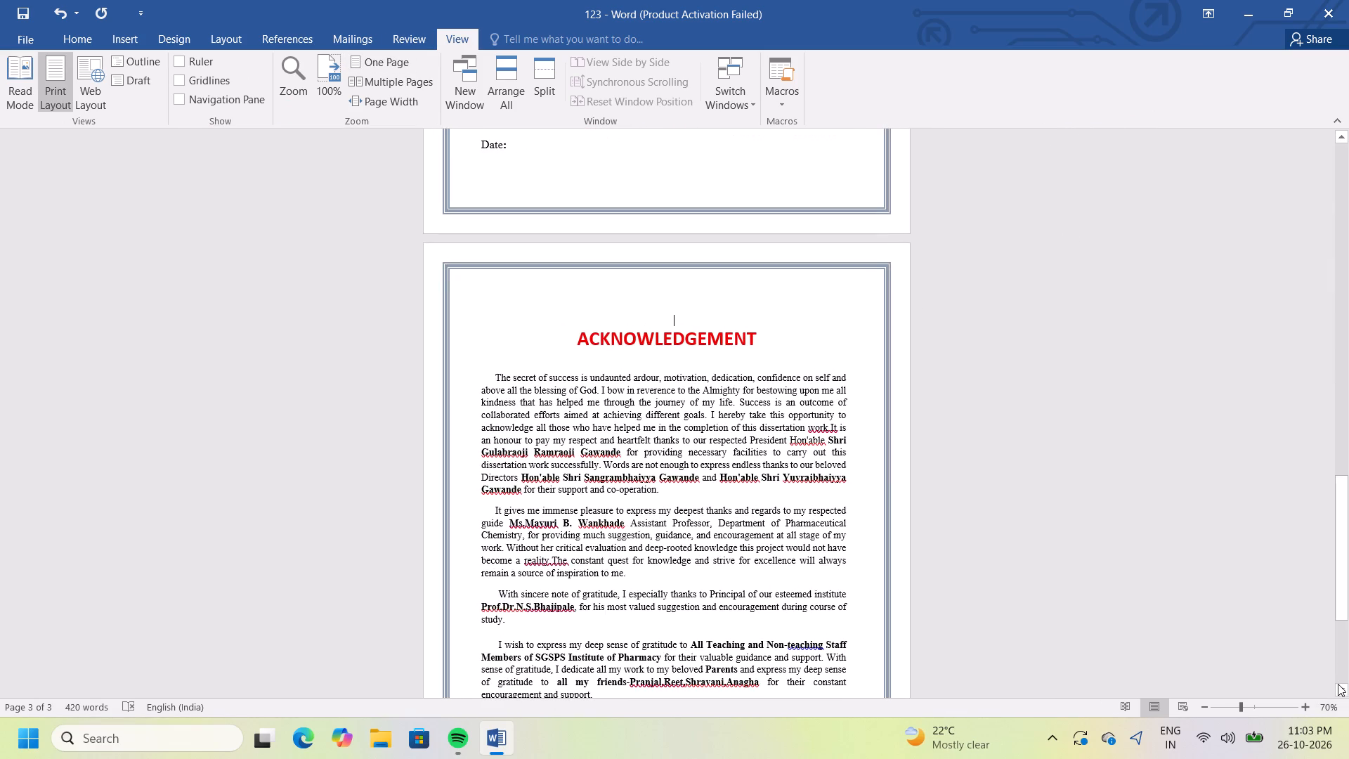
triple_click(1343, 687)
triple_click(1343, 687)
triple_click(1343, 687)
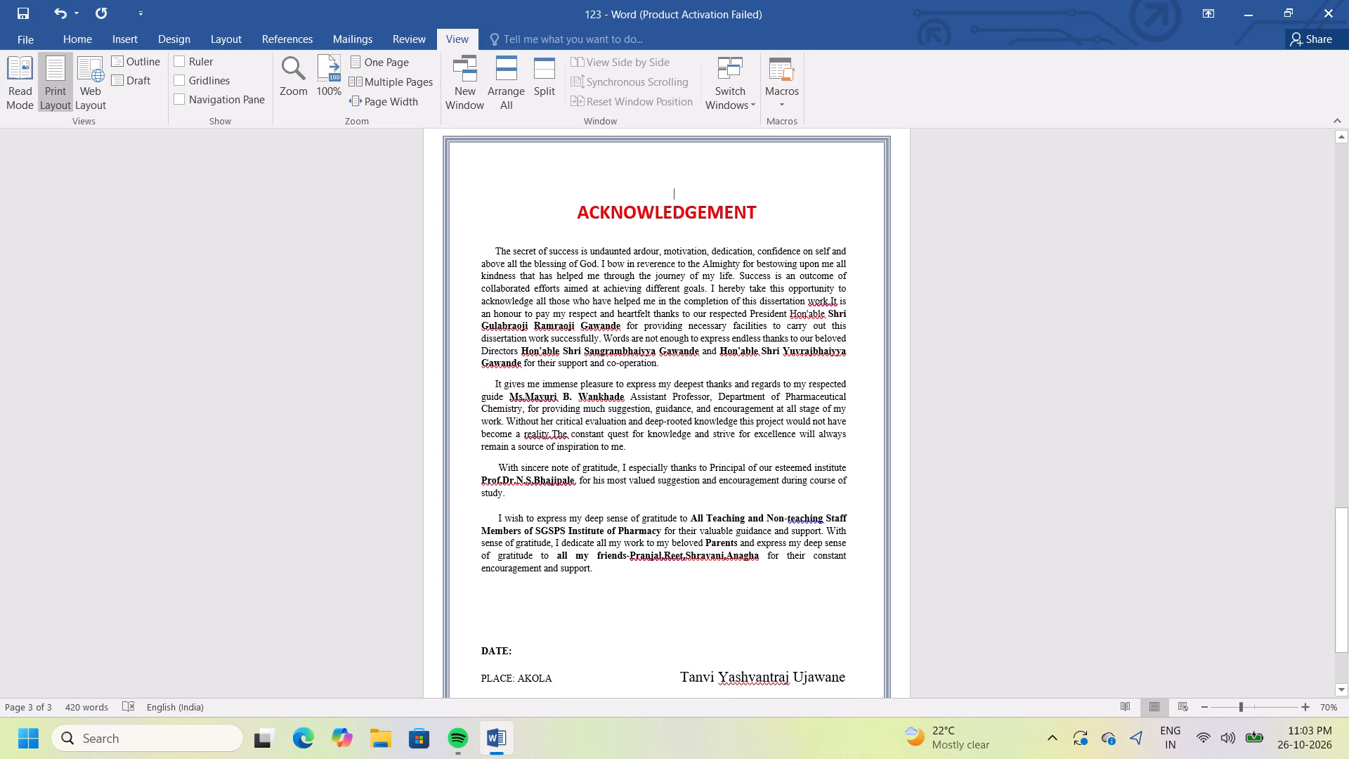
click(1136, 495)
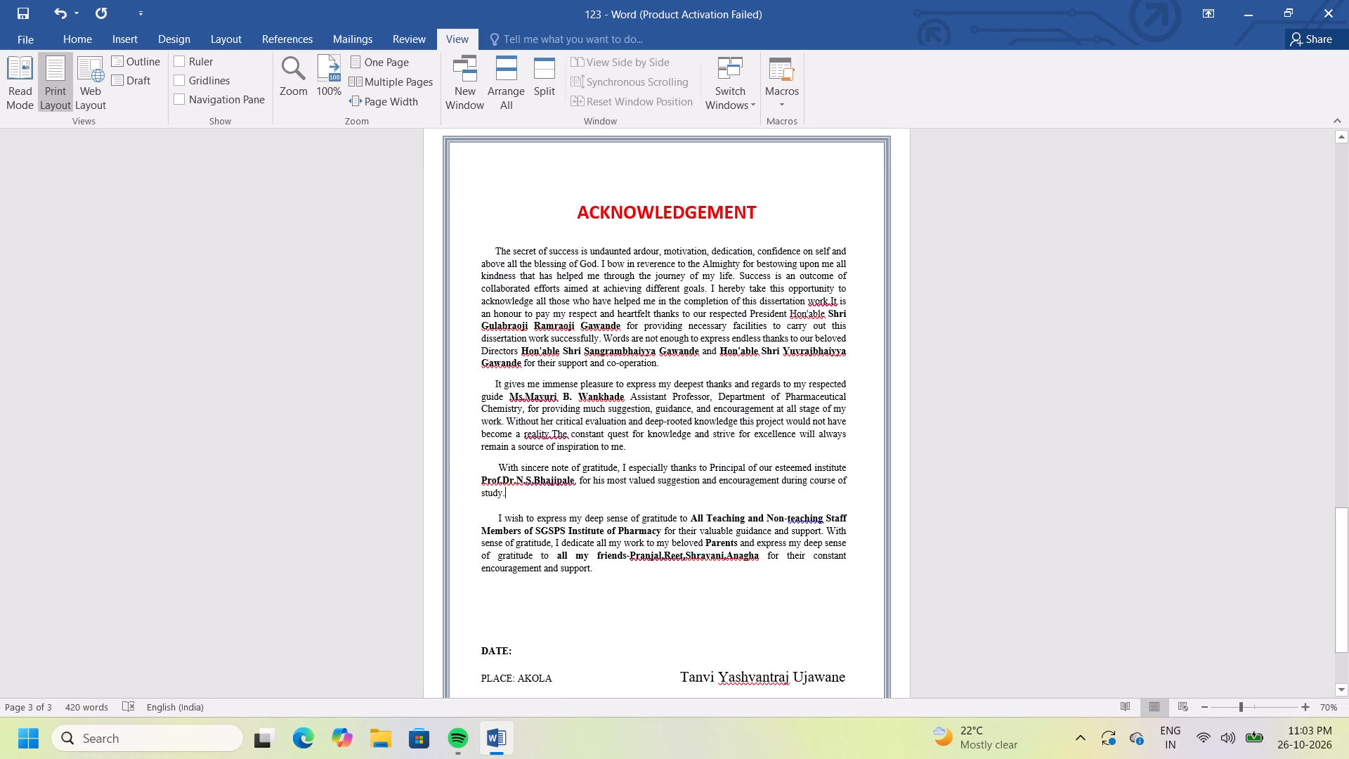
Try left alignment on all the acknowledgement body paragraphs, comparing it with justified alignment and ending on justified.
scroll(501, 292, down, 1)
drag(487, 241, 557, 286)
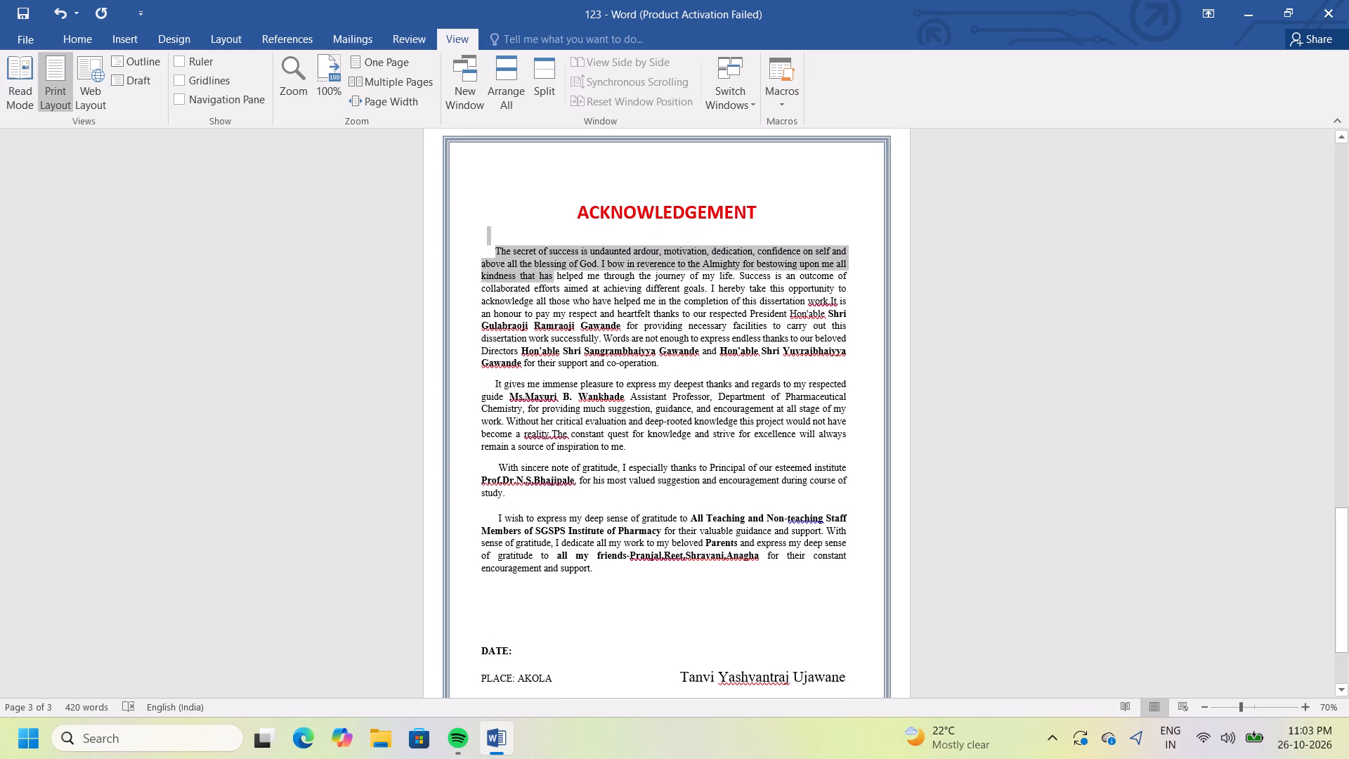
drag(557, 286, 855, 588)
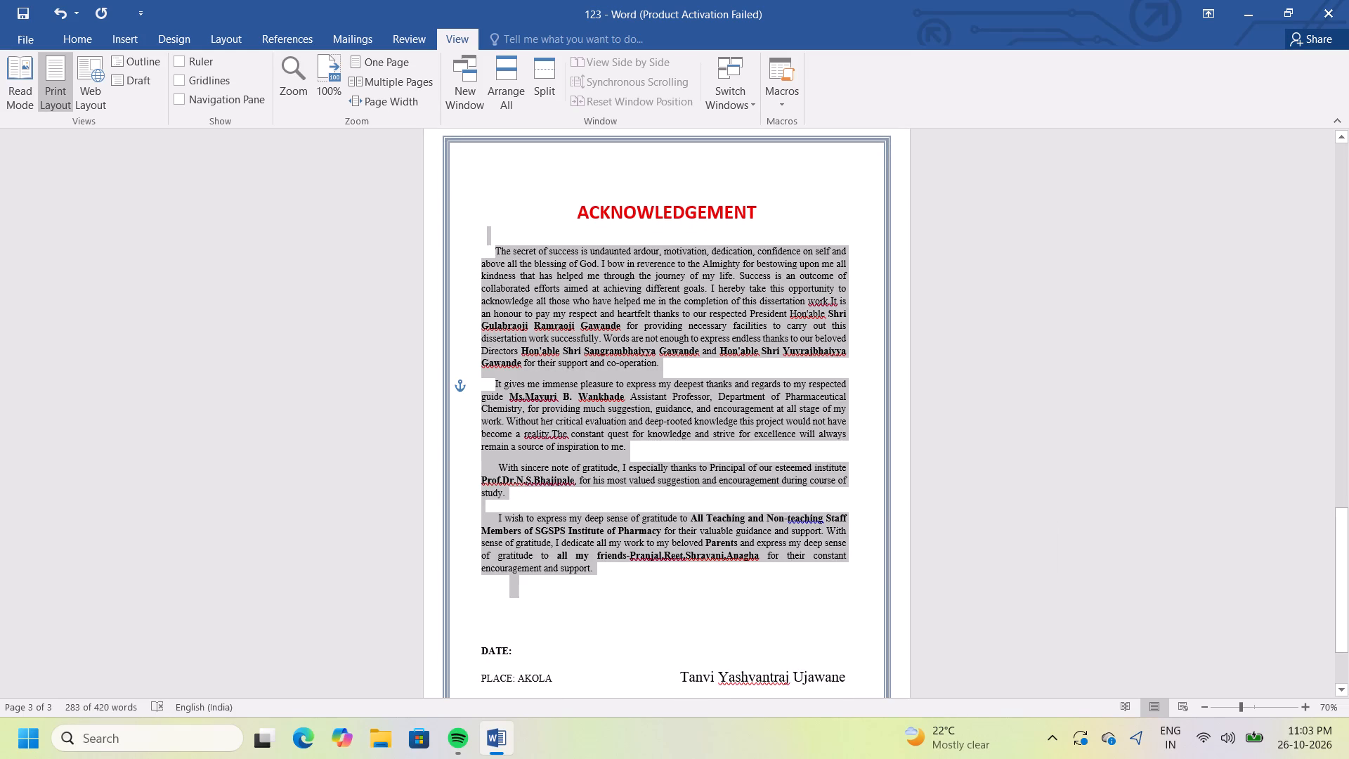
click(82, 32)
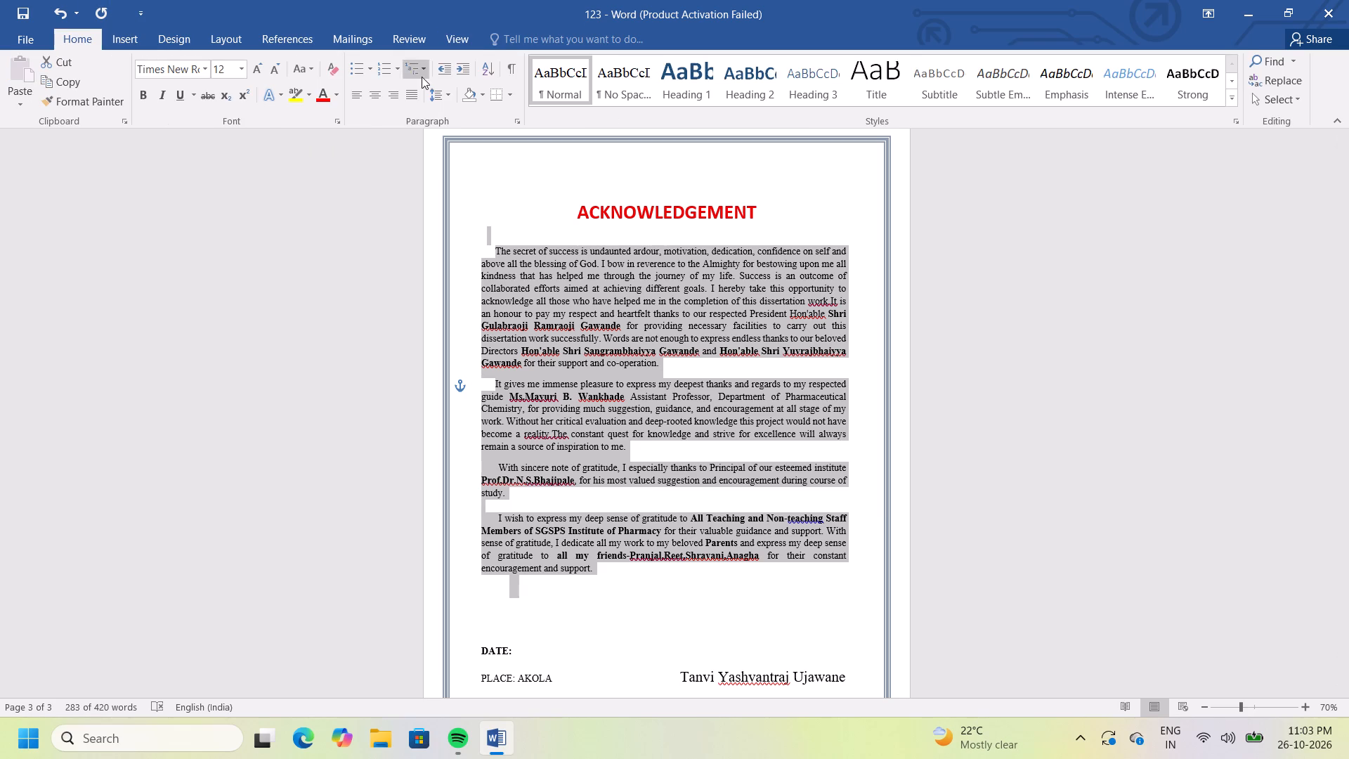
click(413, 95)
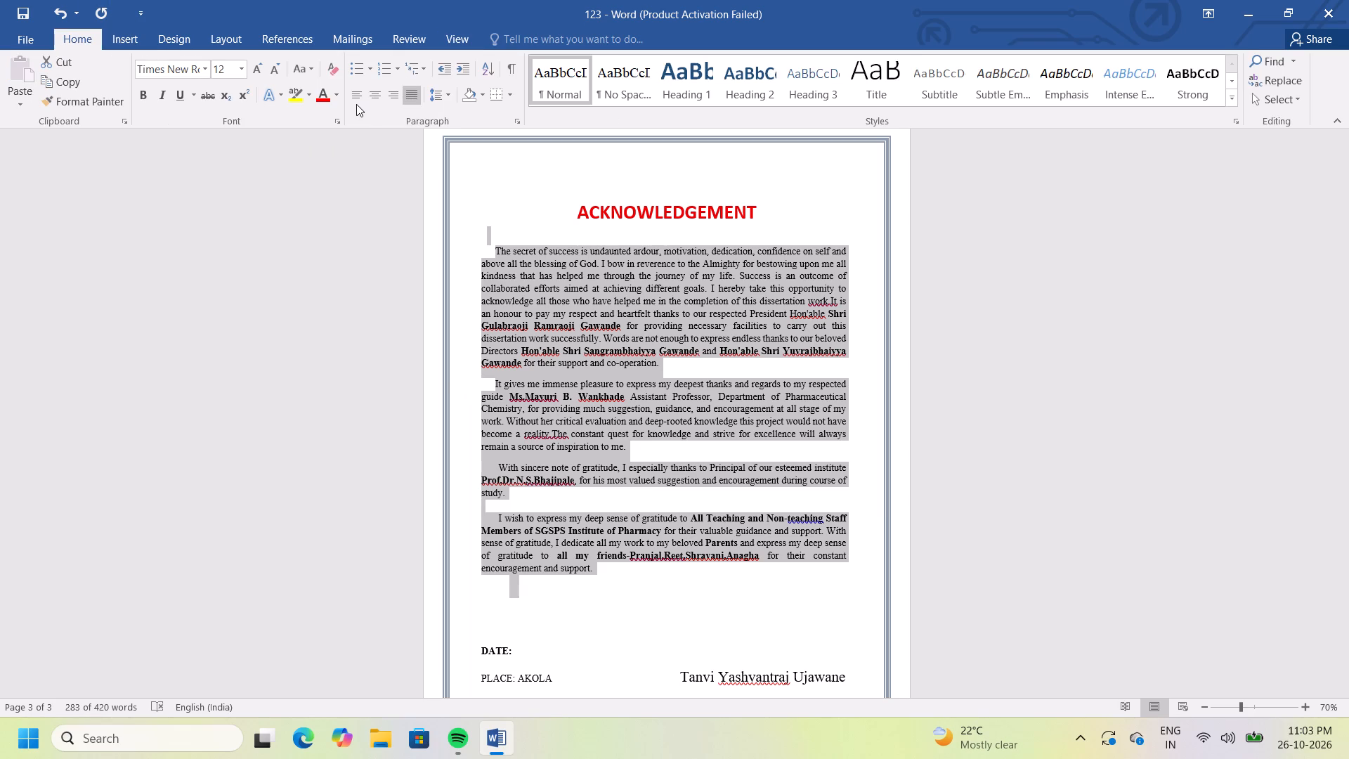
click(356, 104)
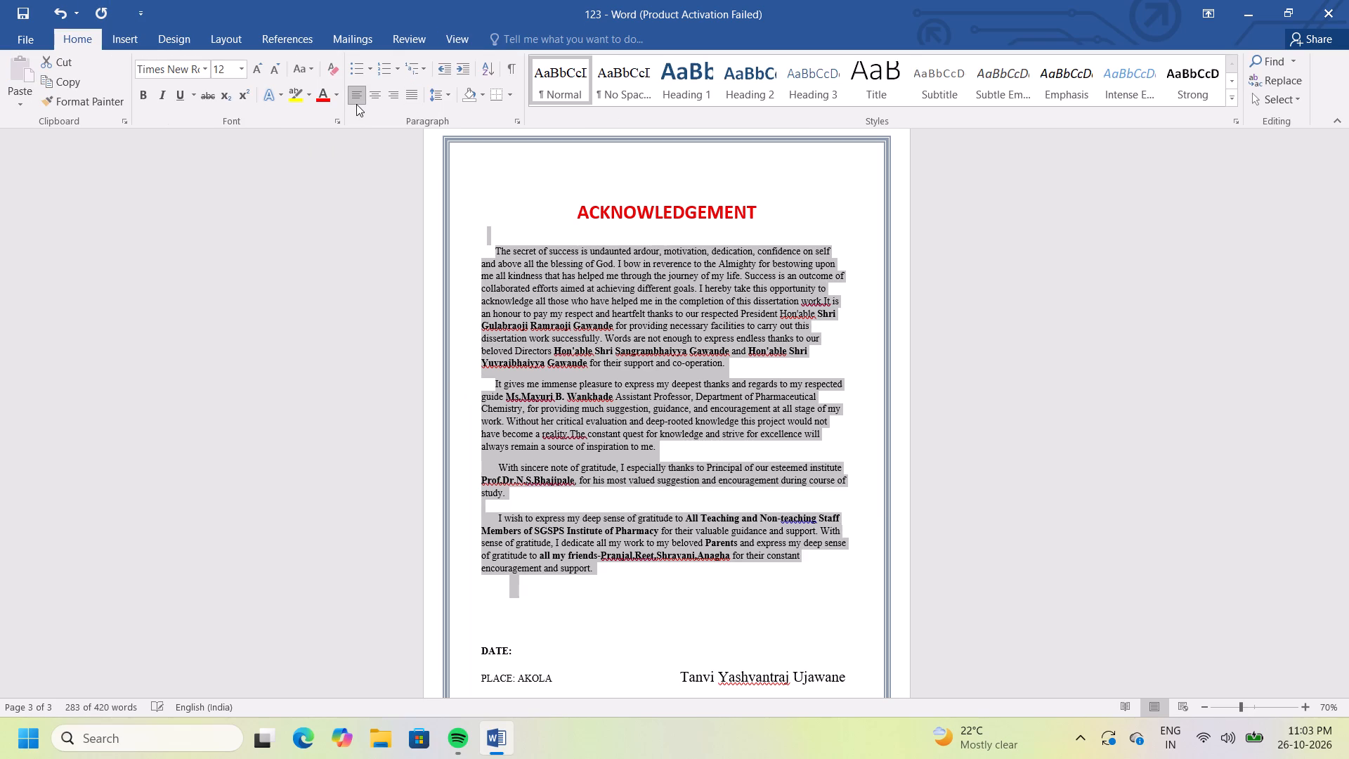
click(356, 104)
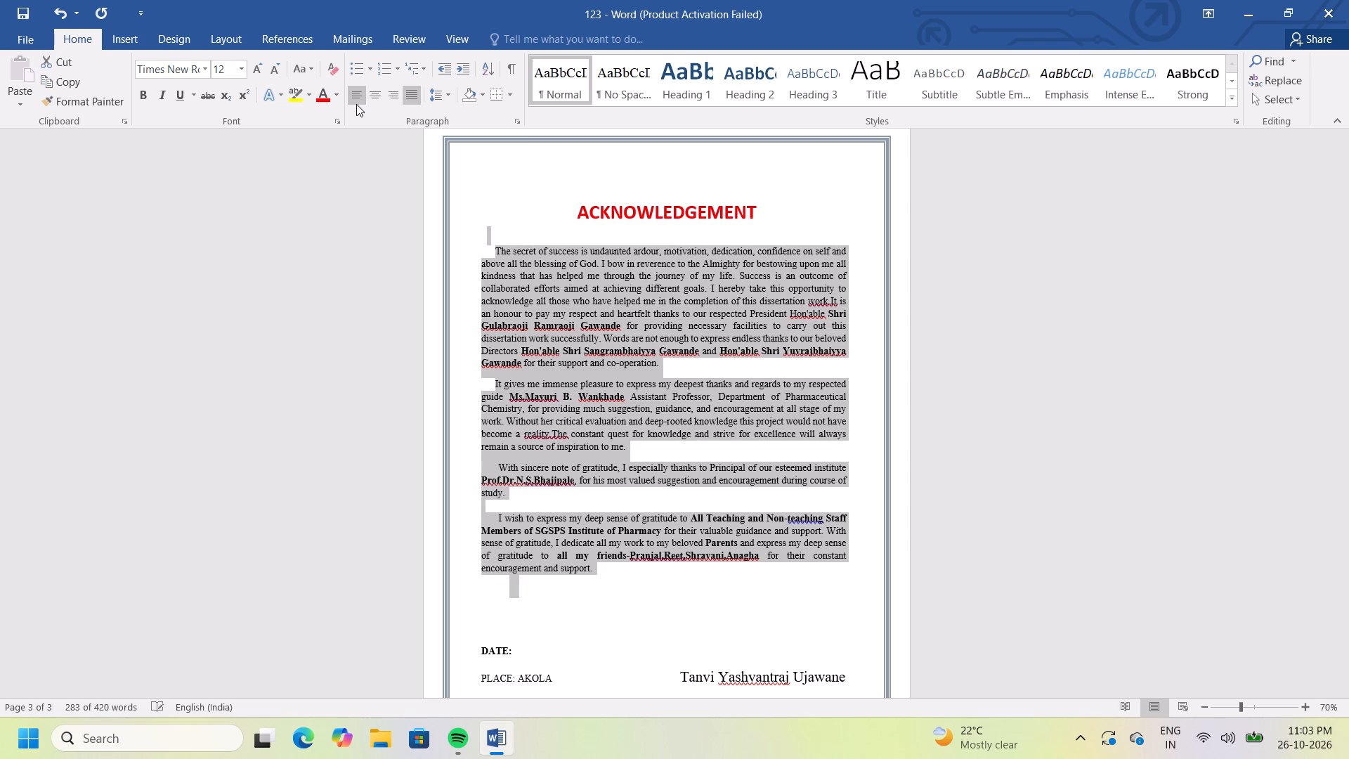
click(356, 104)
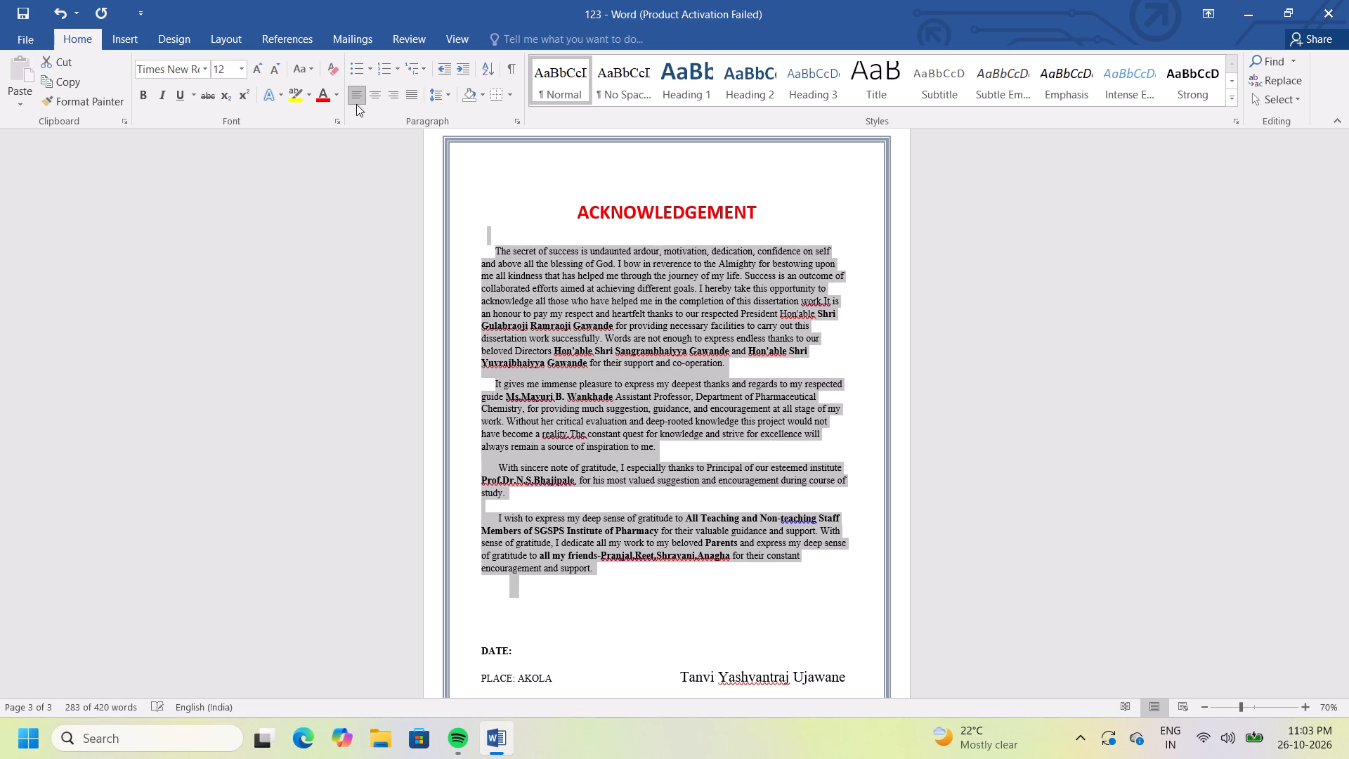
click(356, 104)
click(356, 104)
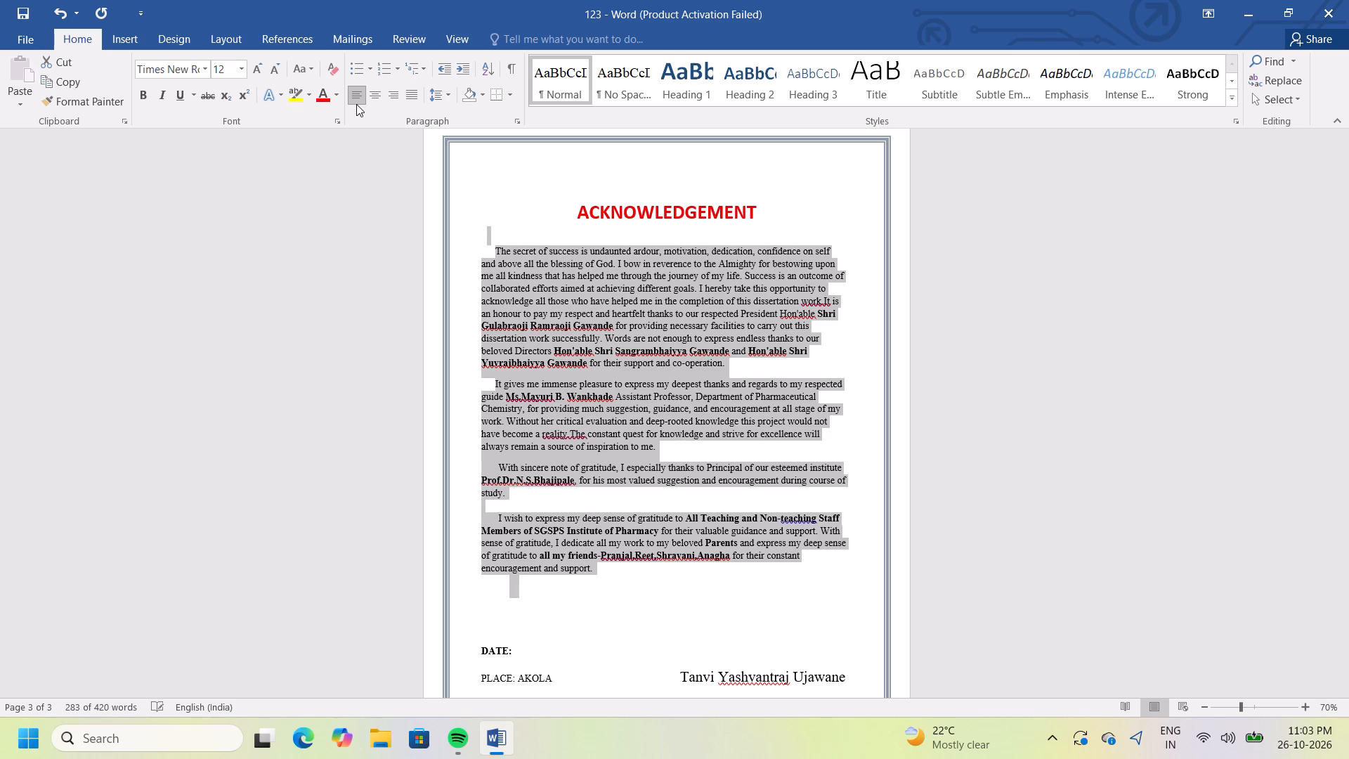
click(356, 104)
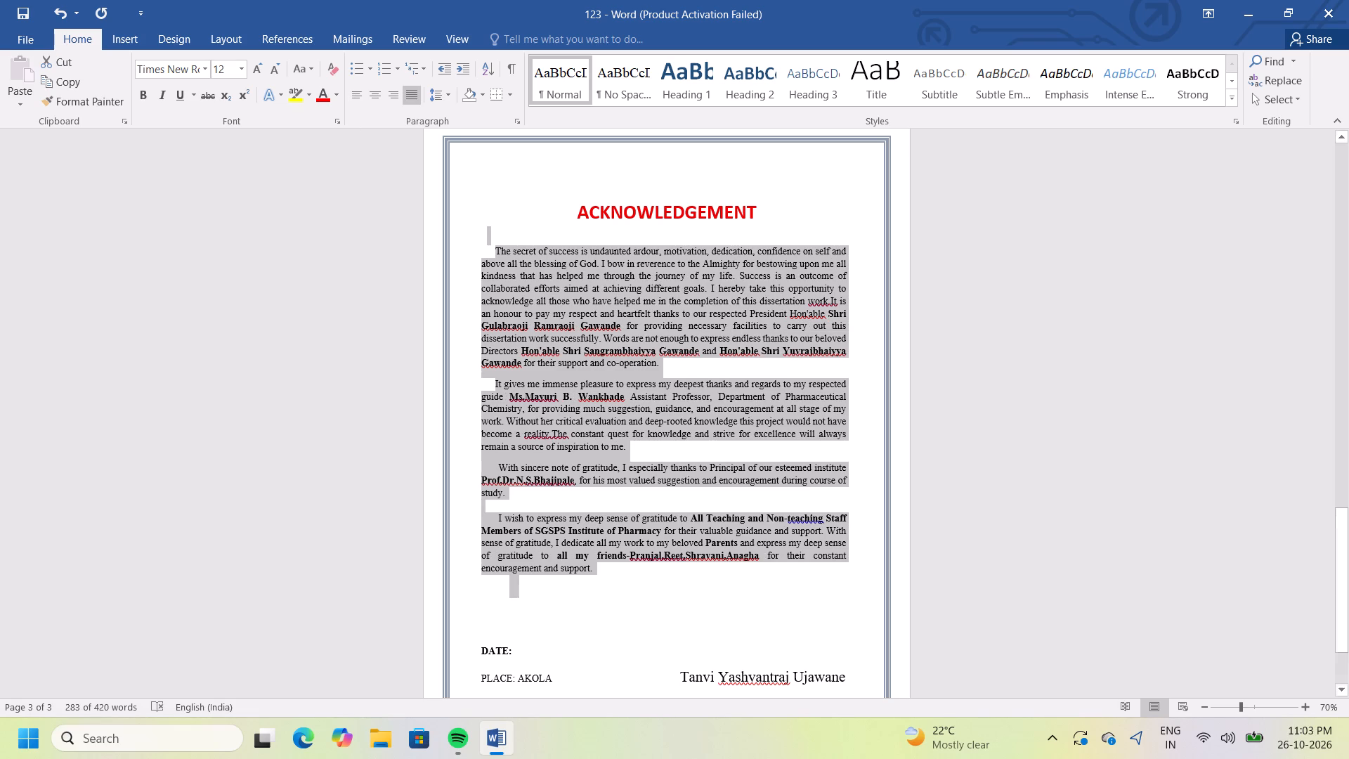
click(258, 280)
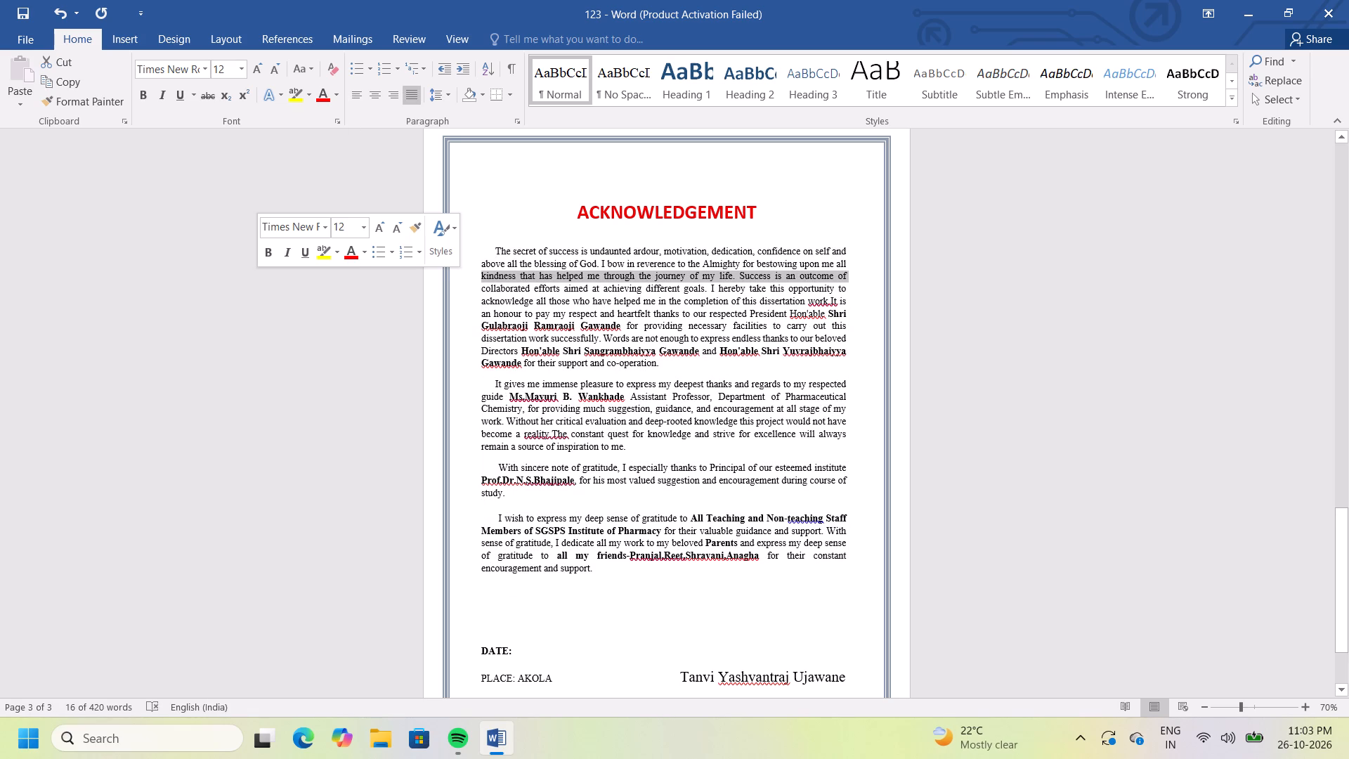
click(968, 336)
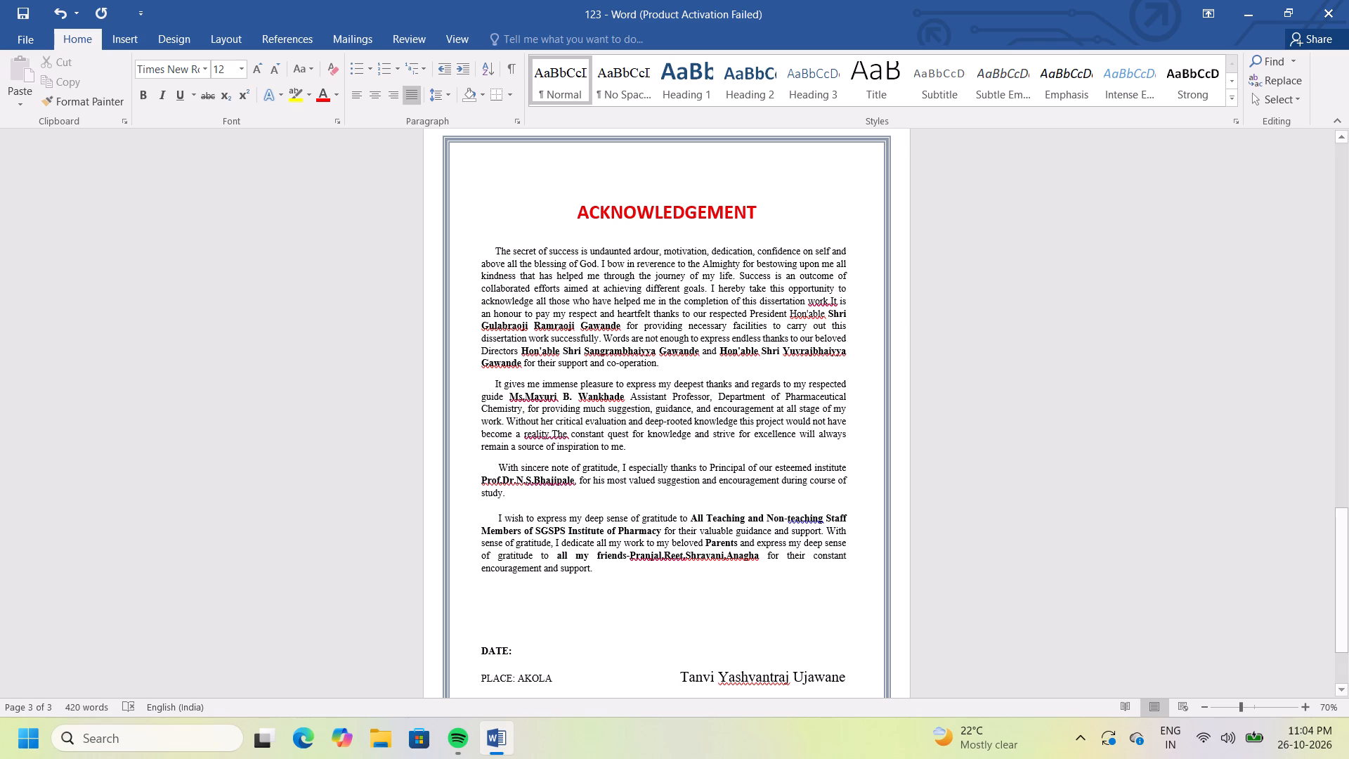
Make the student's name in the signature line at the bottom of the acknowledgement bold.
triple_click(1344, 692)
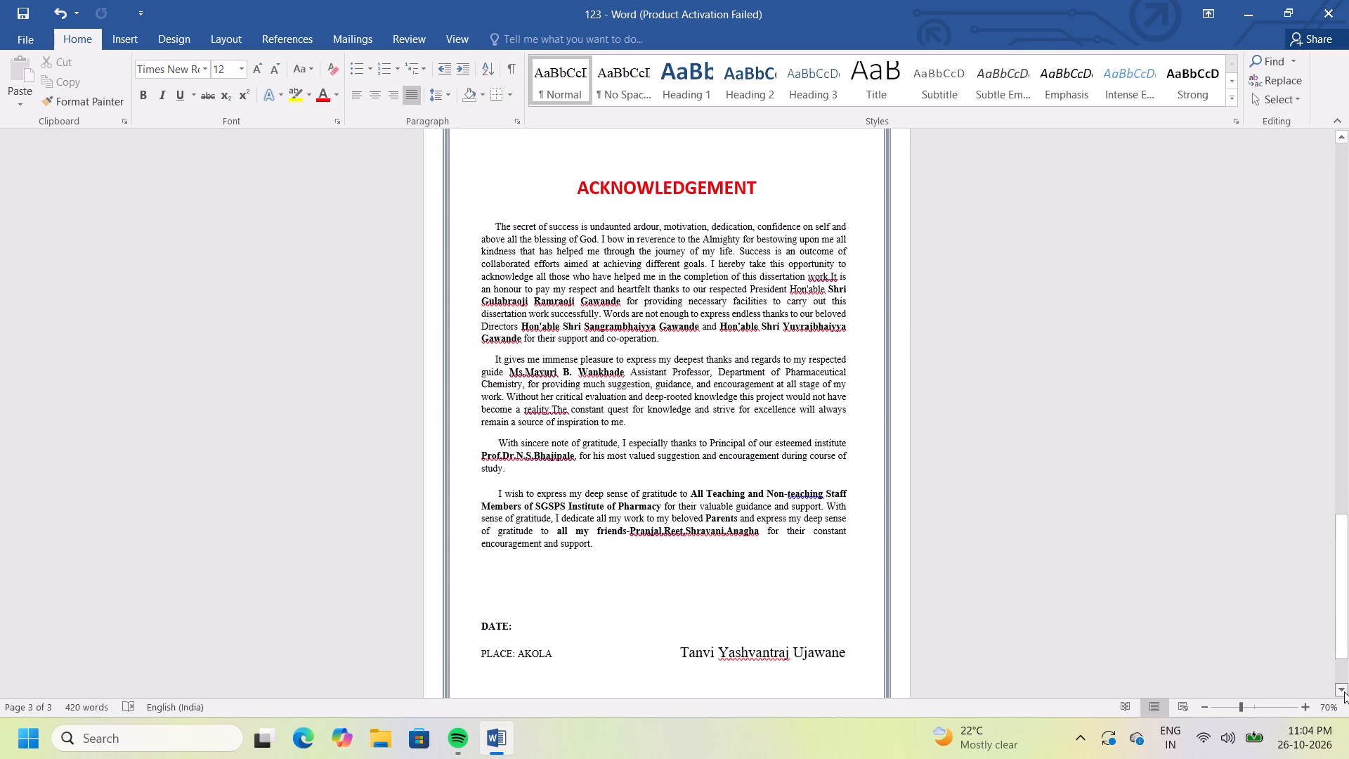
triple_click(1344, 692)
triple_click(1344, 692)
click(1344, 692)
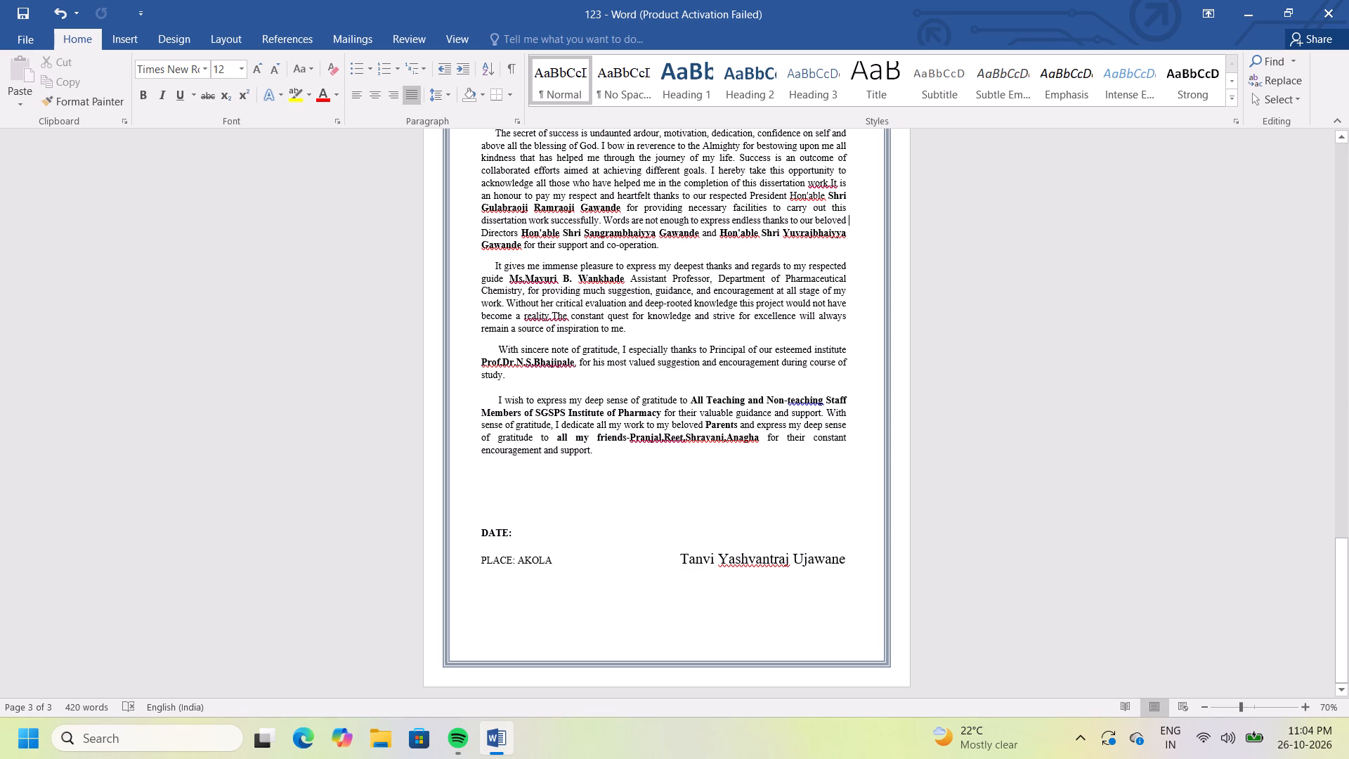
drag(680, 557, 882, 559)
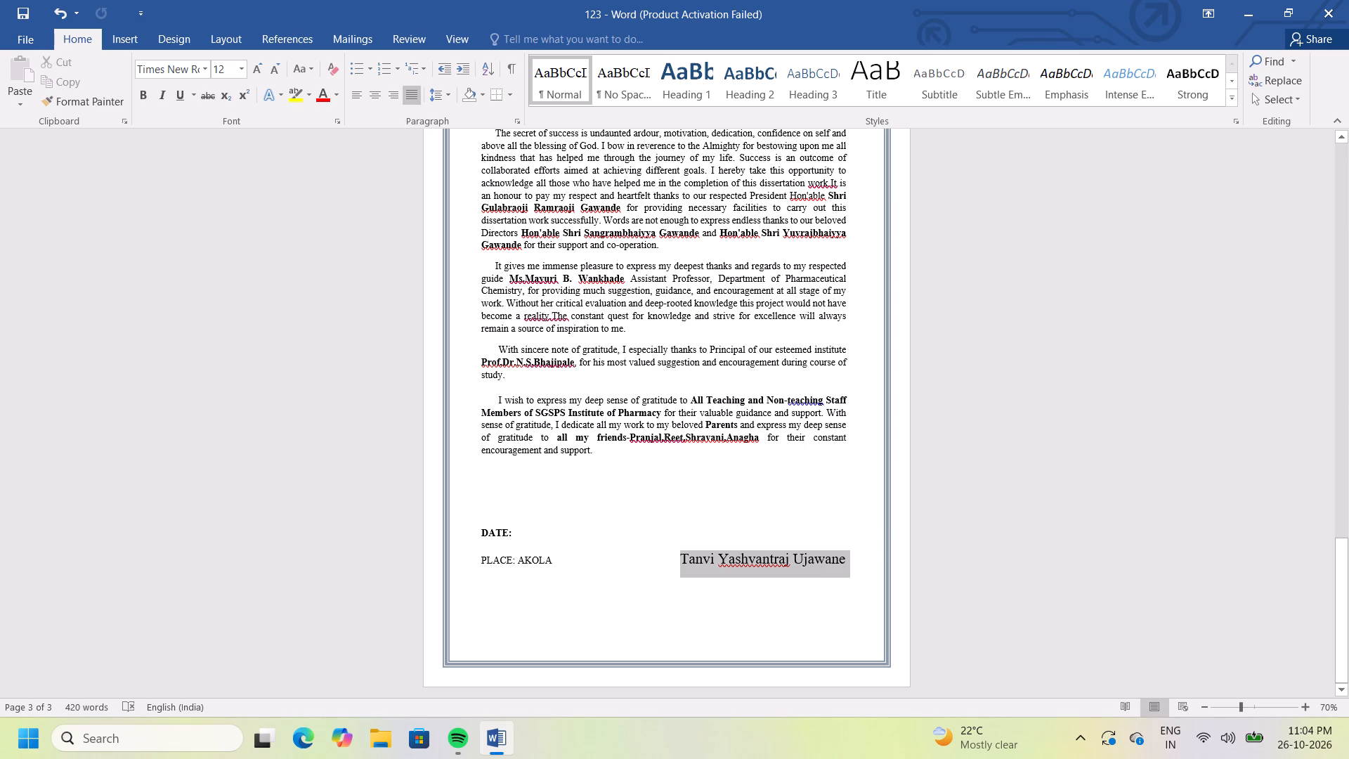
drag(882, 559, 882, 559)
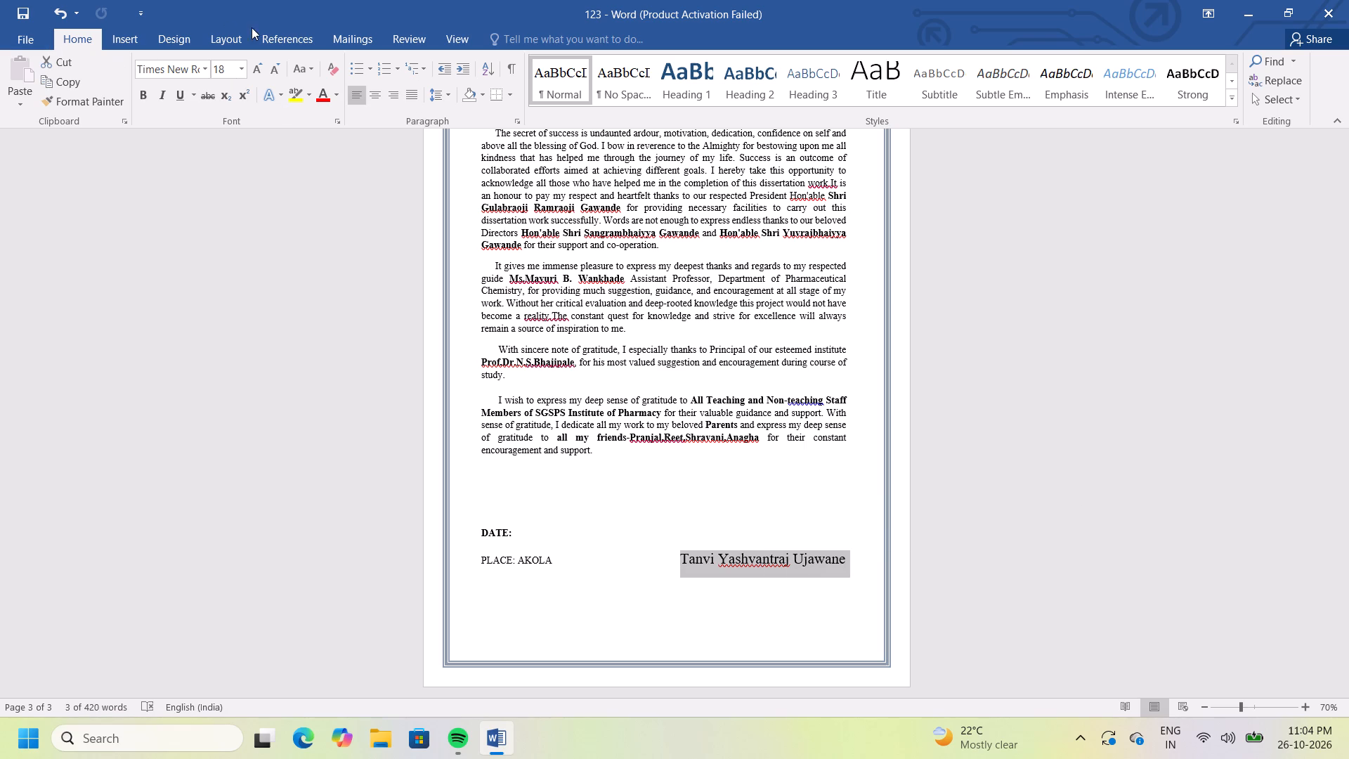
click(139, 96)
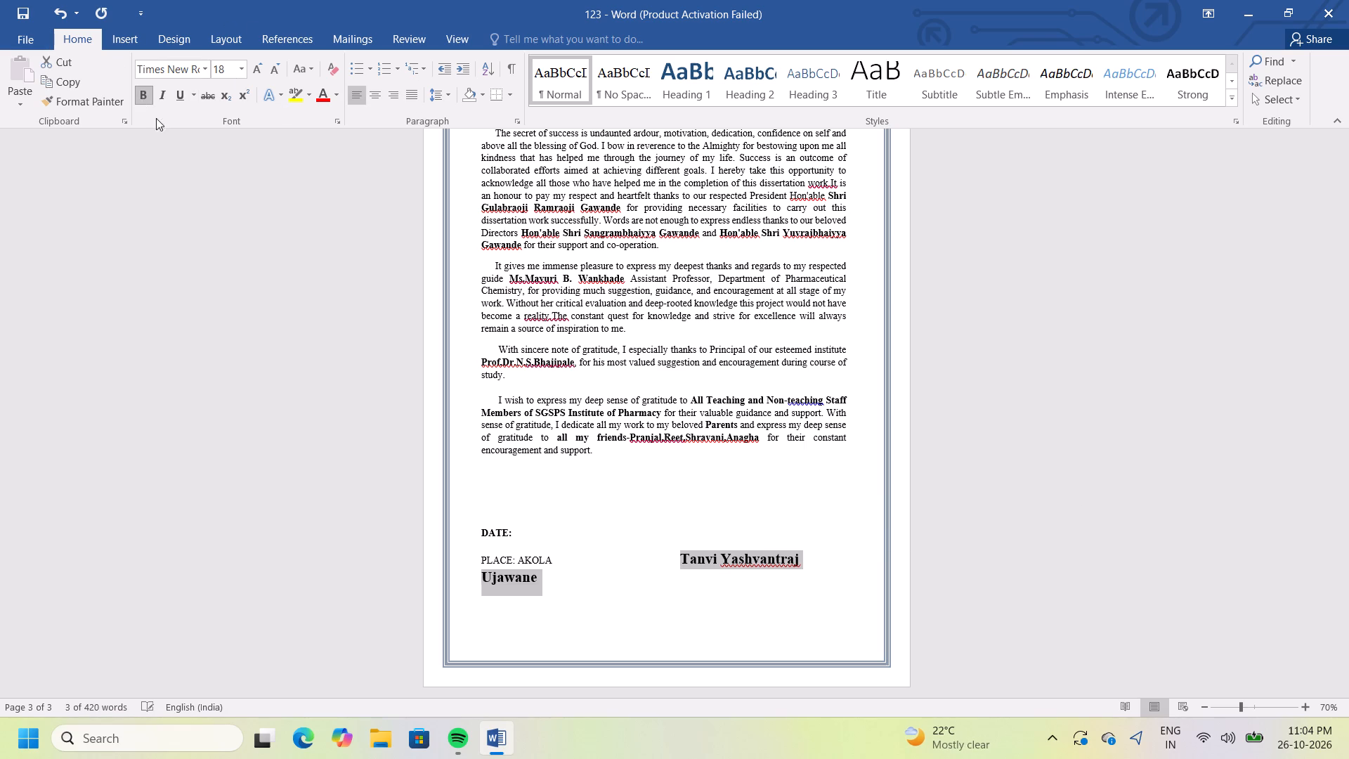
click(424, 550)
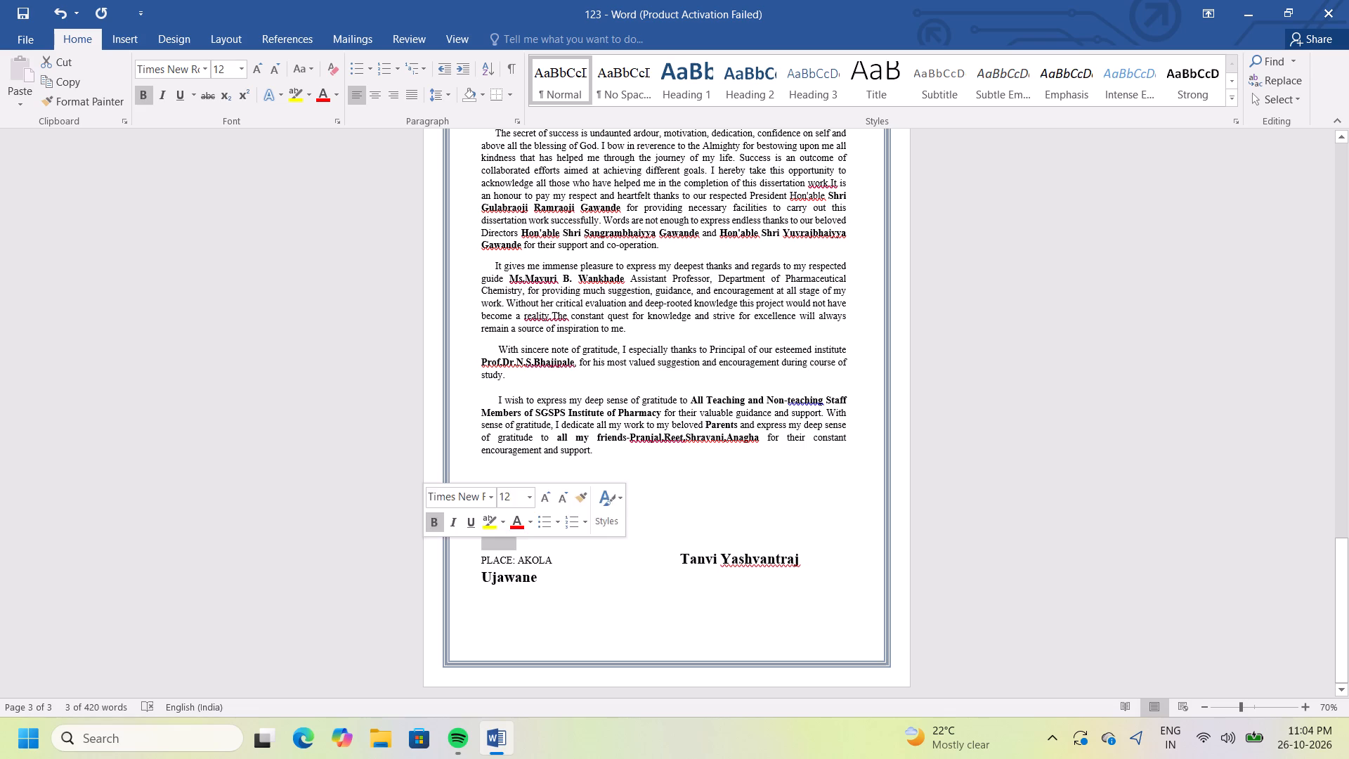
Reduce the spaces before the student's bold name so the full name fits on one line beside "PLACE: AKOLA".
click(674, 562)
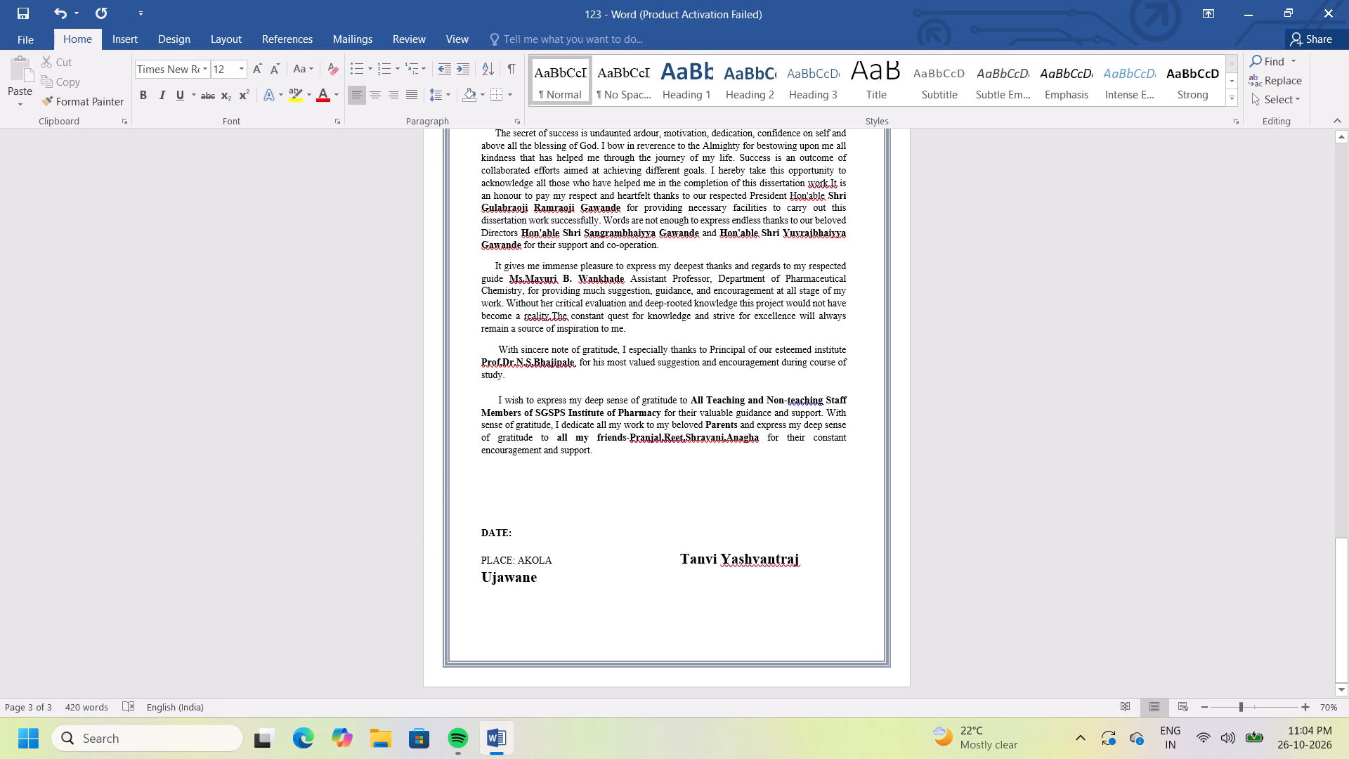
click(681, 560)
key(BackSpace)
key(BackSpace)
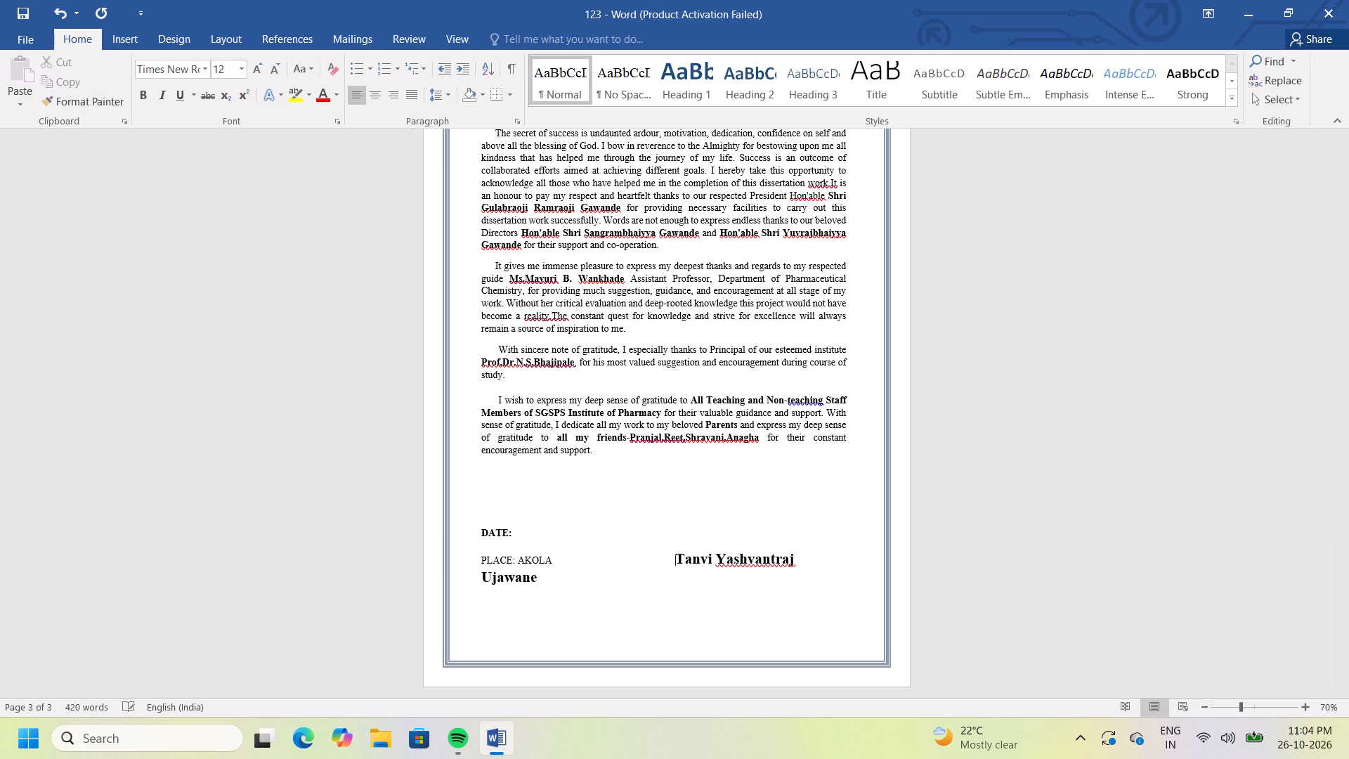
key(BackSpace)
key(BackSpace)
key(BackSpace)
key(BackSpace)
key(BackSpace)
key(BackSpace)
key(BackSpace)
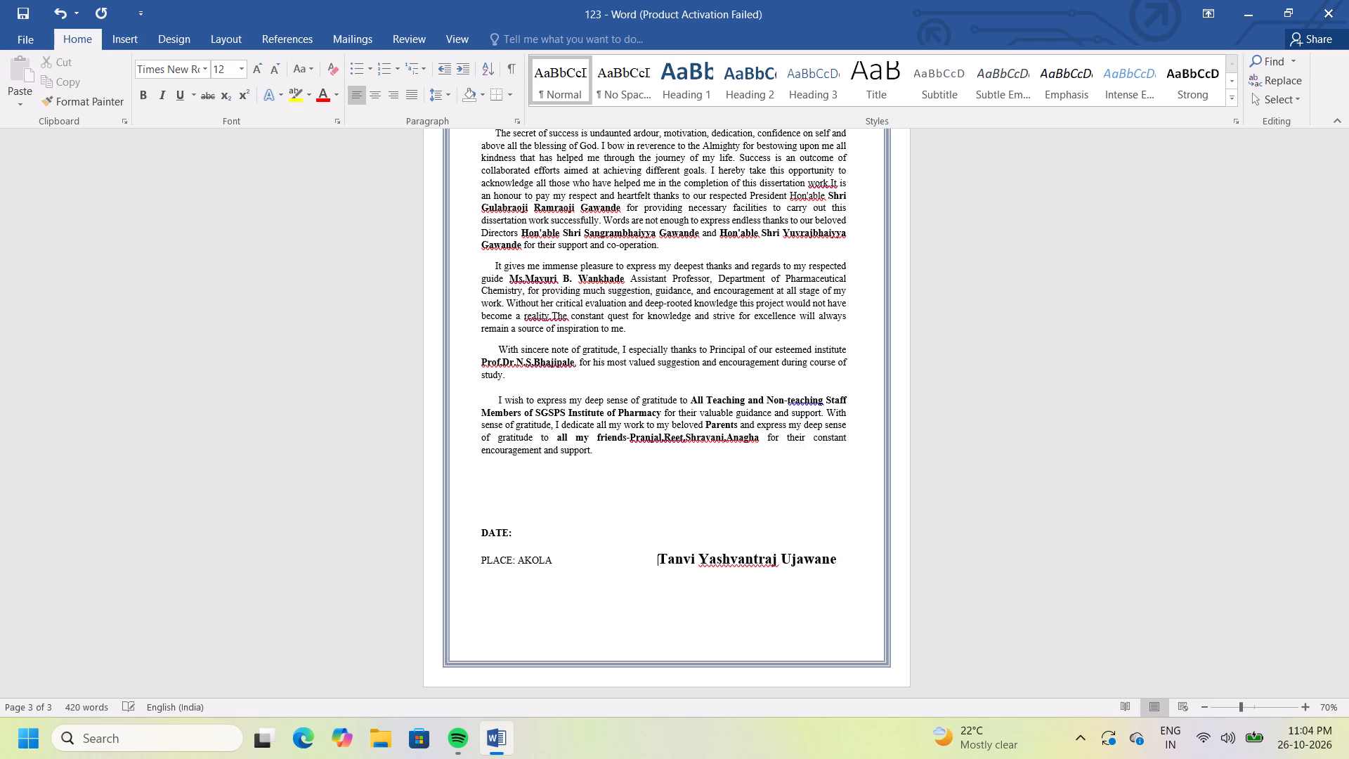
key(space)
key(space)
key(space)
key(space)
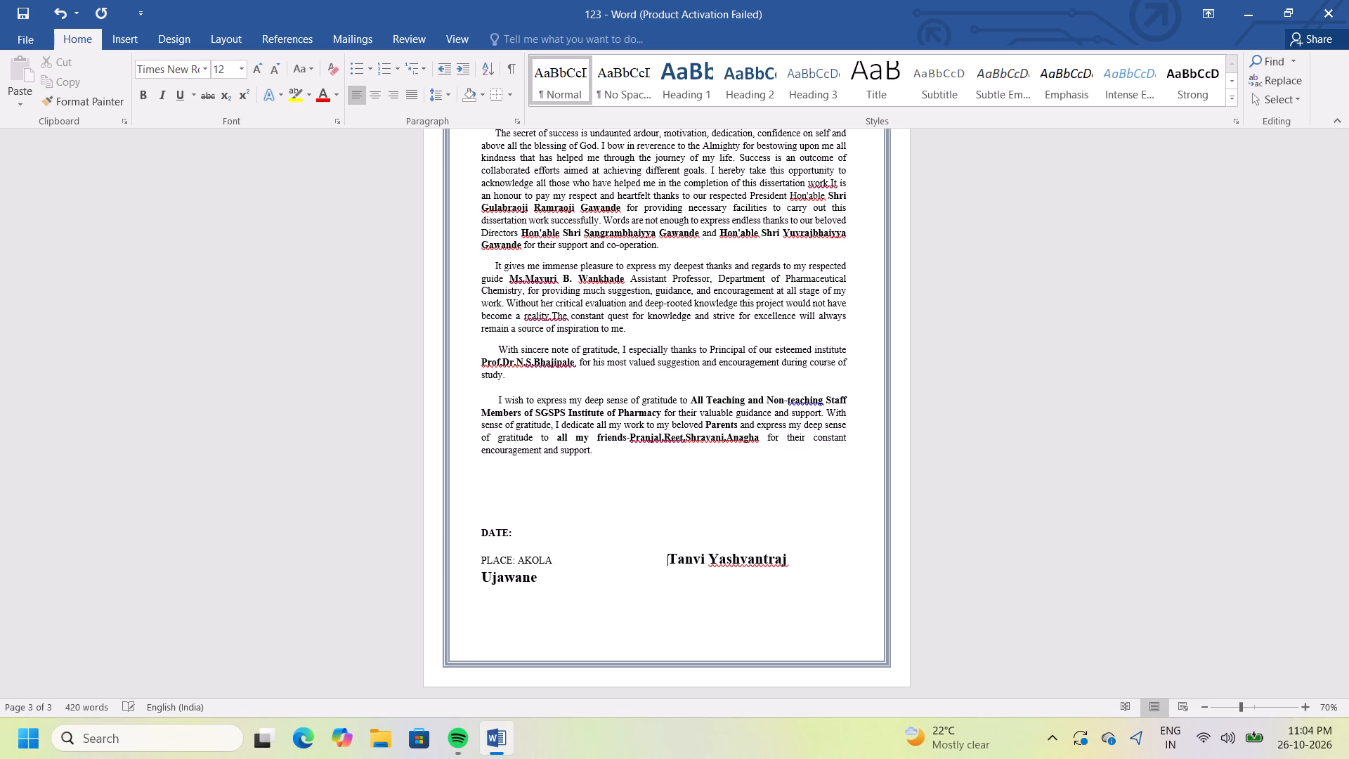
key(BackSpace)
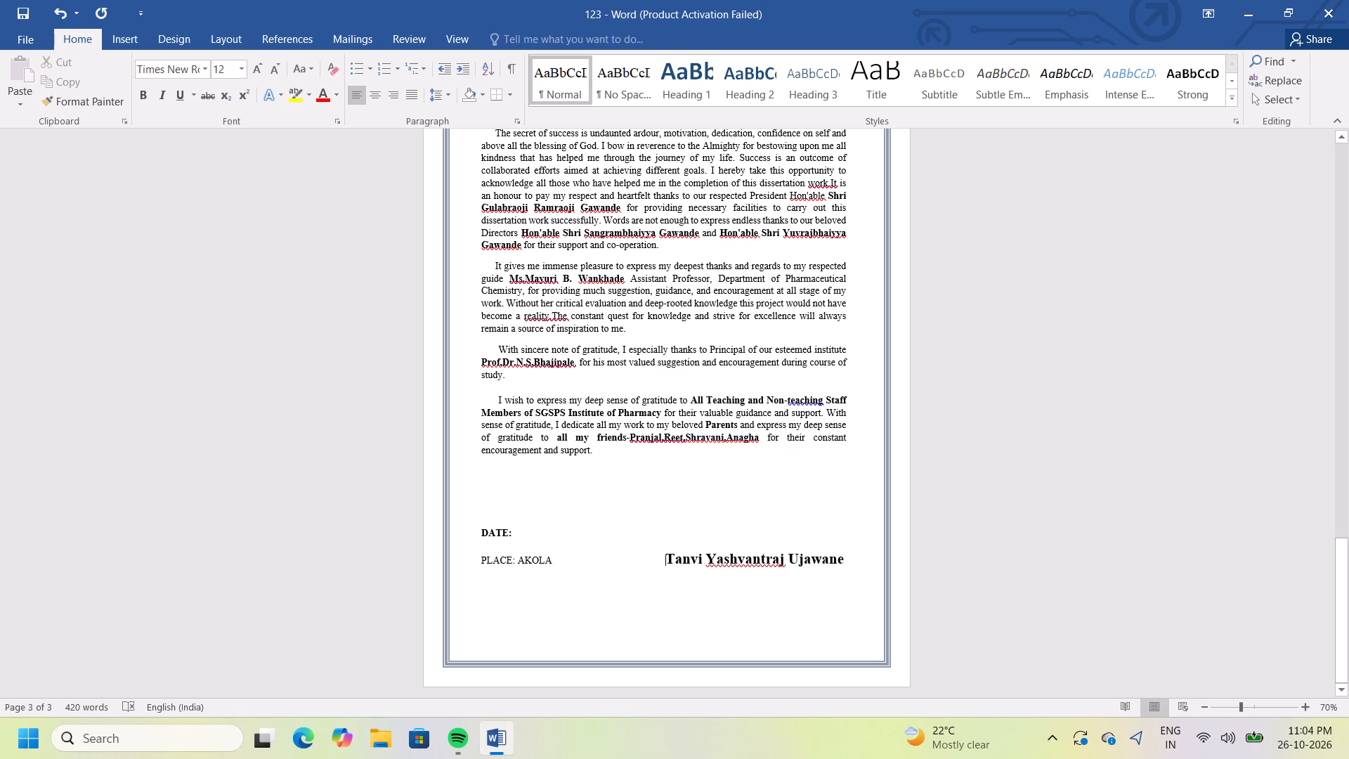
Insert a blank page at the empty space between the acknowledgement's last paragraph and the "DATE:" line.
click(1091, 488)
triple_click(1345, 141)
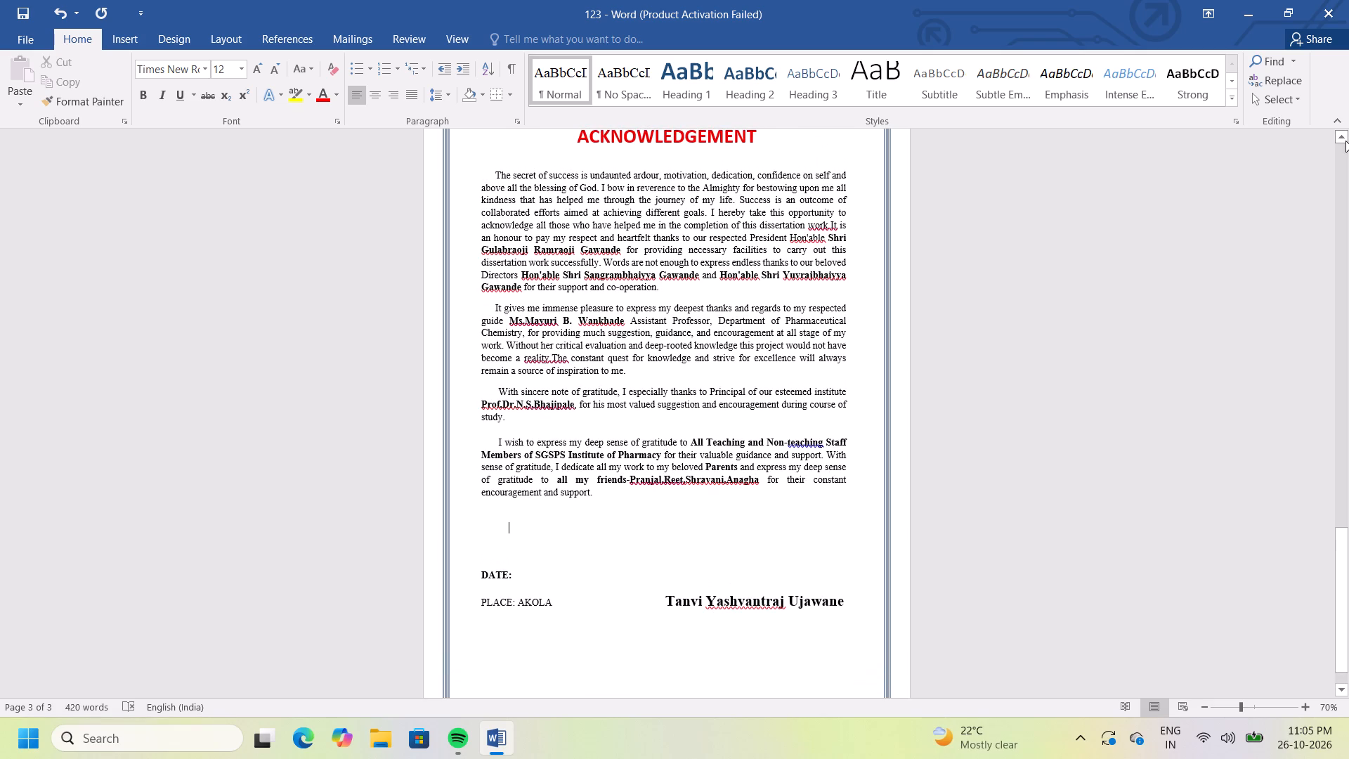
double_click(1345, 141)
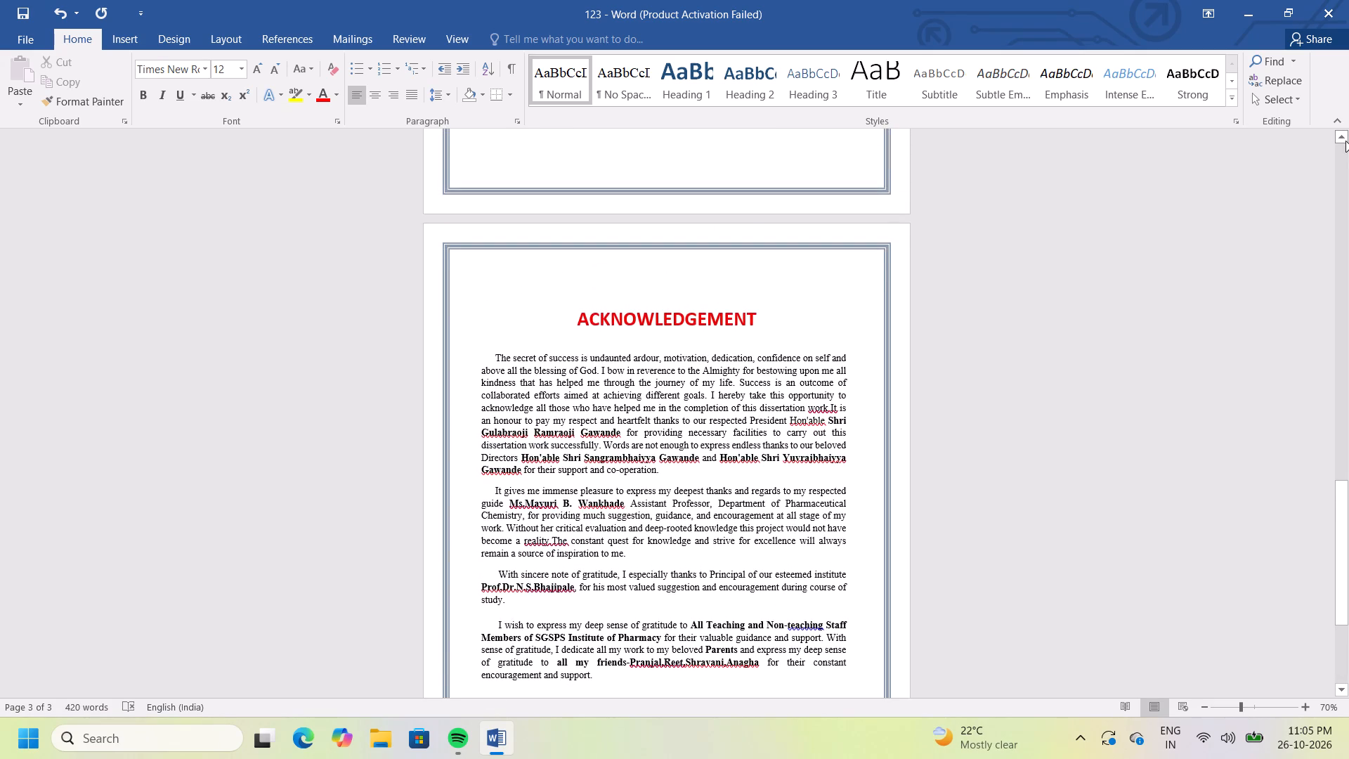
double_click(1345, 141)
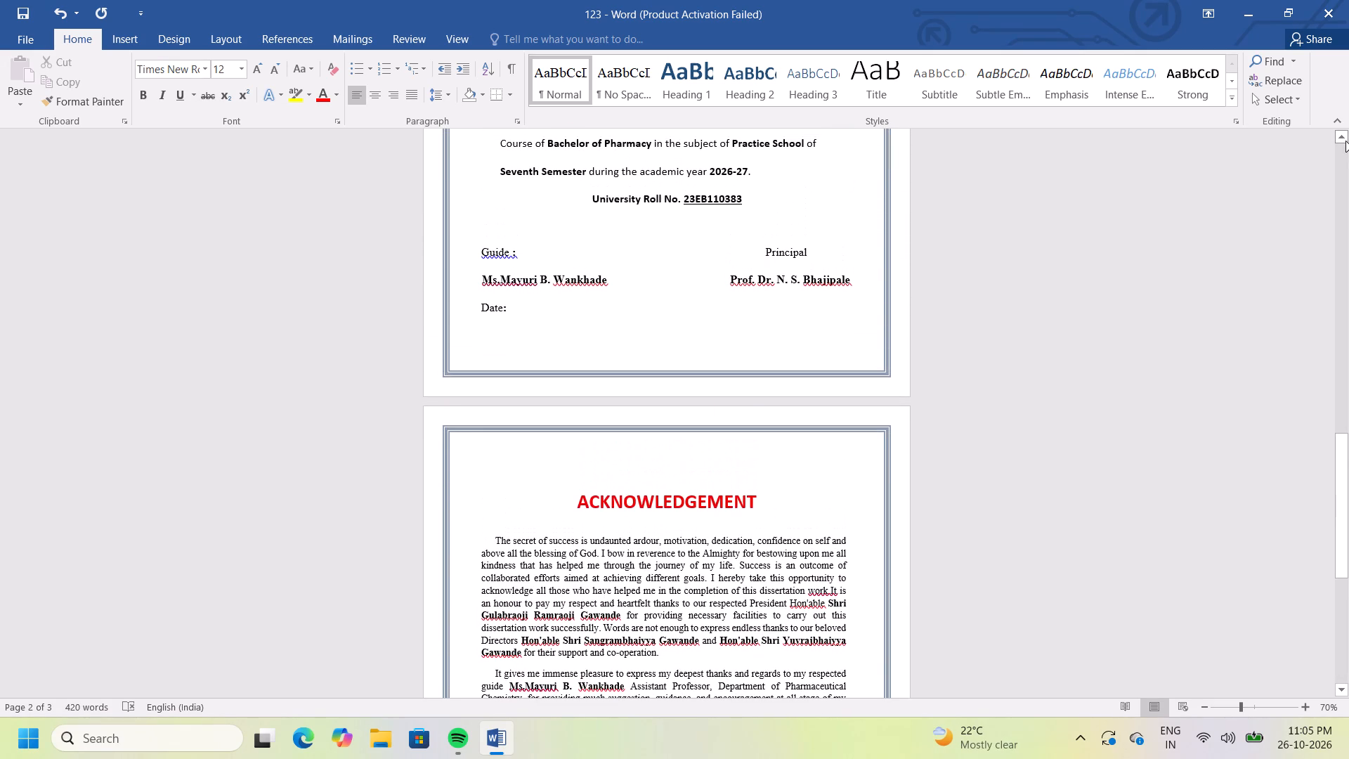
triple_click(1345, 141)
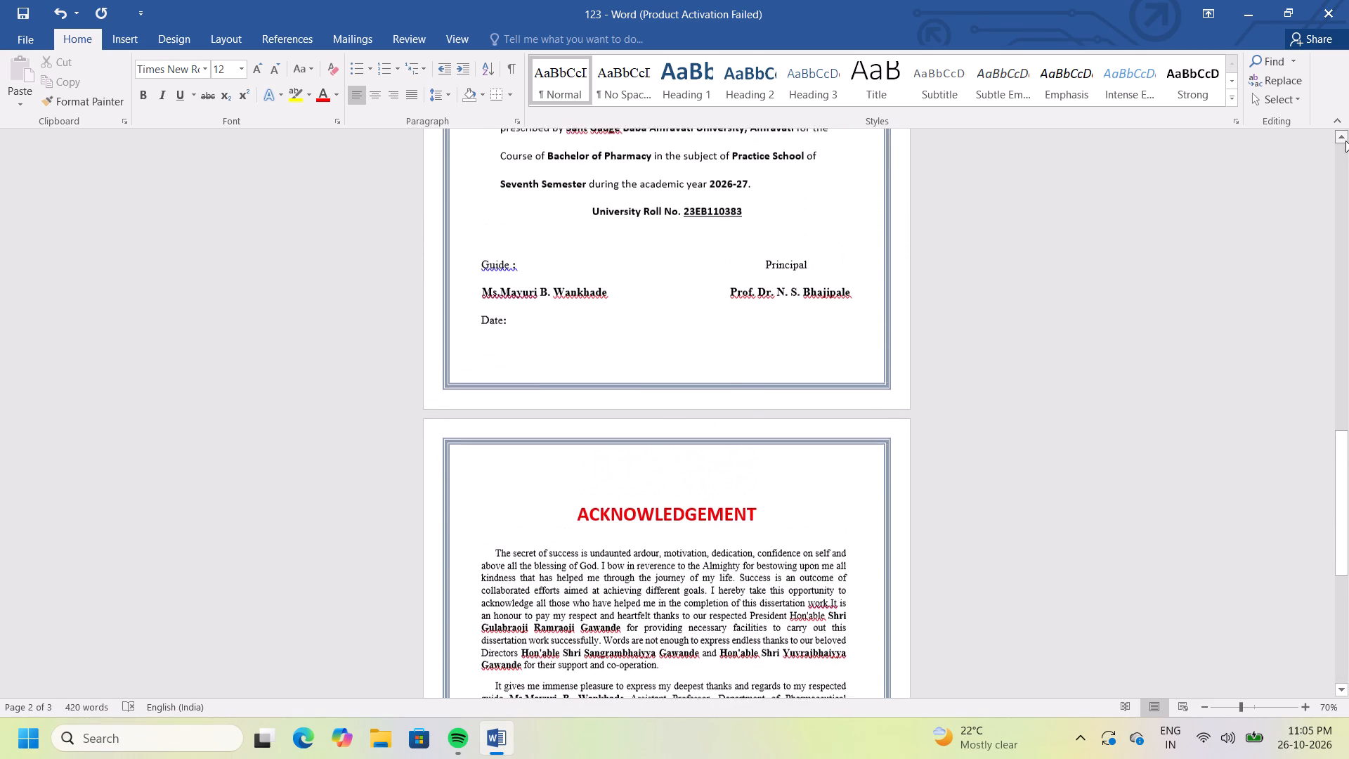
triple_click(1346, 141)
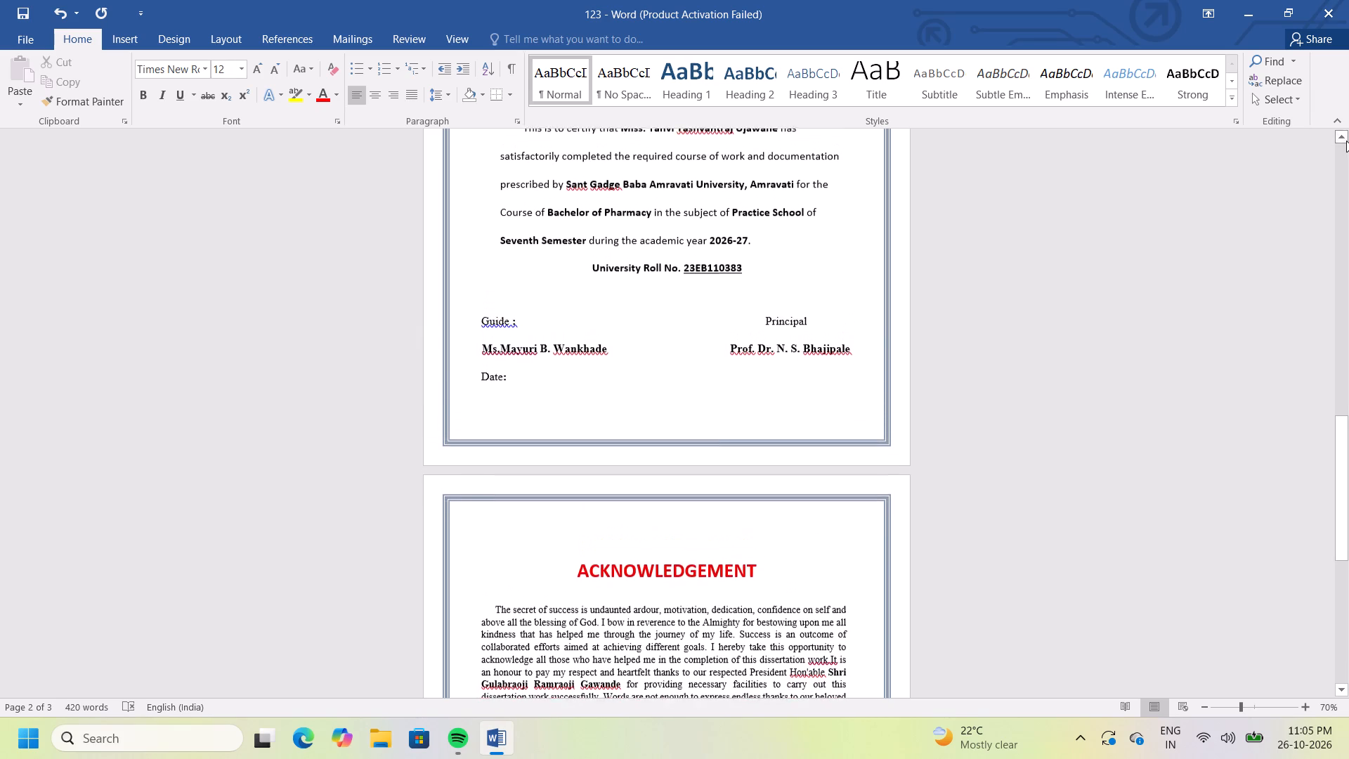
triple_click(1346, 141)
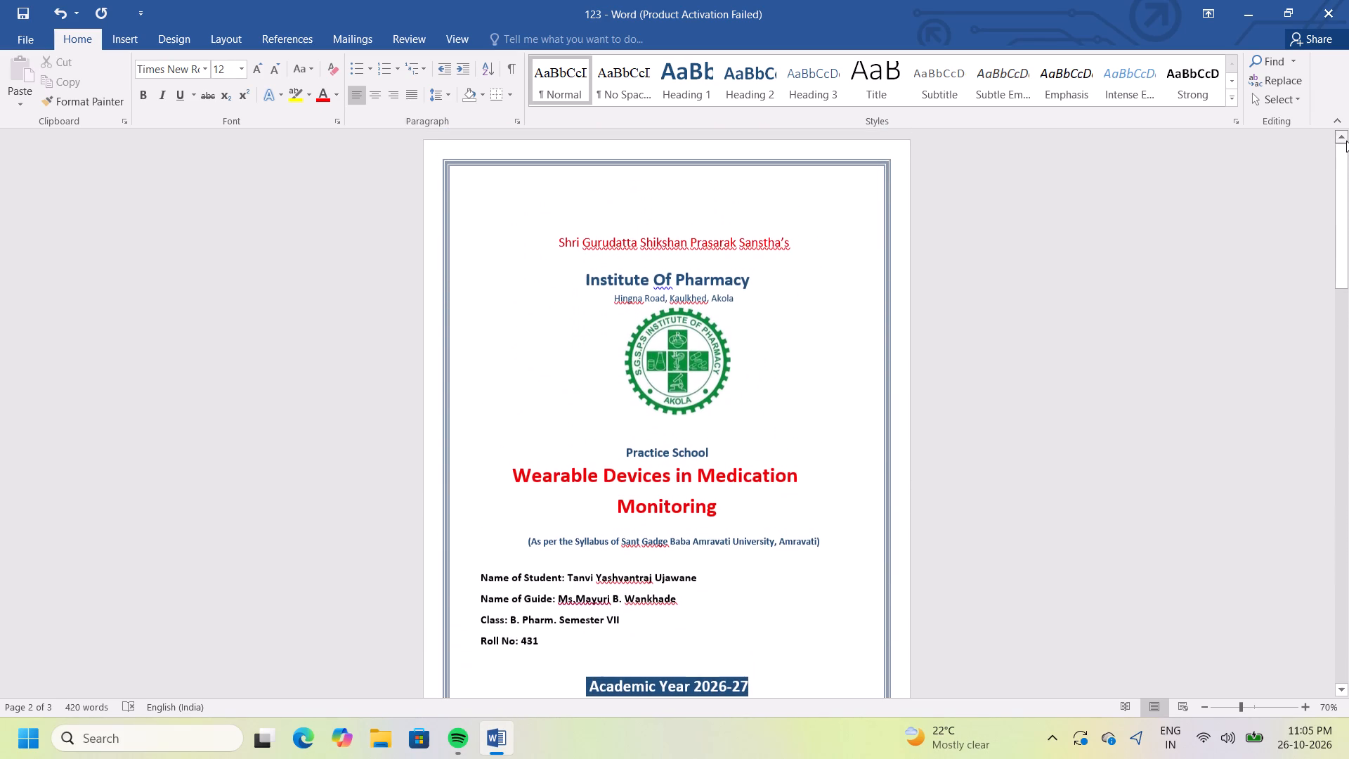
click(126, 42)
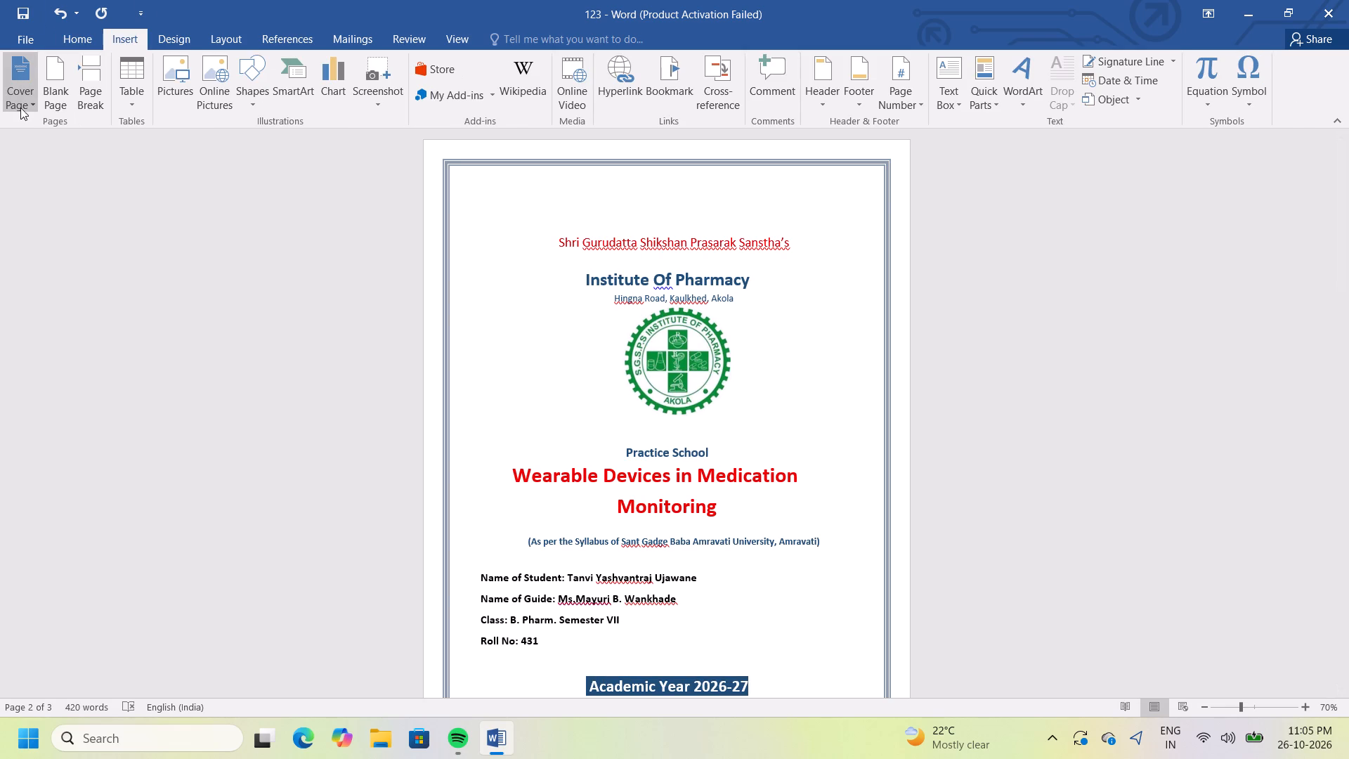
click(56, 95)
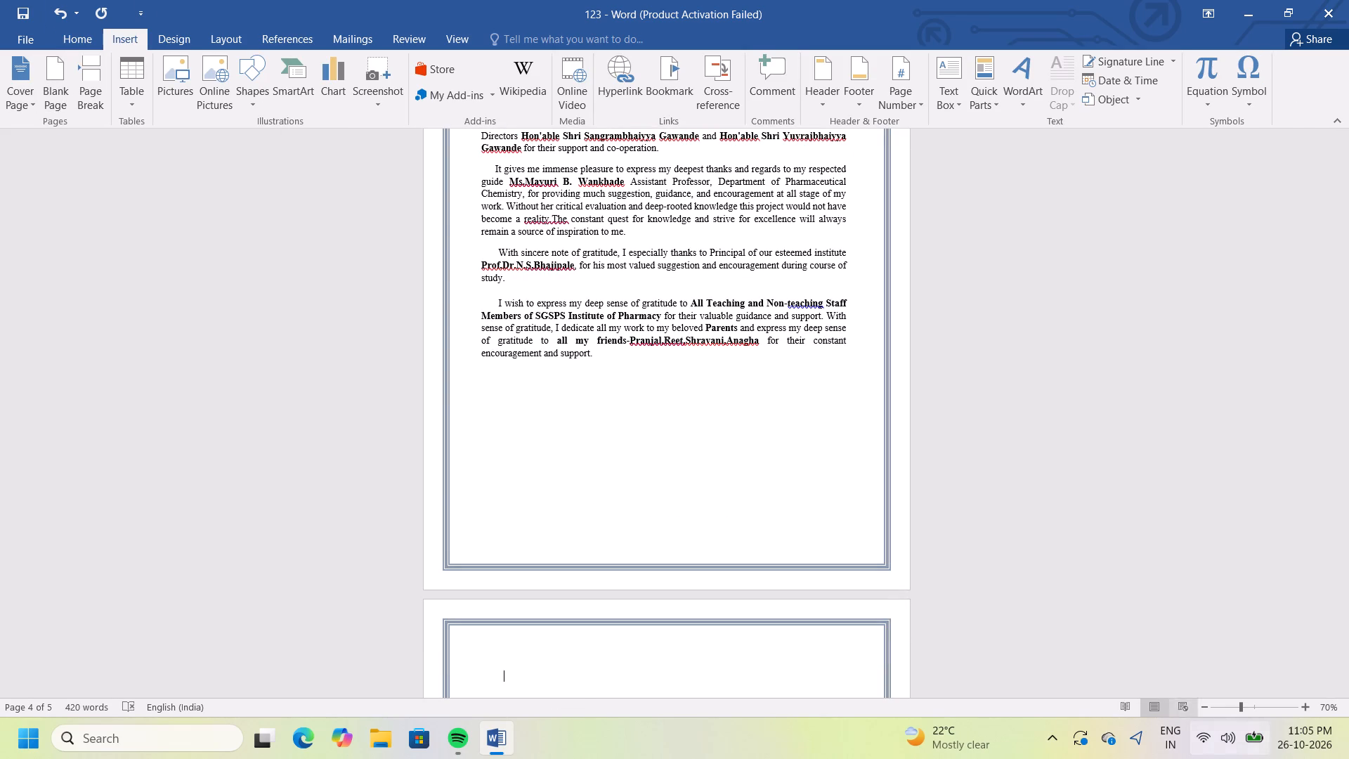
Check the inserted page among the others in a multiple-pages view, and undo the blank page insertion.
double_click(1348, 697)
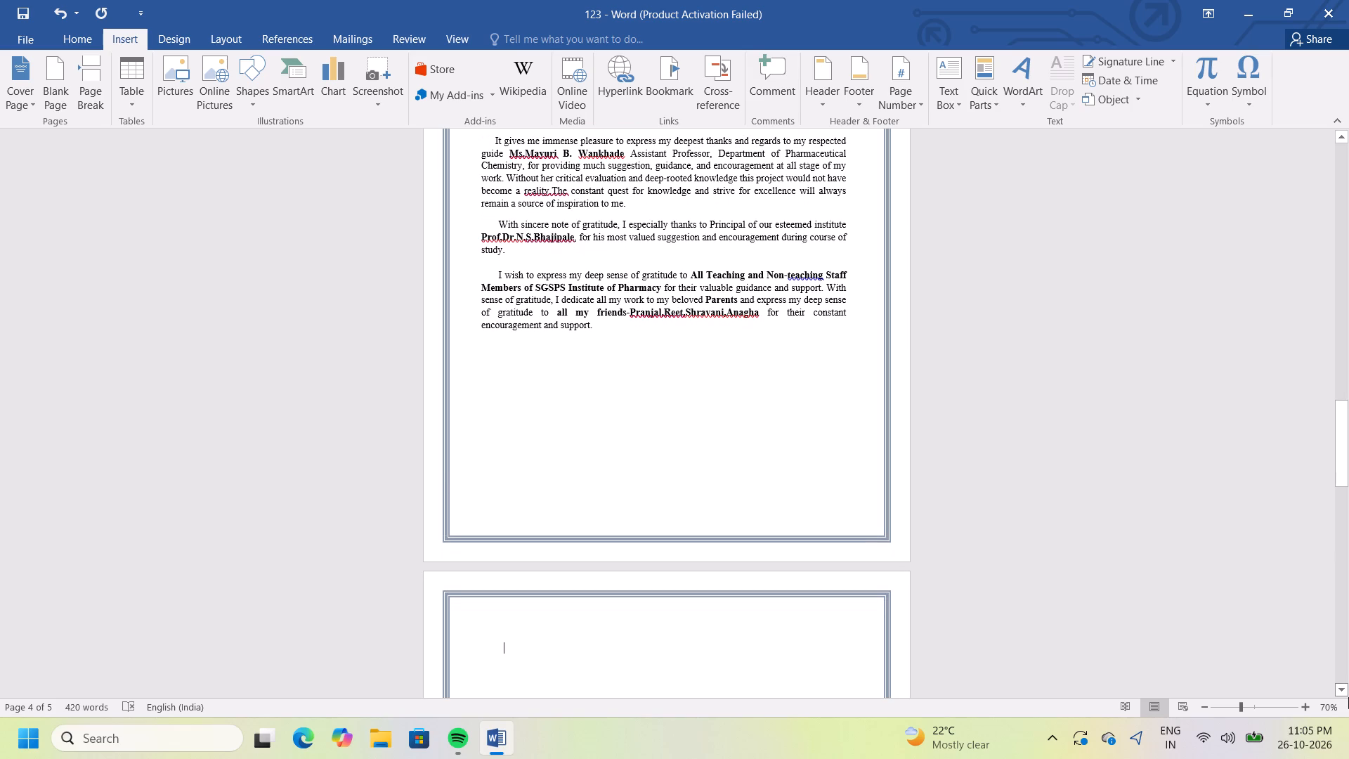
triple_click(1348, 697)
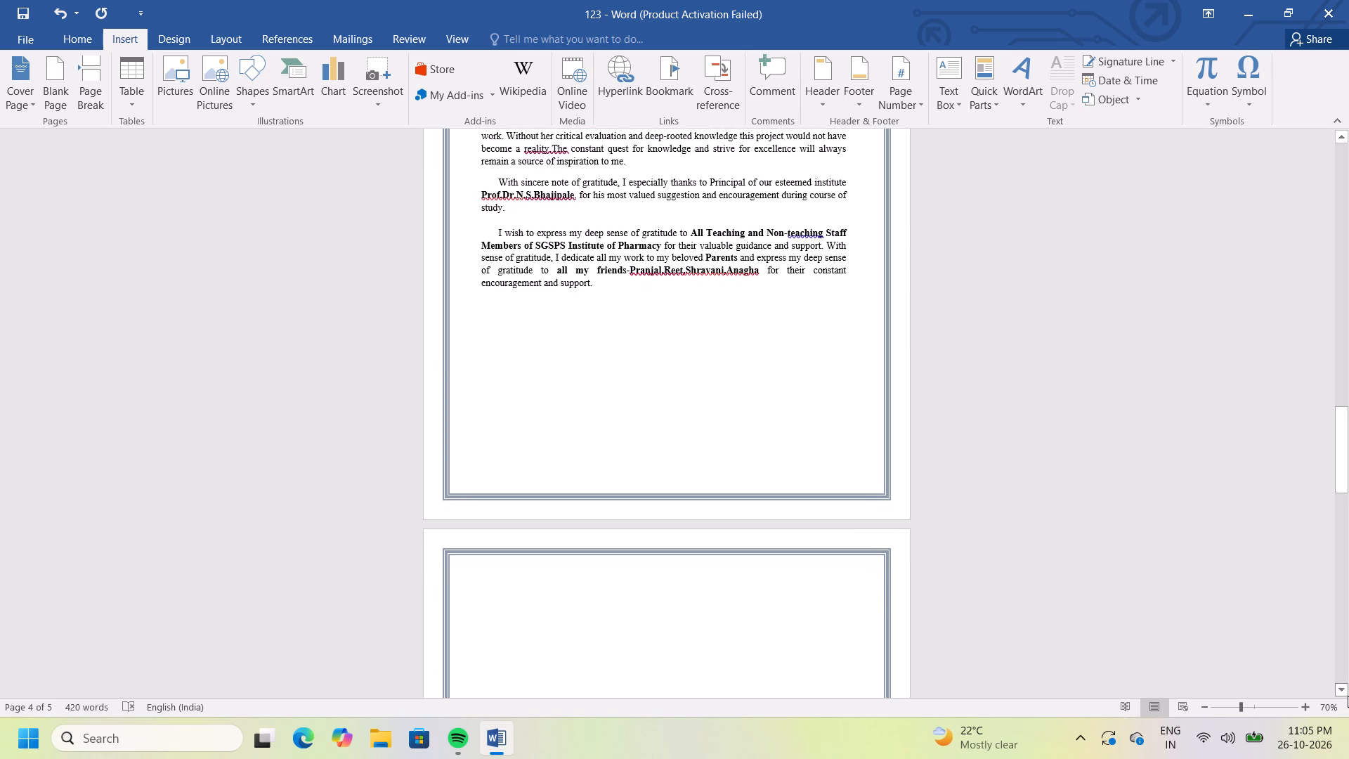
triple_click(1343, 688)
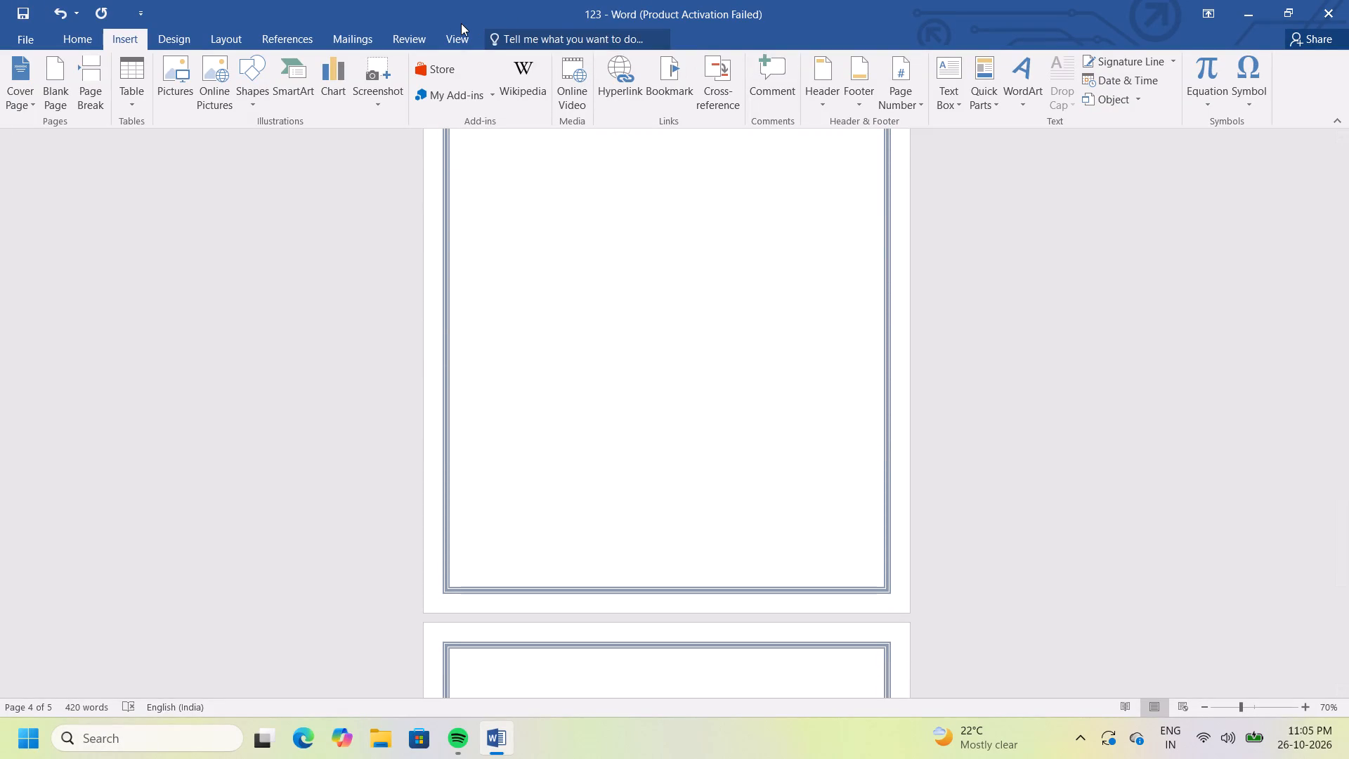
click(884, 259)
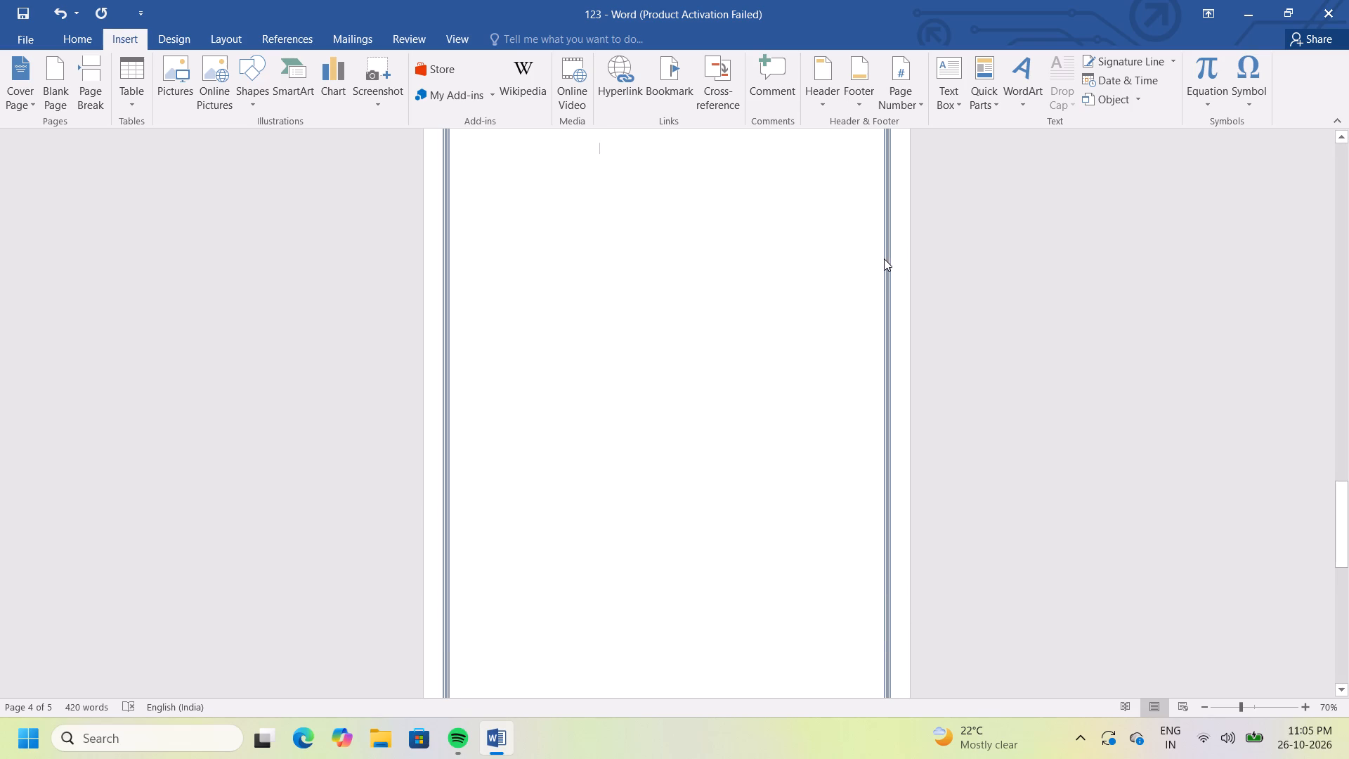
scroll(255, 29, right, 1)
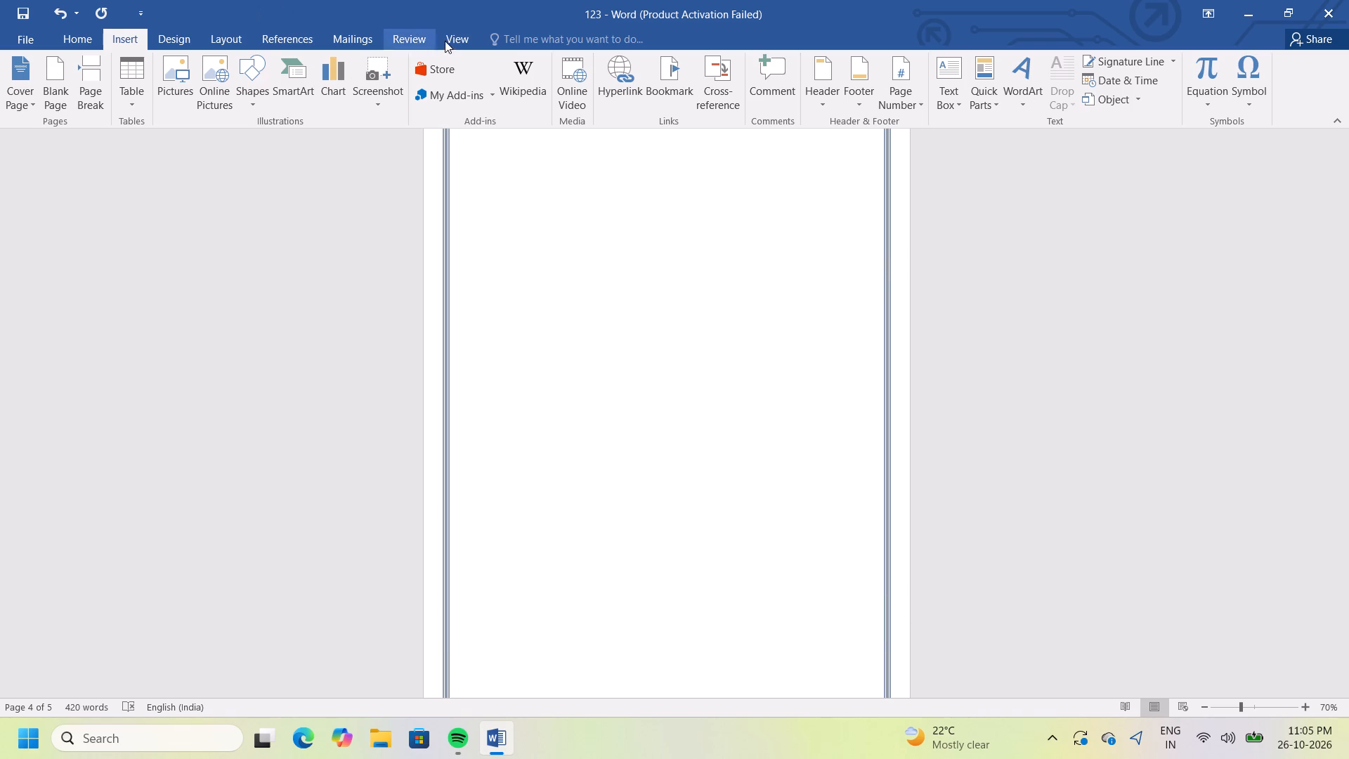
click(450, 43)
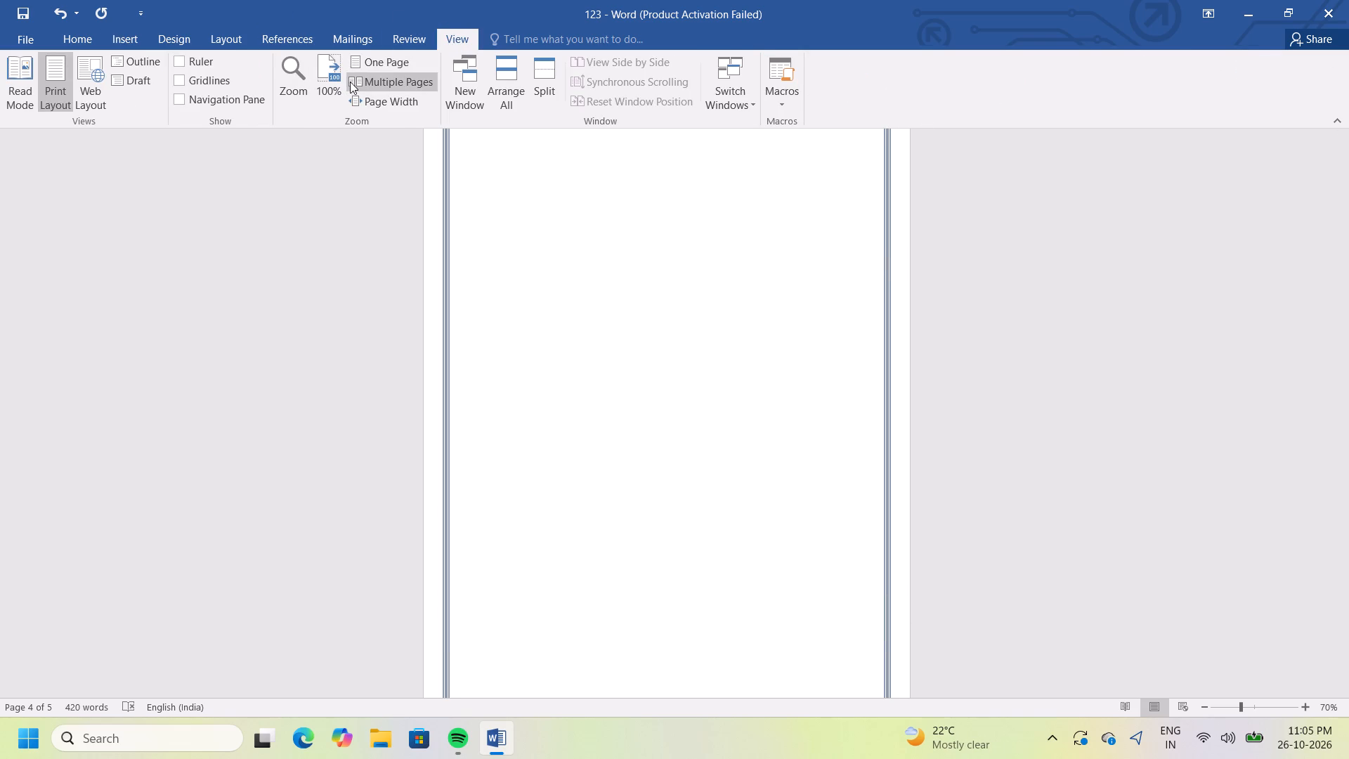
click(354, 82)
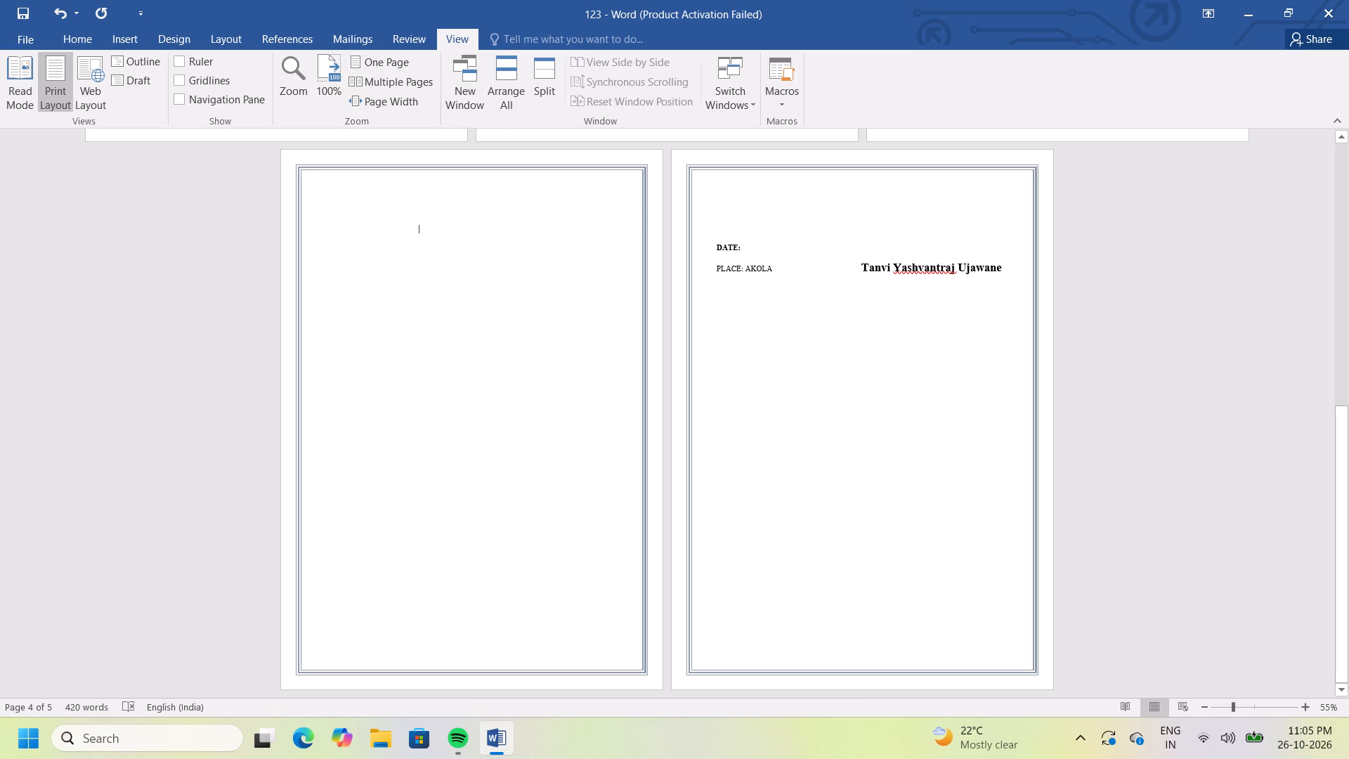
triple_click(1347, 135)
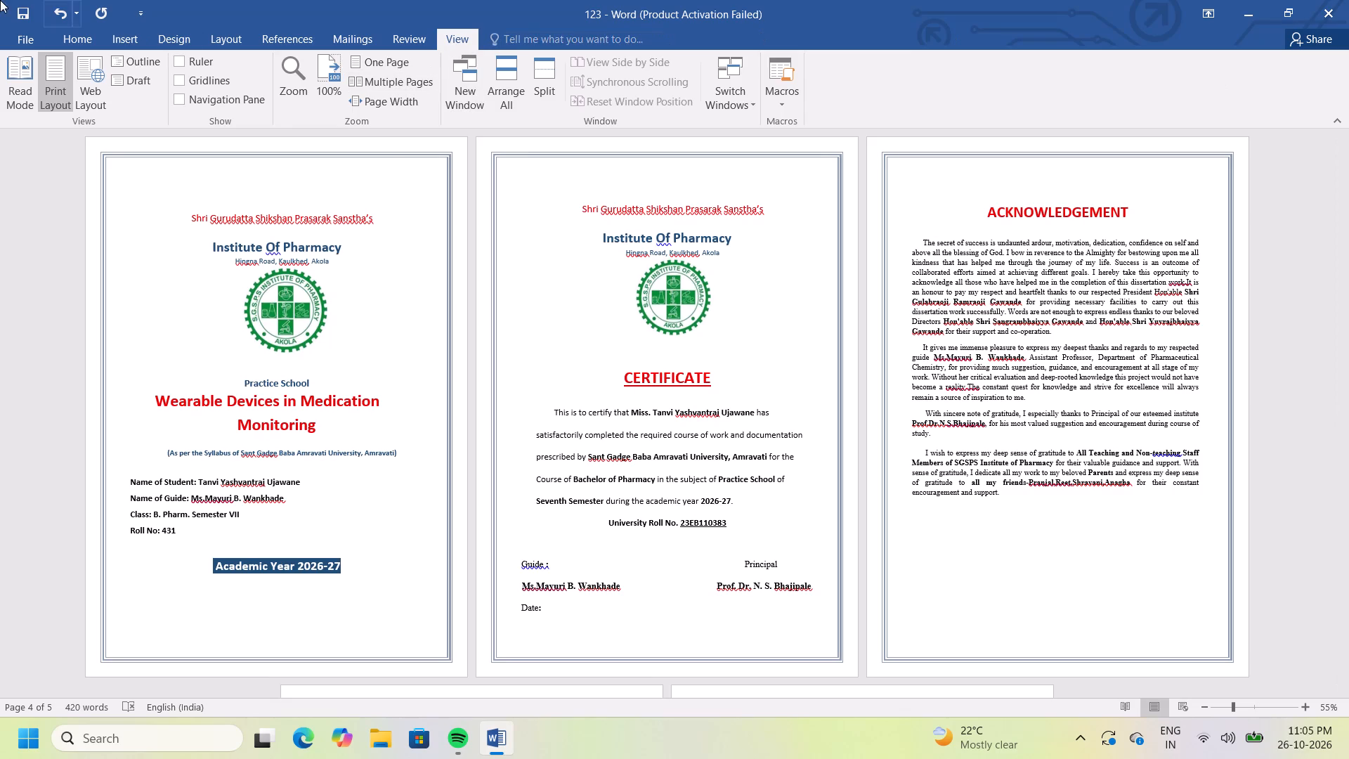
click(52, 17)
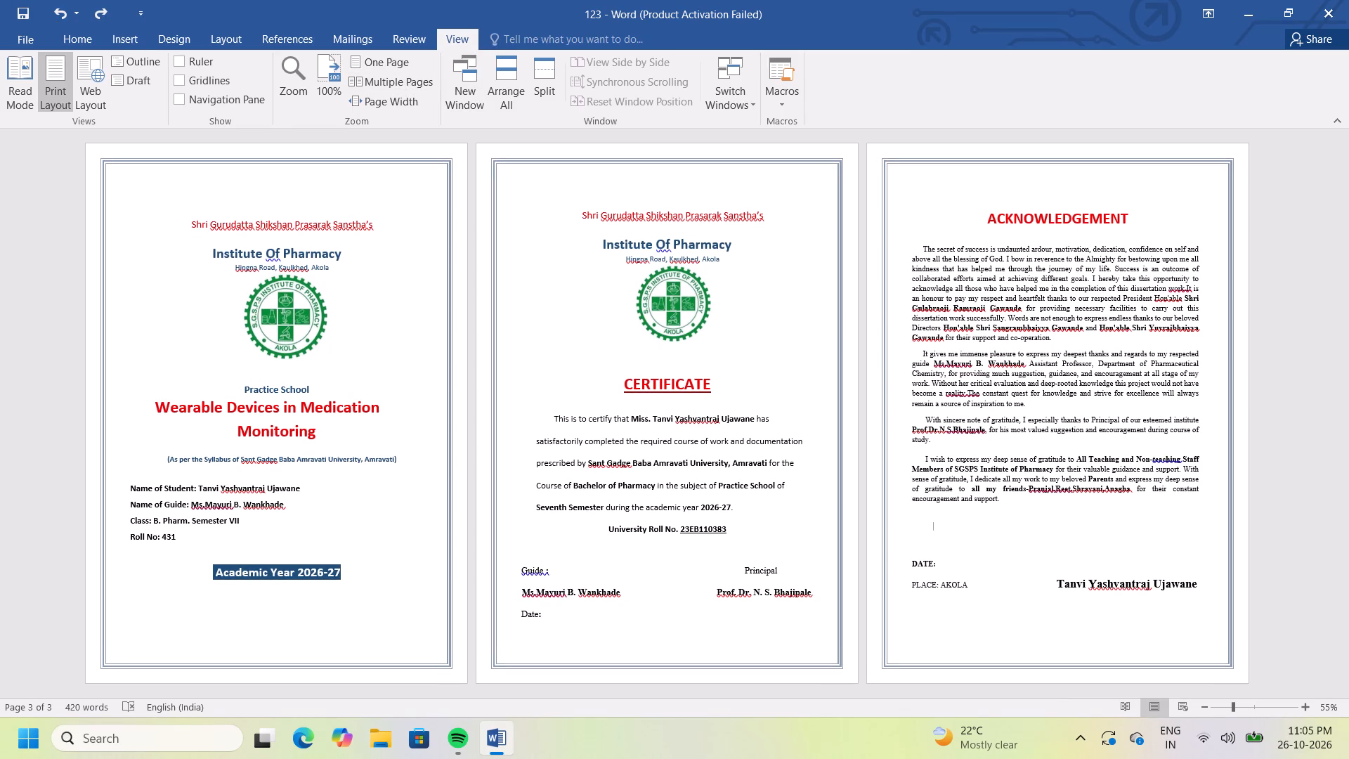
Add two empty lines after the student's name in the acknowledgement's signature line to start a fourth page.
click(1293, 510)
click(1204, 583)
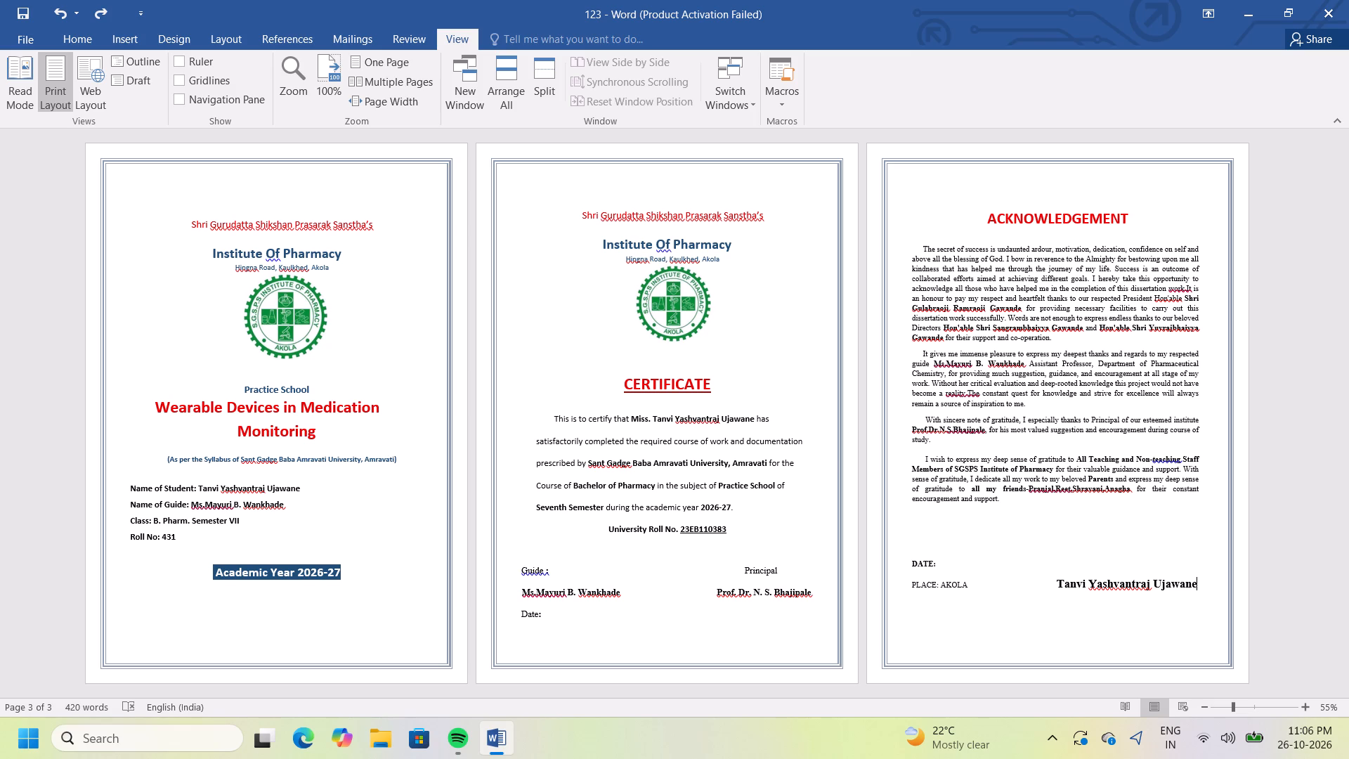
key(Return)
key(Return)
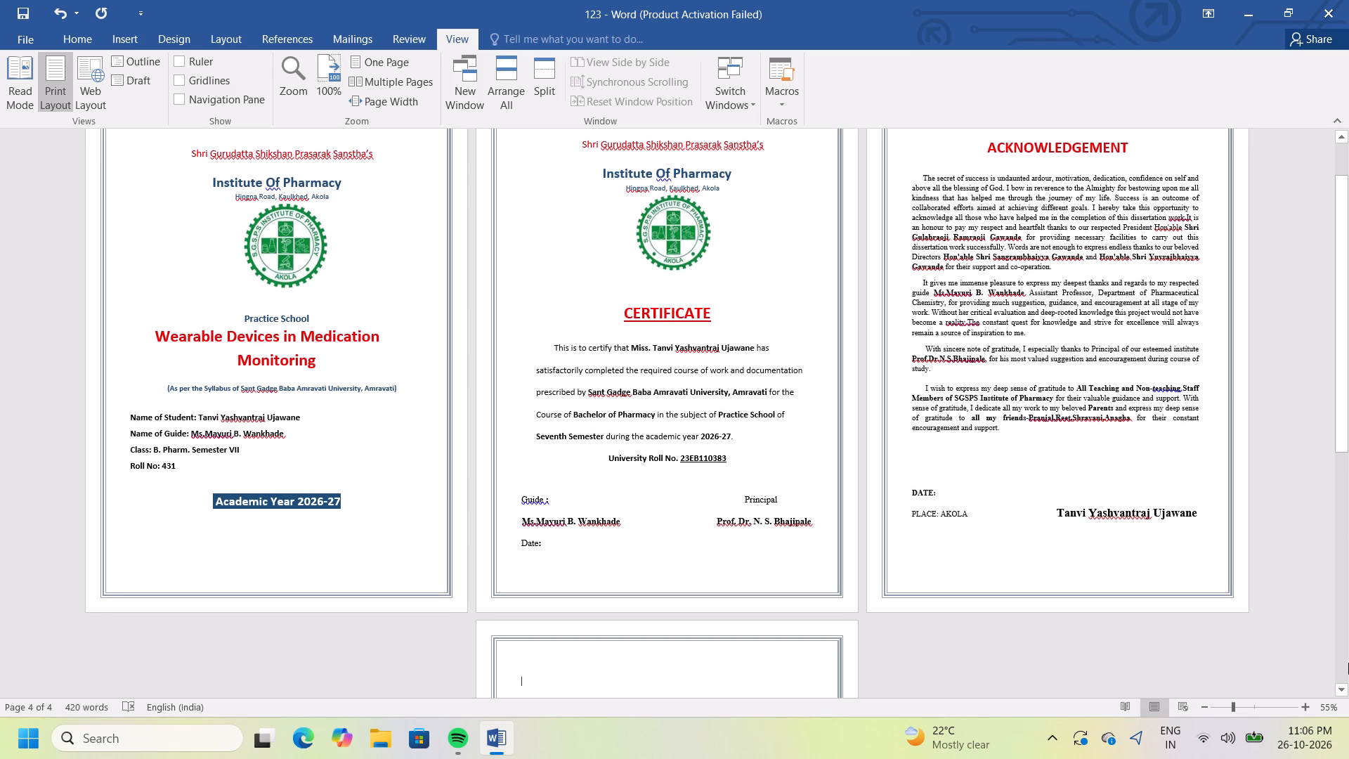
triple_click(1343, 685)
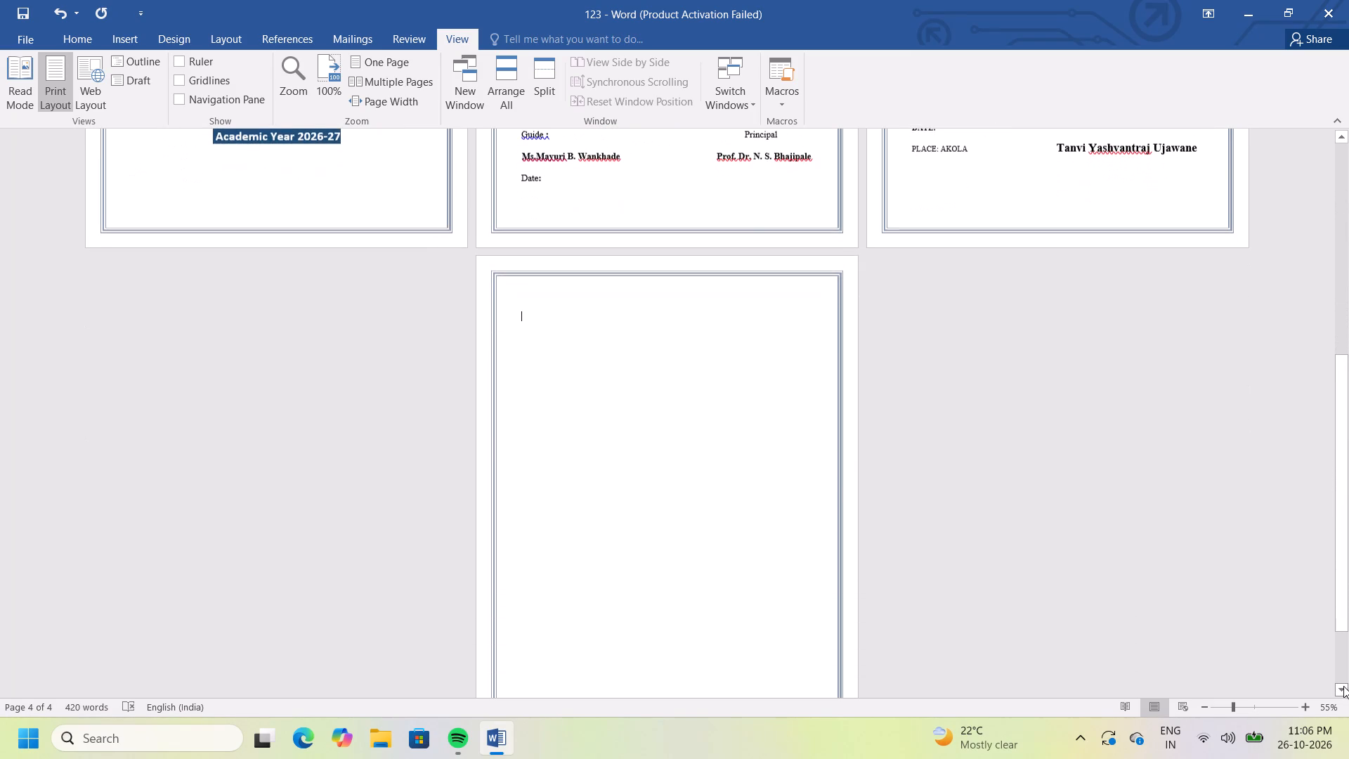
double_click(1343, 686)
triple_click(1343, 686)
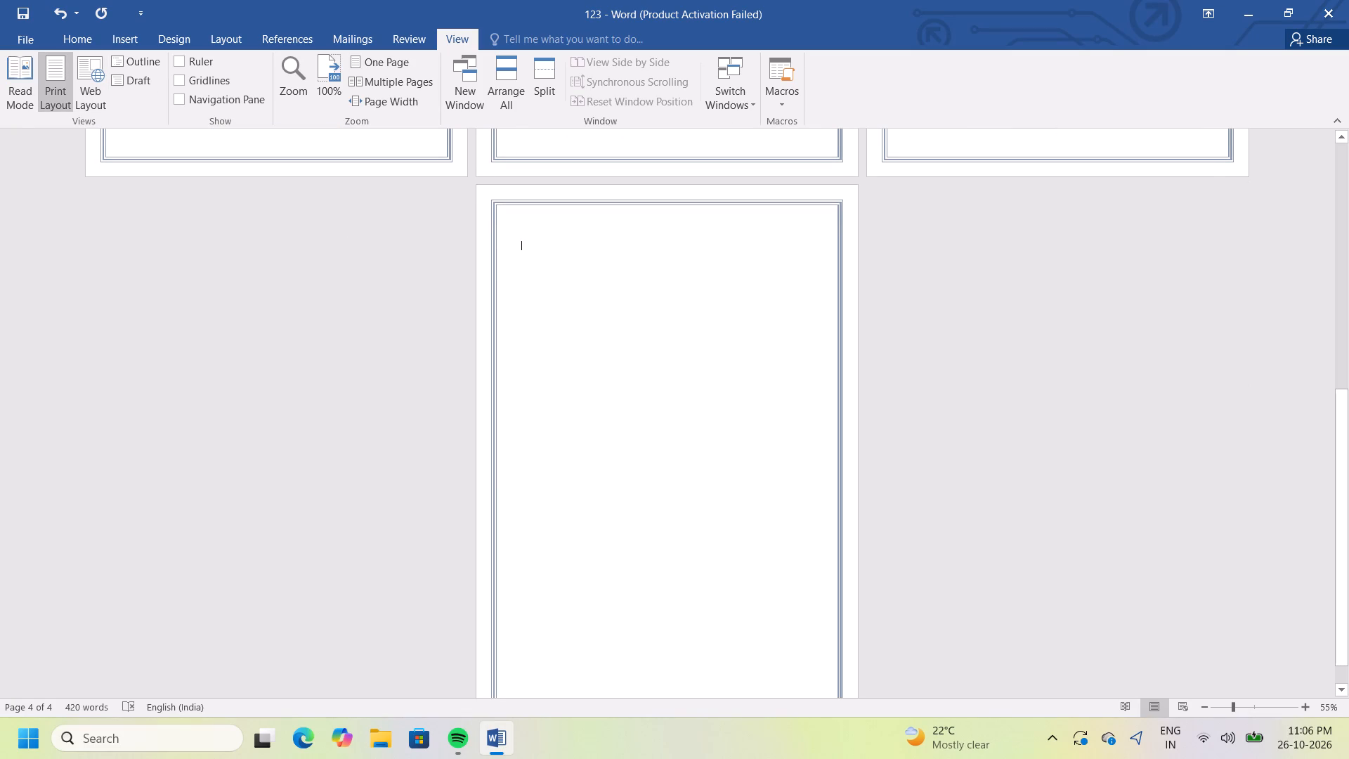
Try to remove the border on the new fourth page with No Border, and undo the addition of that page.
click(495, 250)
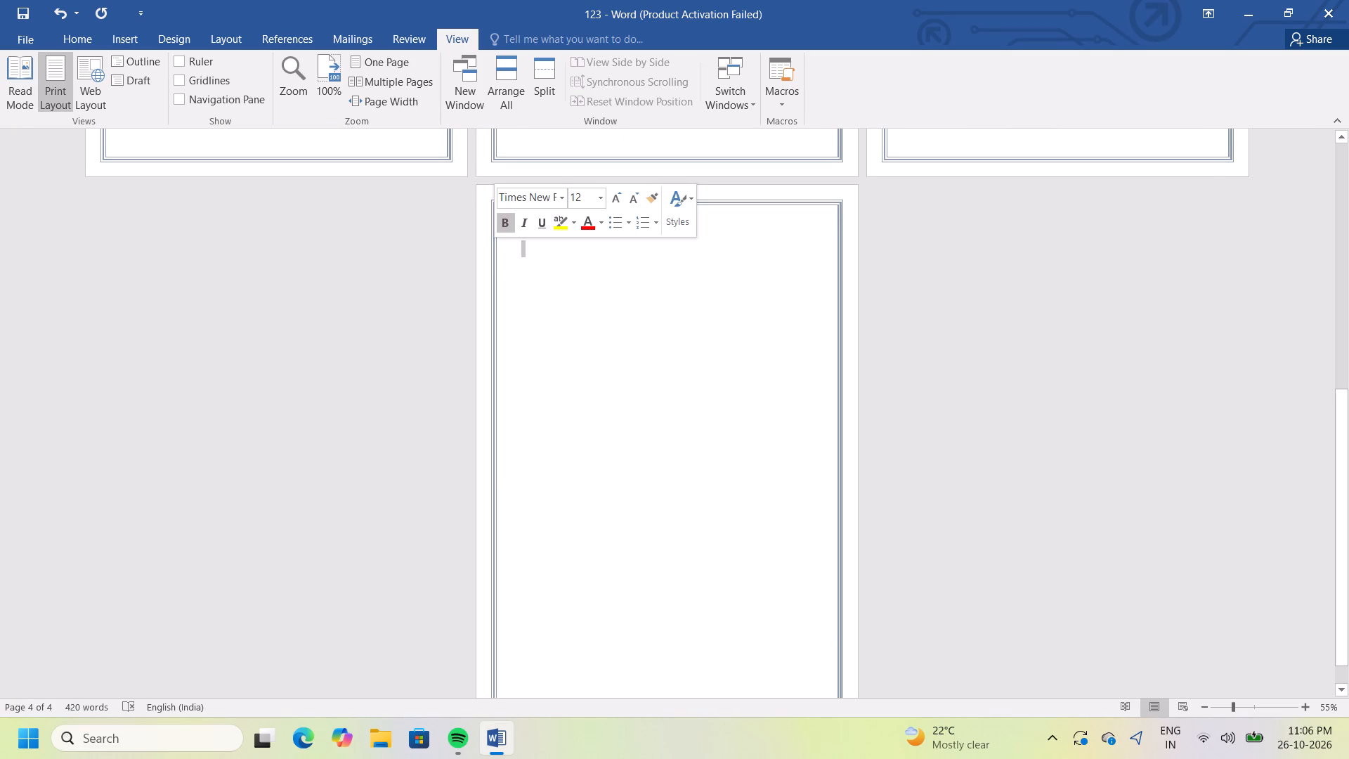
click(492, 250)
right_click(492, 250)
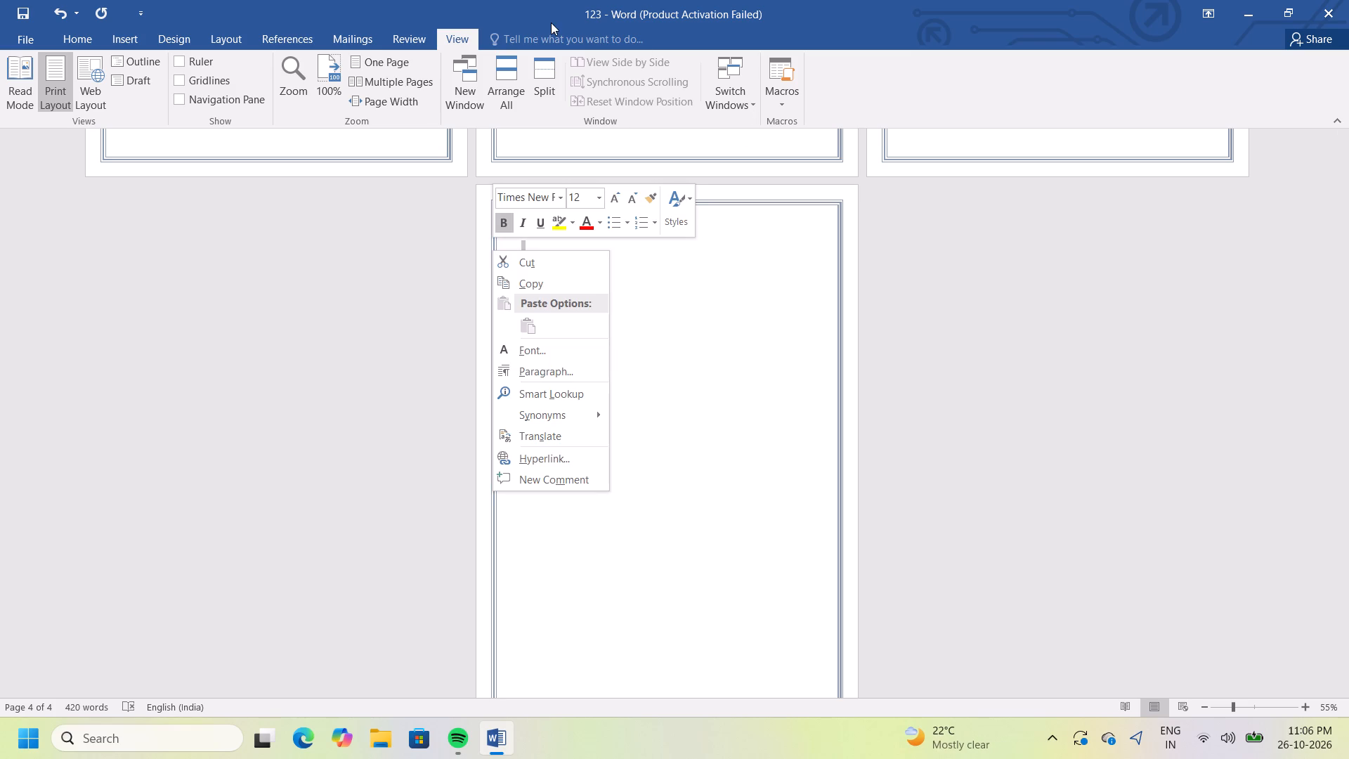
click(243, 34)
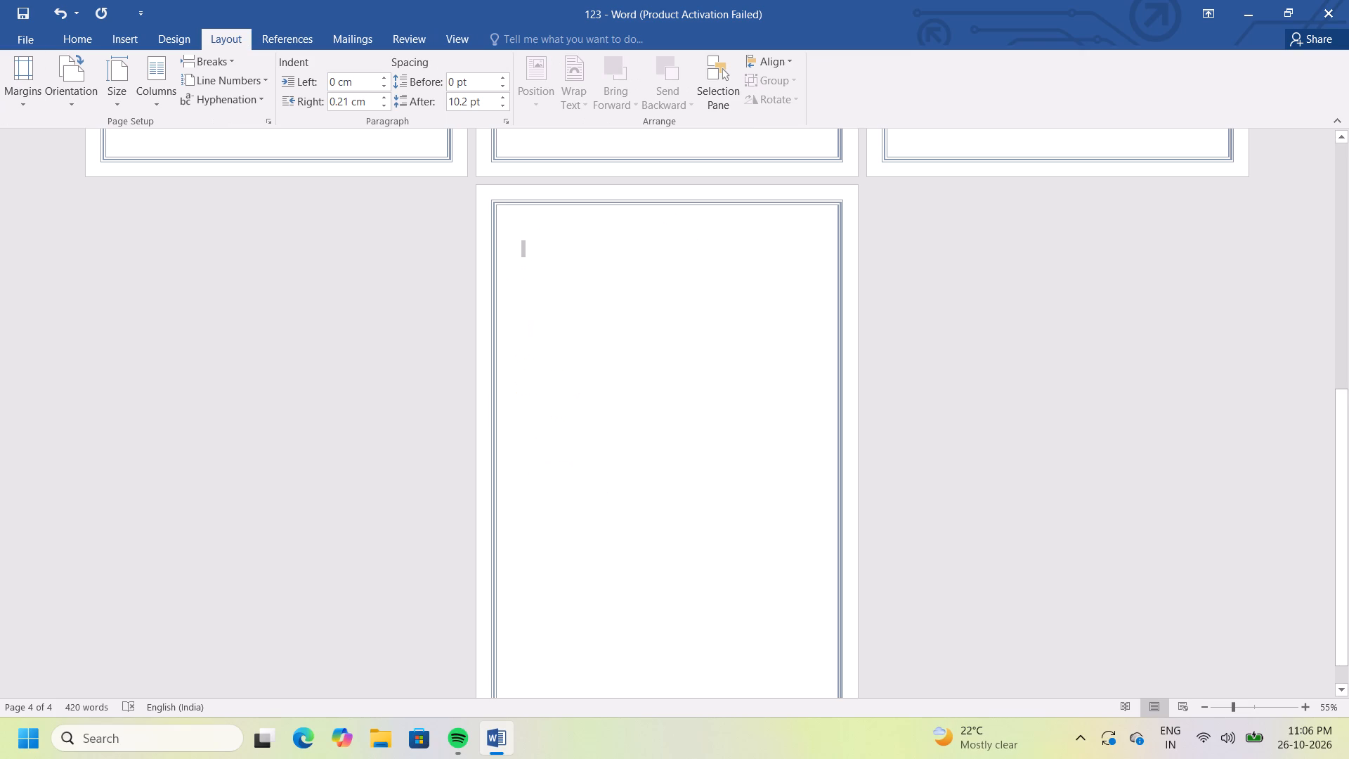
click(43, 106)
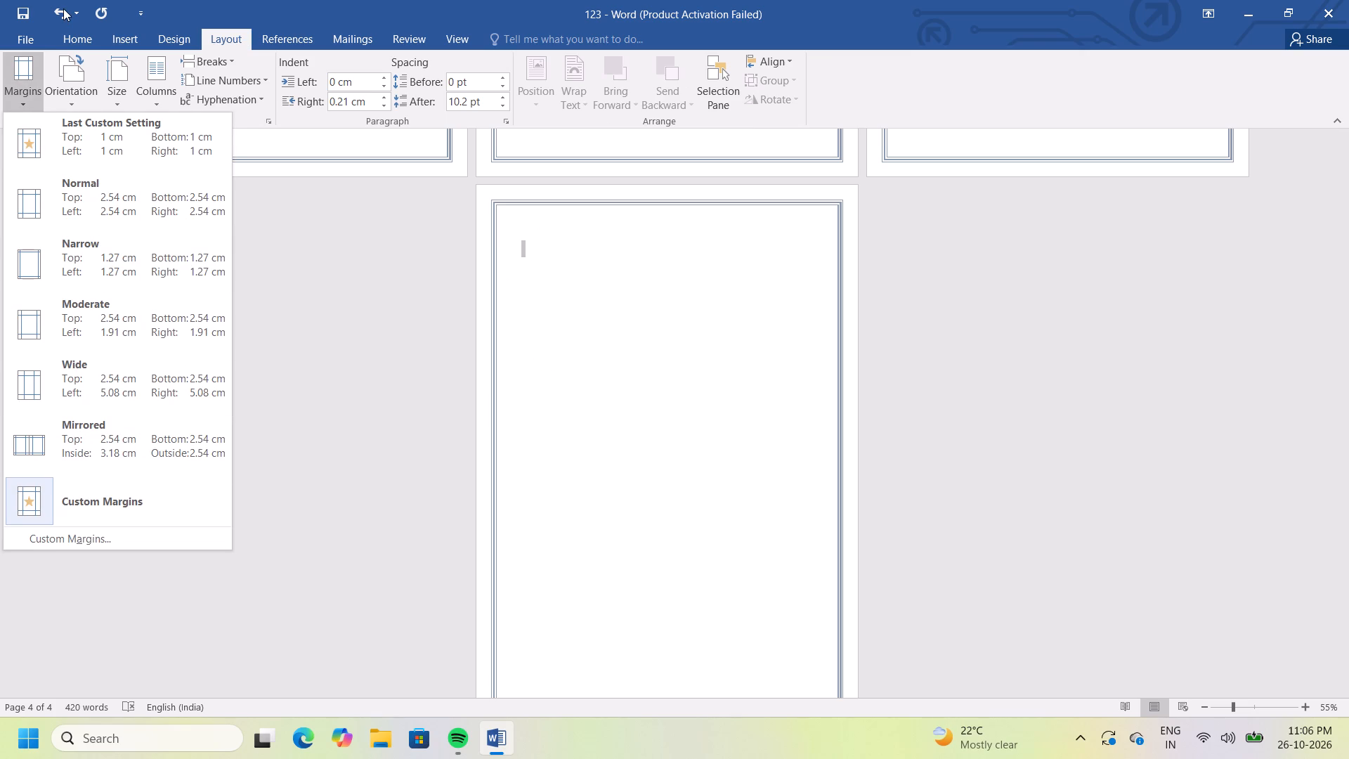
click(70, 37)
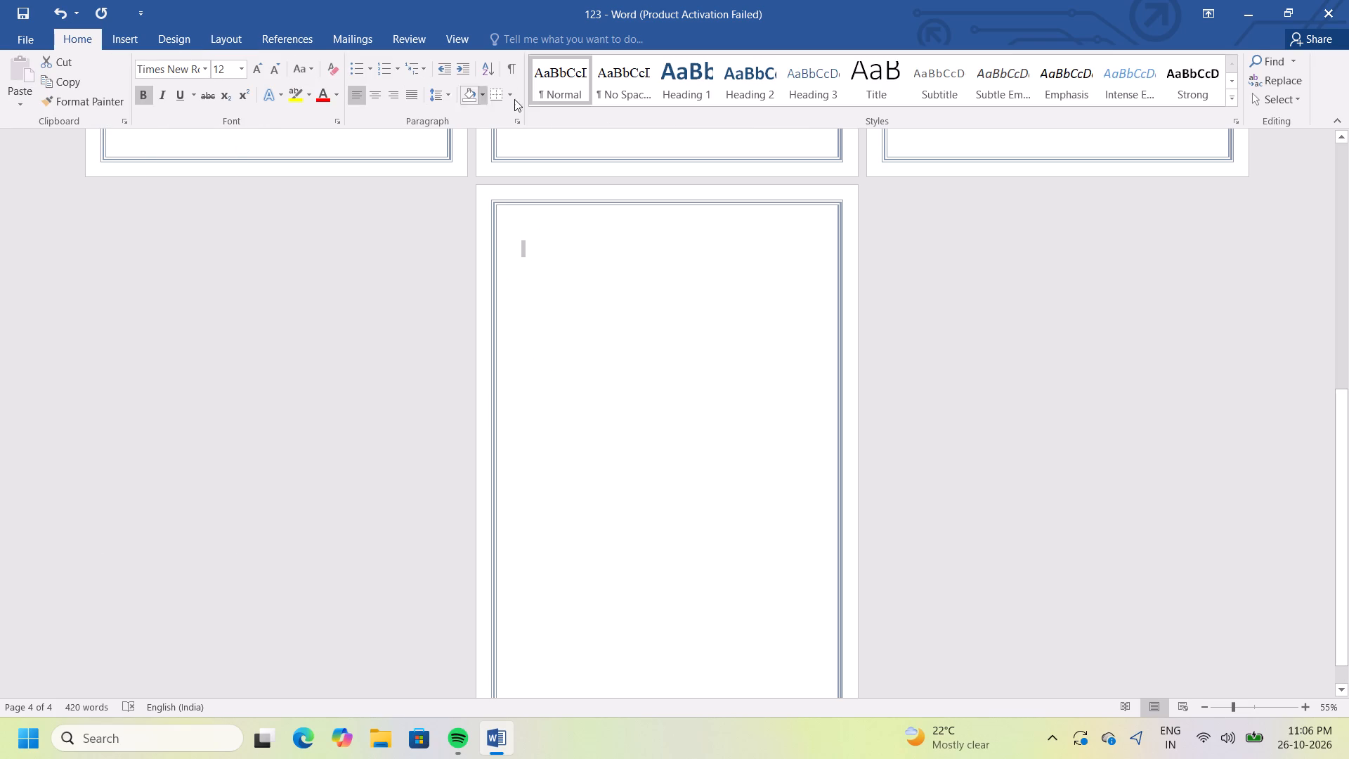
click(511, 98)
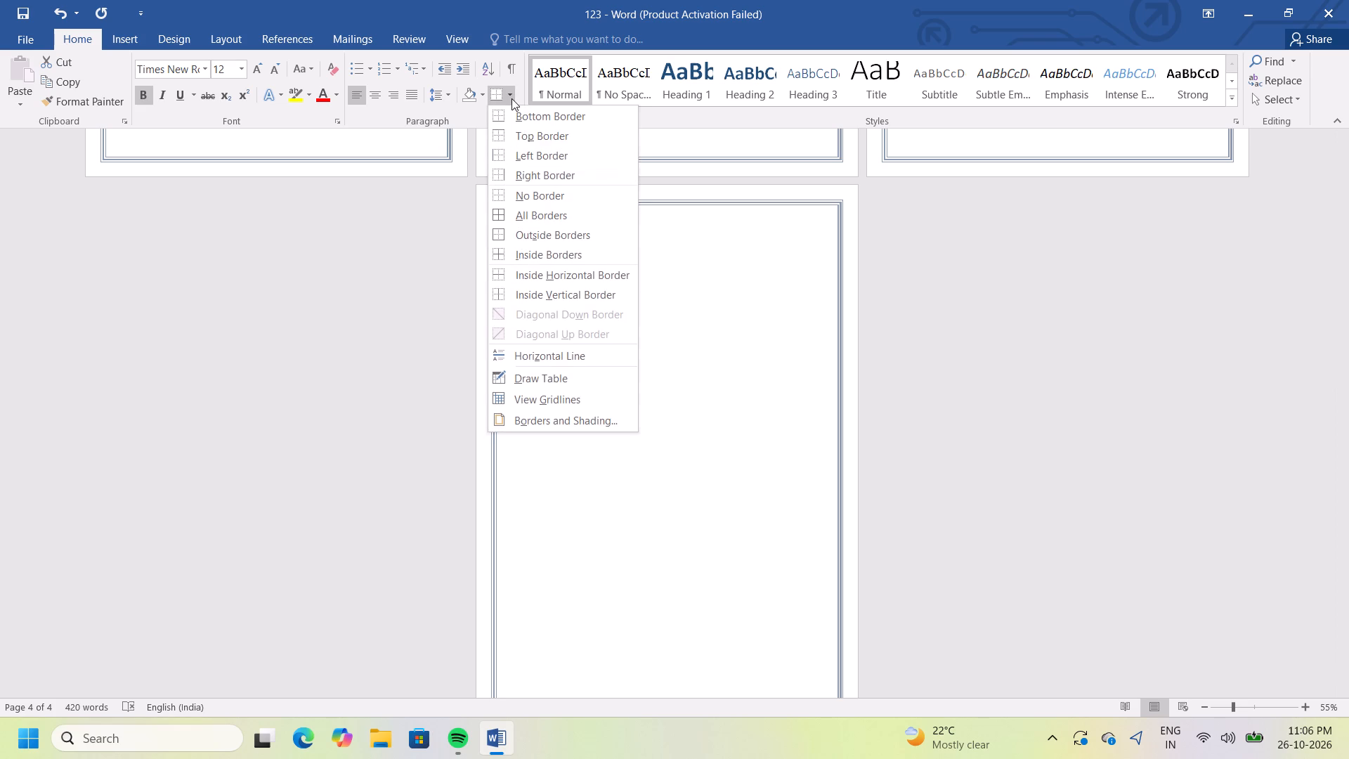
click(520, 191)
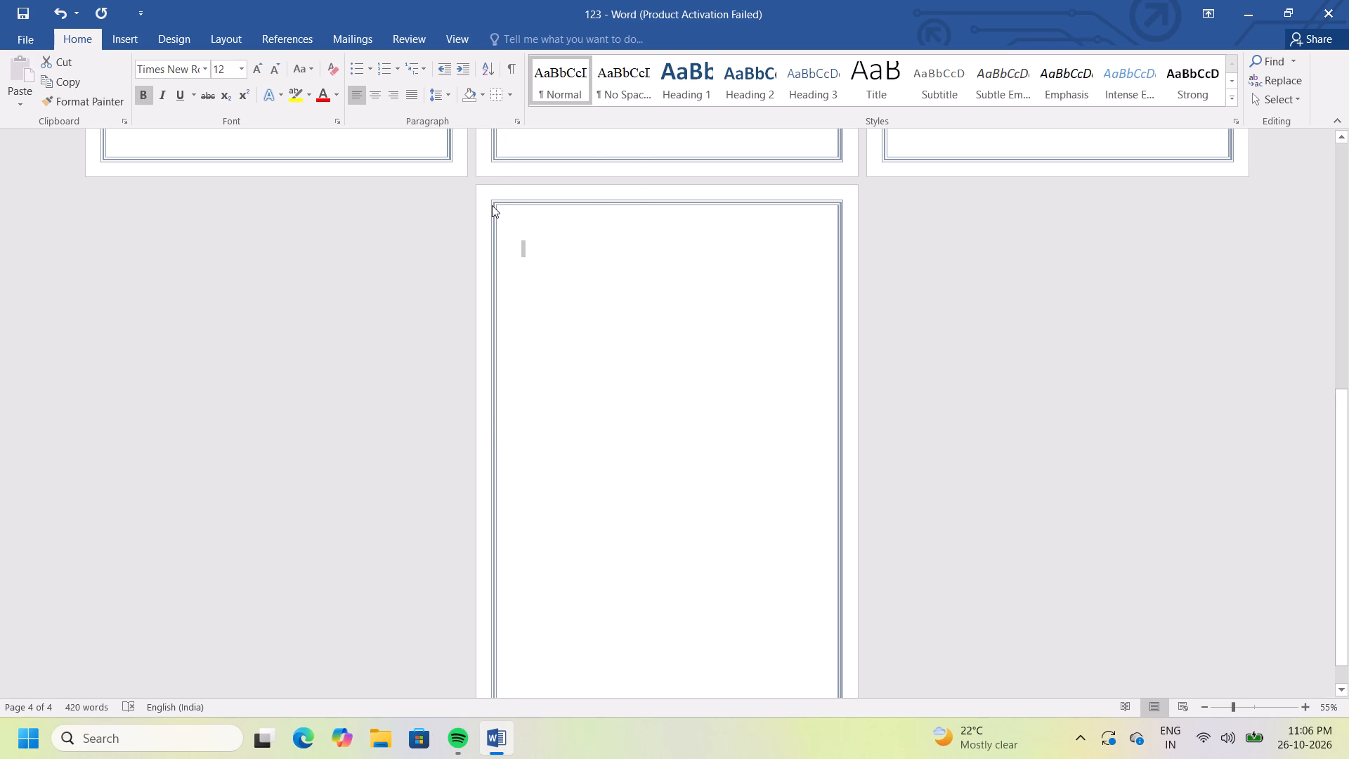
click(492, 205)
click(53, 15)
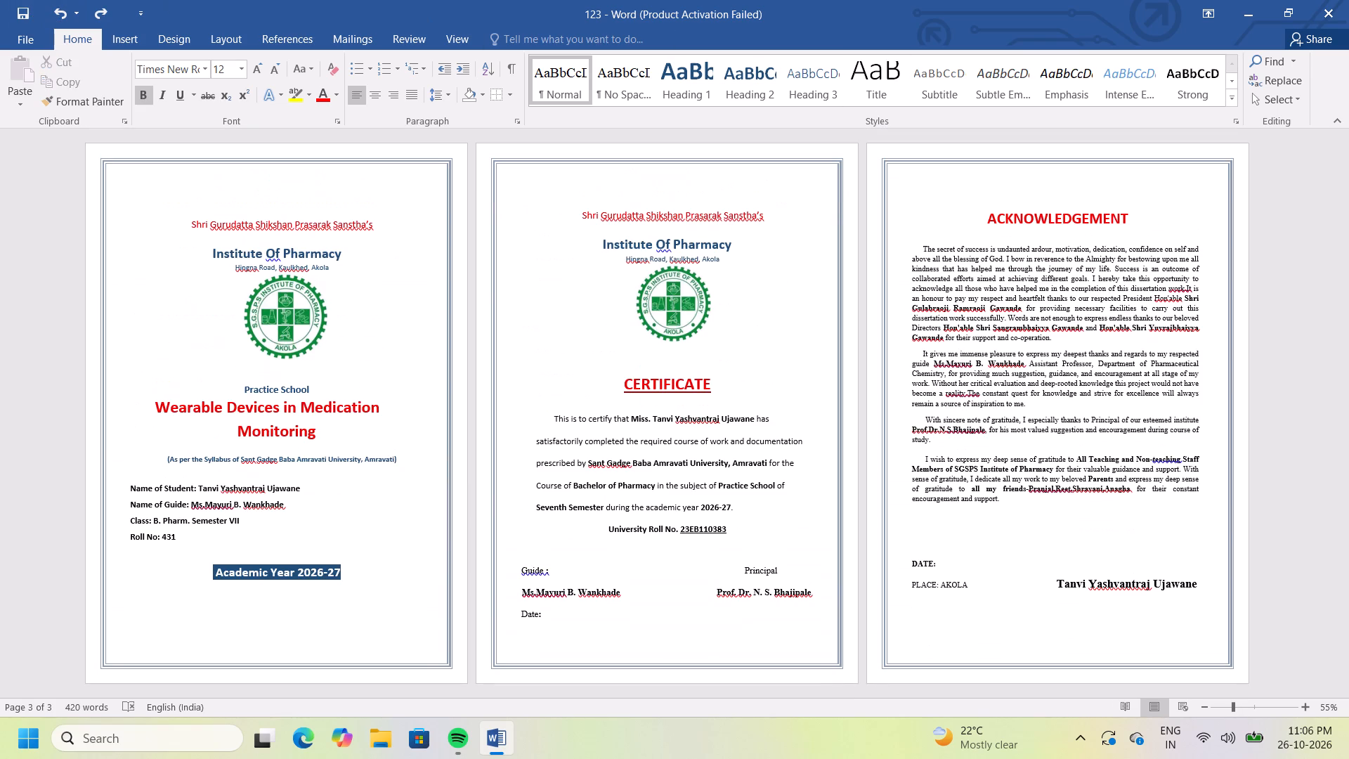
Show the acknowledgement as a single whole page.
click(467, 39)
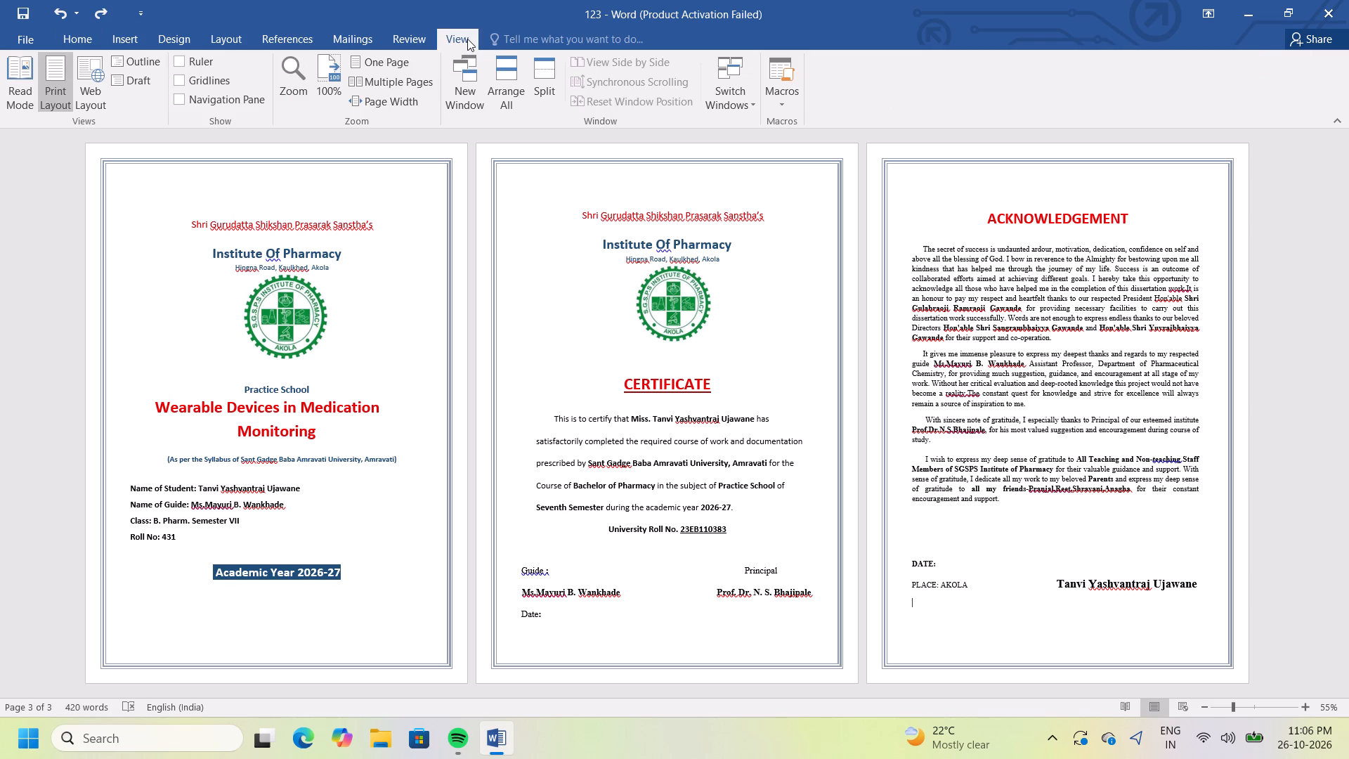
click(368, 58)
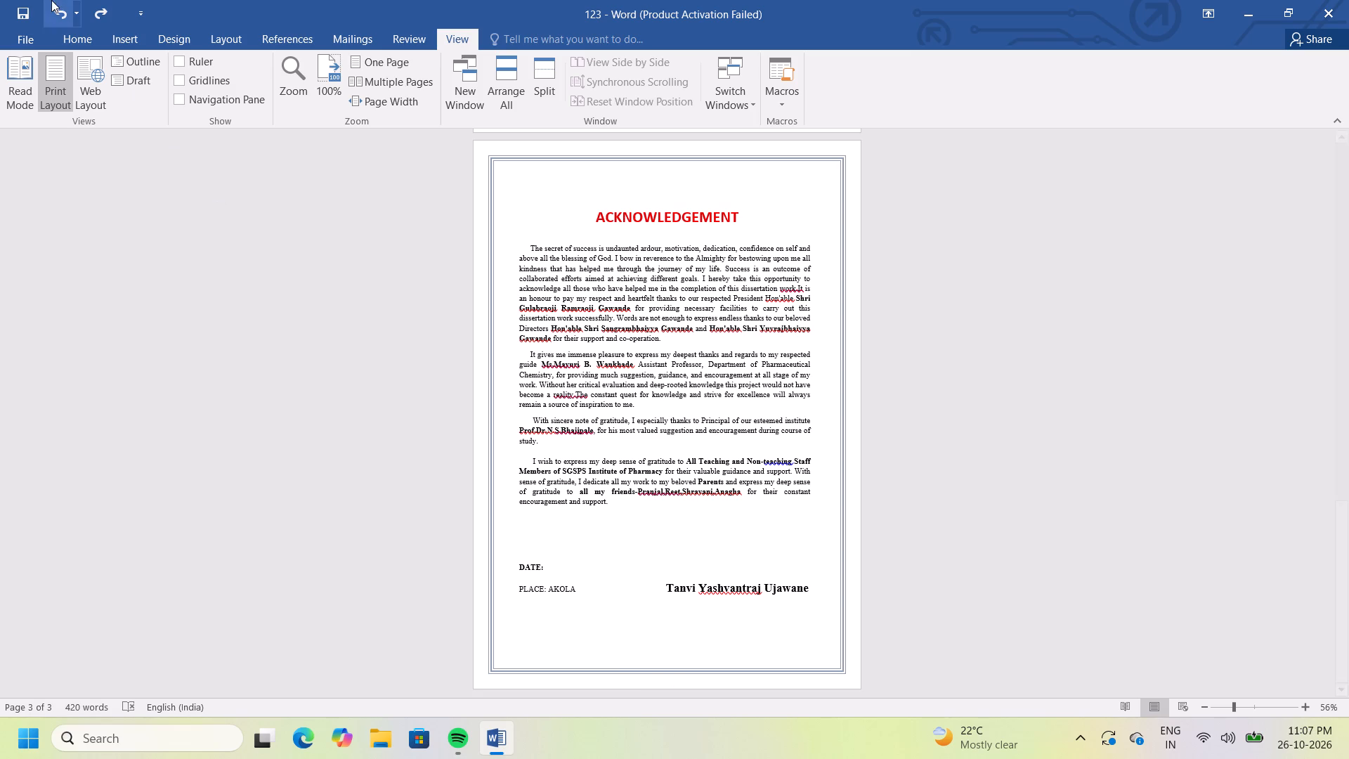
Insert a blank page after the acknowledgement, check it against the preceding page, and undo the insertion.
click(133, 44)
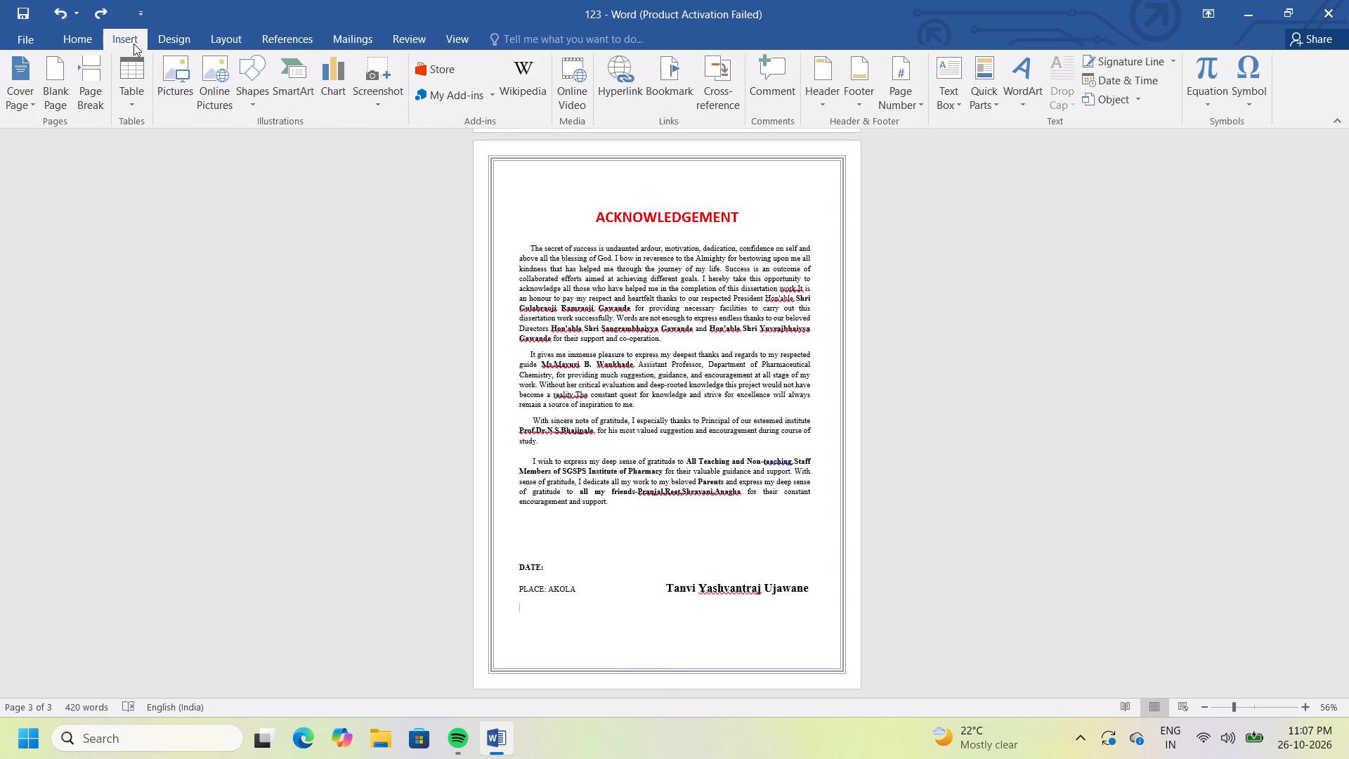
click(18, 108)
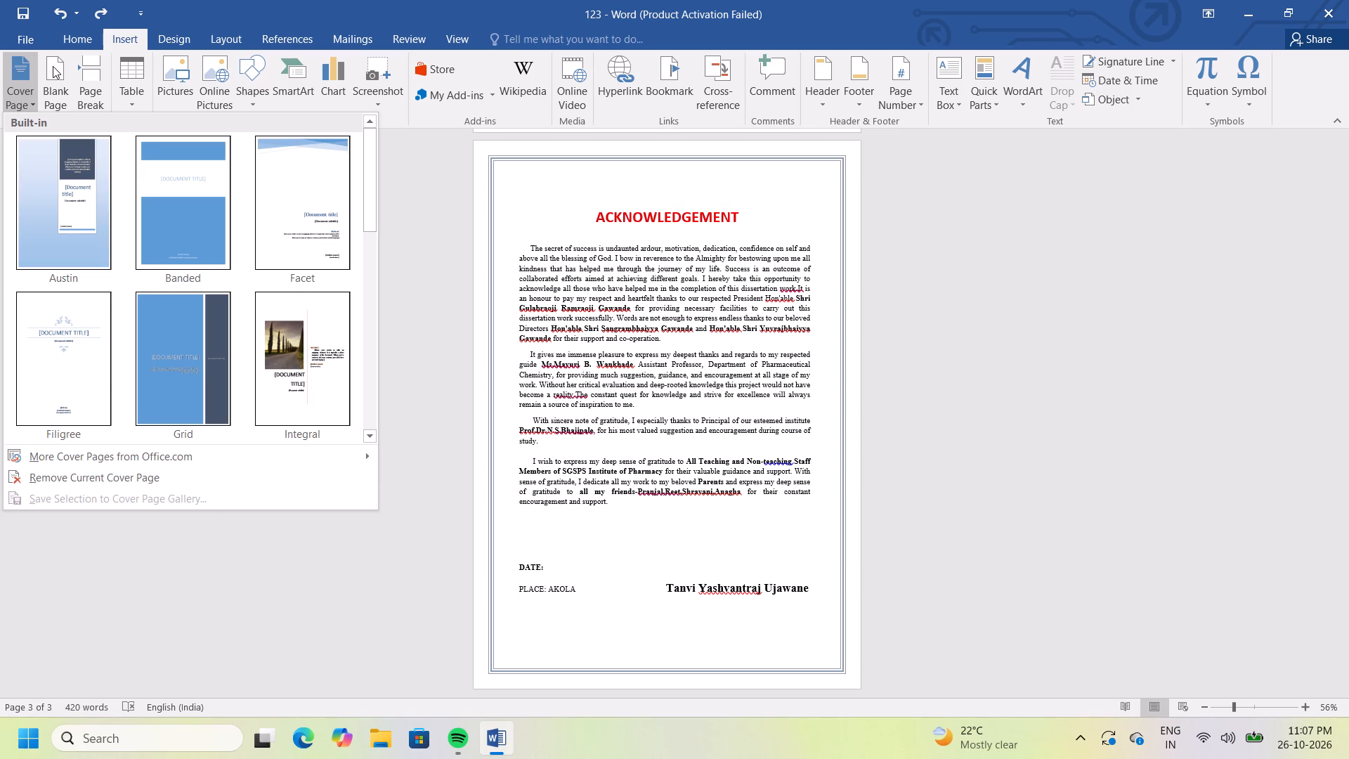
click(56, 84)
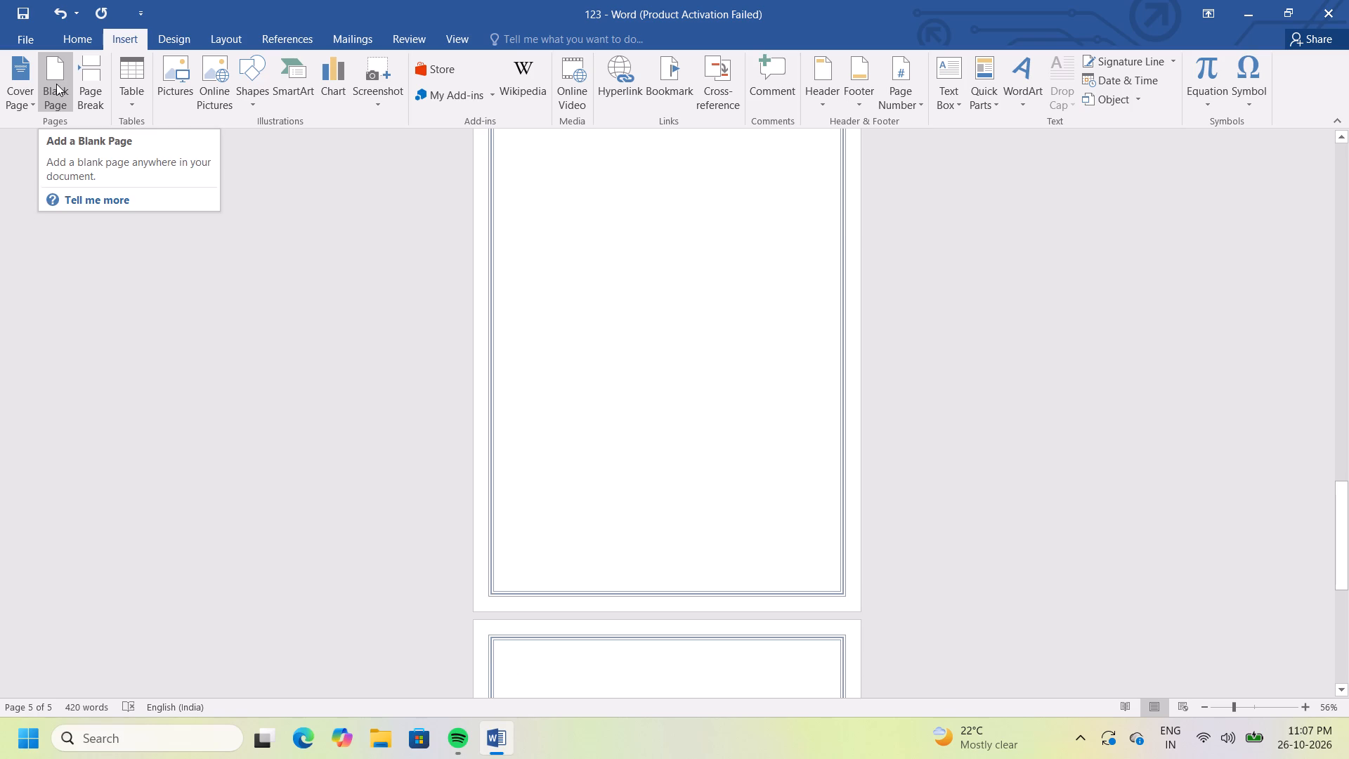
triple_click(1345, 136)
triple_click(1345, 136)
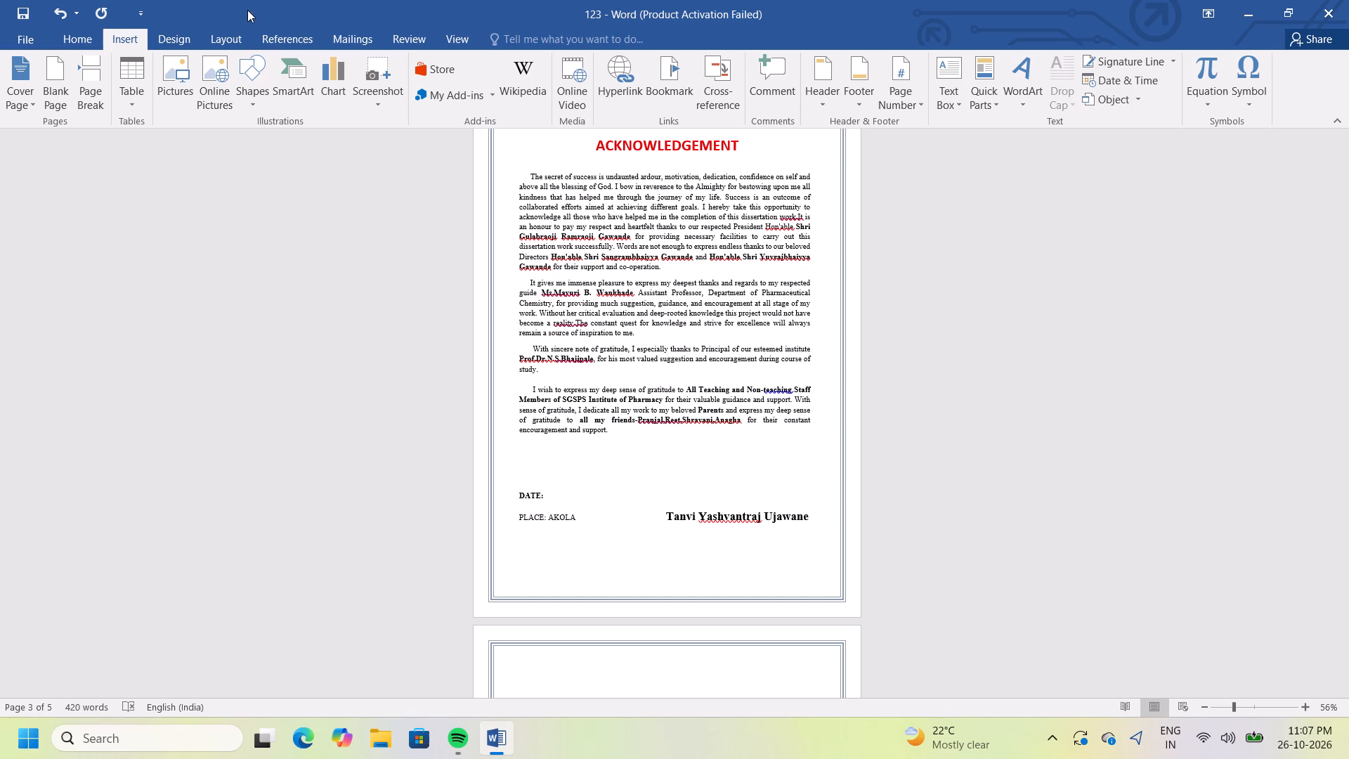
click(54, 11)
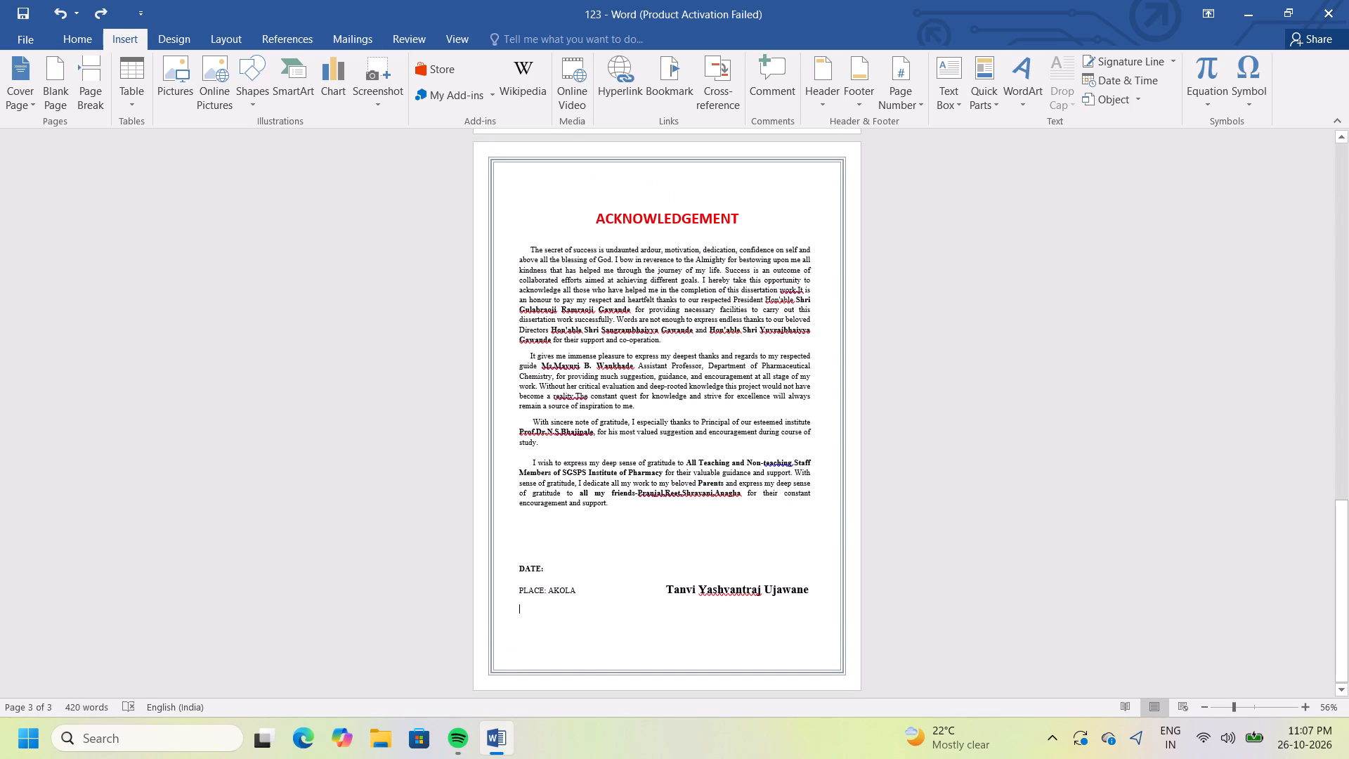
Close the document, saving its changes as a Word document named 123 on the Desktop.
triple_click(1343, 692)
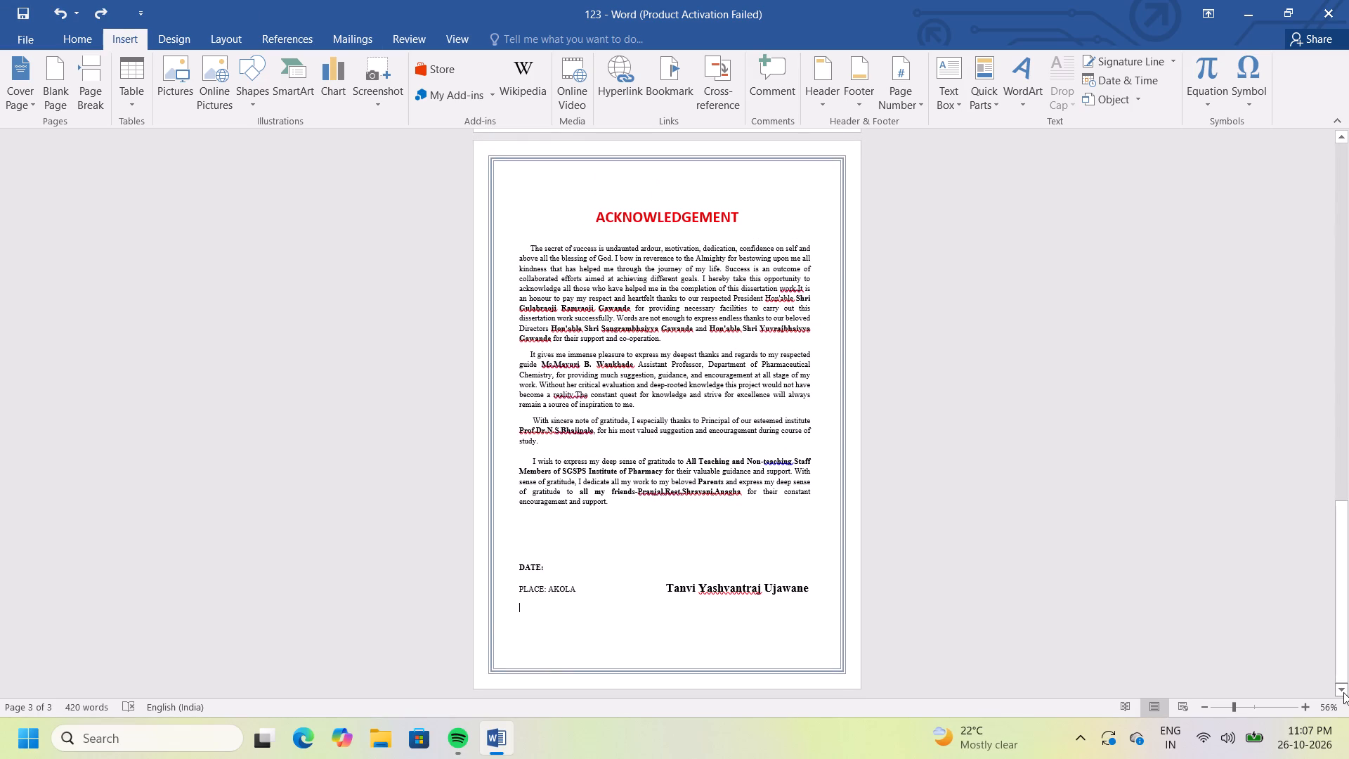
click(1343, 692)
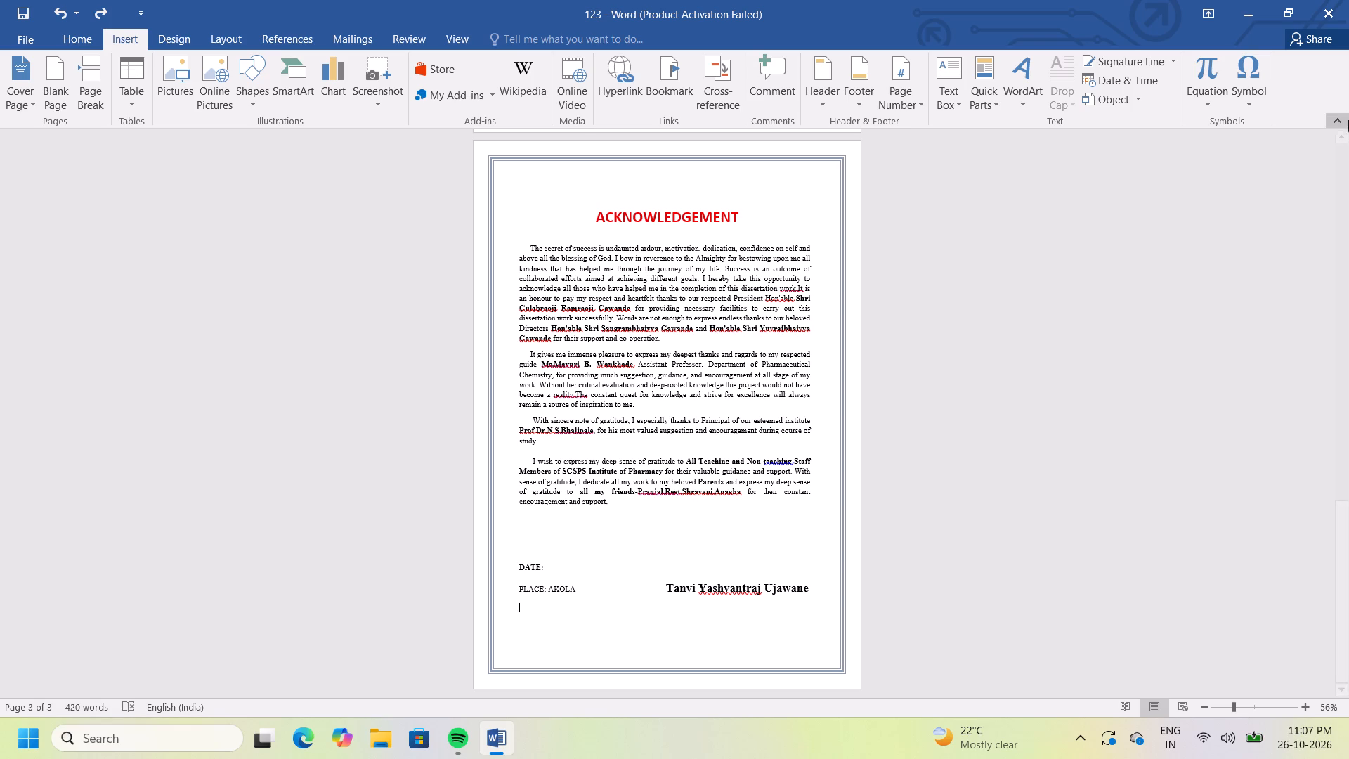
triple_click(1341, 136)
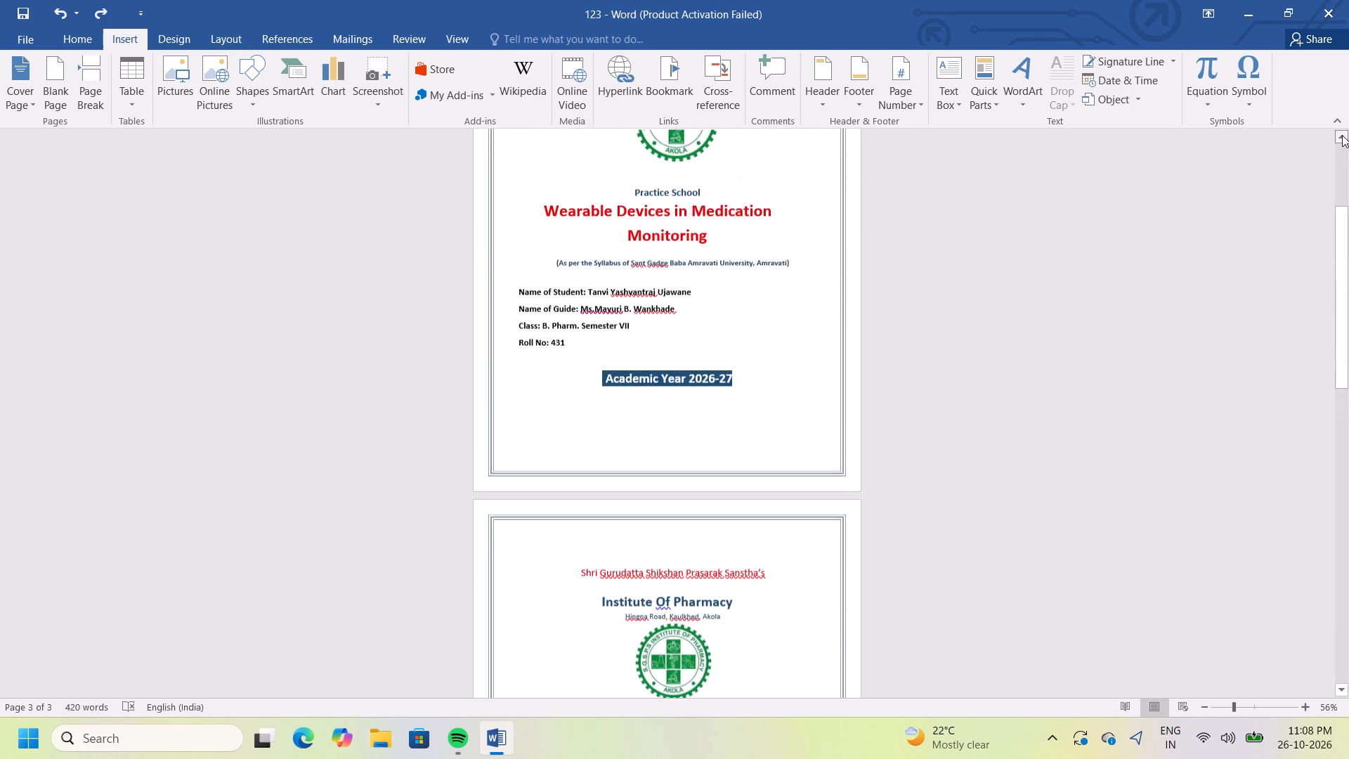
click(1331, 6)
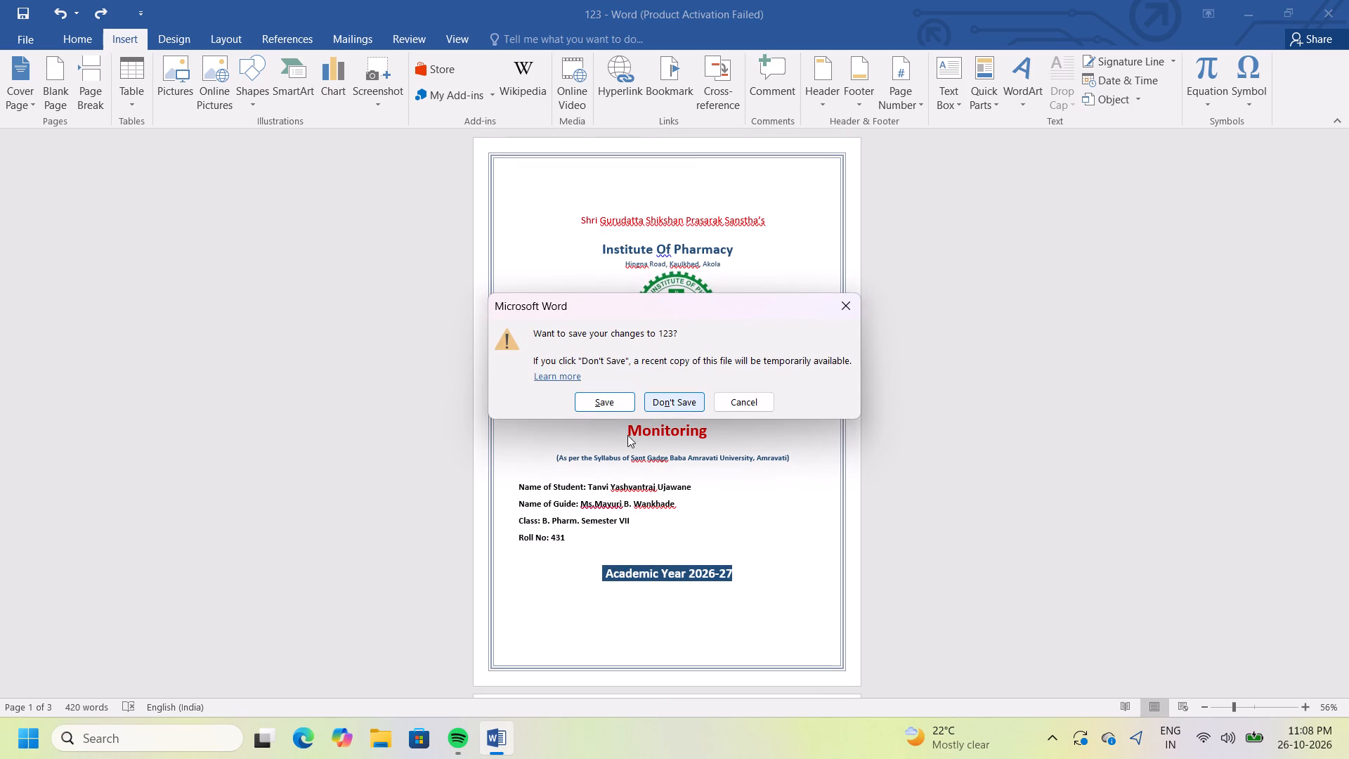
click(605, 407)
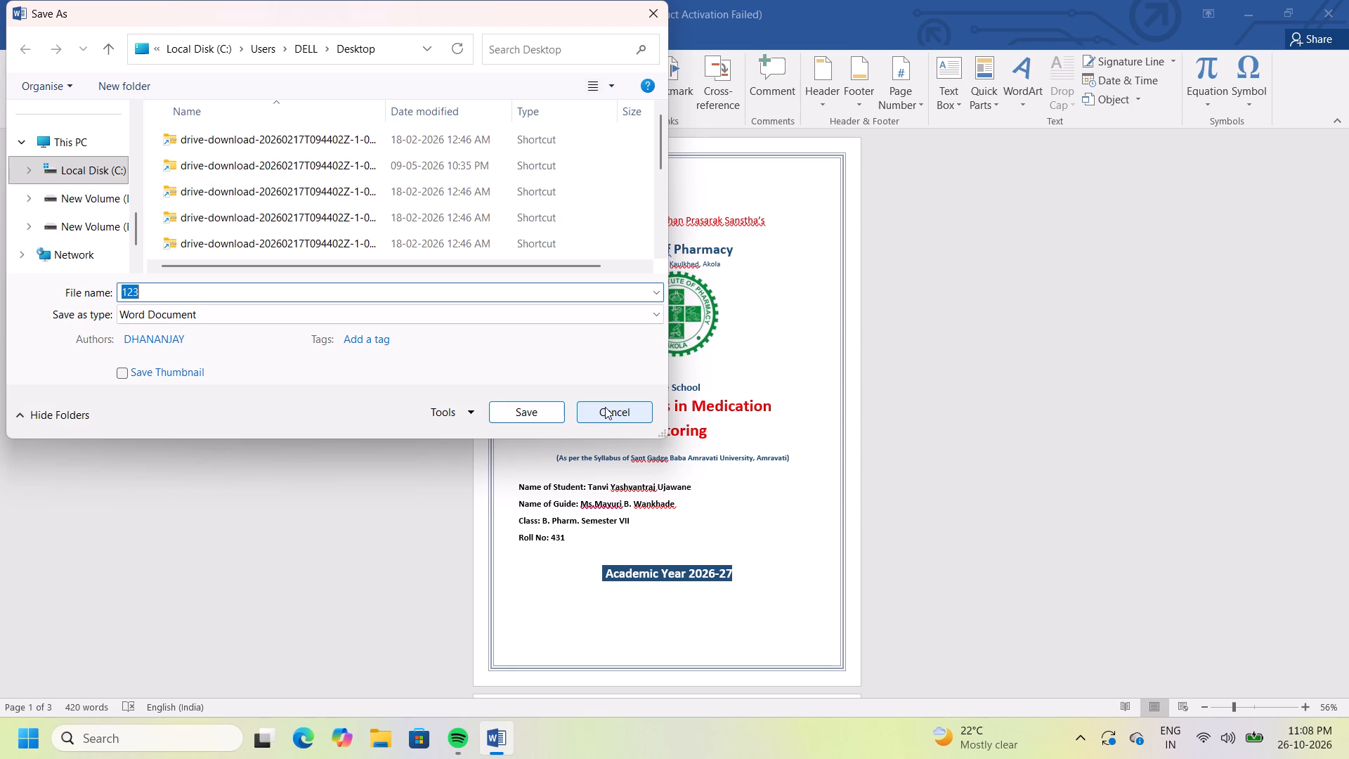
key(Return)
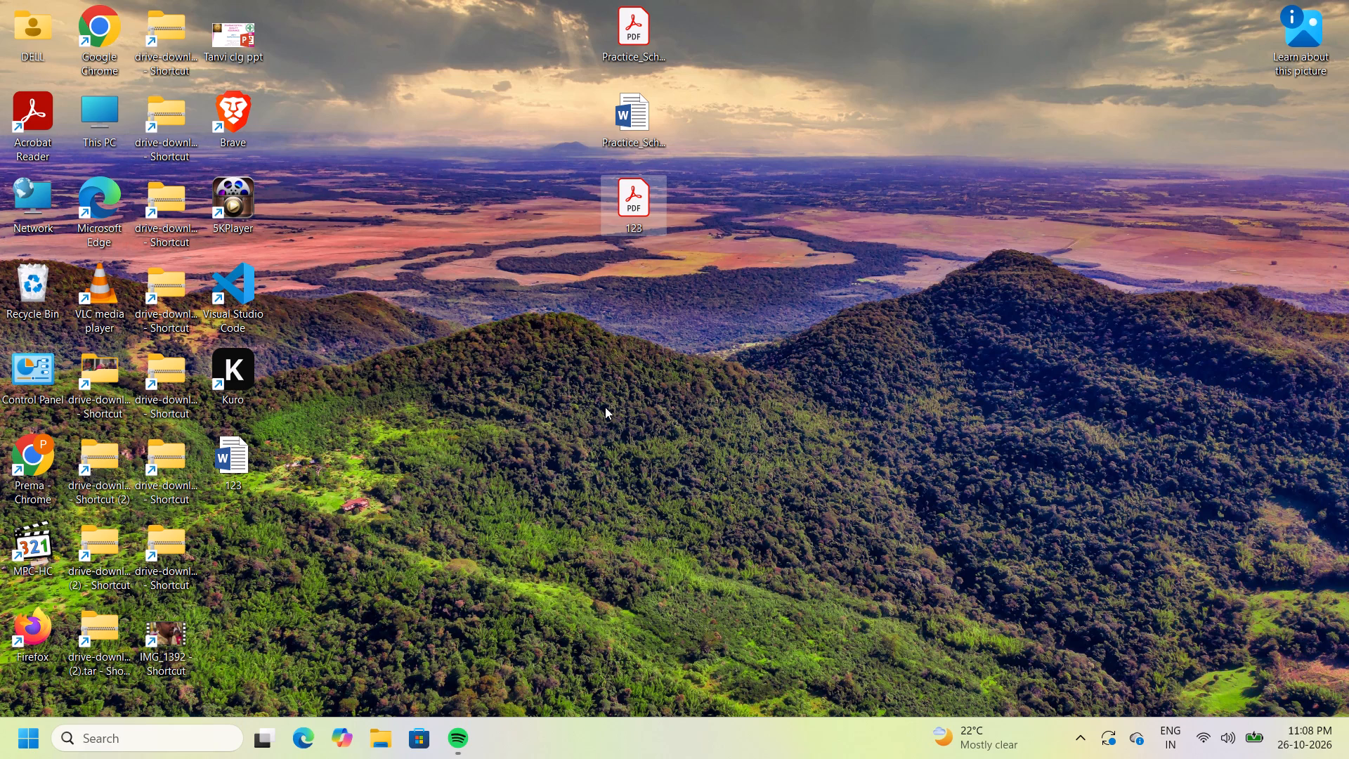
Reopen Word document 123 from the desktop and dismiss the Office activation wizard.
double_click(229, 474)
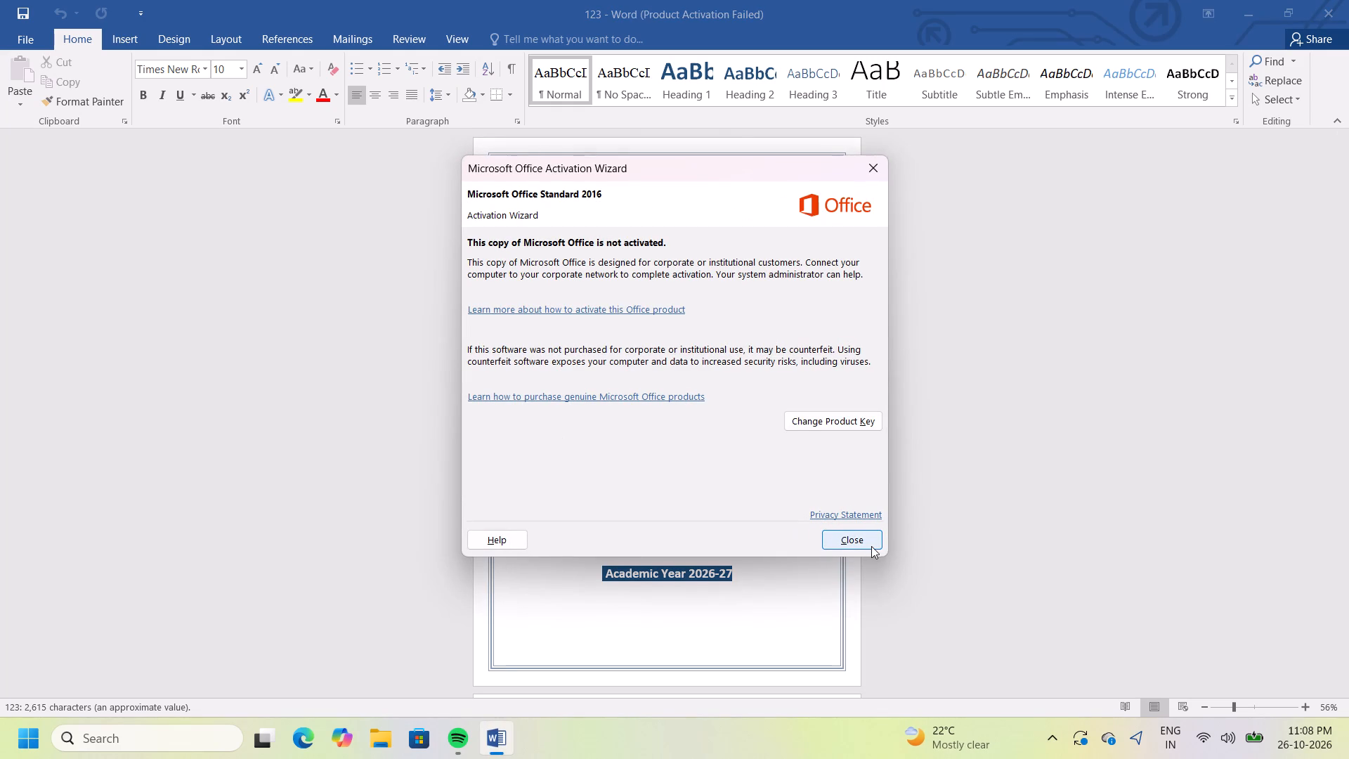
click(862, 536)
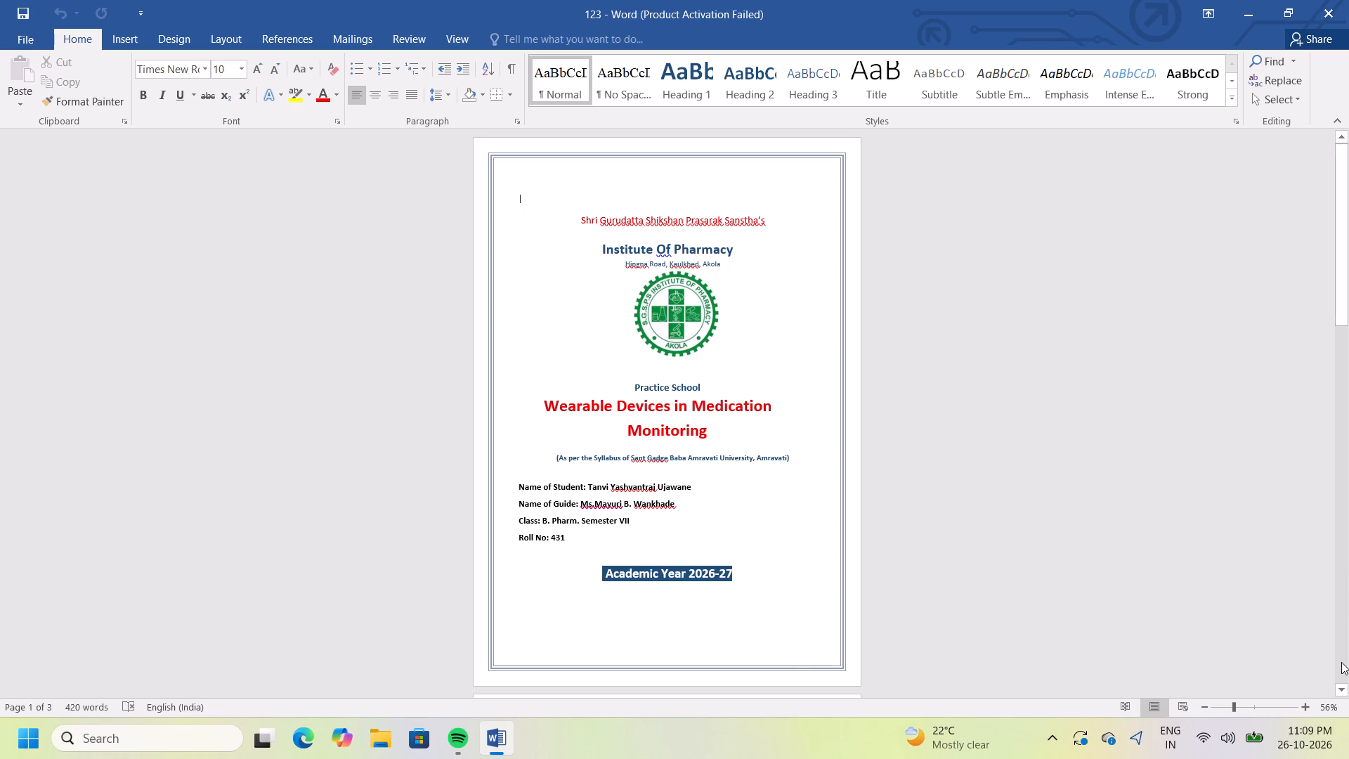
Insert a page break followed by a Next Page section break after the student's name in the acknowledgement's signature line.
triple_click(1346, 691)
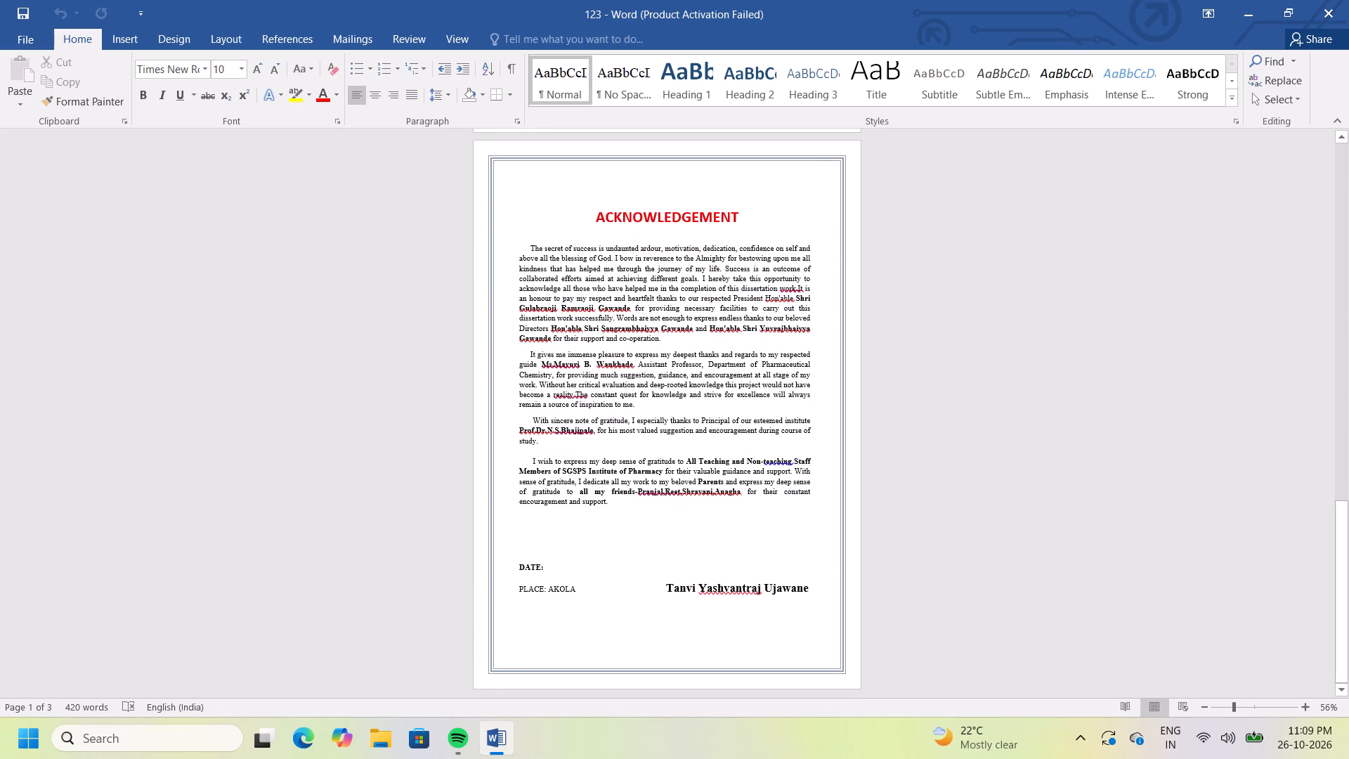
click(807, 596)
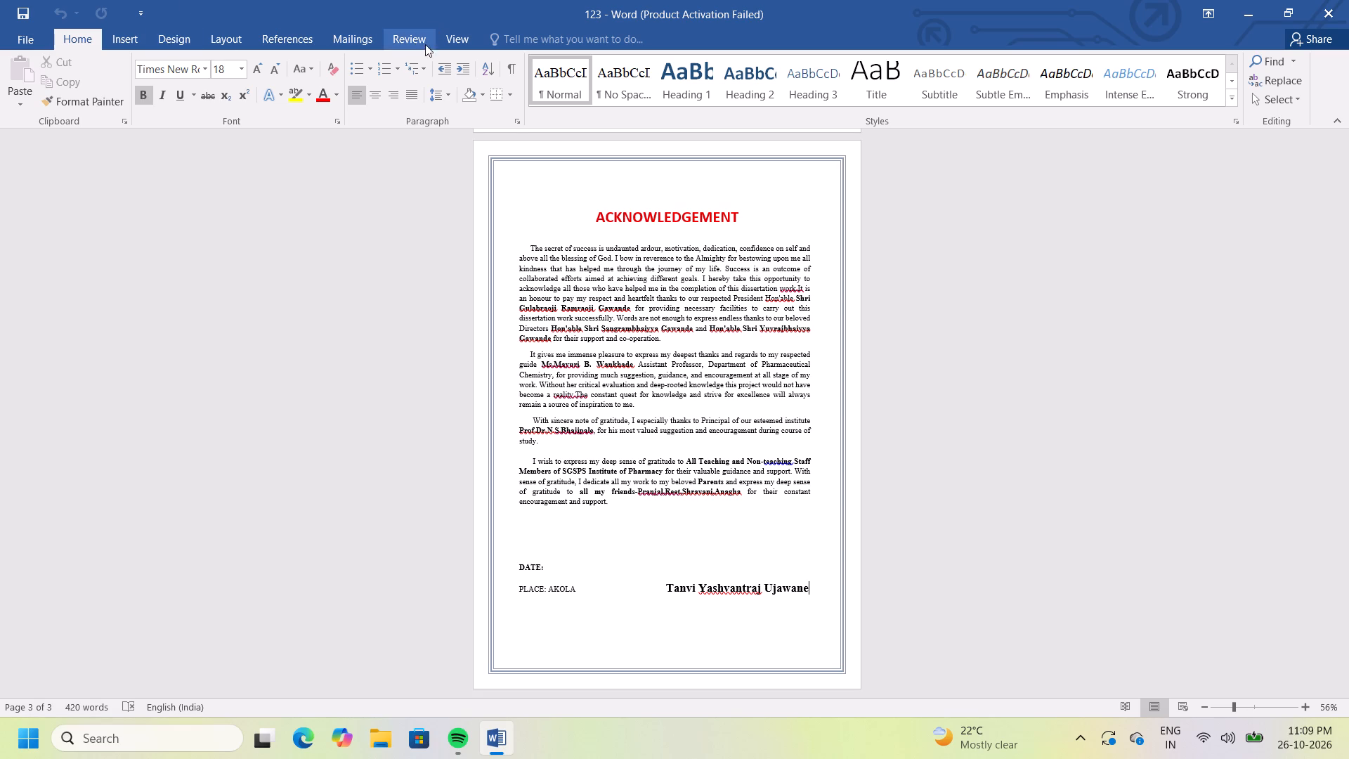
click(234, 36)
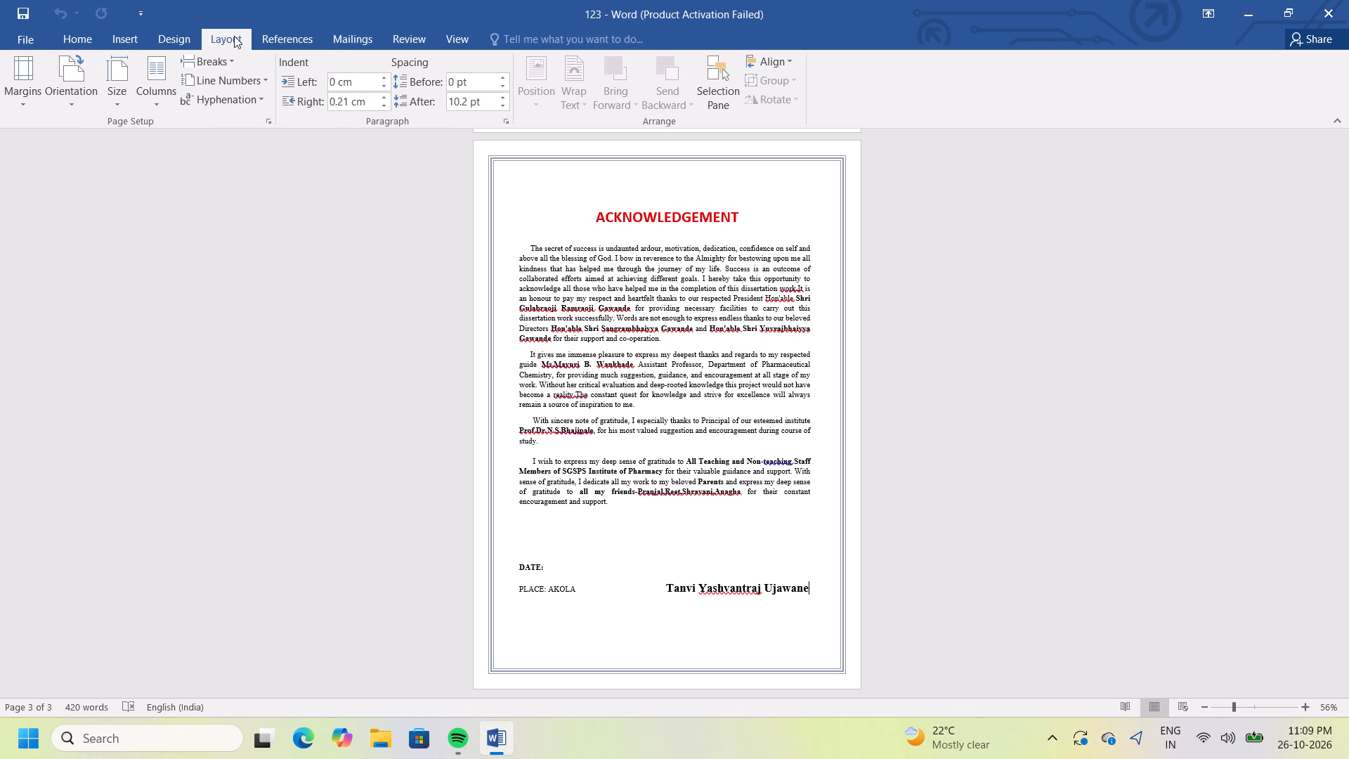
click(201, 62)
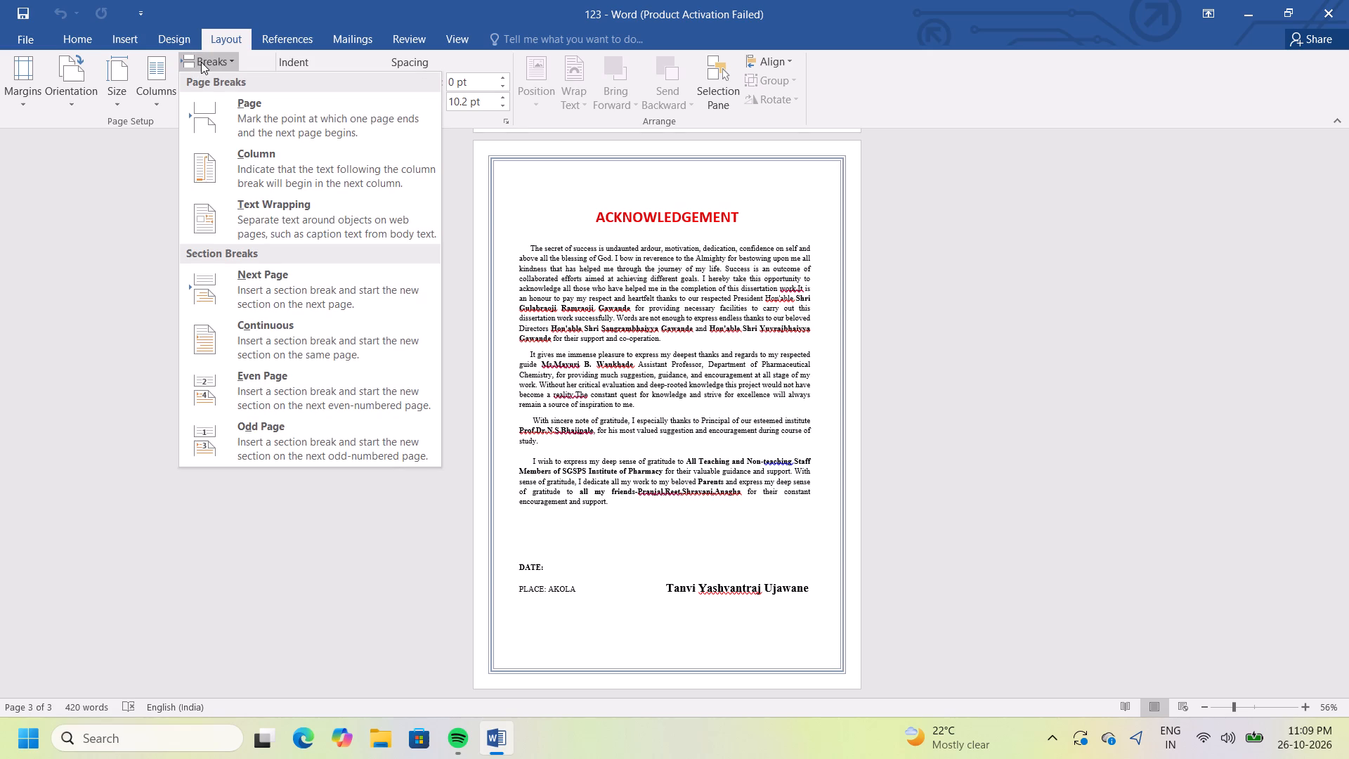
click(214, 119)
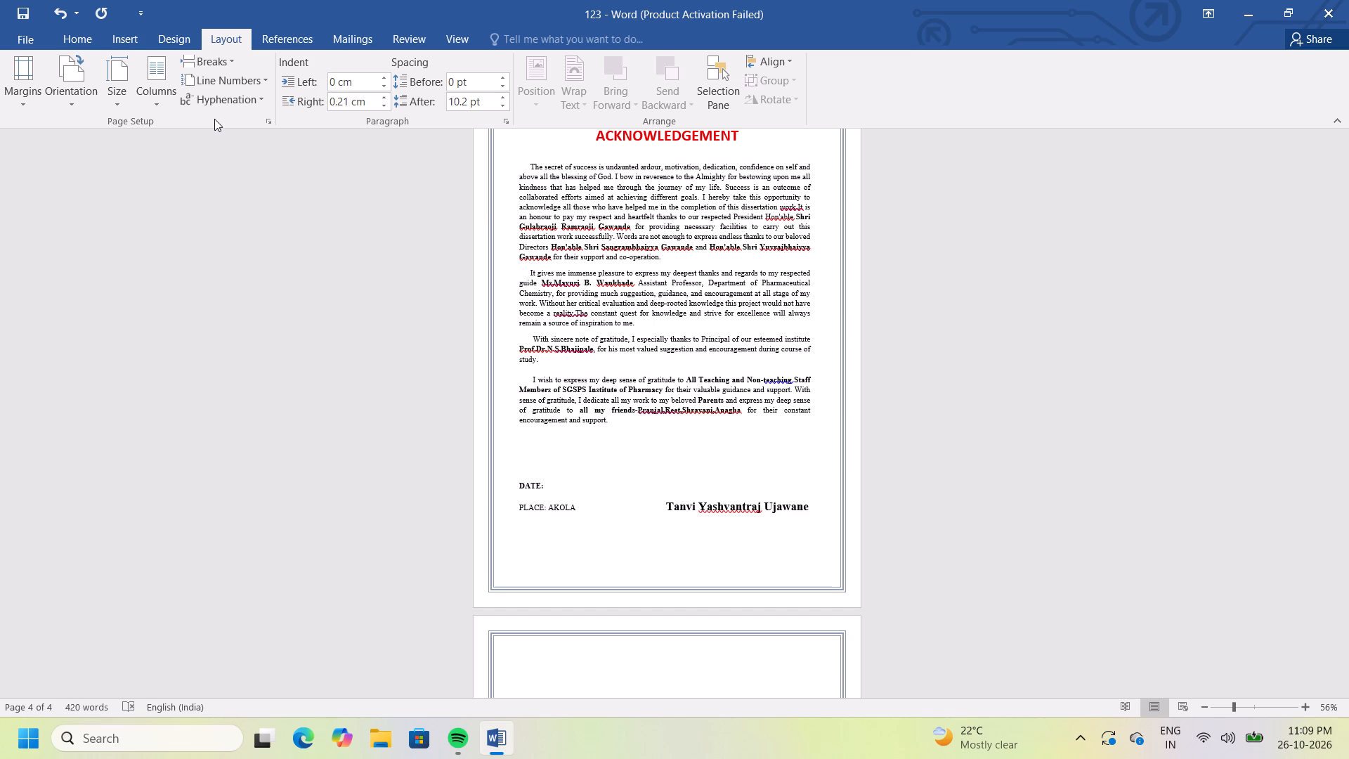
click(233, 55)
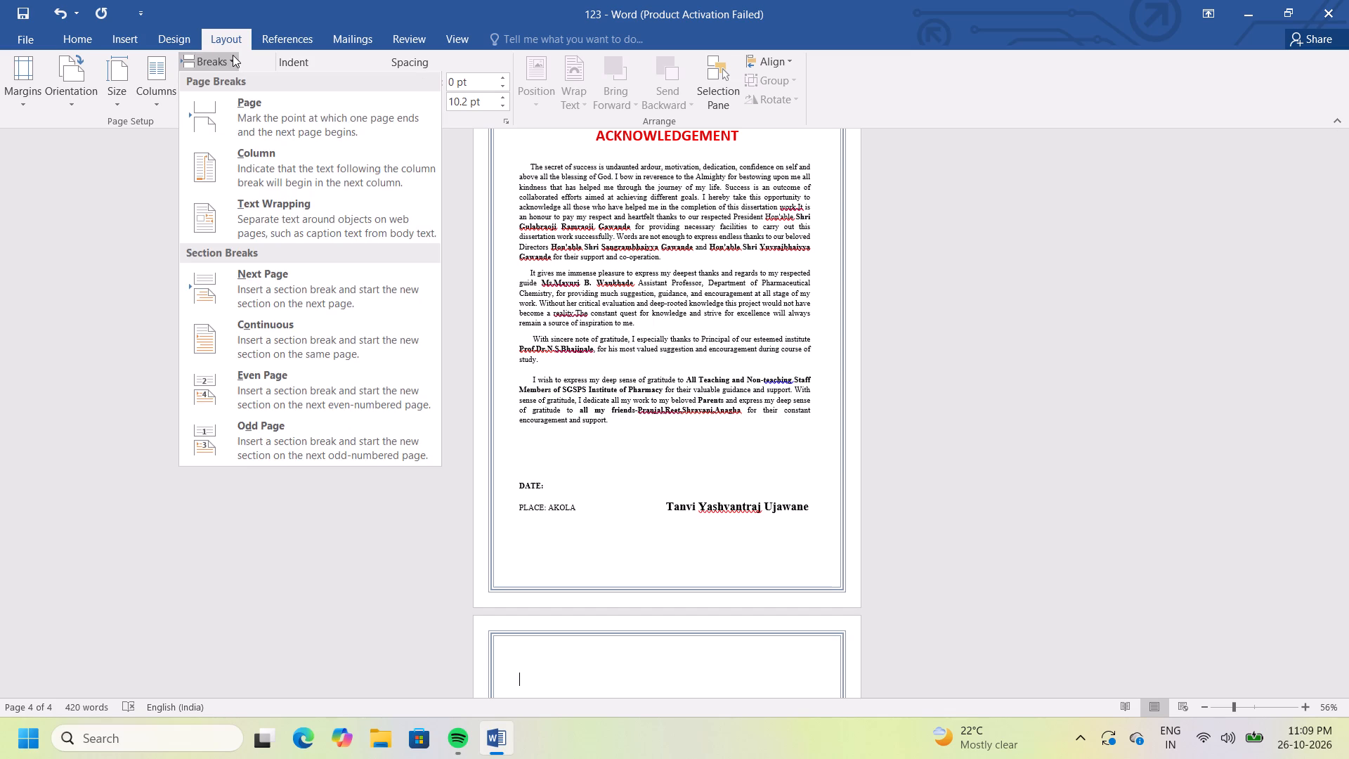
click(259, 298)
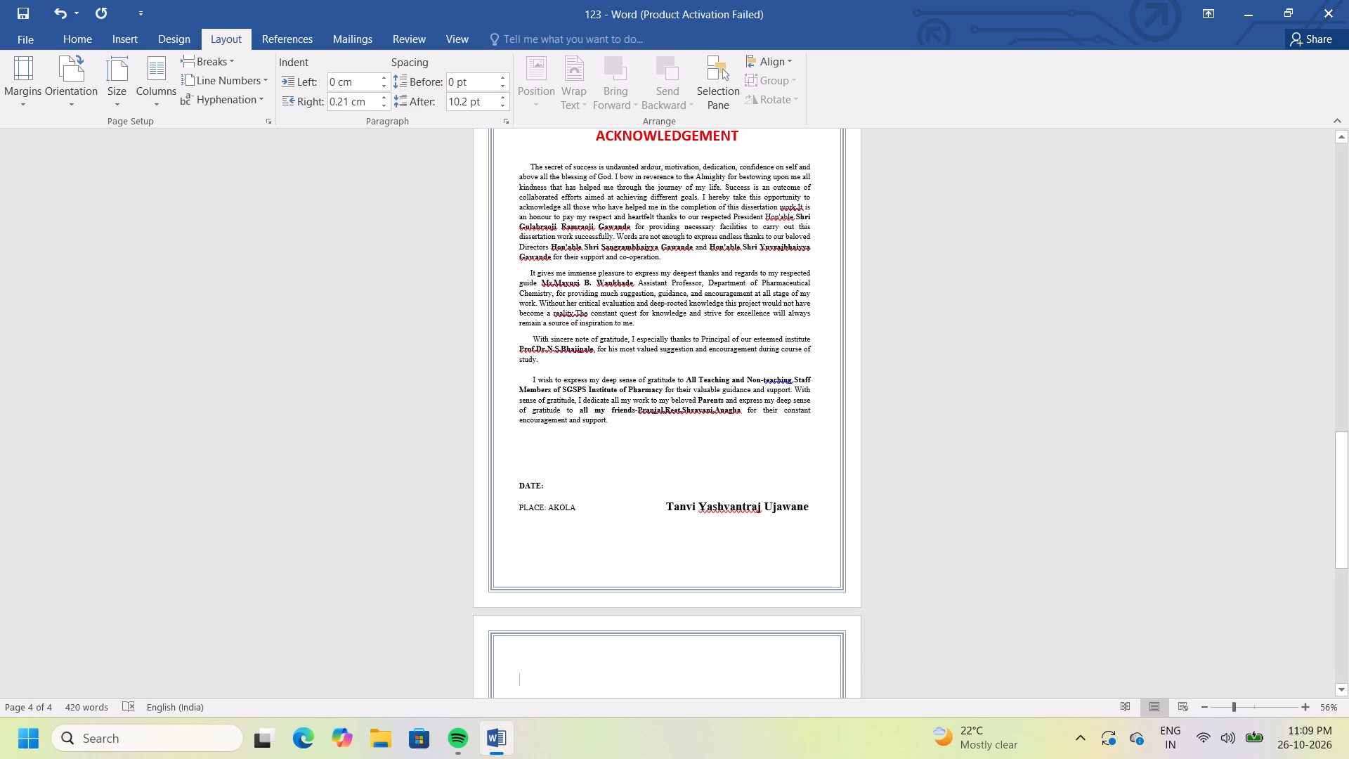
Insert the text of the Practice_School_Wearable_Devices Word file from the Desktop on the new page after the acknowledgement.
triple_click(1341, 687)
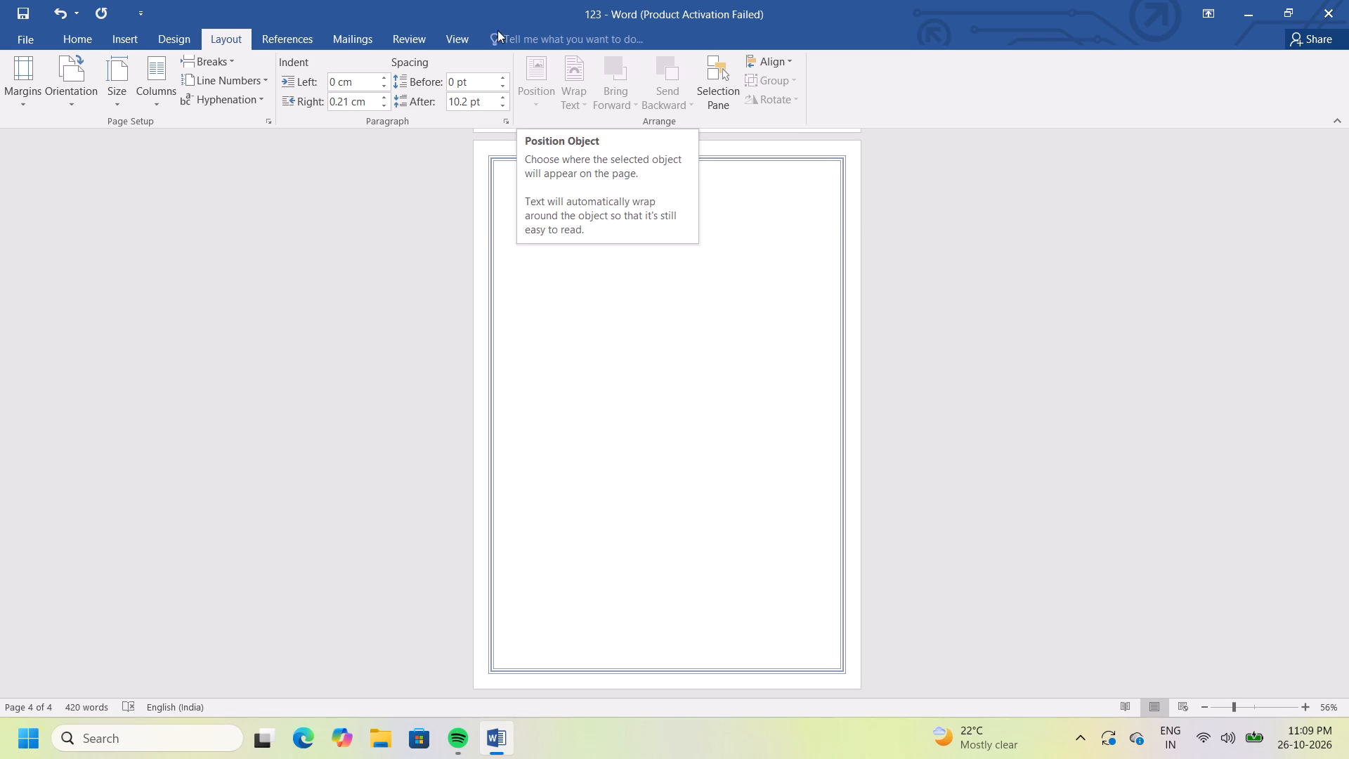
click(116, 41)
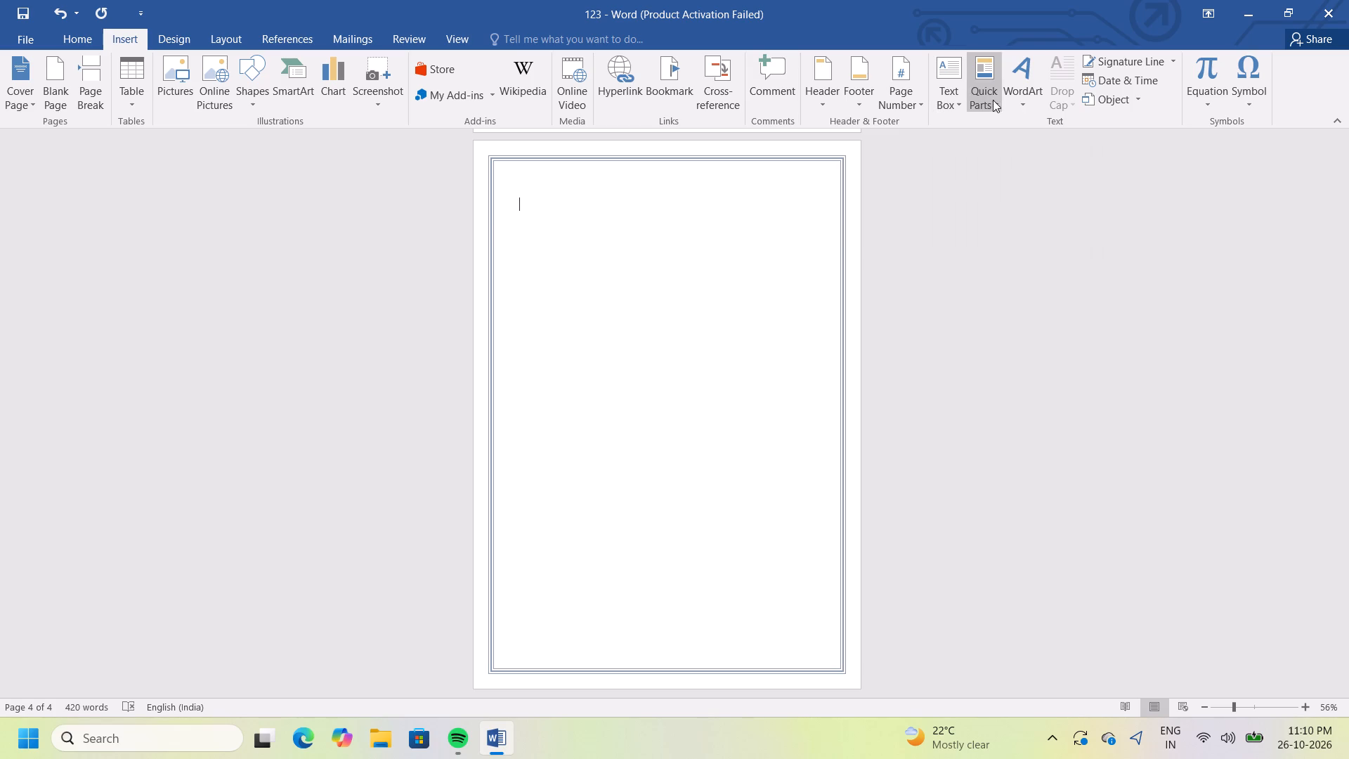
click(1138, 96)
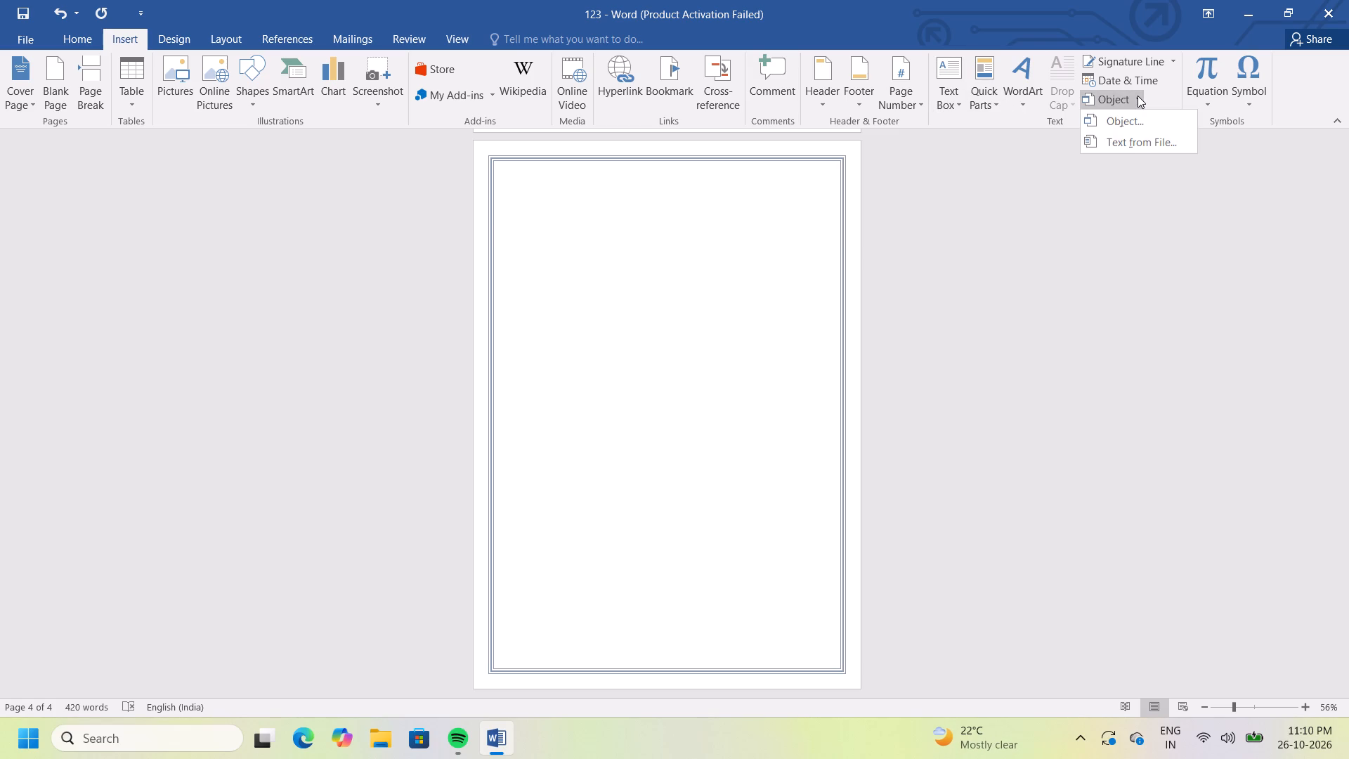
click(1121, 149)
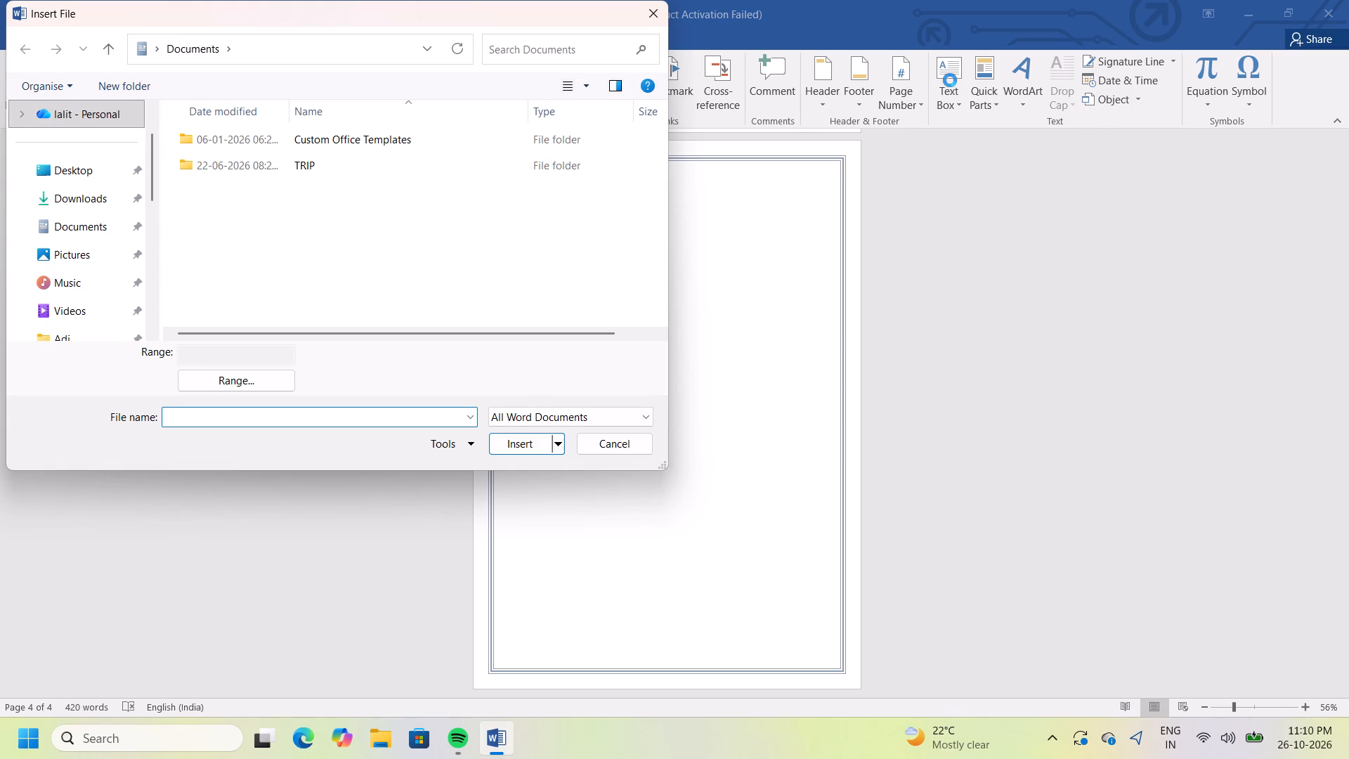
click(86, 167)
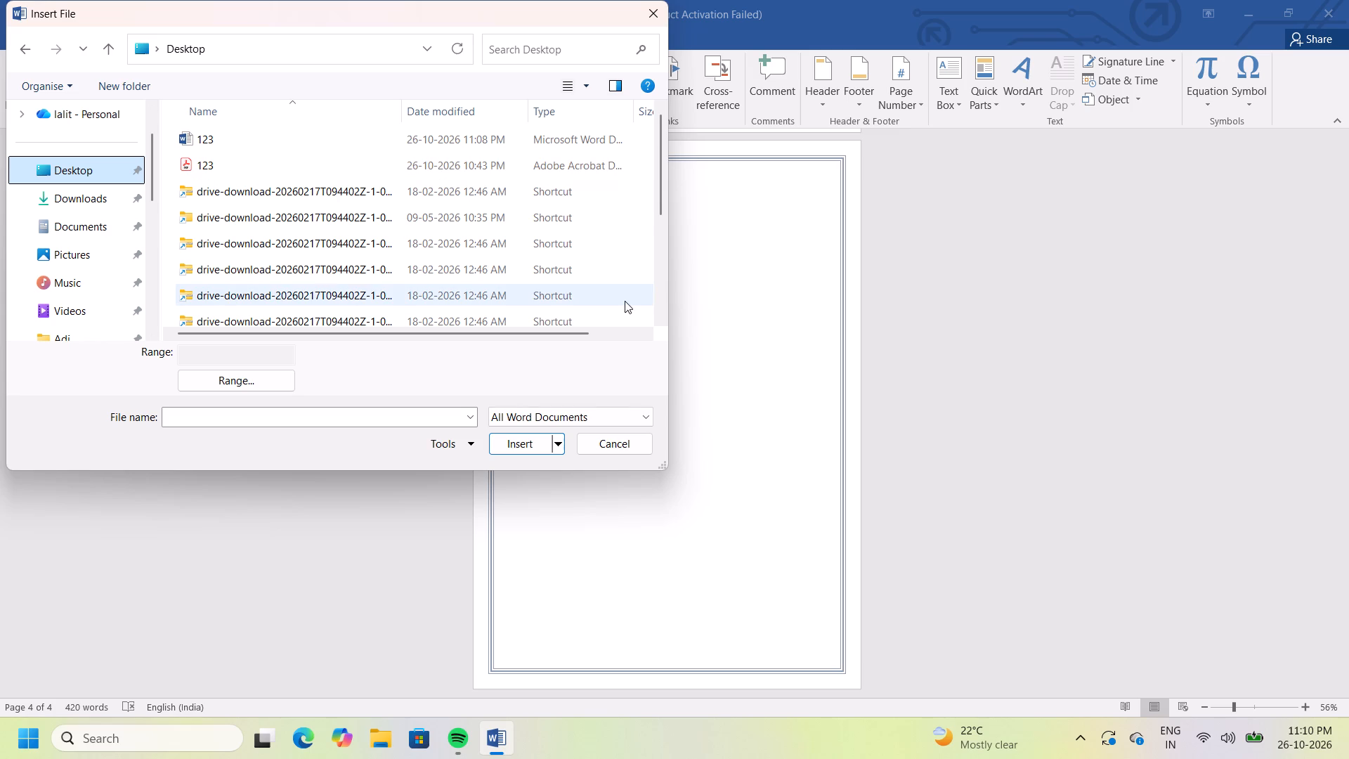
triple_click(658, 318)
triple_click(658, 318)
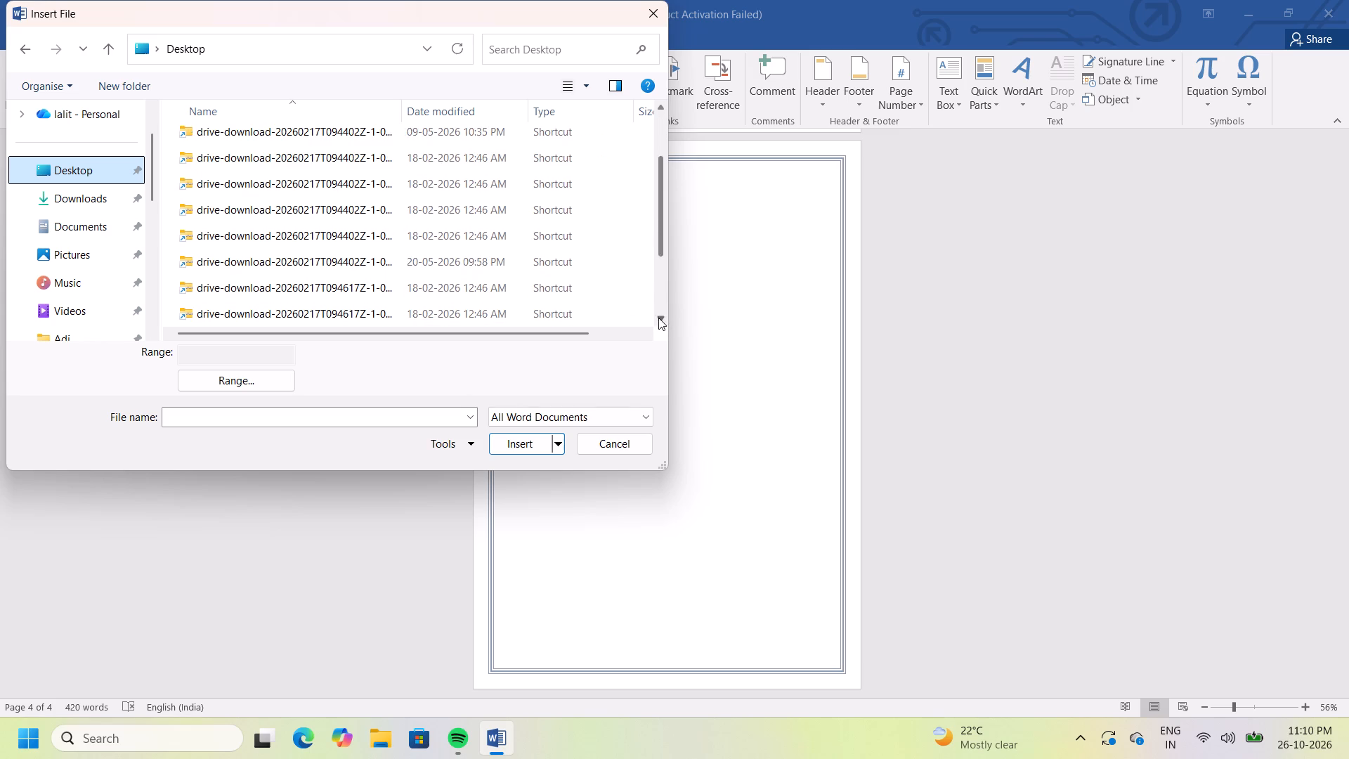
triple_click(658, 318)
double_click(658, 318)
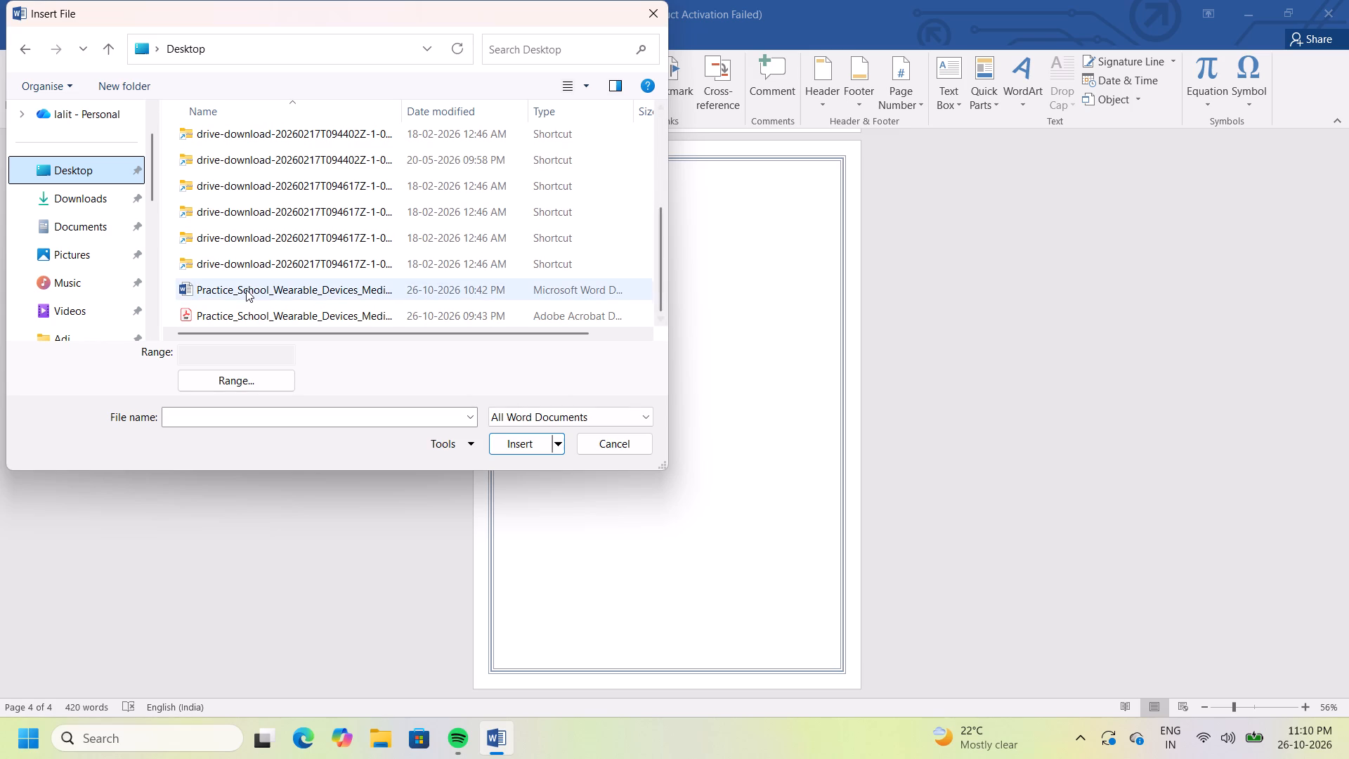
double_click(246, 290)
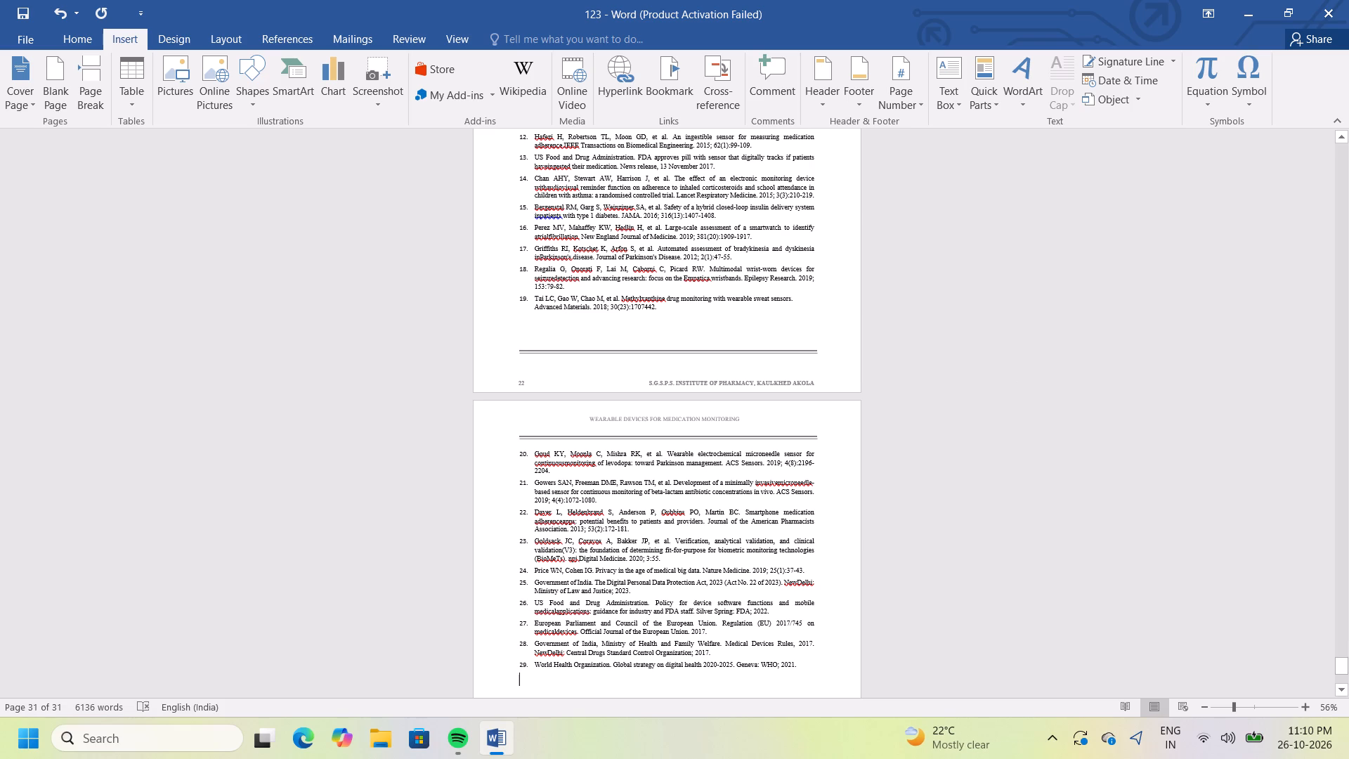
Review the inserted report from its references back to the second cover page that follows the first acknowledgement.
triple_click(1339, 141)
click(1339, 141)
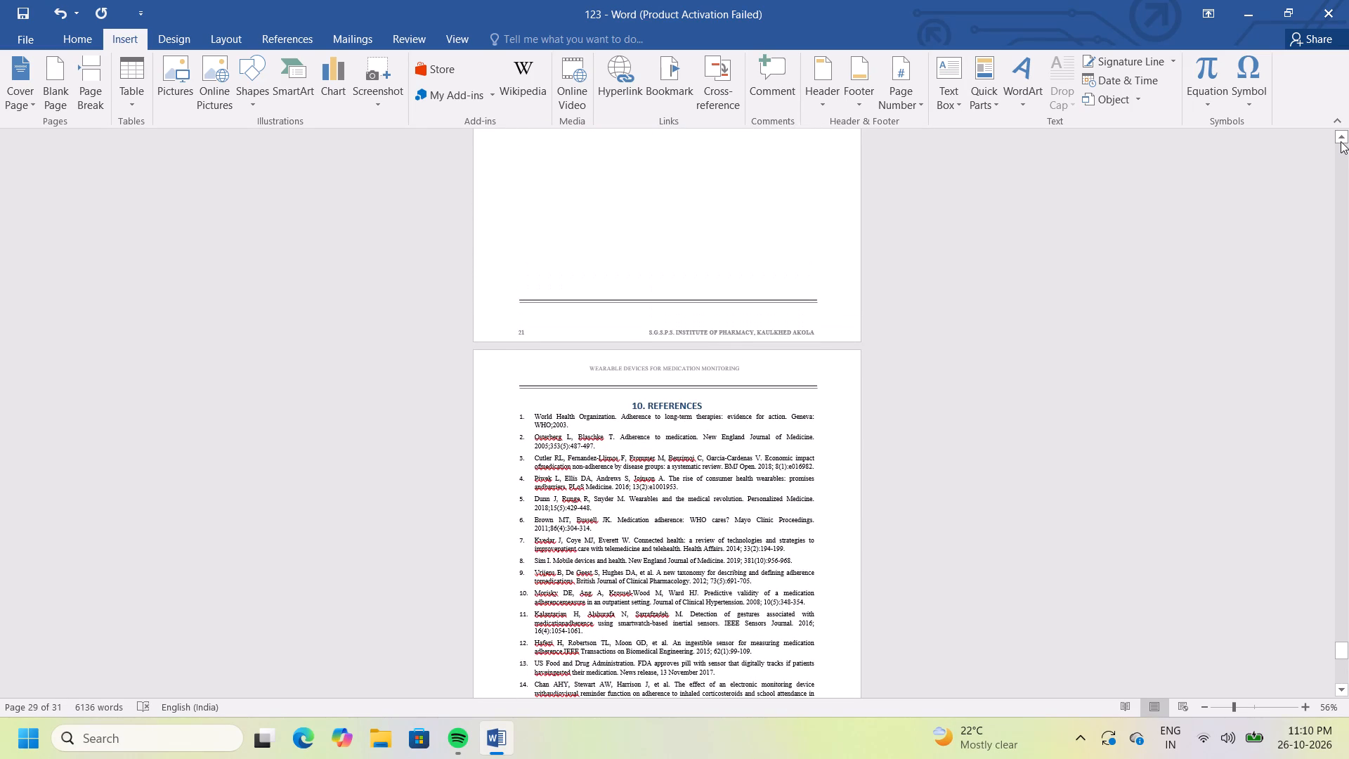
triple_click(1341, 142)
click(1341, 142)
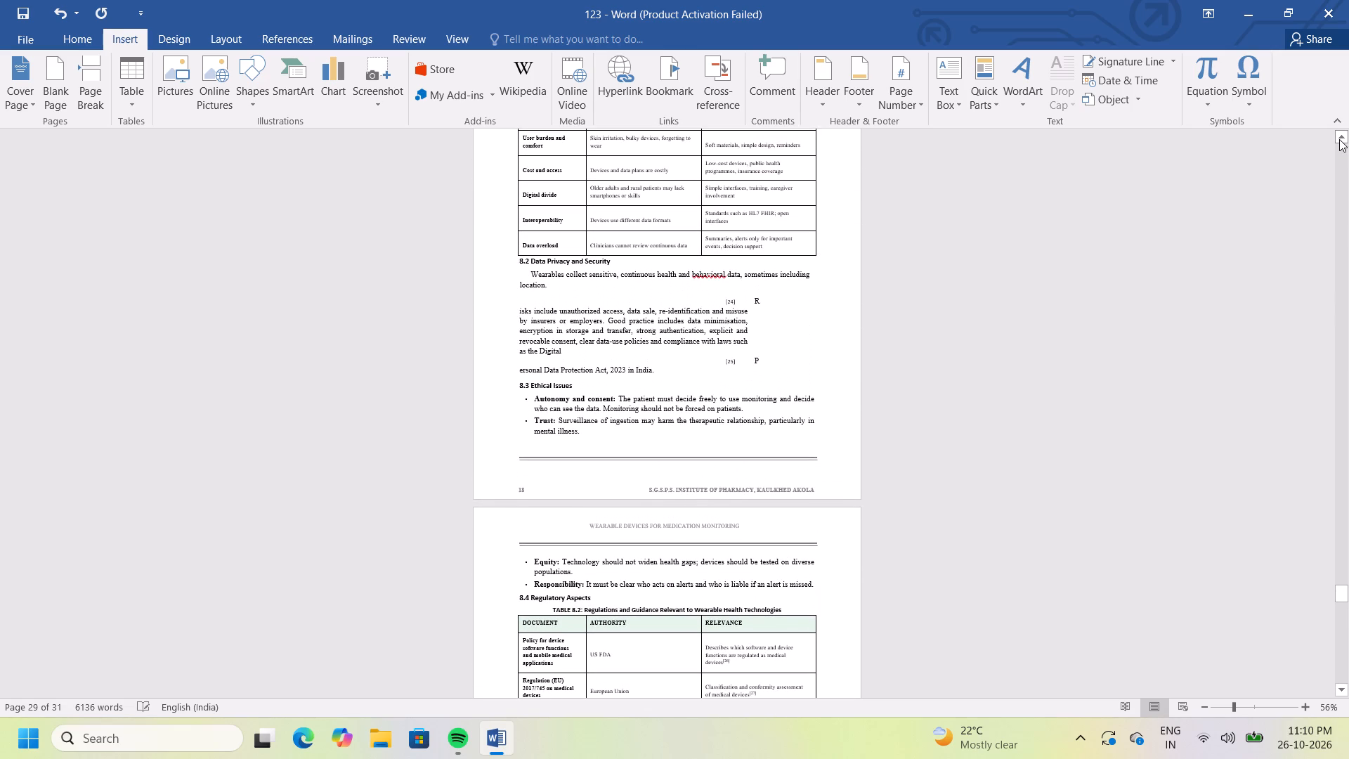
triple_click(1340, 139)
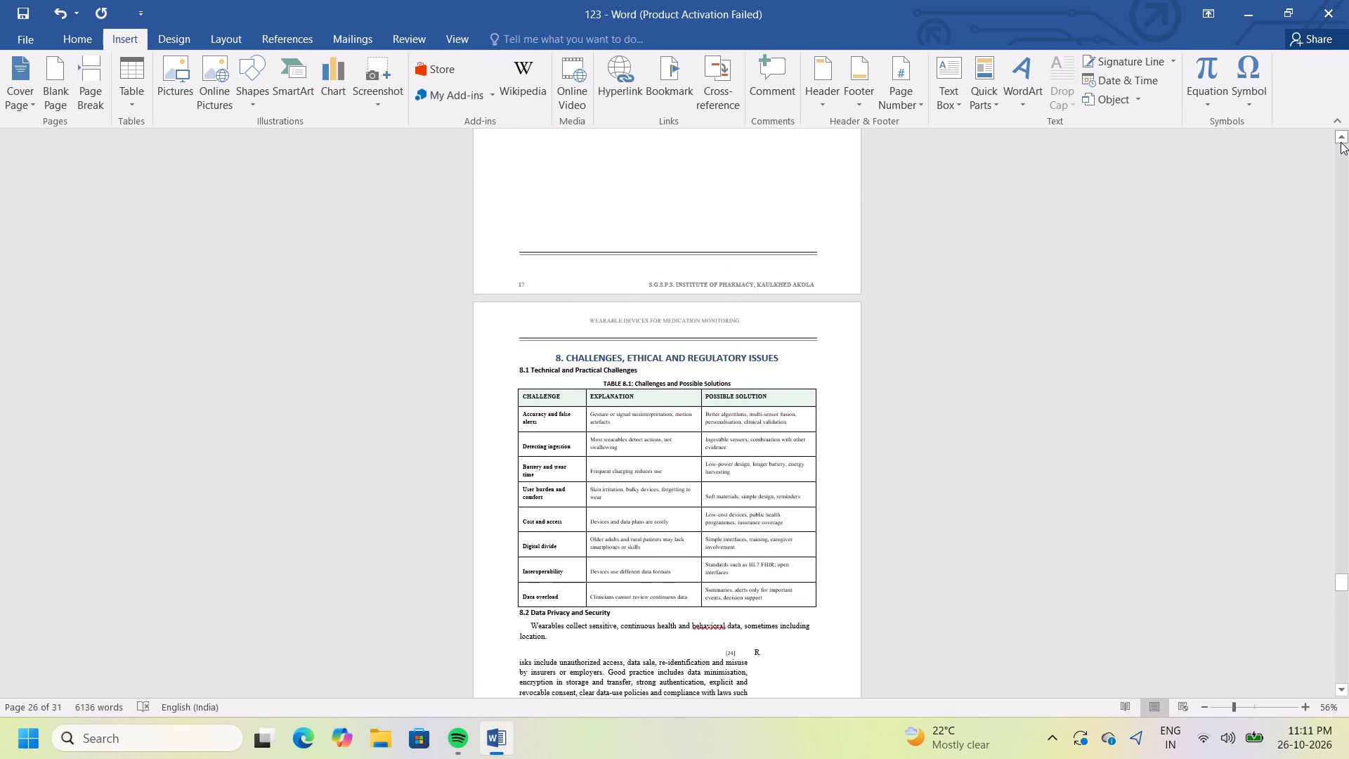
triple_click(1341, 142)
click(1341, 142)
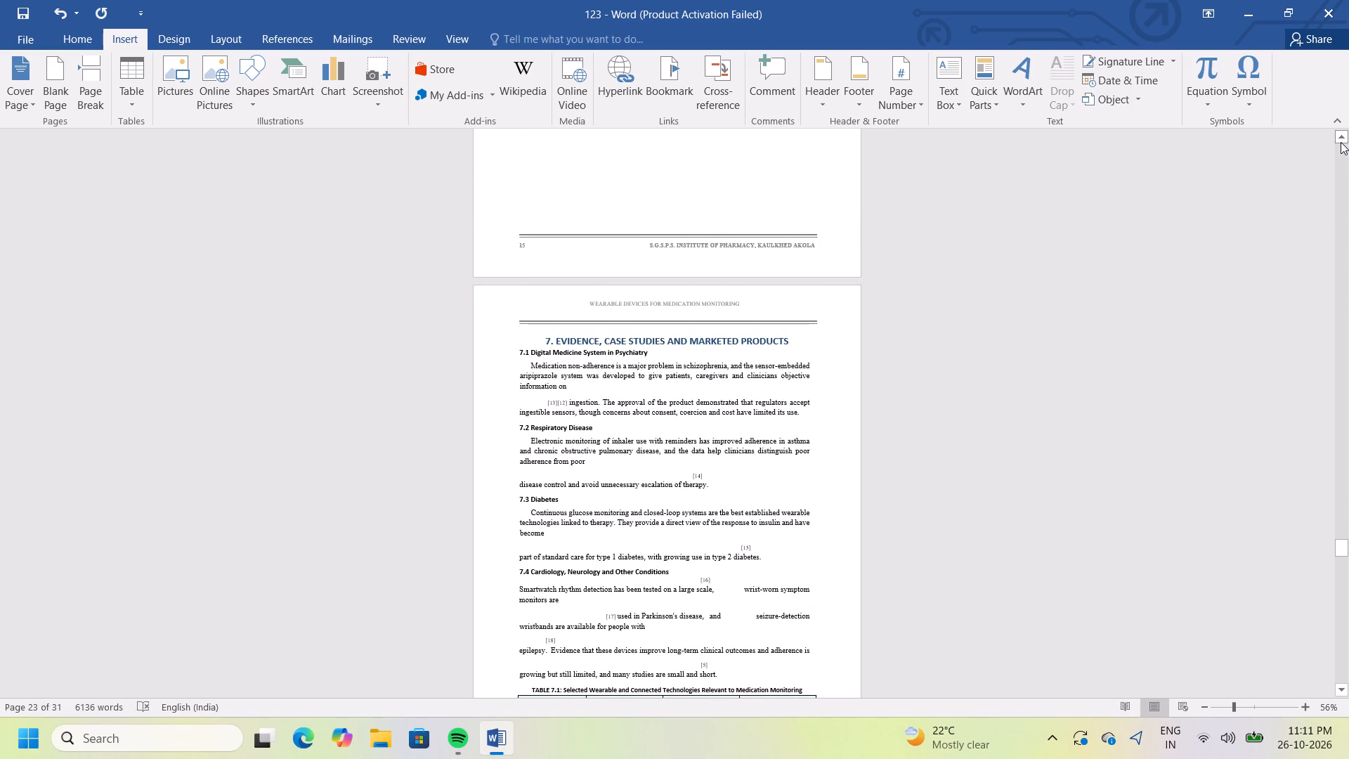
triple_click(1341, 142)
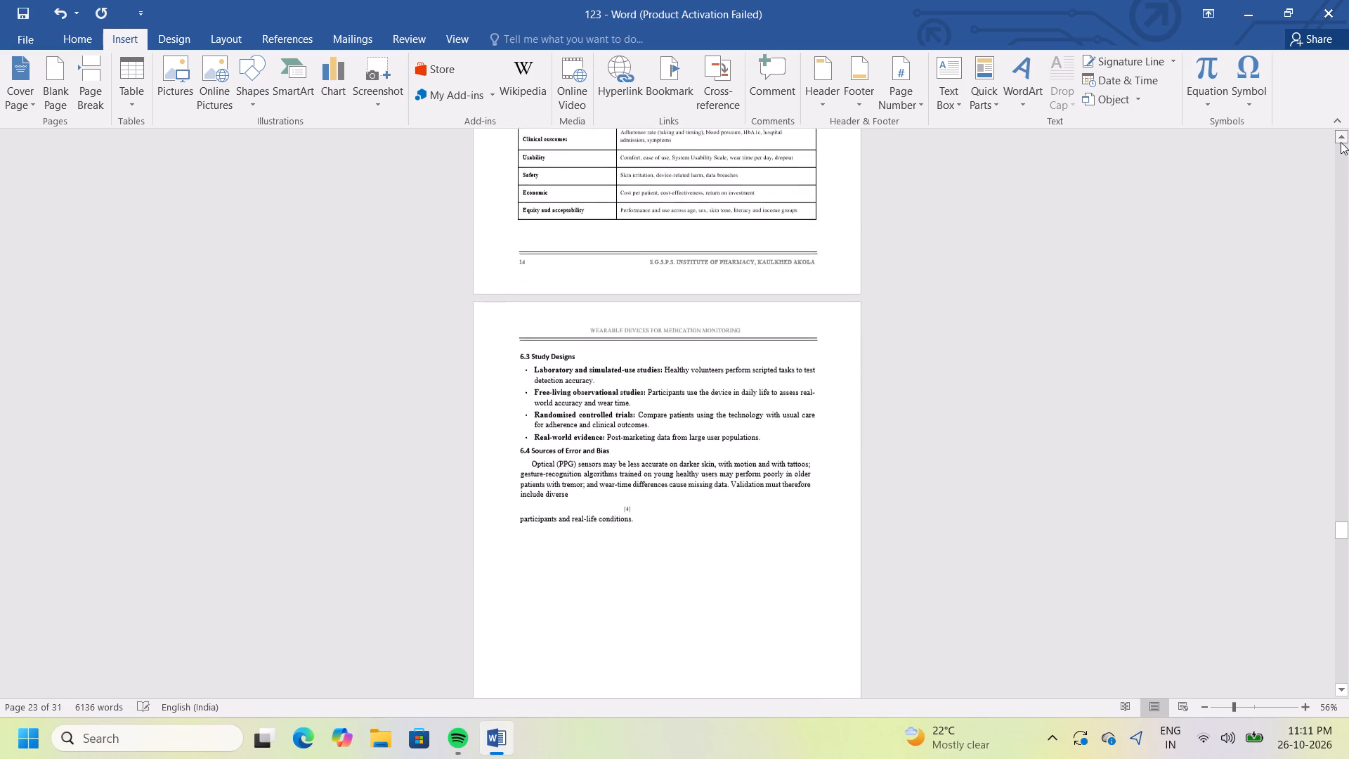
click(1341, 142)
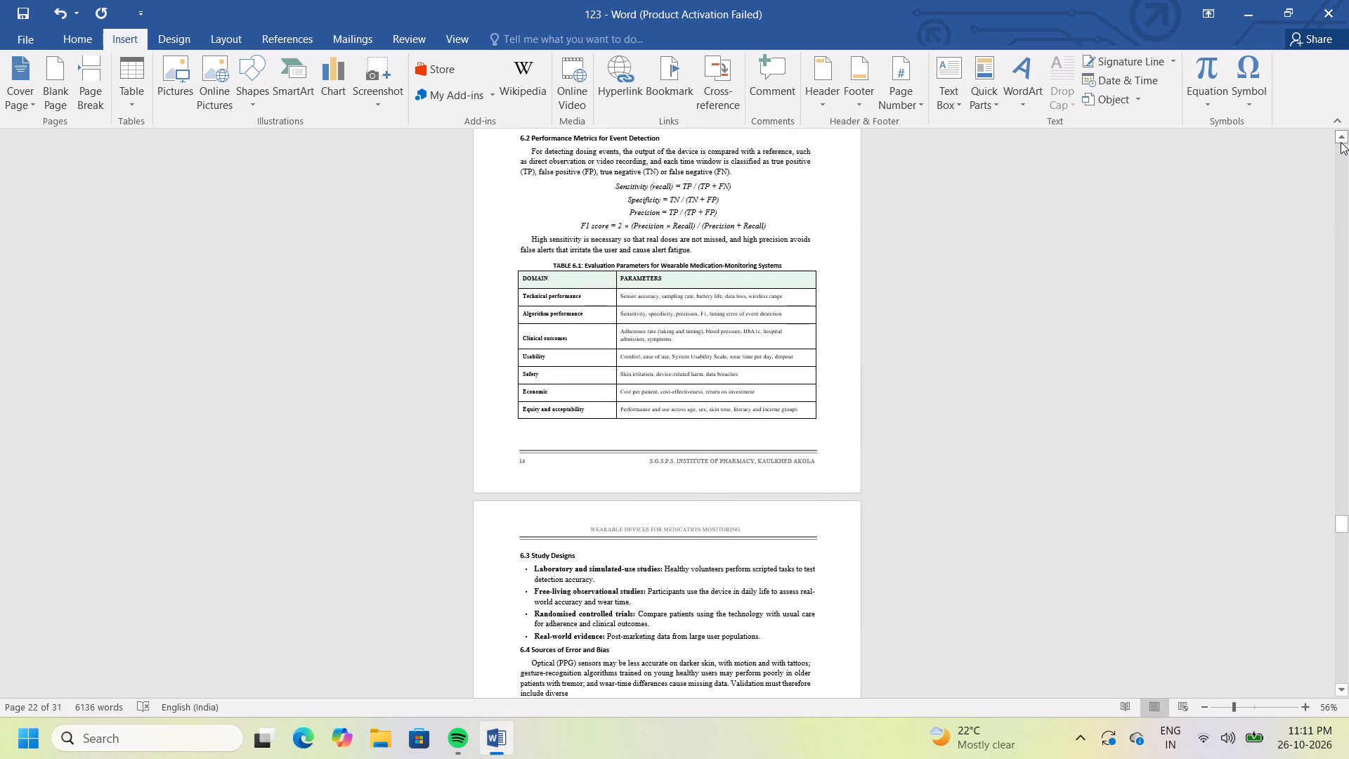
double_click(1341, 142)
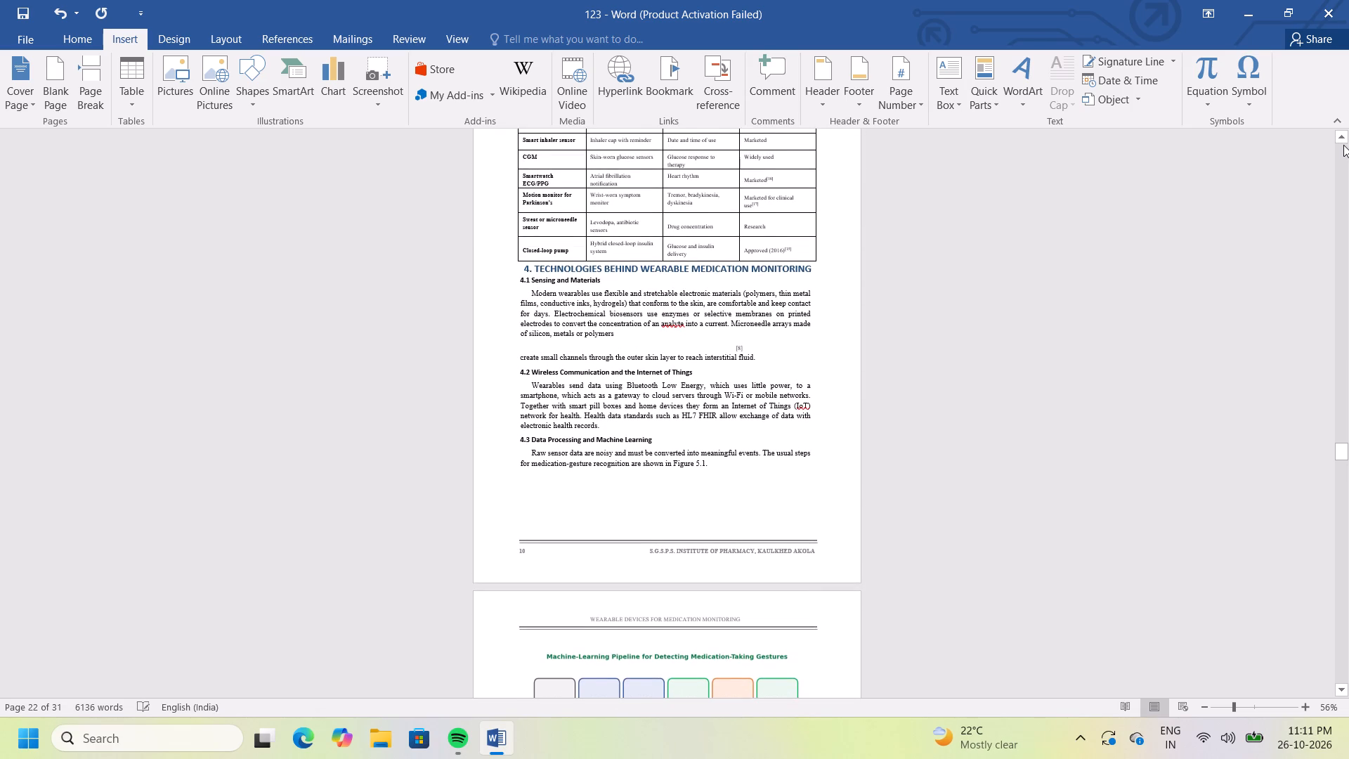
triple_click(1343, 145)
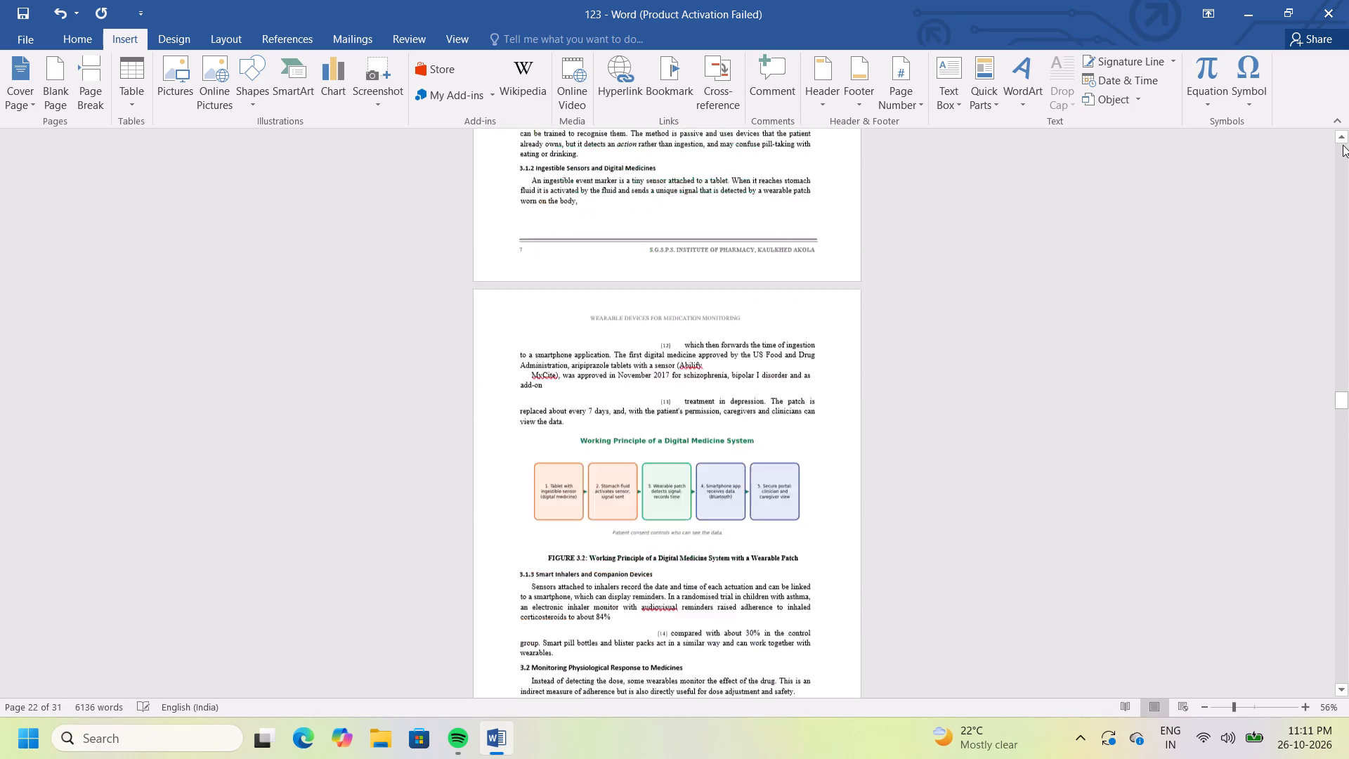
double_click(1343, 145)
click(1343, 145)
click(1343, 145)
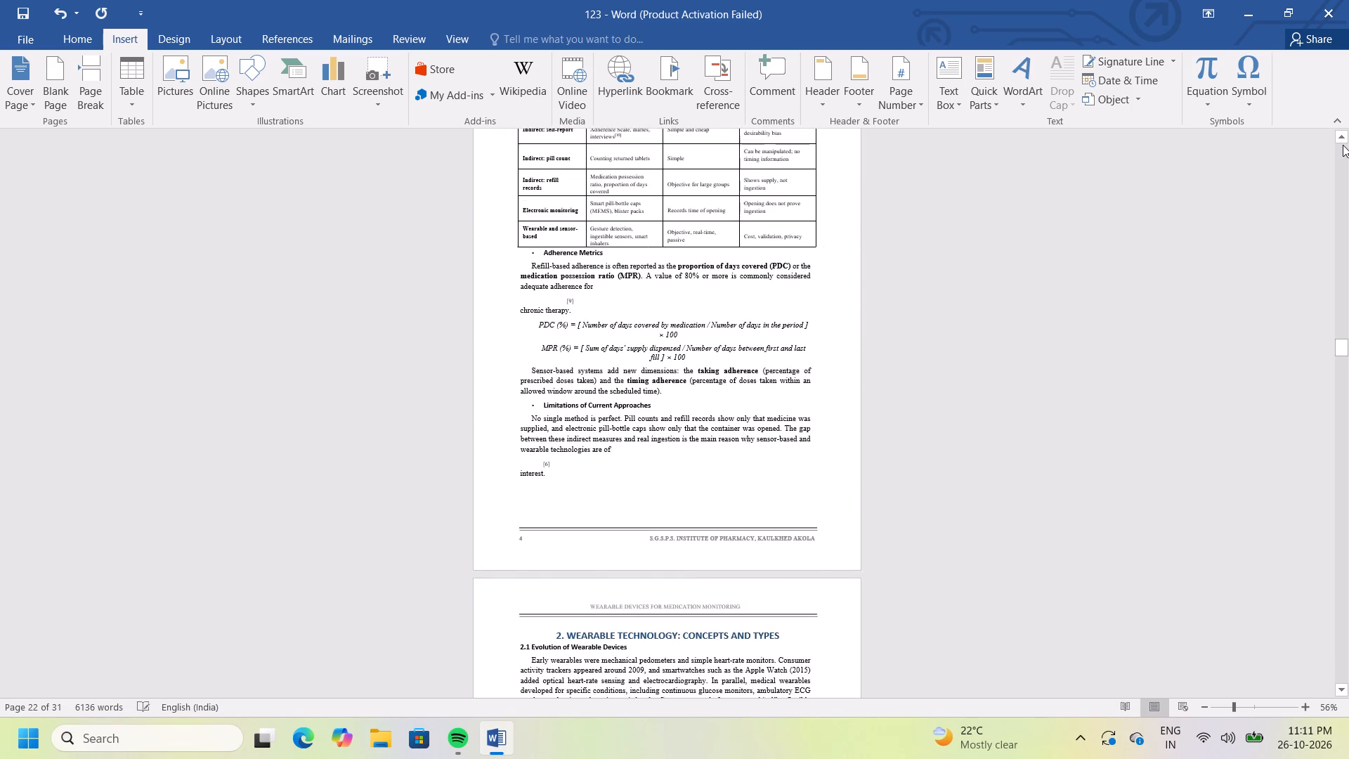
click(1343, 145)
click(1343, 145)
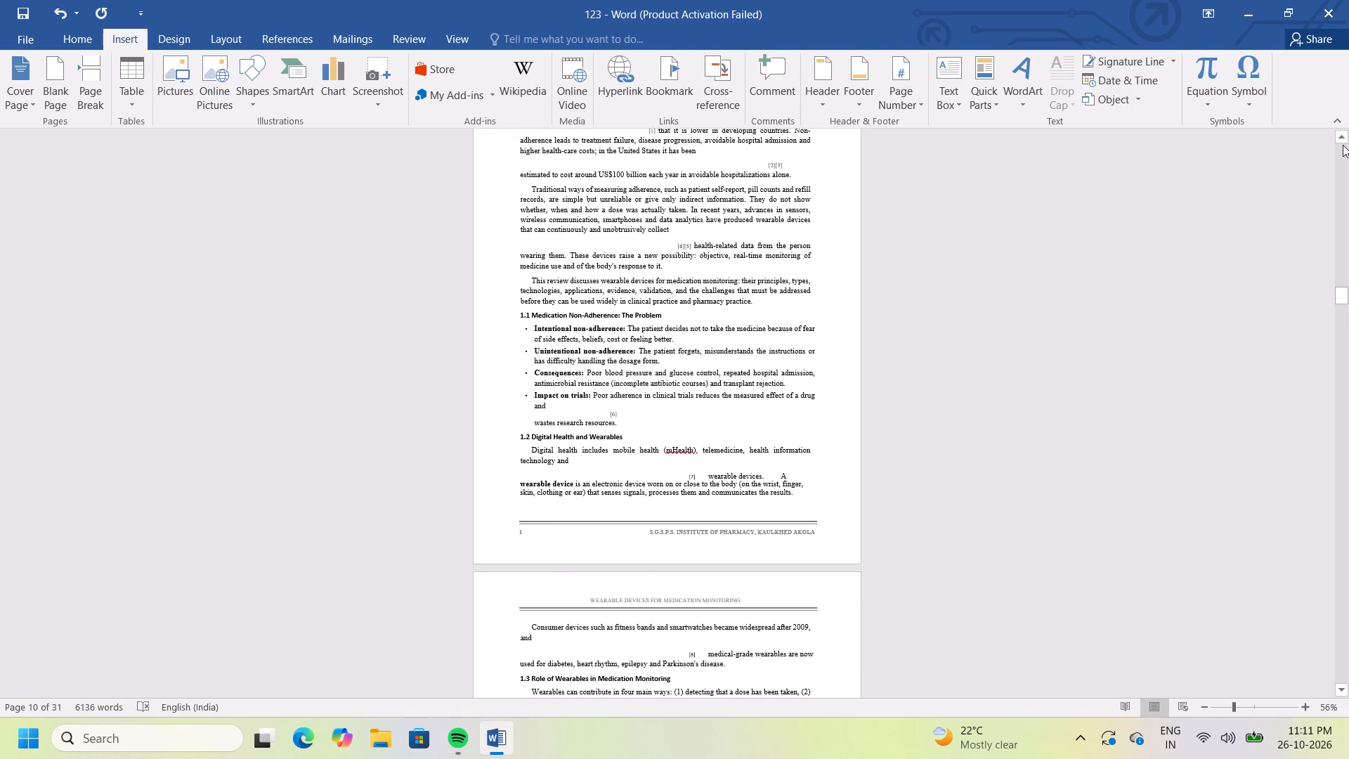
click(1343, 145)
click(1343, 145)
click(1343, 145)
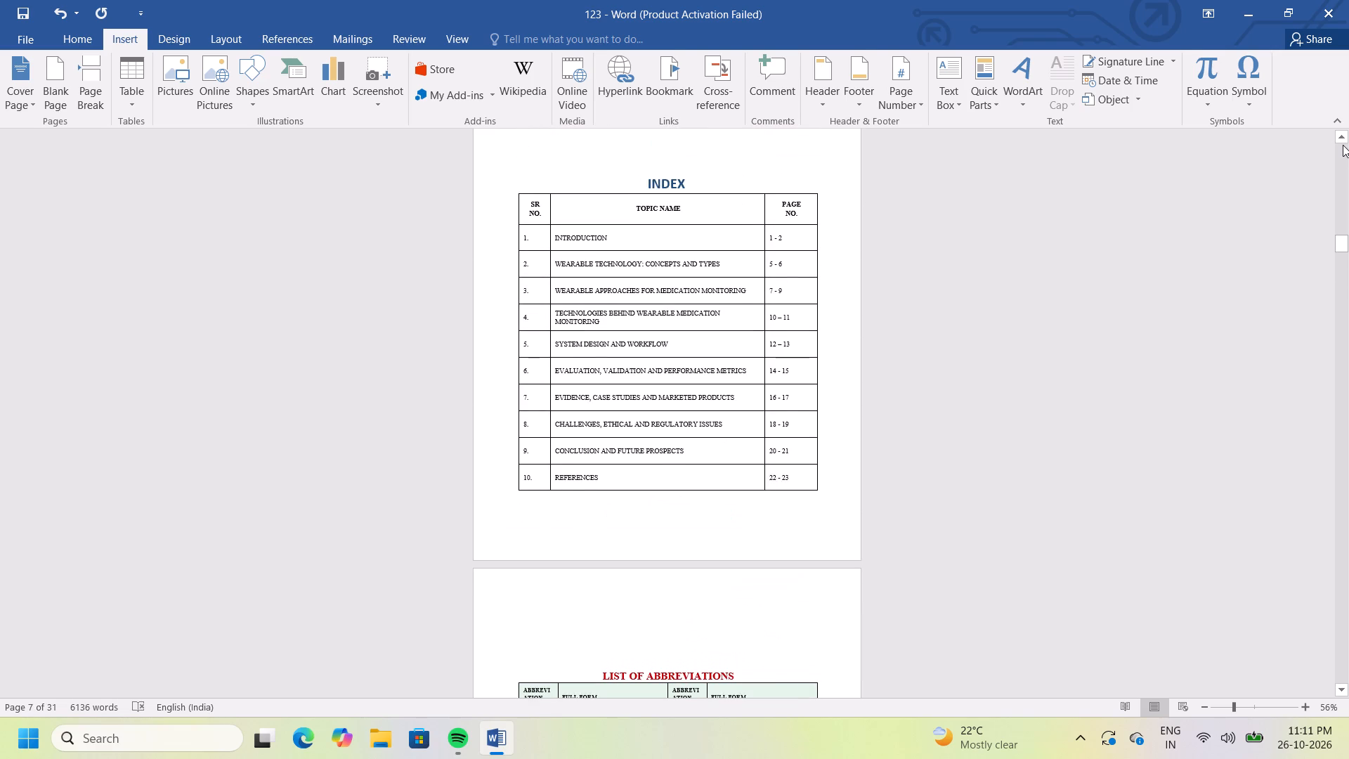
click(1343, 145)
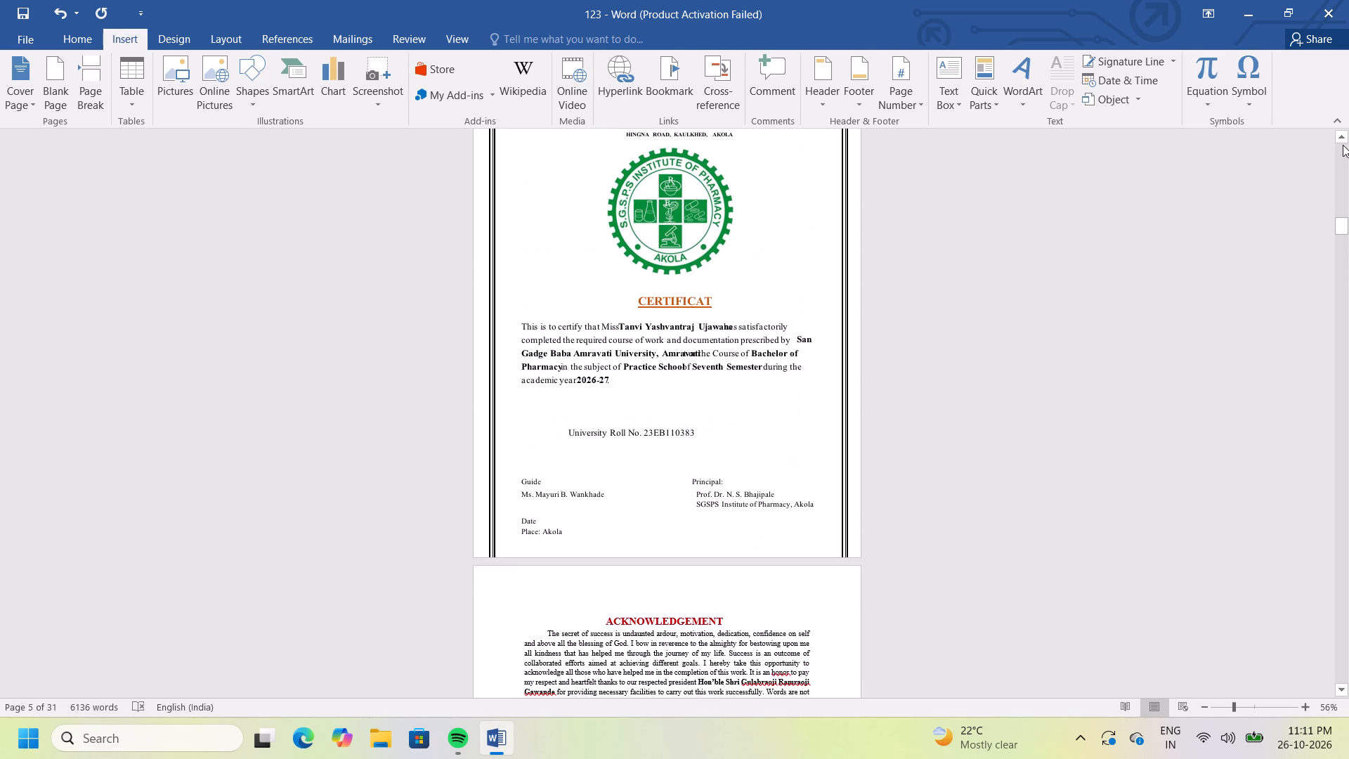
click(1343, 145)
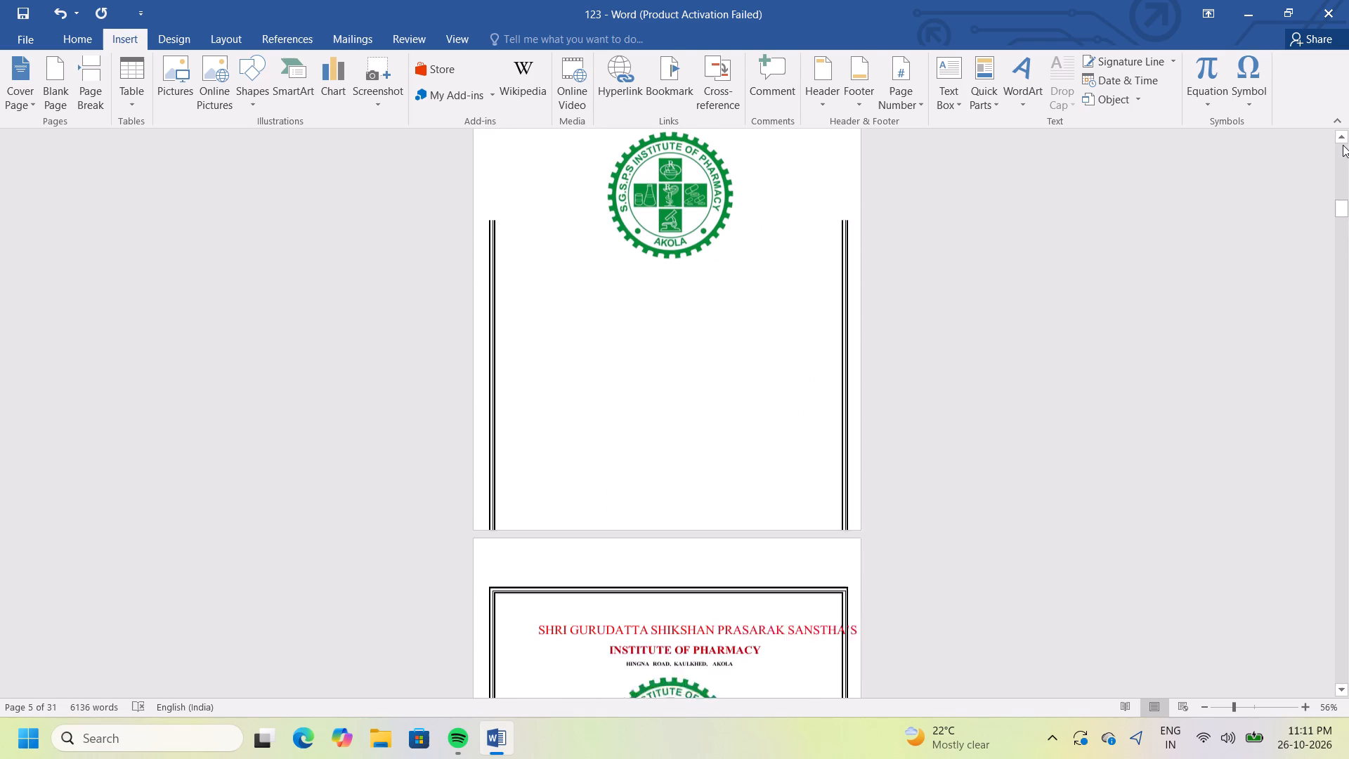
click(1343, 145)
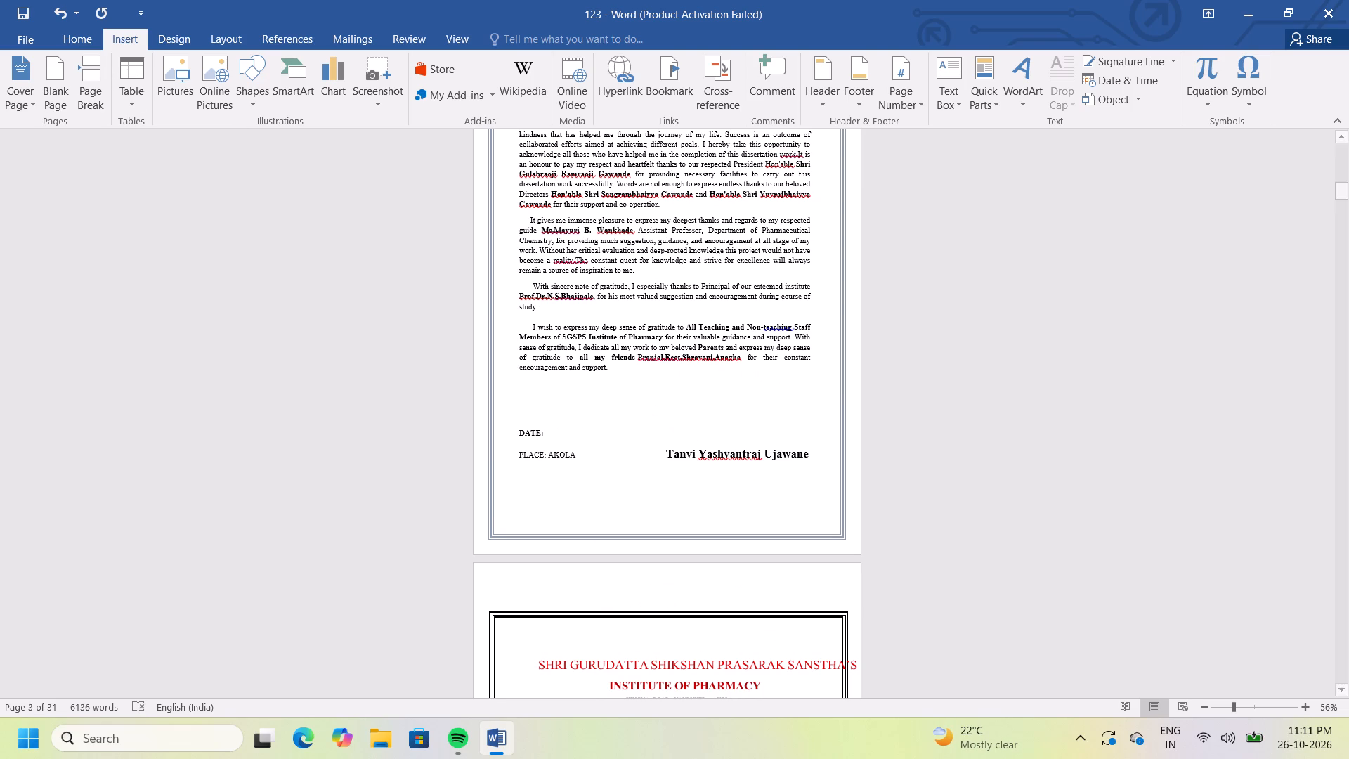
triple_click(1344, 685)
double_click(1344, 685)
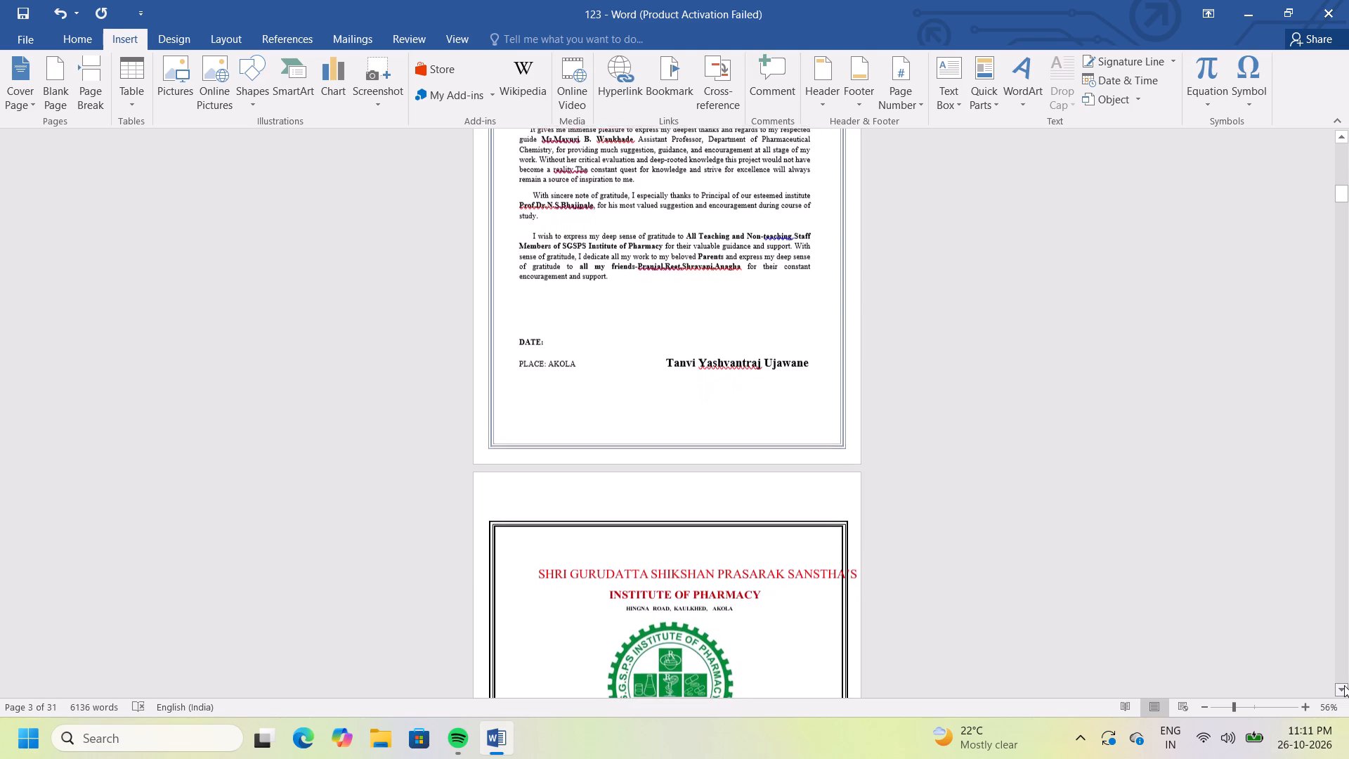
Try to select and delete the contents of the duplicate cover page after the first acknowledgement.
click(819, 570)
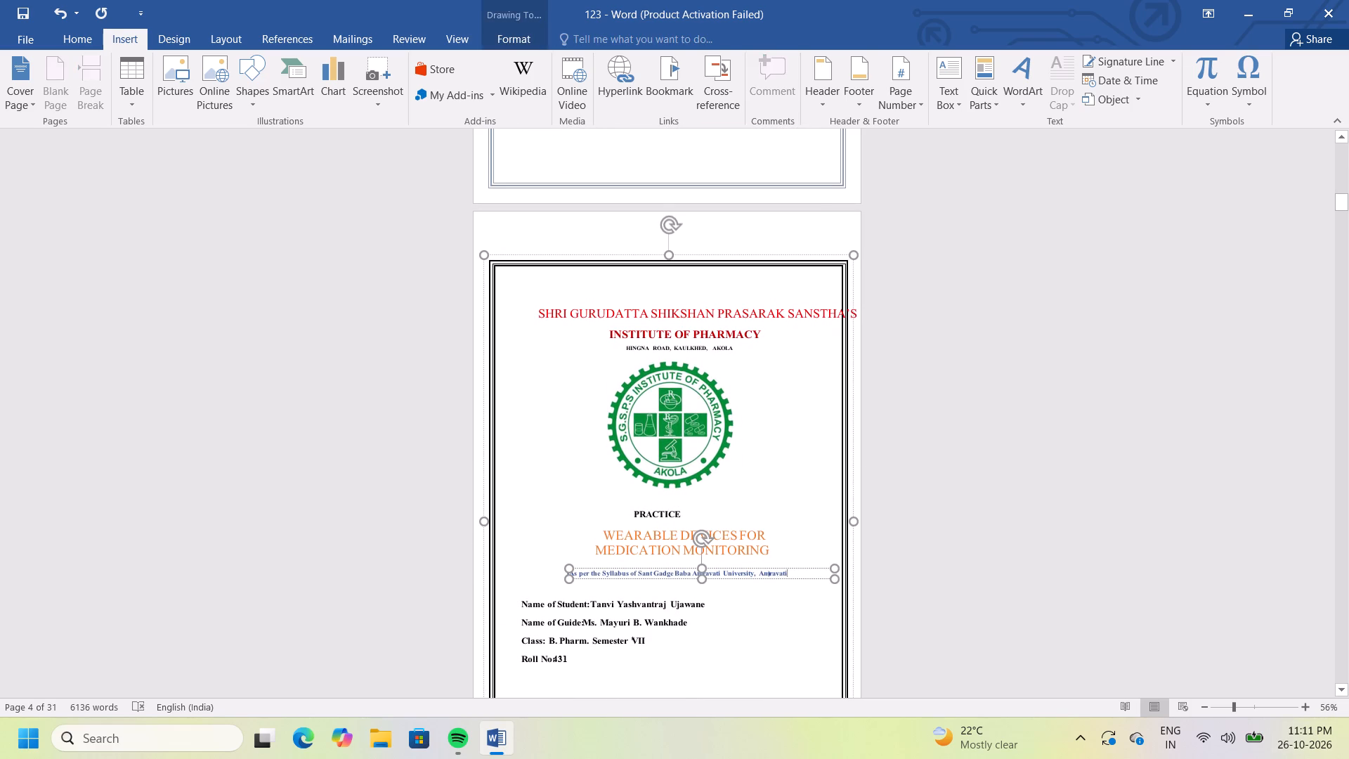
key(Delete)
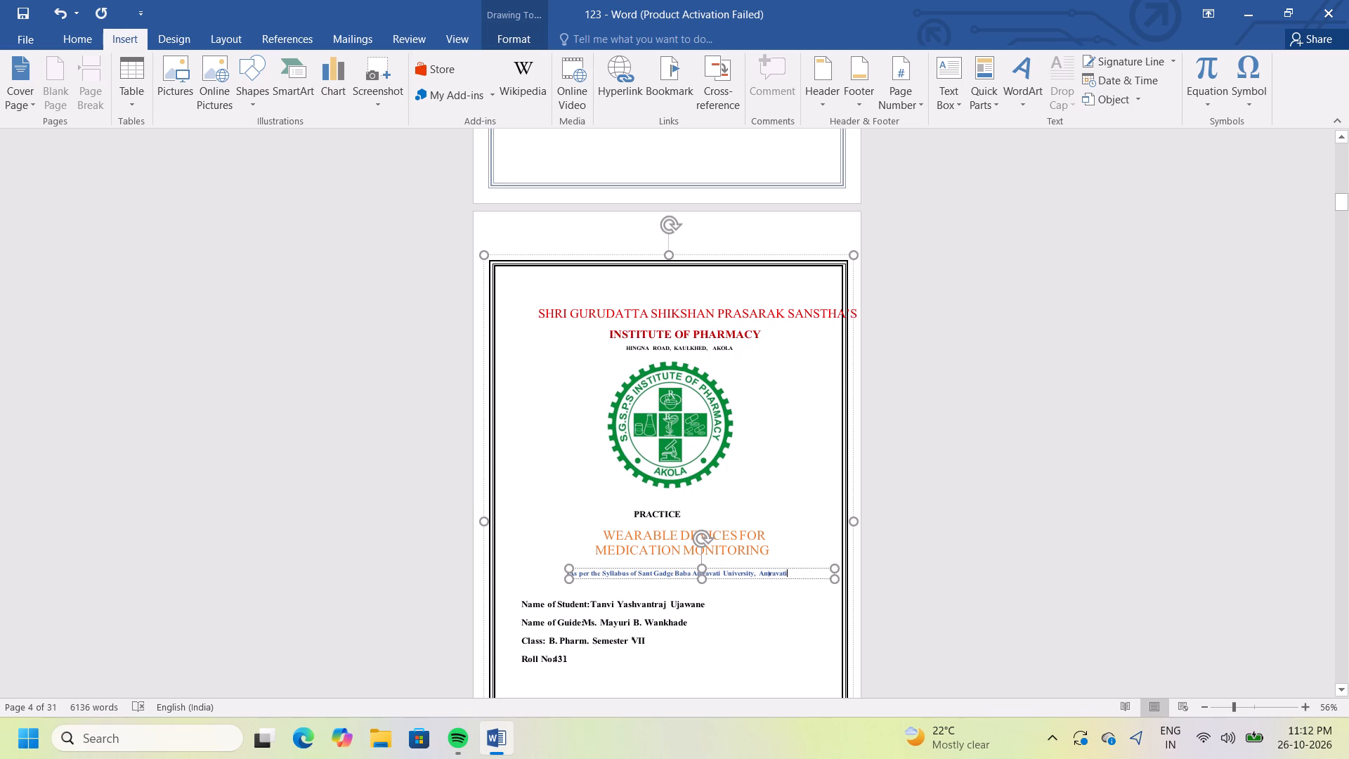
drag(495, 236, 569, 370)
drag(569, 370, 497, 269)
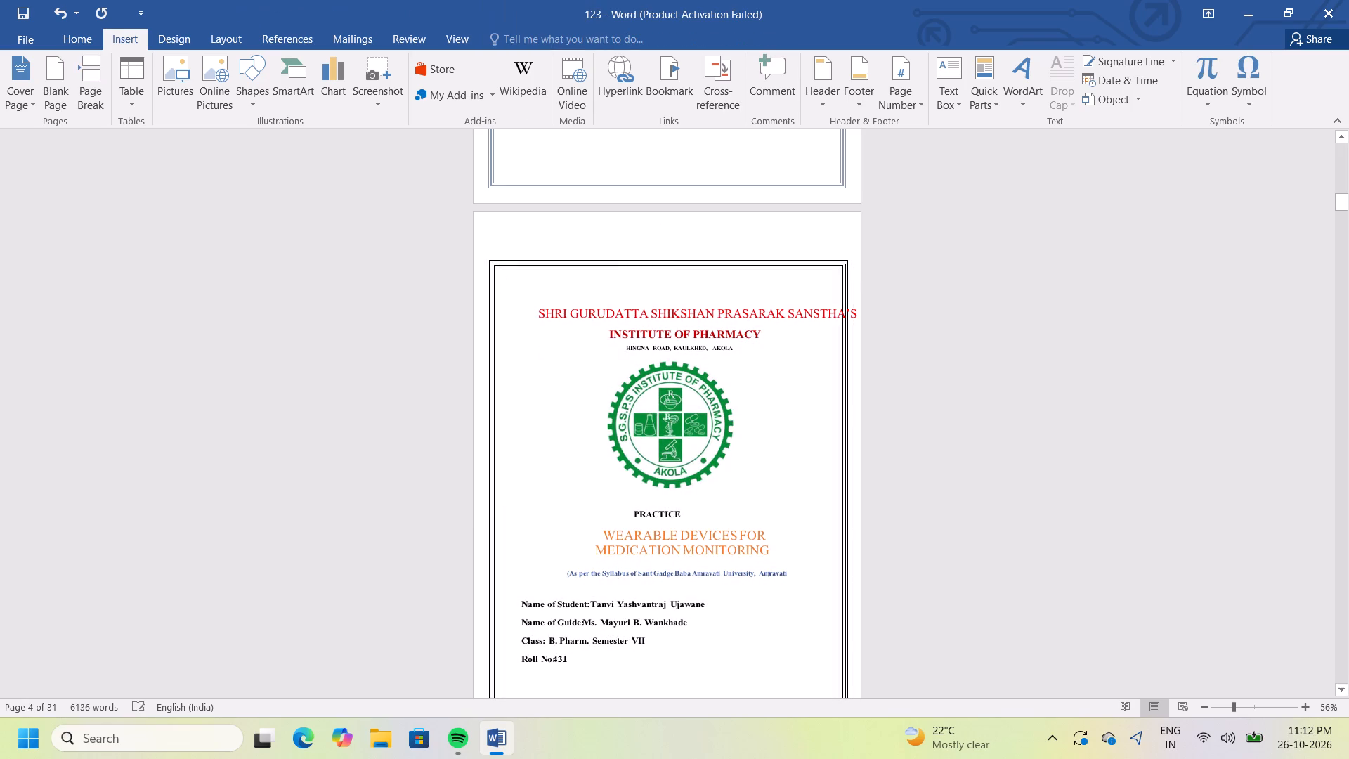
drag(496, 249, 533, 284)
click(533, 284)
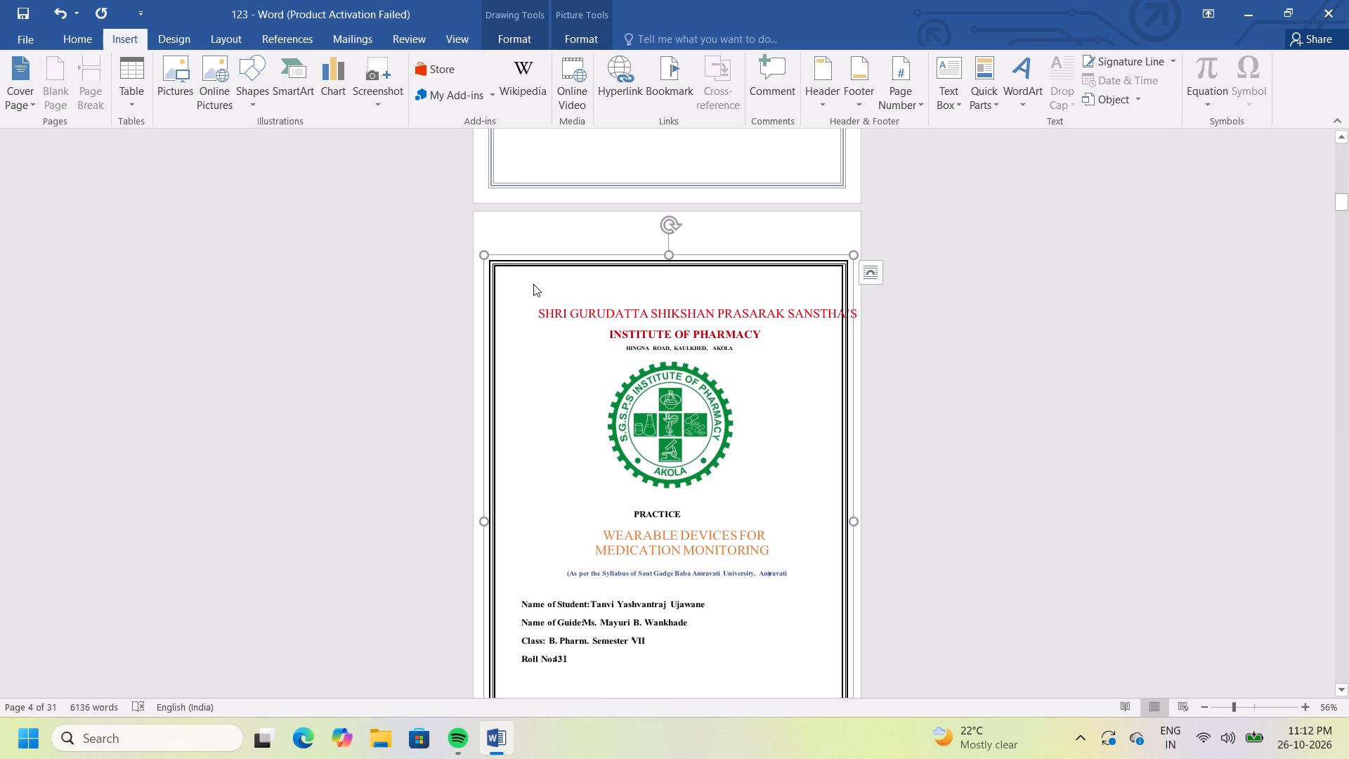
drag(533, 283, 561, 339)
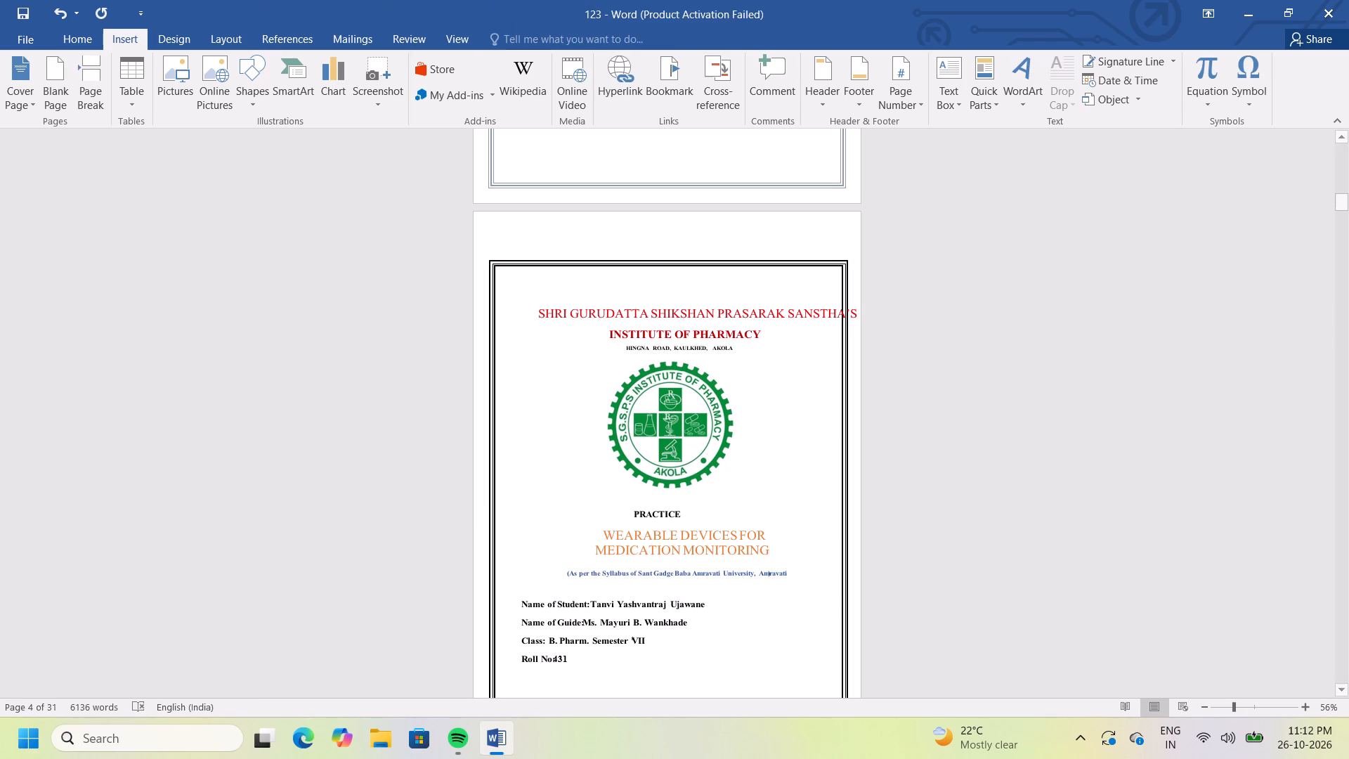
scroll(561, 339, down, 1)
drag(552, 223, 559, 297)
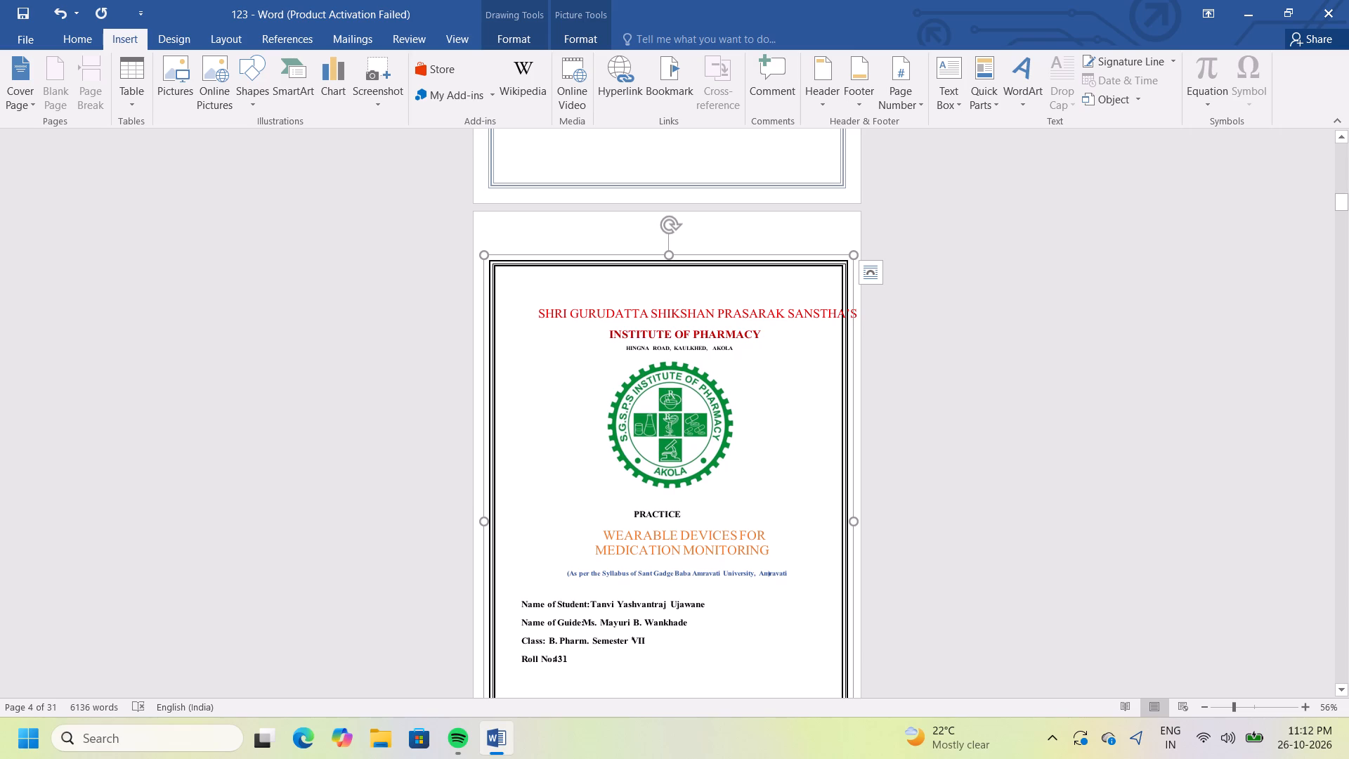
Examine the duplicate cover and certificate pages against the original front pages at the start of the document.
triple_click(1345, 689)
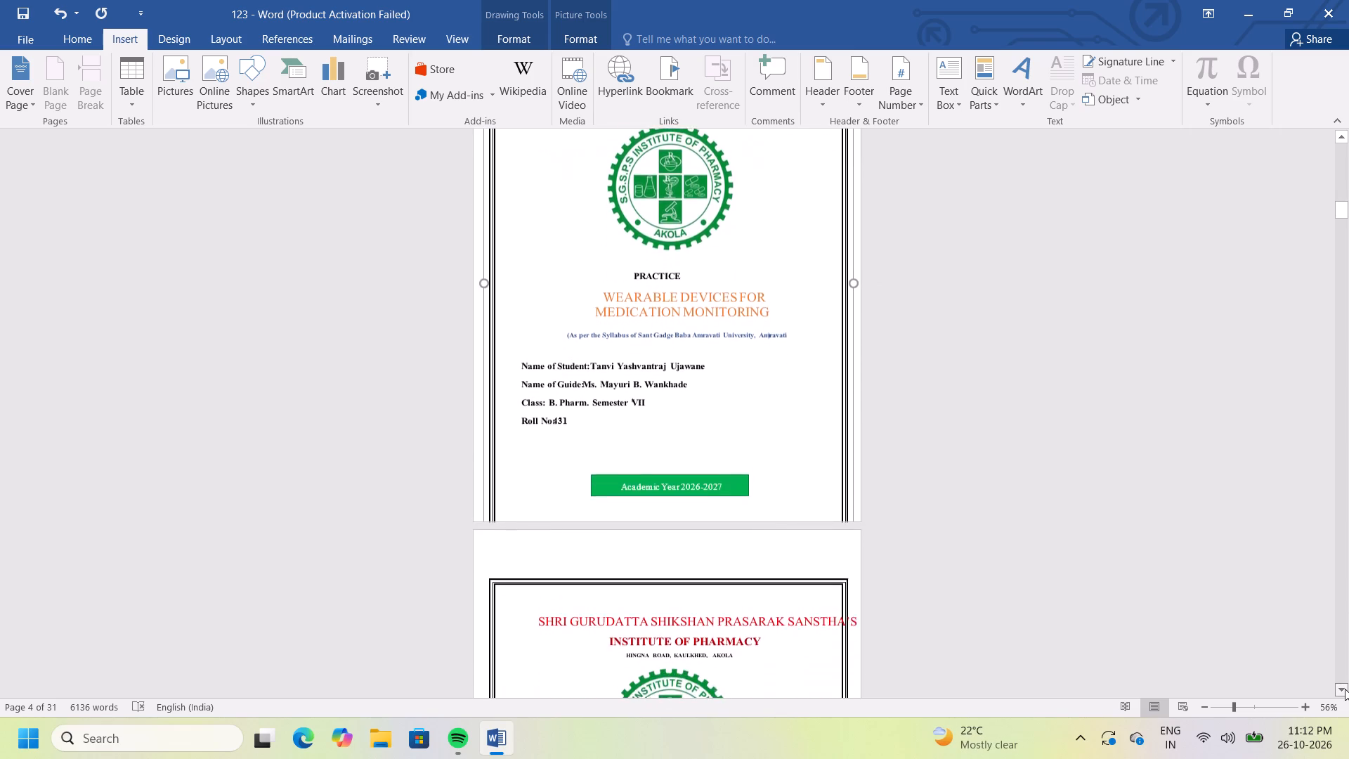
click(1345, 689)
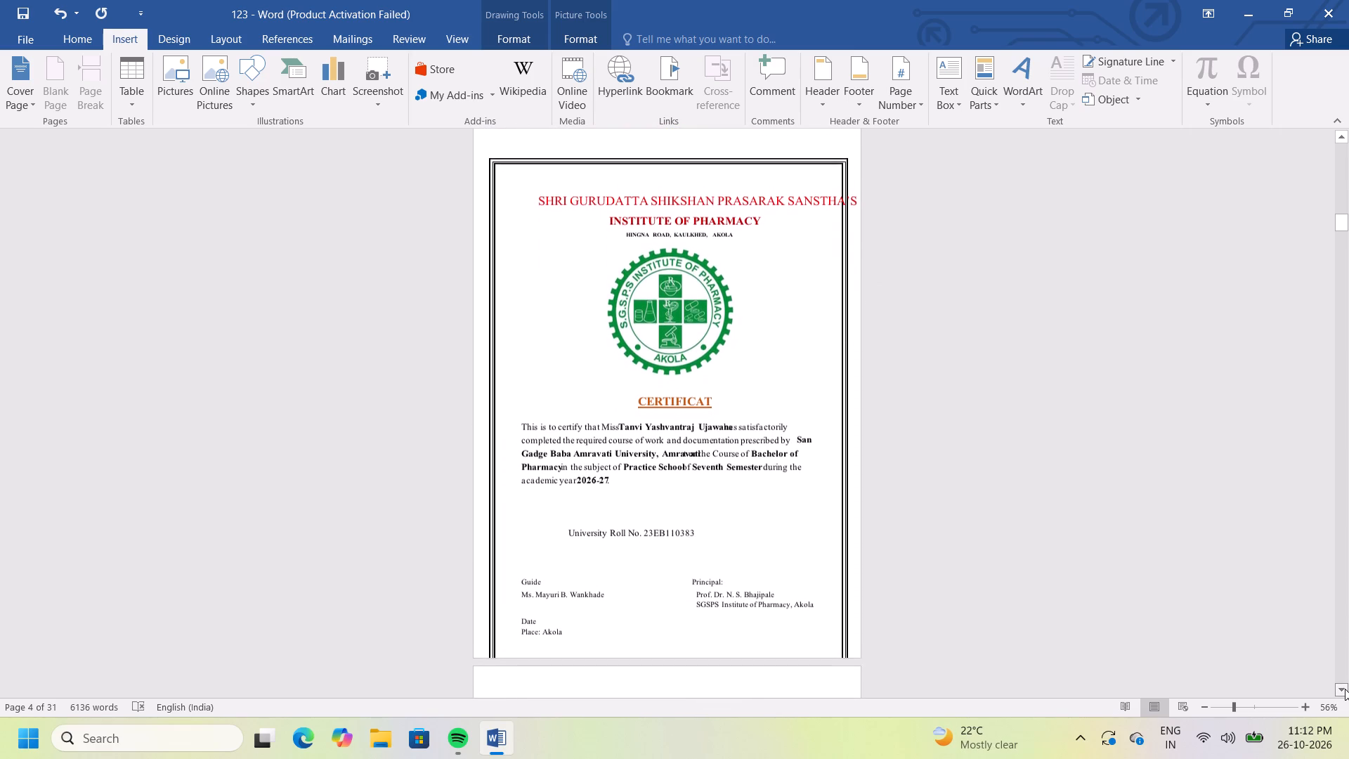
click(1341, 135)
drag(1341, 135, 1343, 142)
double_click(1343, 142)
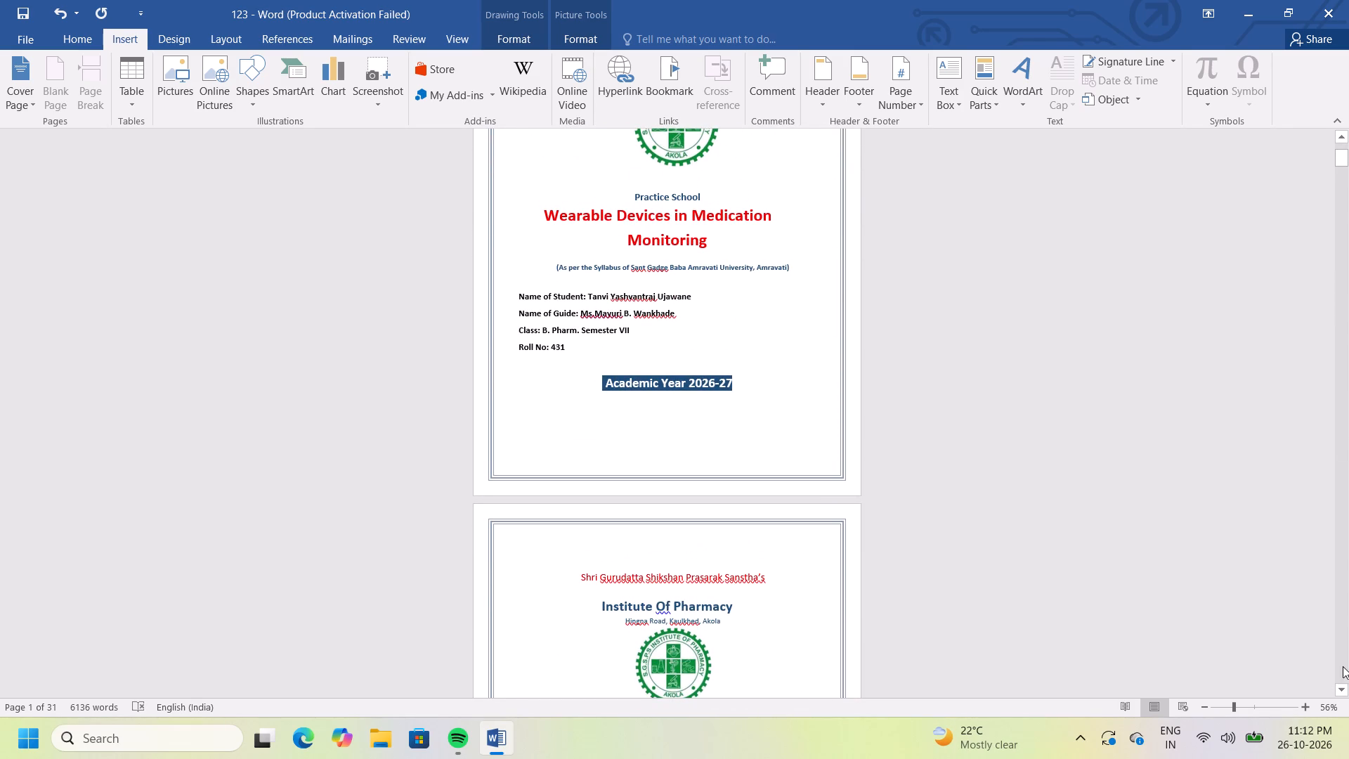
click(1342, 688)
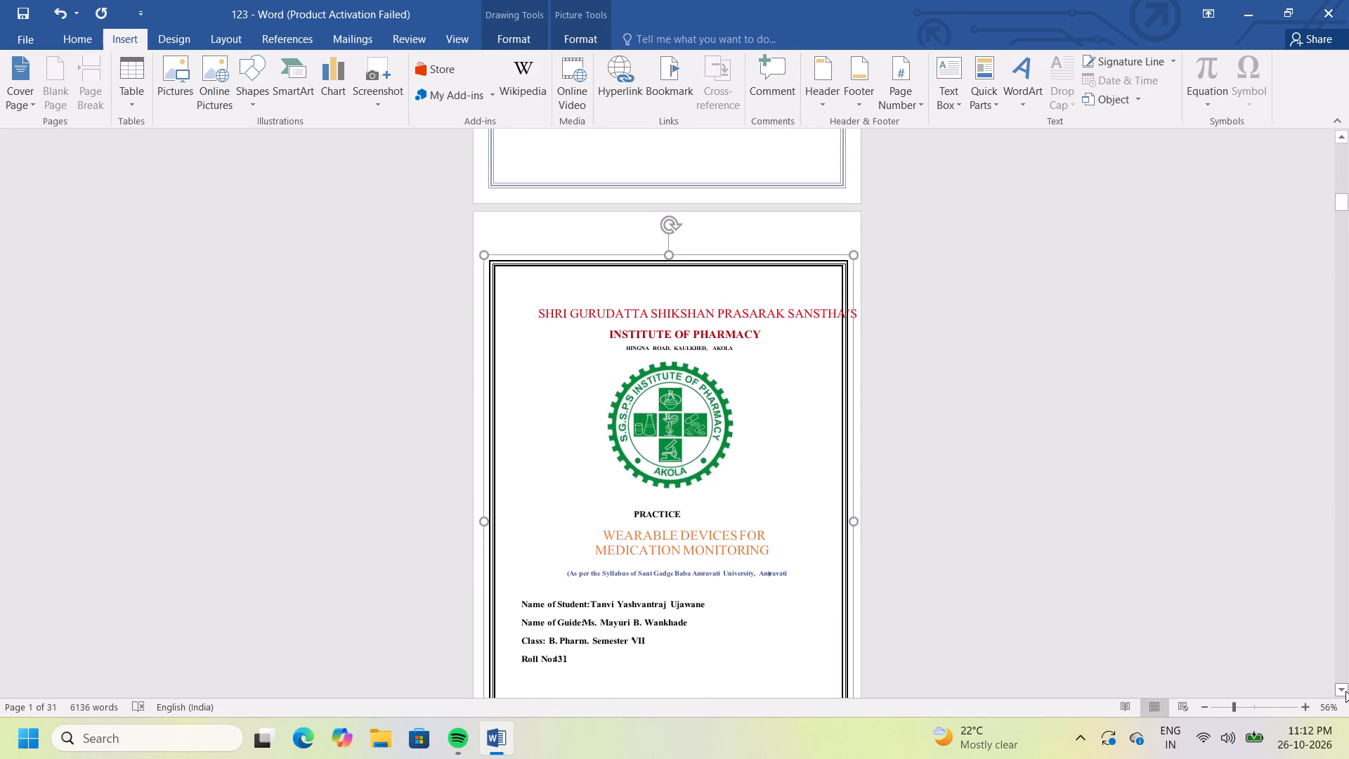
double_click(1345, 691)
click(1116, 536)
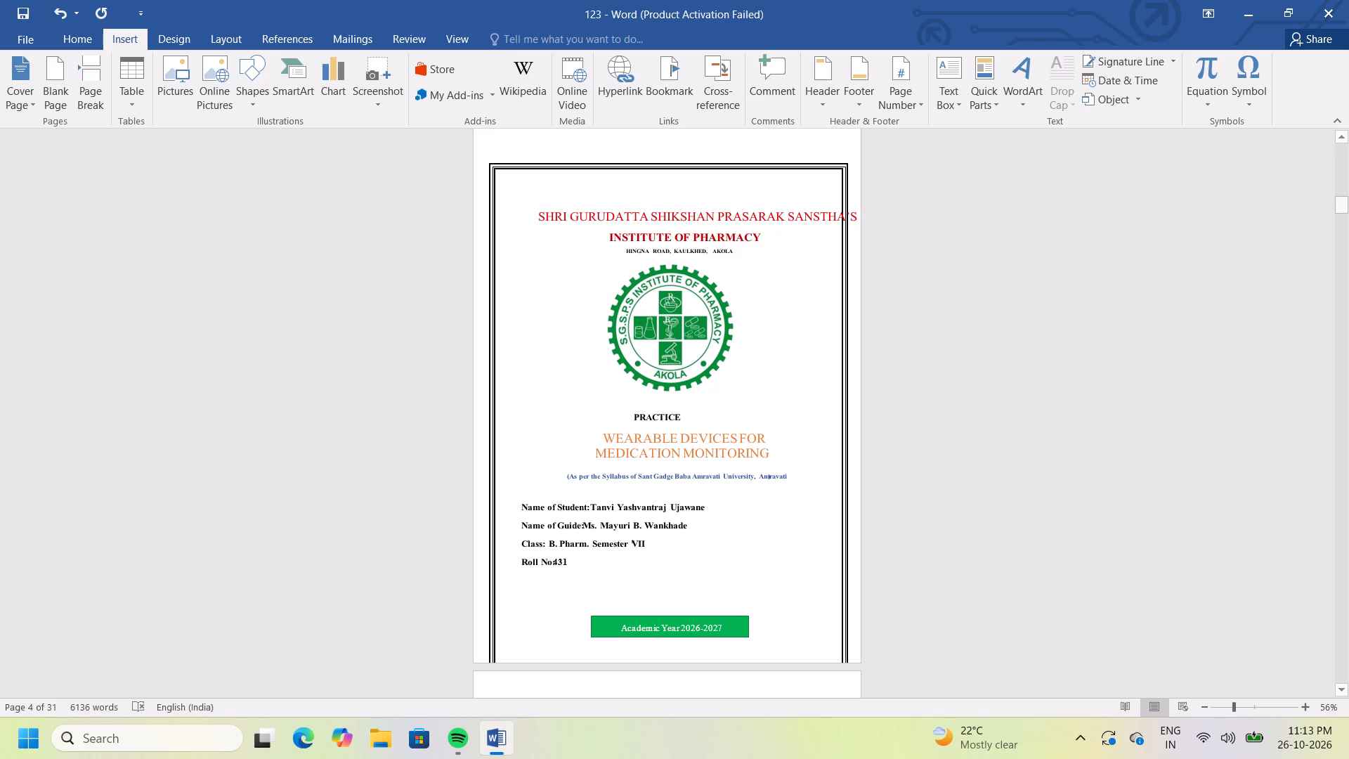
Go to page 4, the duplicate cover page, by its page number.
click(605, 198)
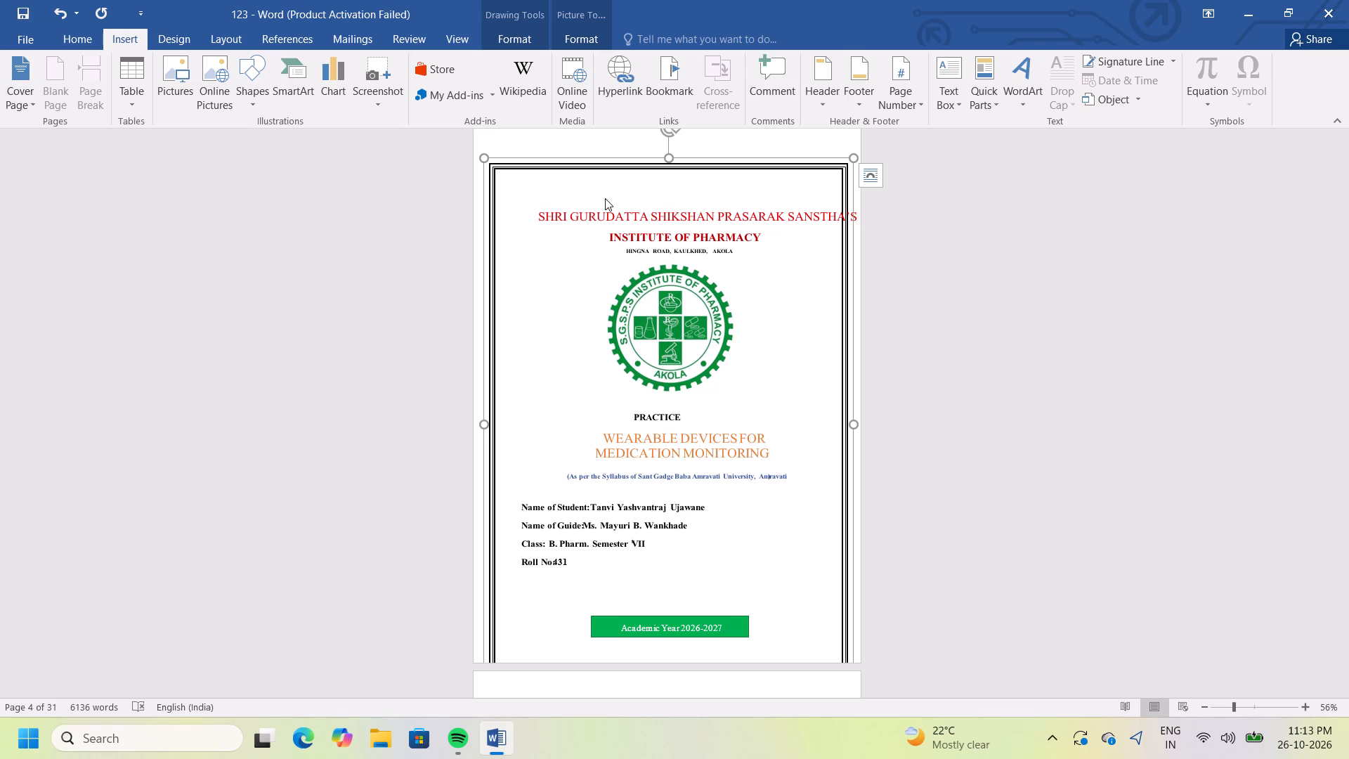
key(ctrl+g)
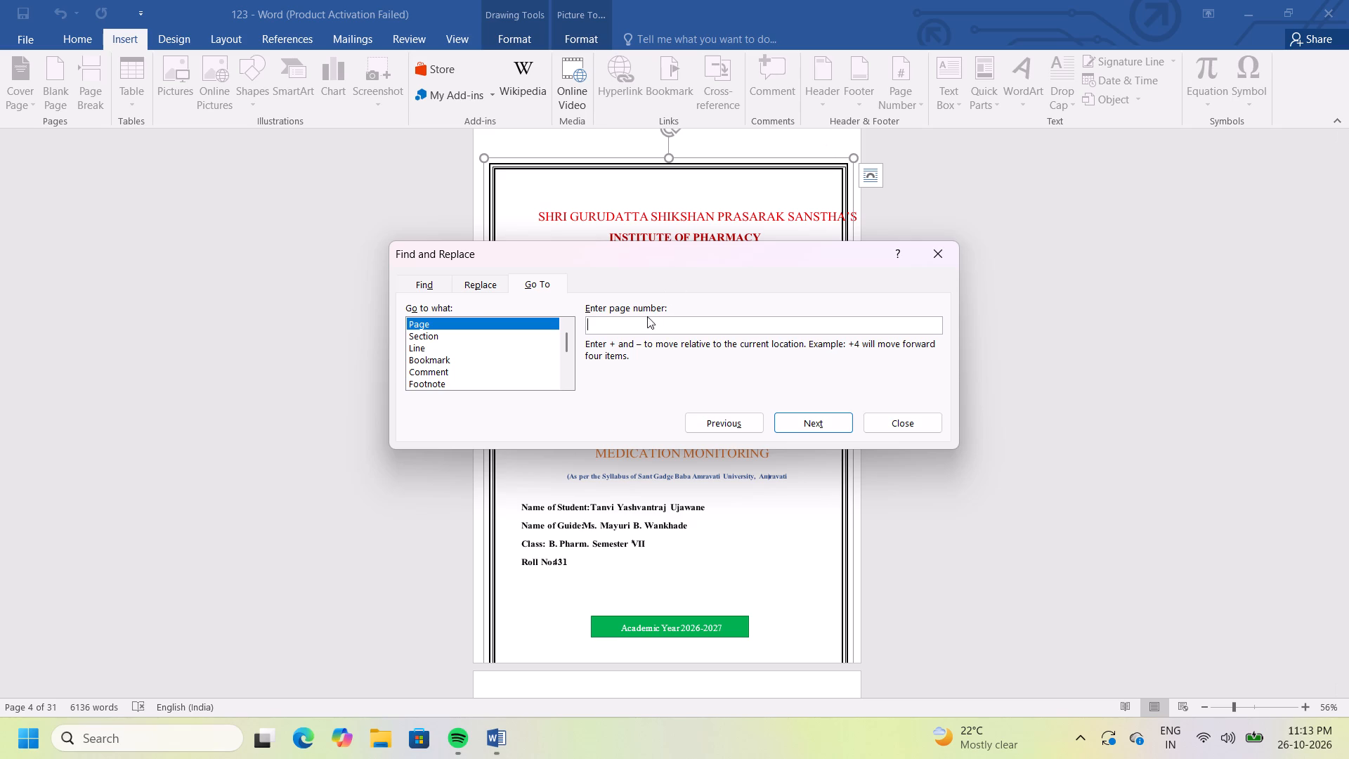
key(4)
key(Return)
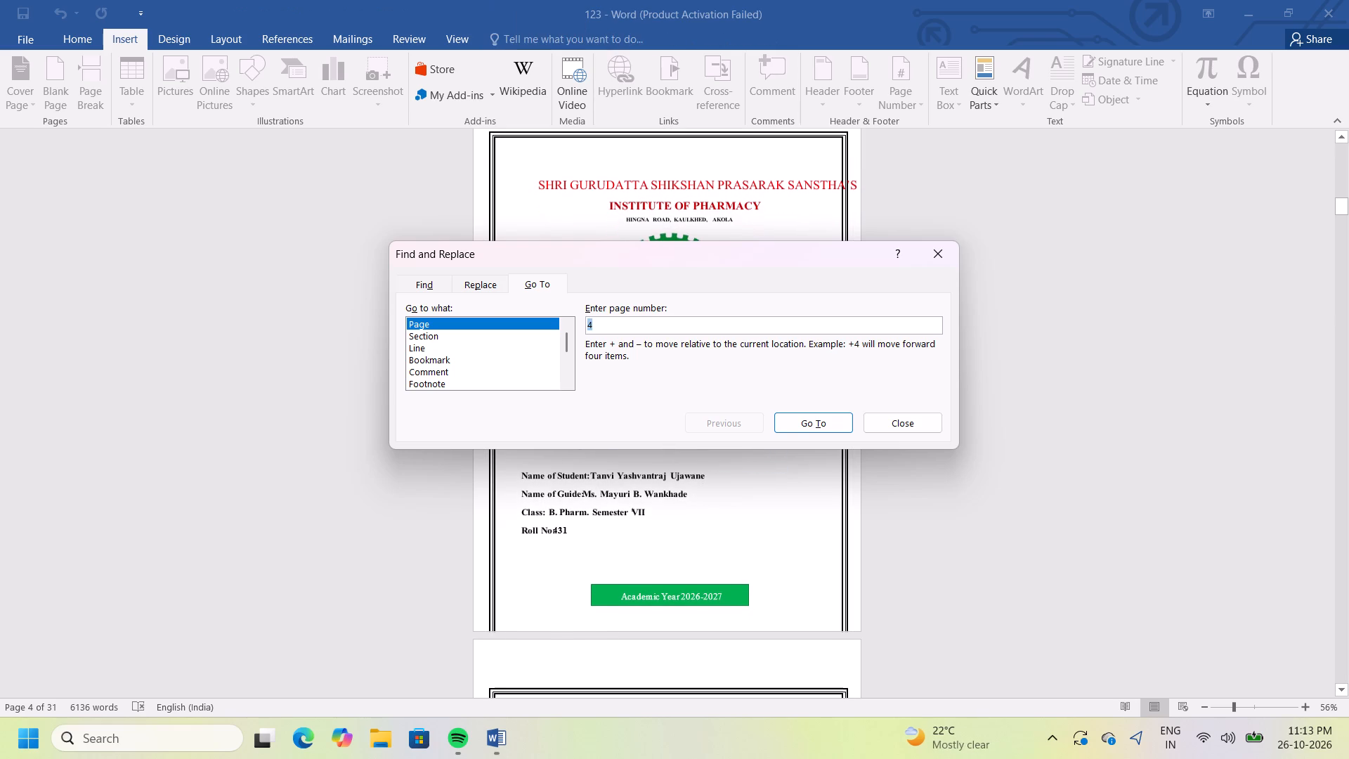
click(796, 423)
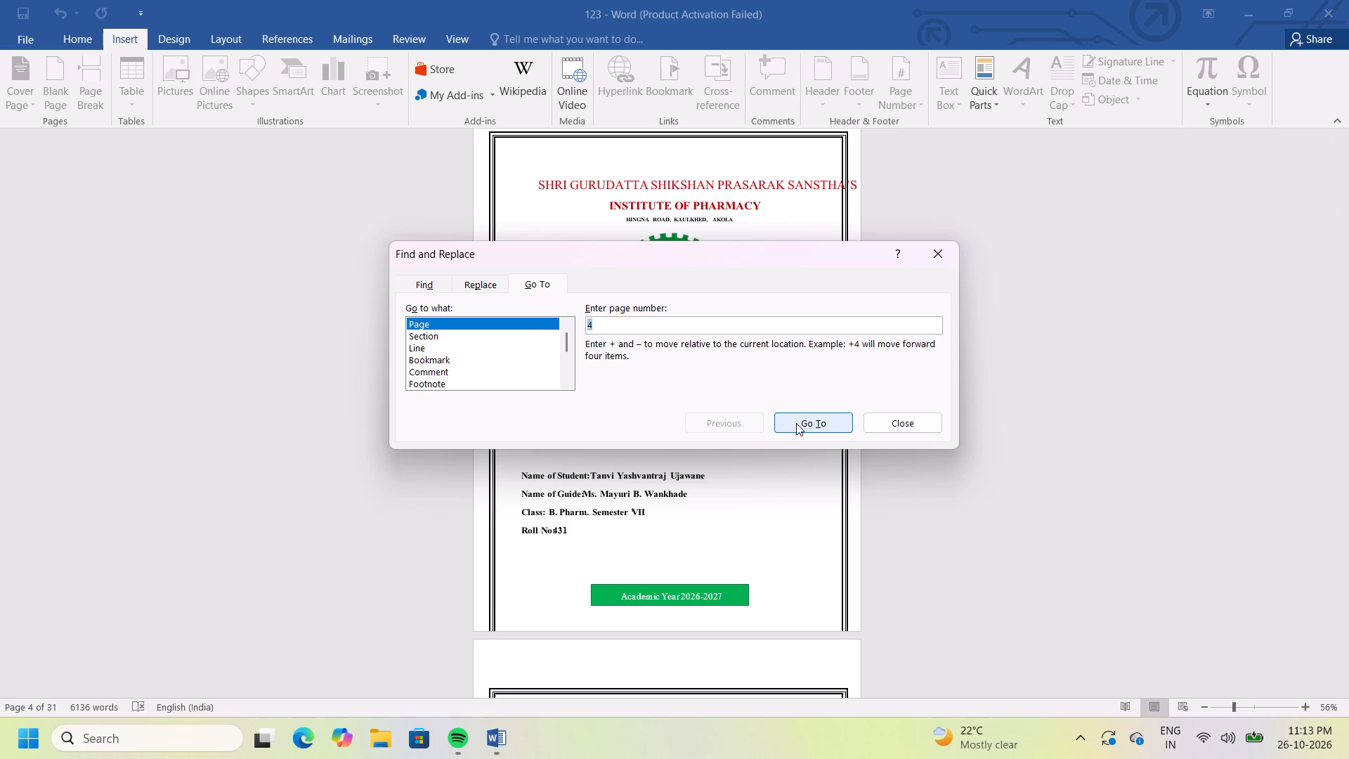
click(796, 423)
click(620, 323)
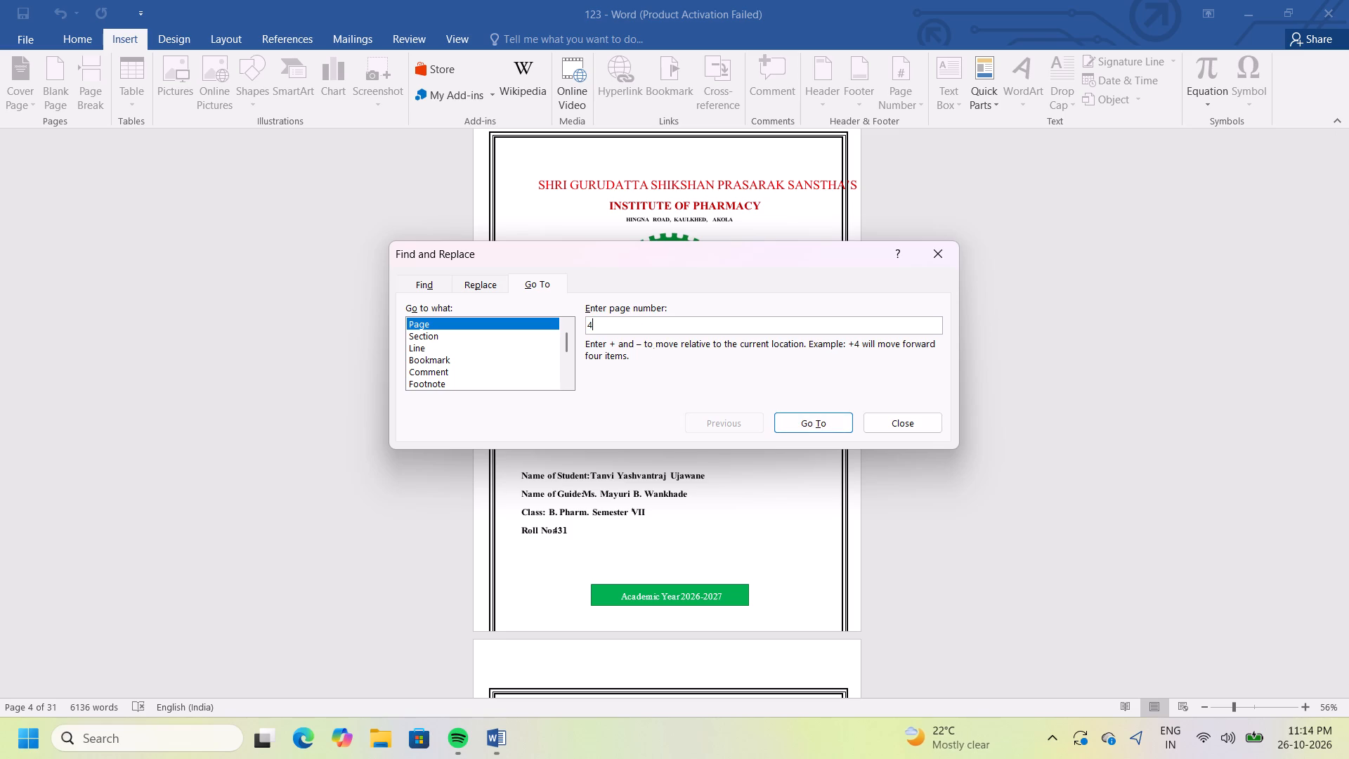
click(819, 429)
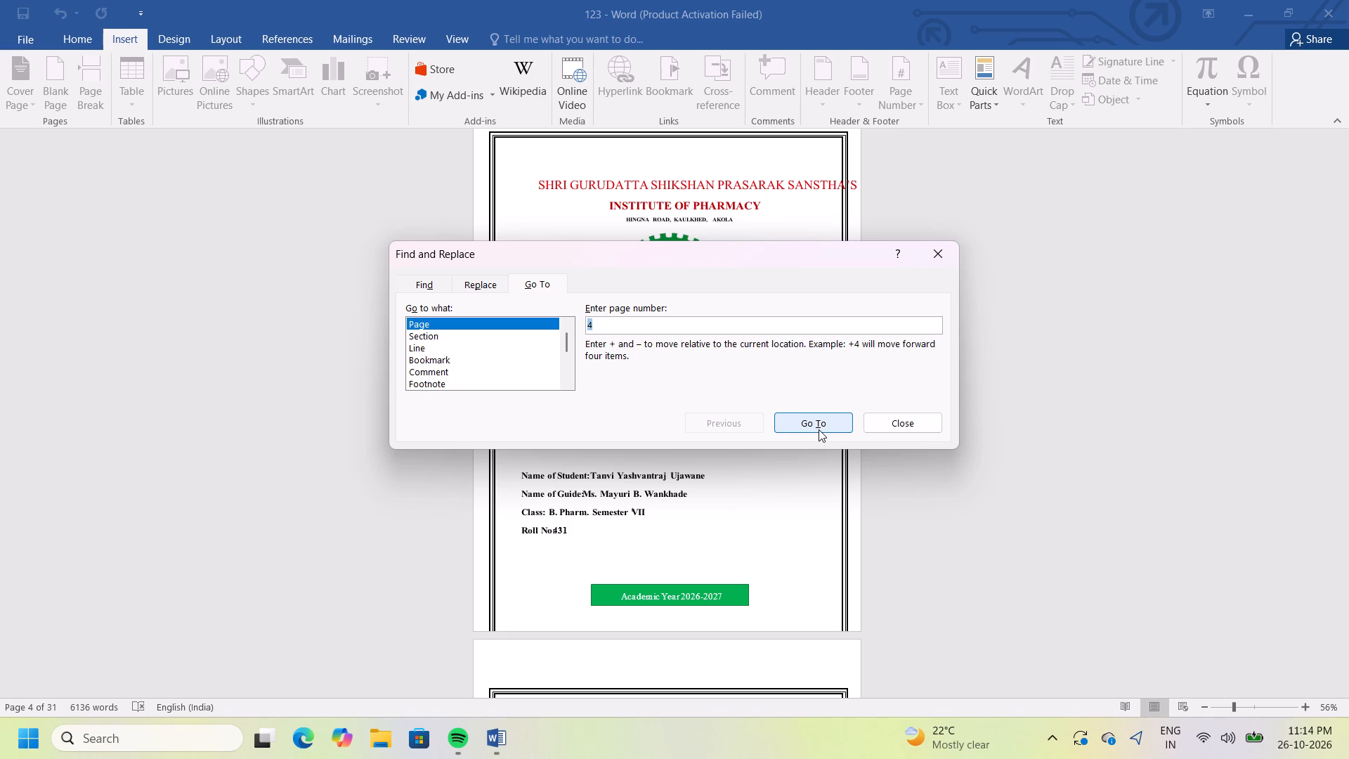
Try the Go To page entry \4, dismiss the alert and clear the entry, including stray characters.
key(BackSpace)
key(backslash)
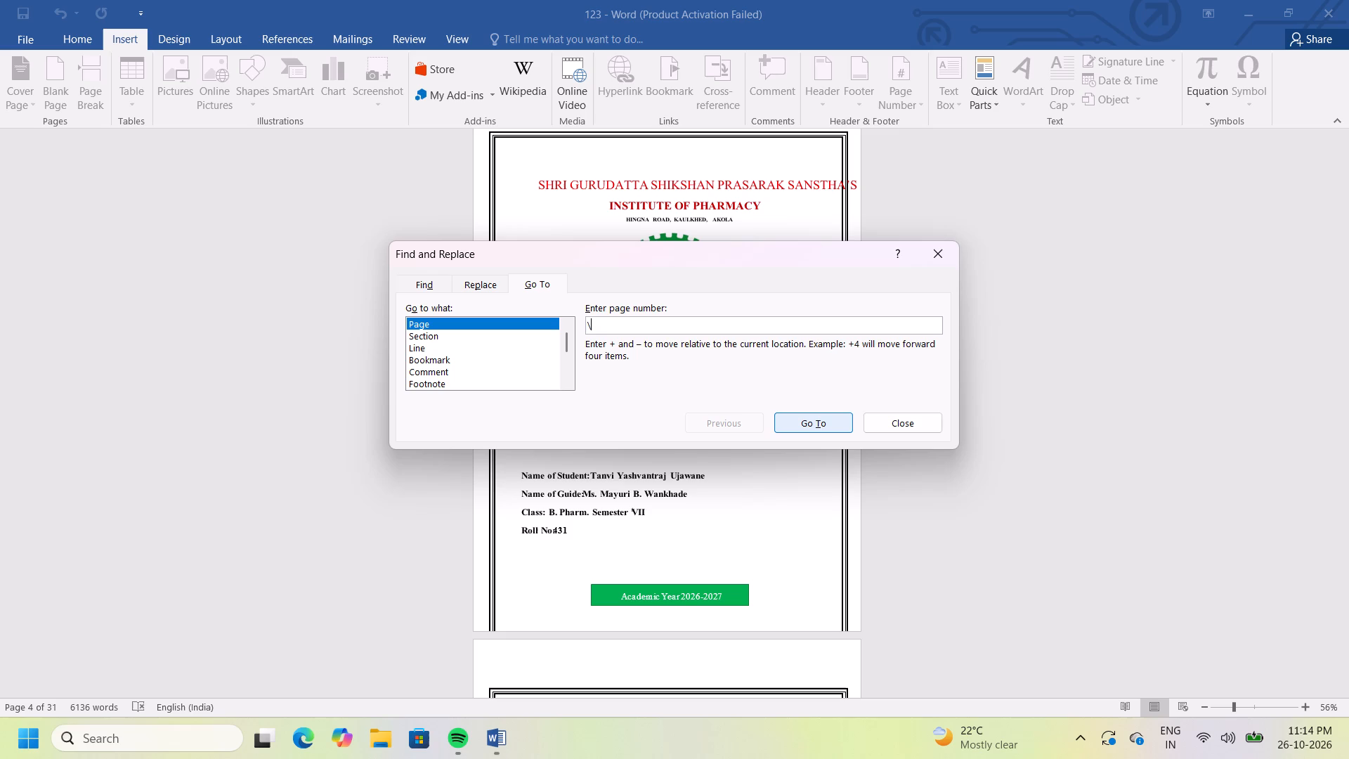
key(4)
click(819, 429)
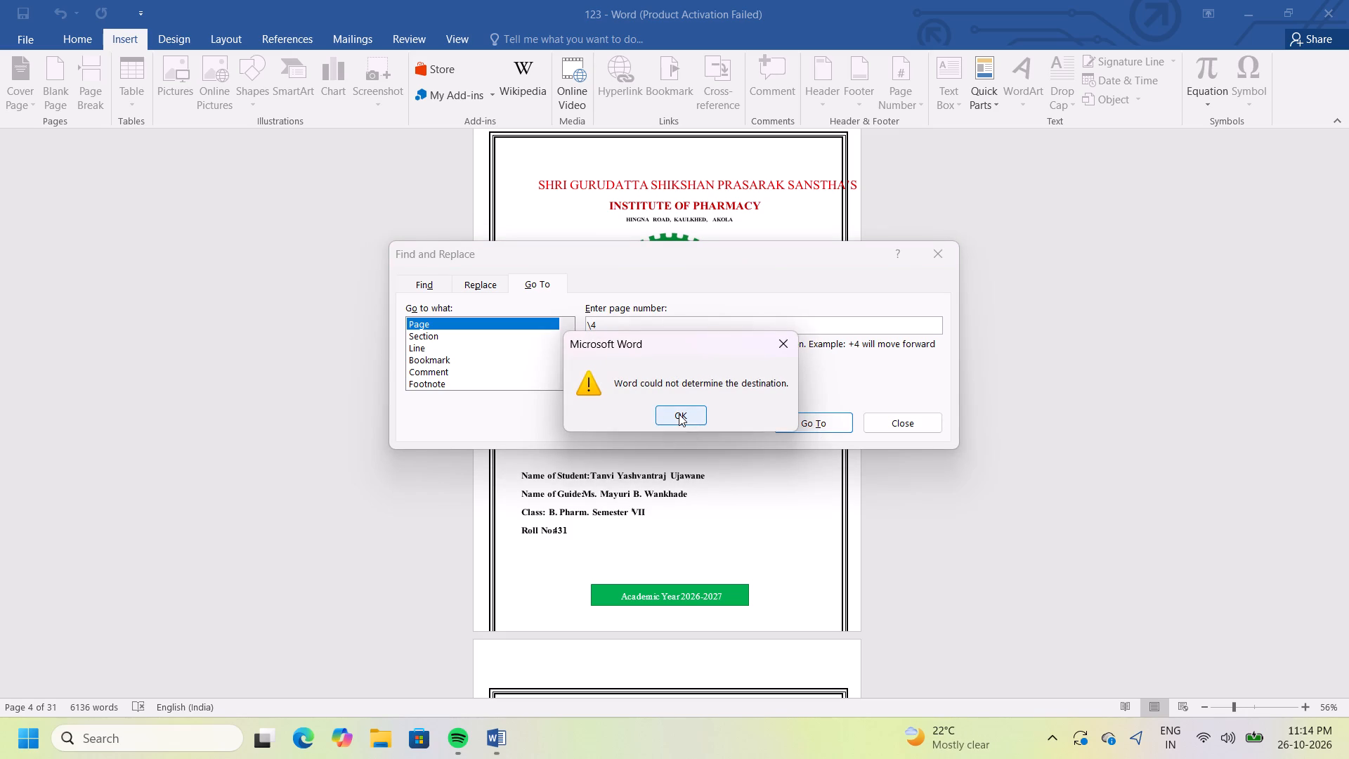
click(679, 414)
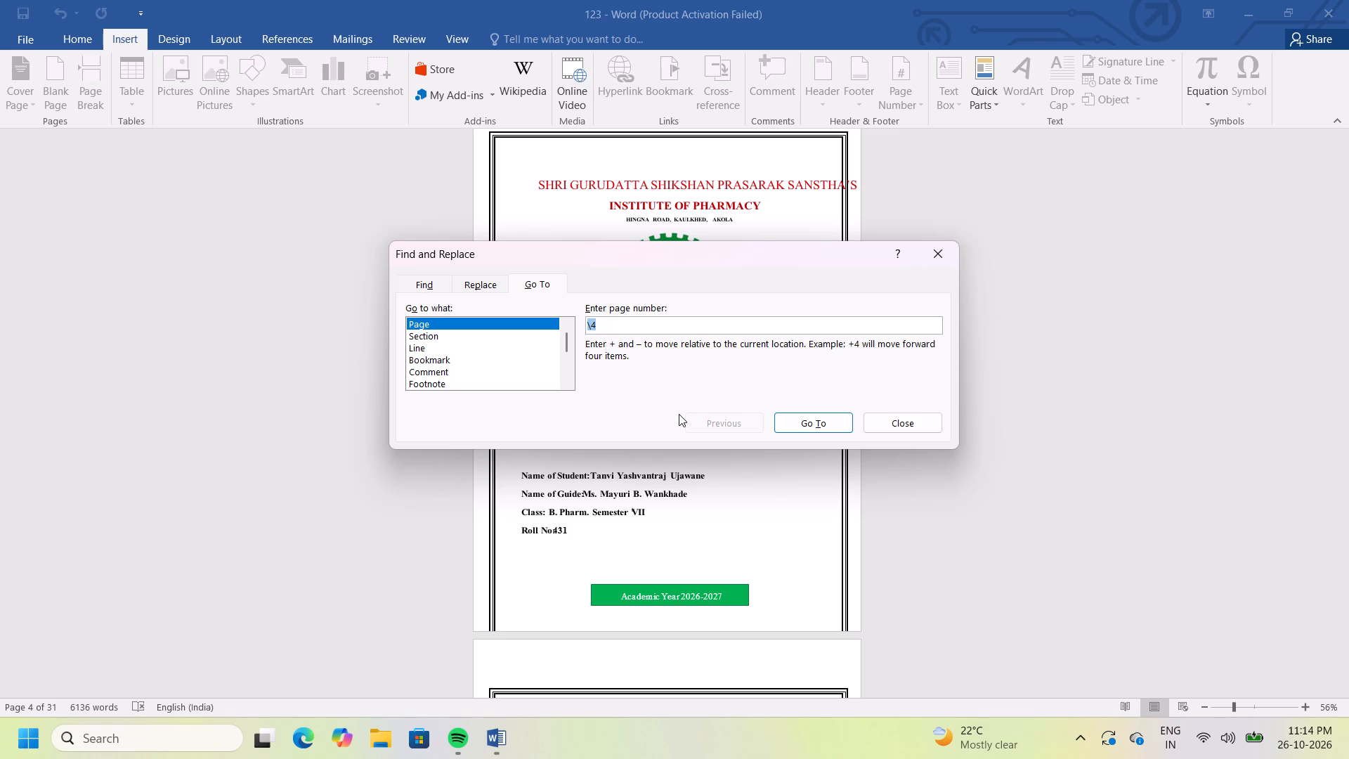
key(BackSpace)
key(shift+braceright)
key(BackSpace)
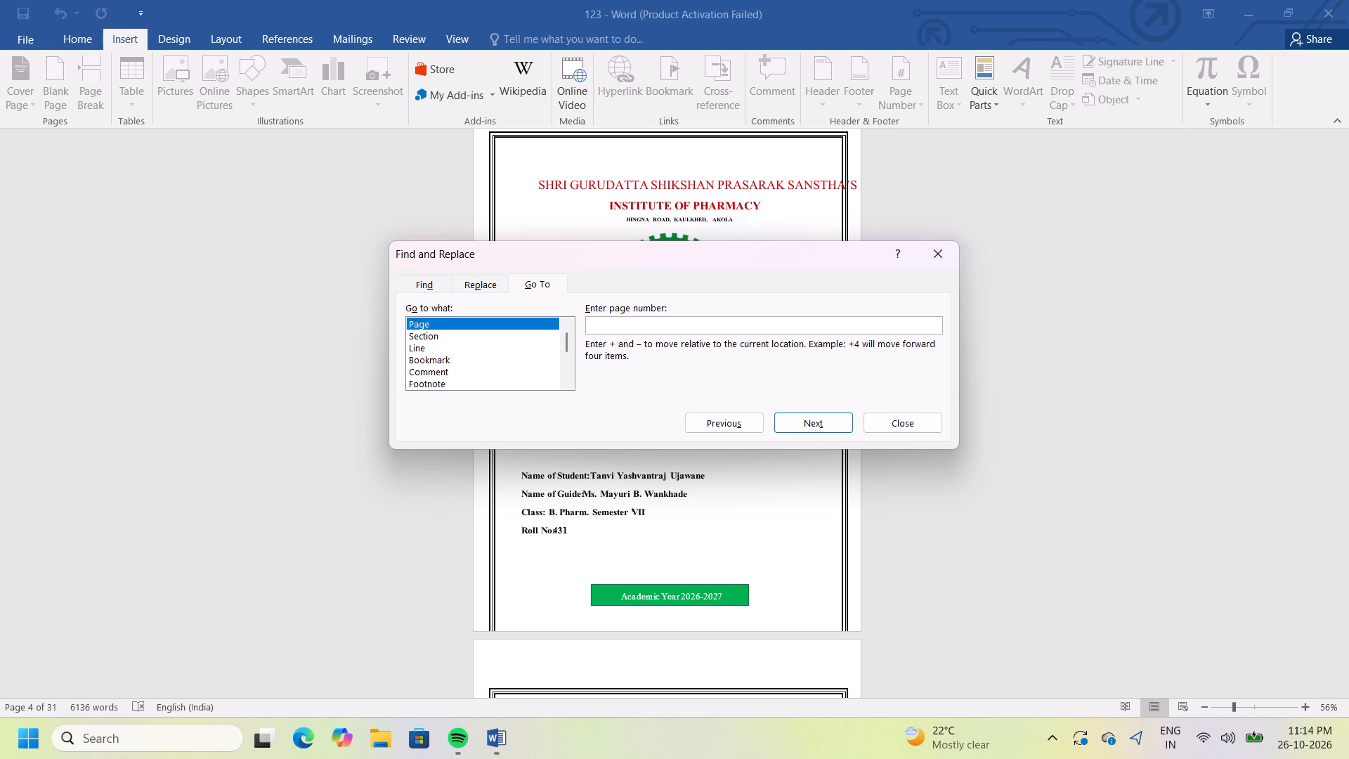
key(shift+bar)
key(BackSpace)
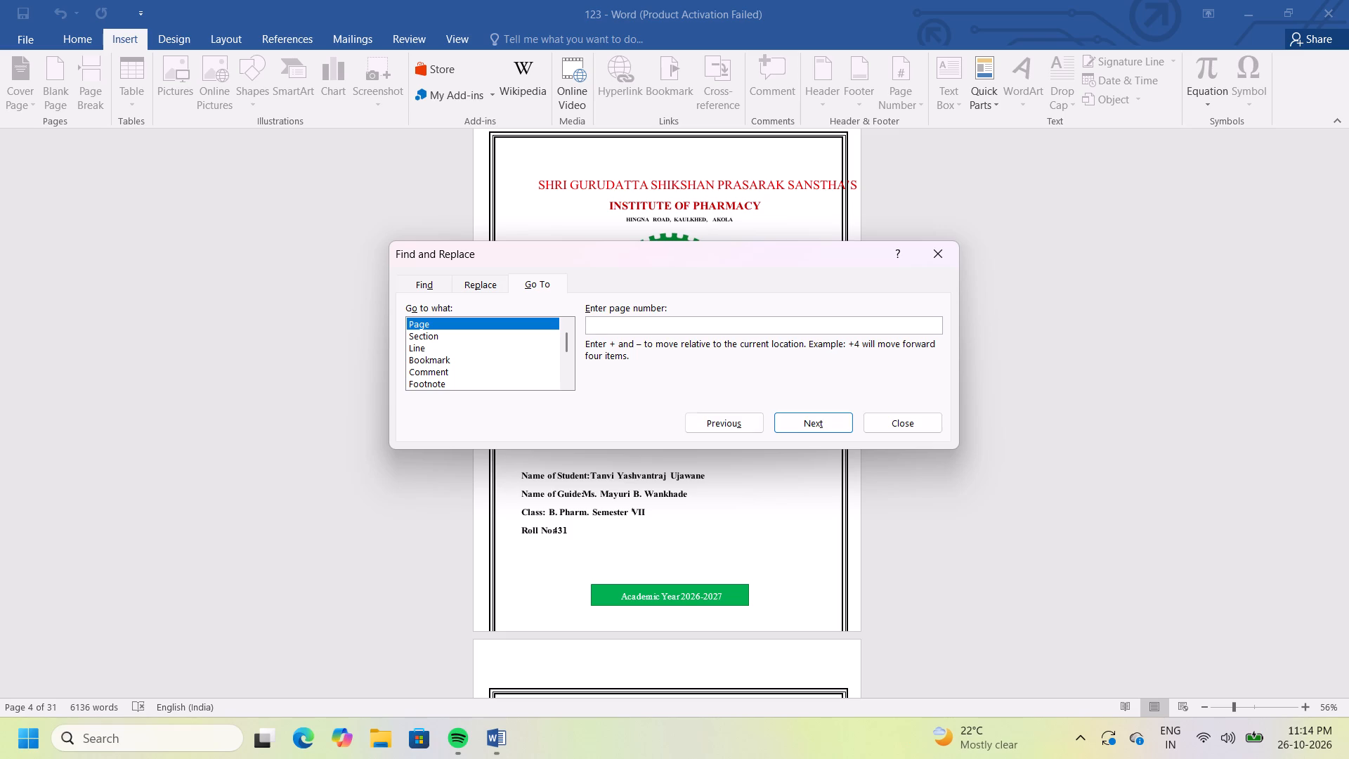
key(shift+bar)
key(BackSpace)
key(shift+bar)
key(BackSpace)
Select the whole duplicate cover page on page 4 using the Go To entry \page, and delete it.
key(backslash)
text(page)
key(Return)
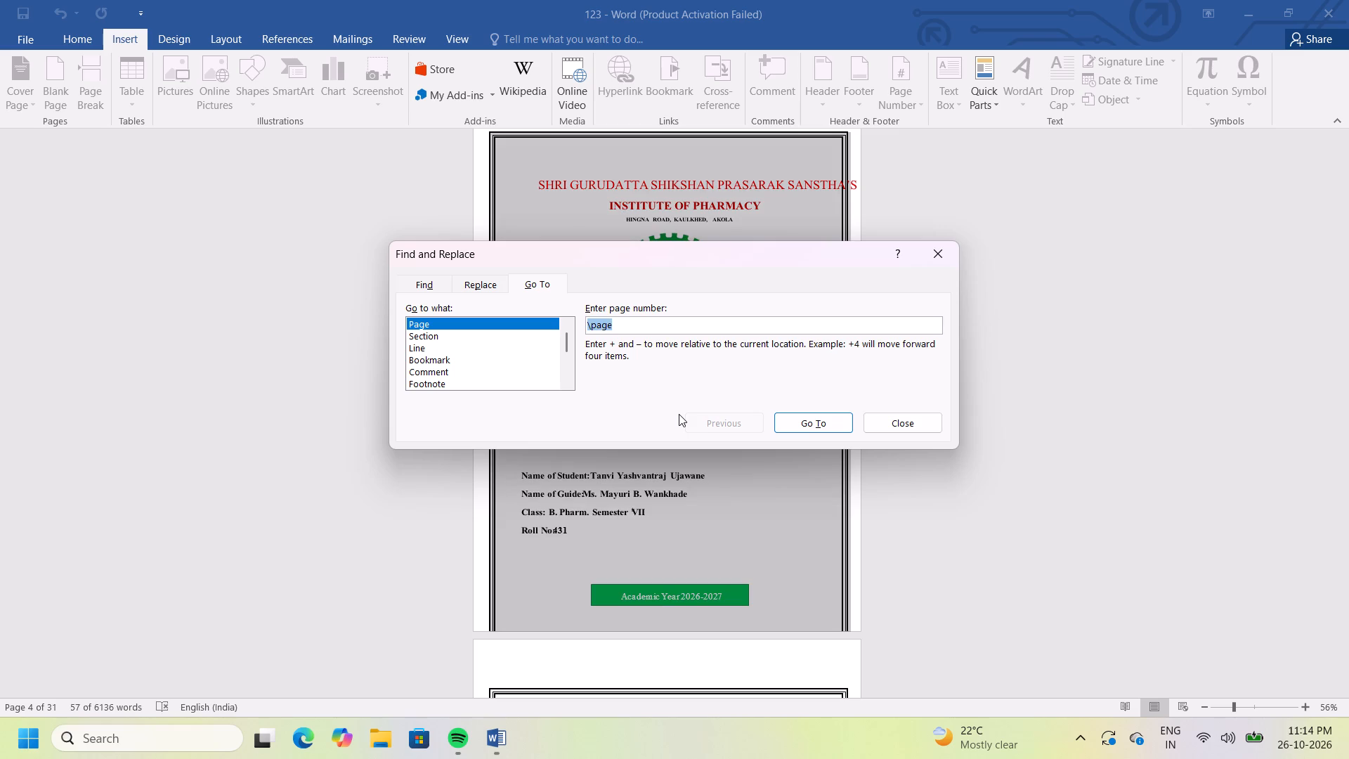
key(Return)
click(804, 429)
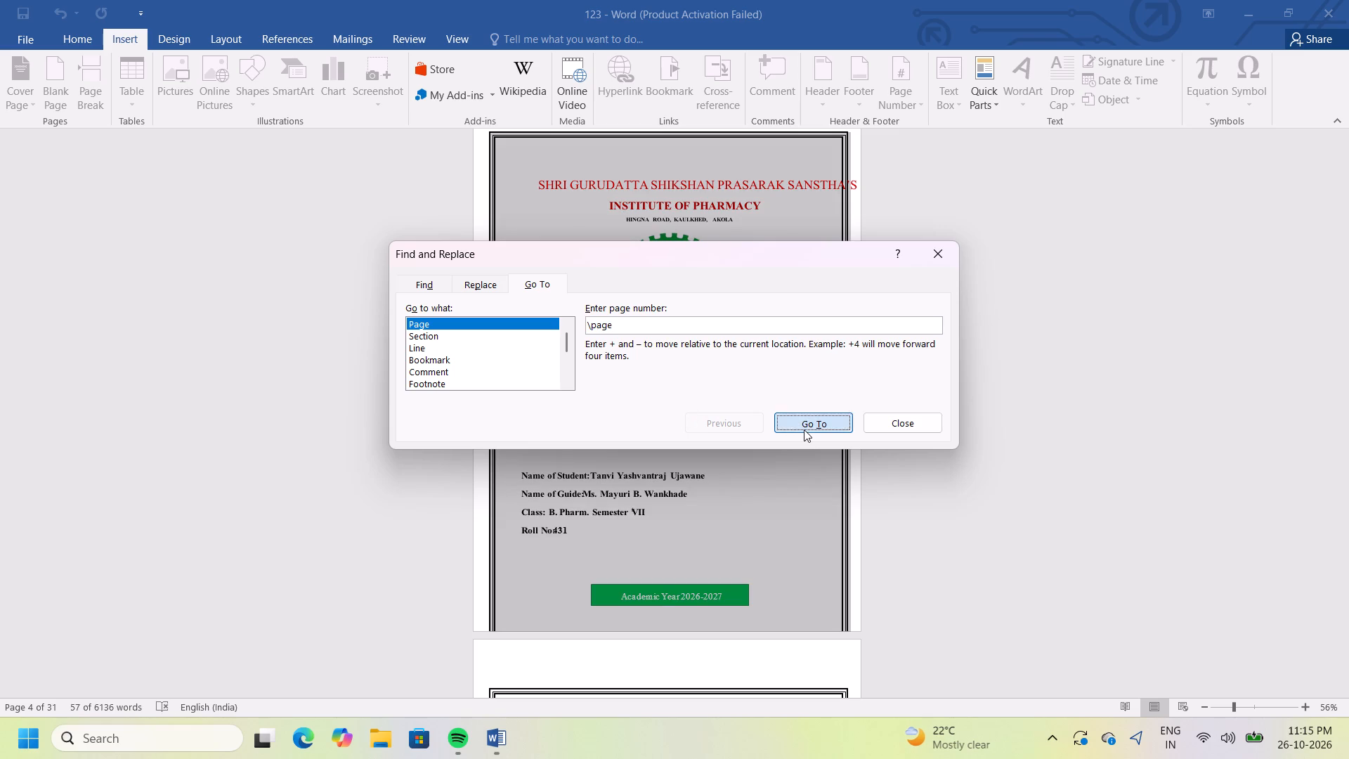
click(674, 321)
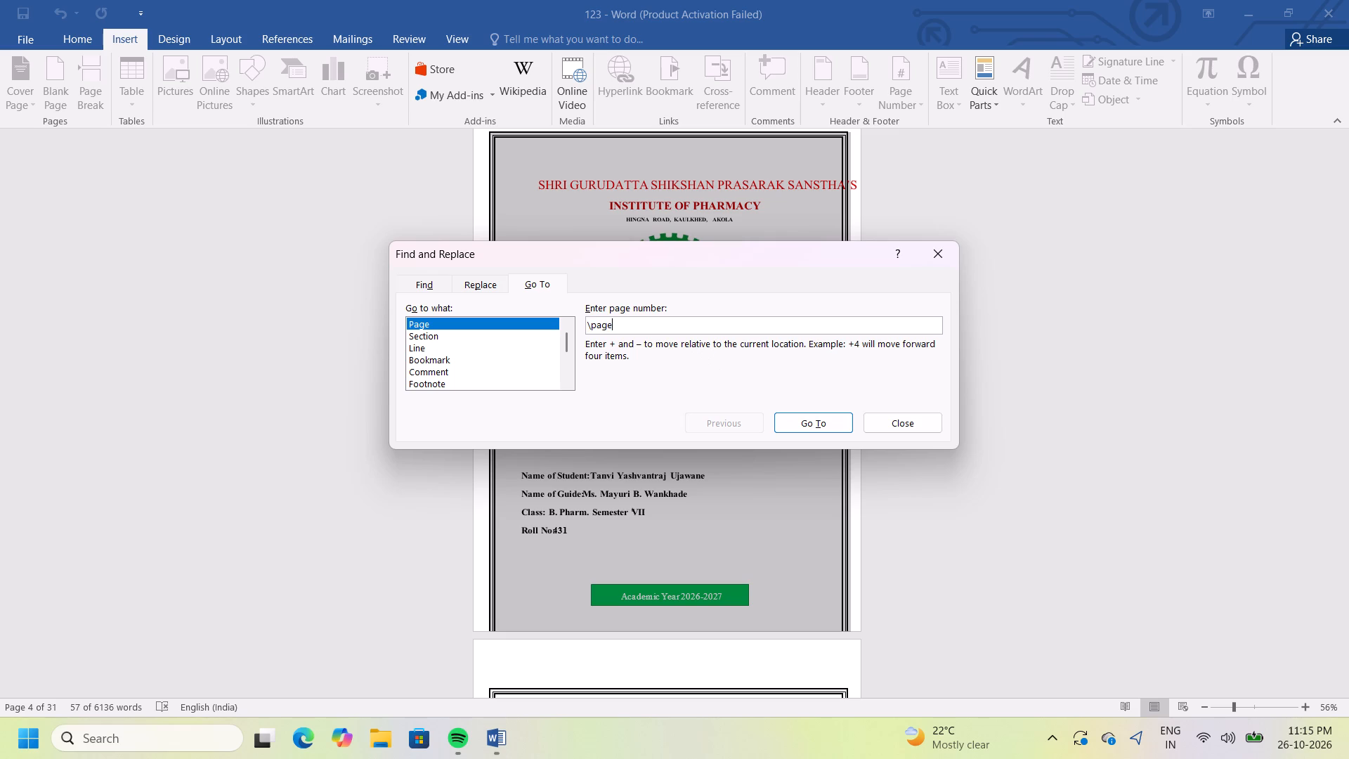
click(810, 421)
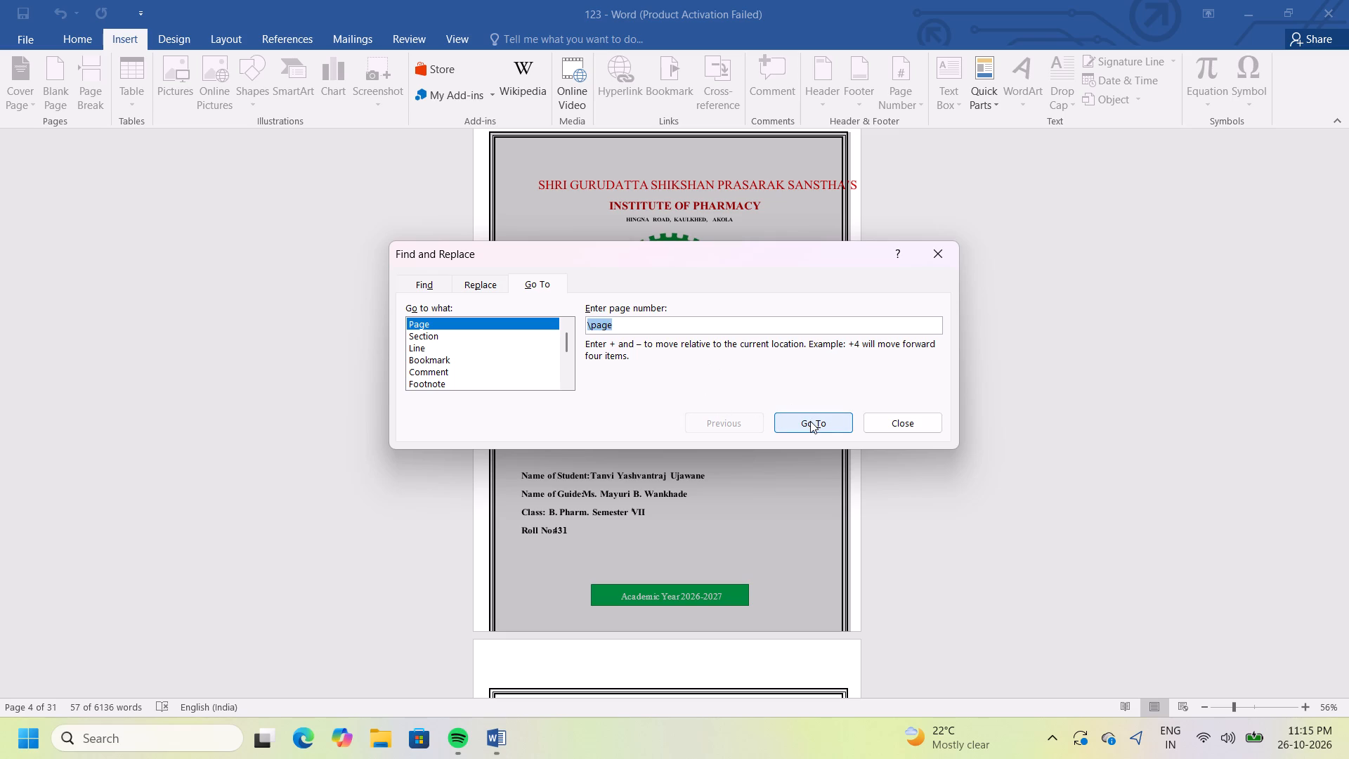
click(537, 287)
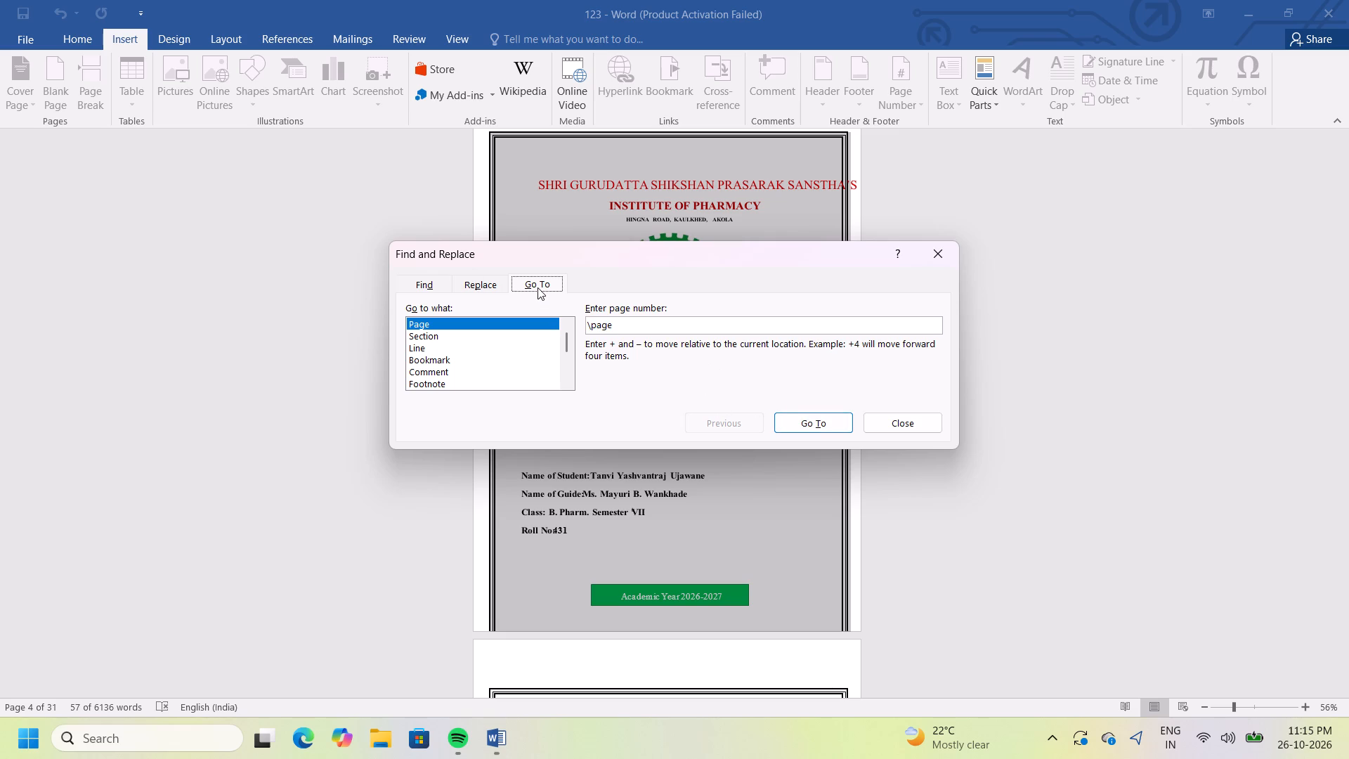
click(542, 278)
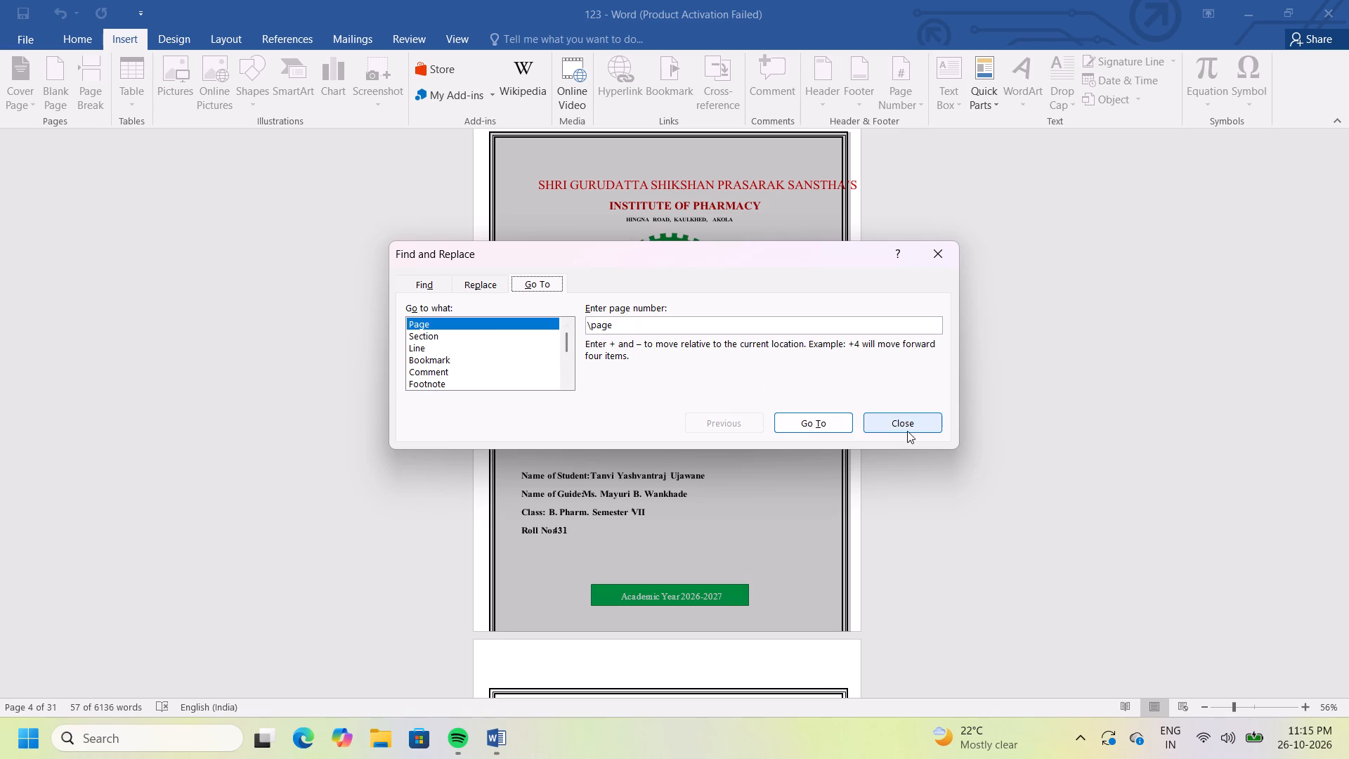
click(809, 421)
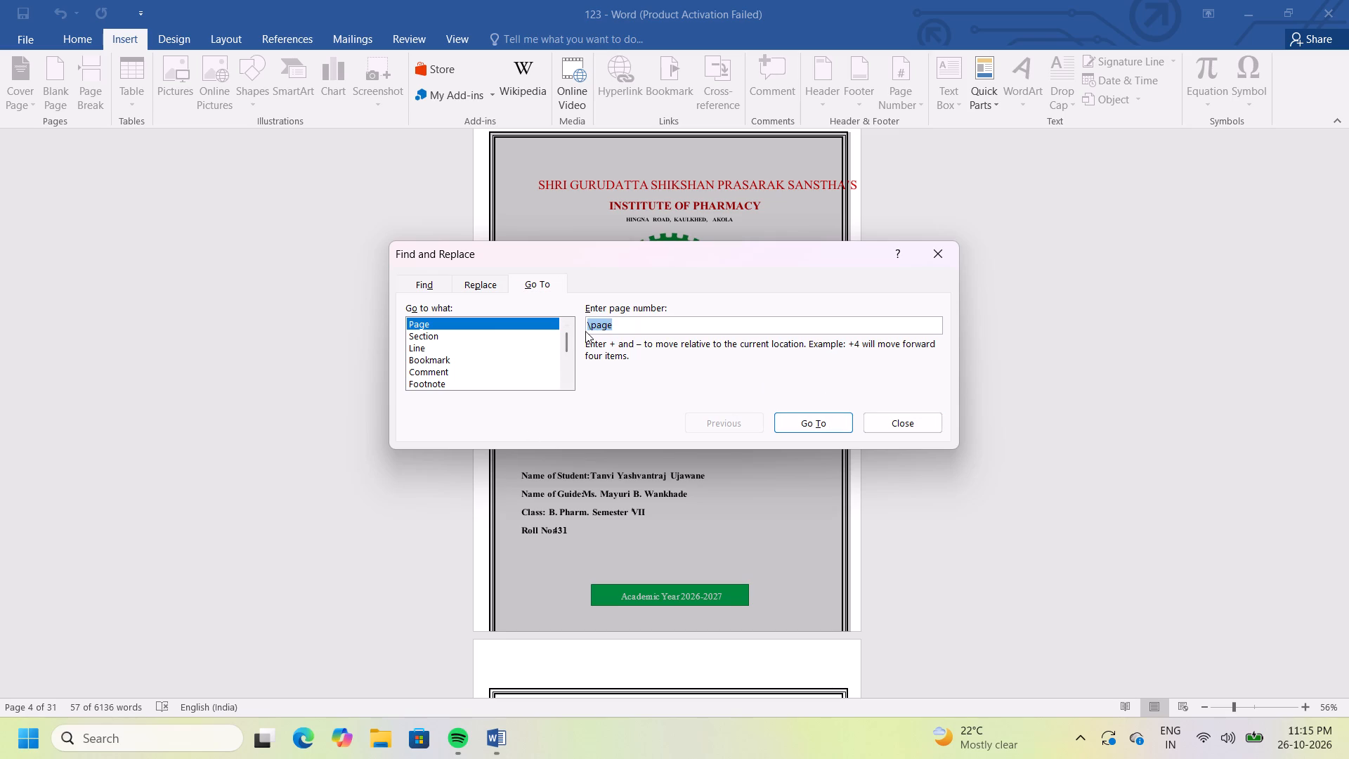
click(478, 283)
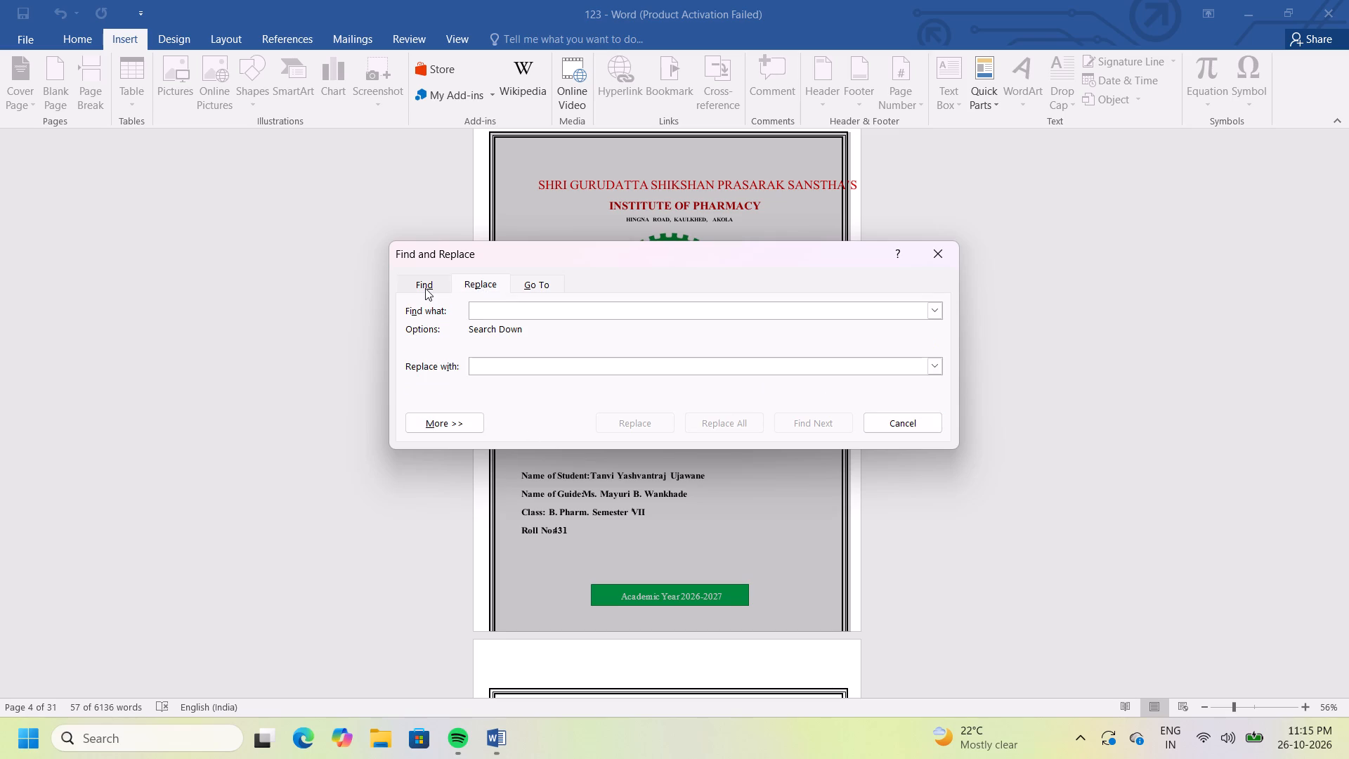
click(425, 288)
click(528, 290)
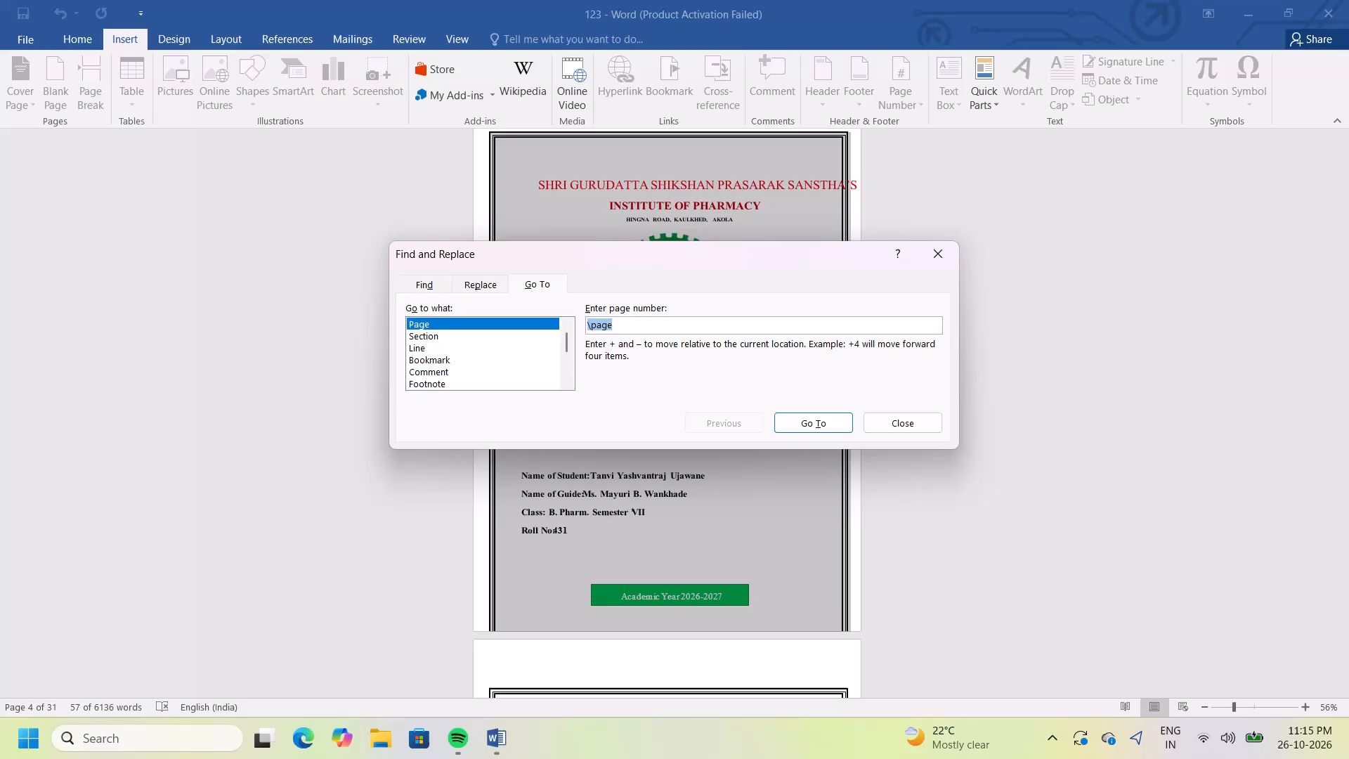
click(804, 415)
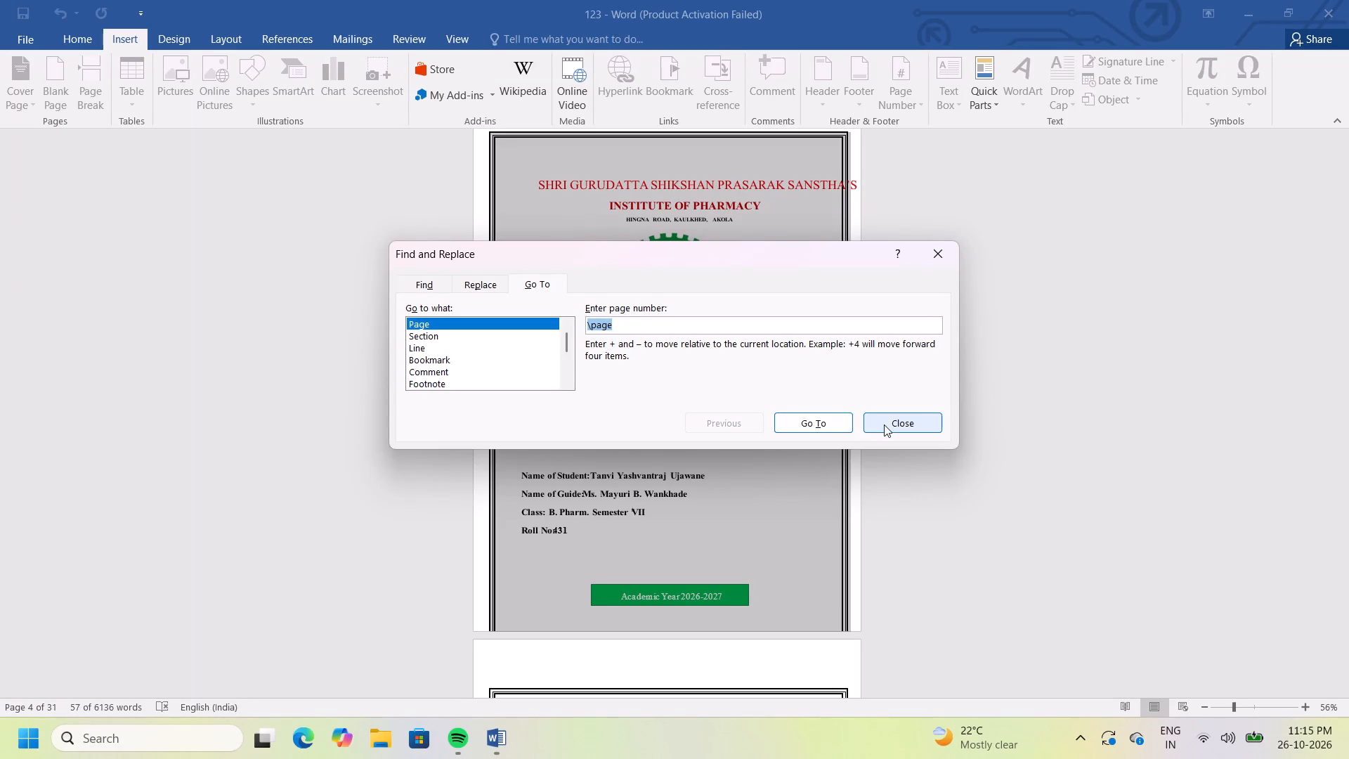
click(885, 424)
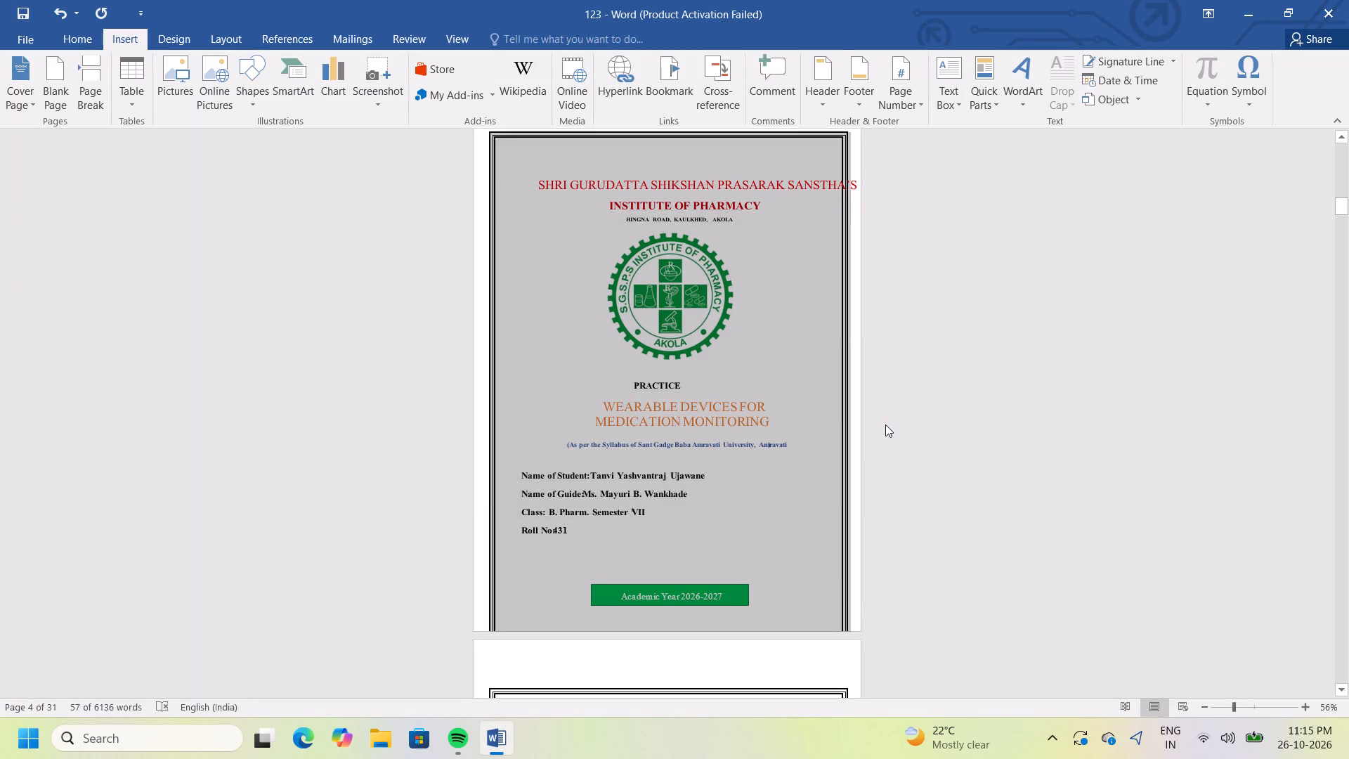
key(Delete)
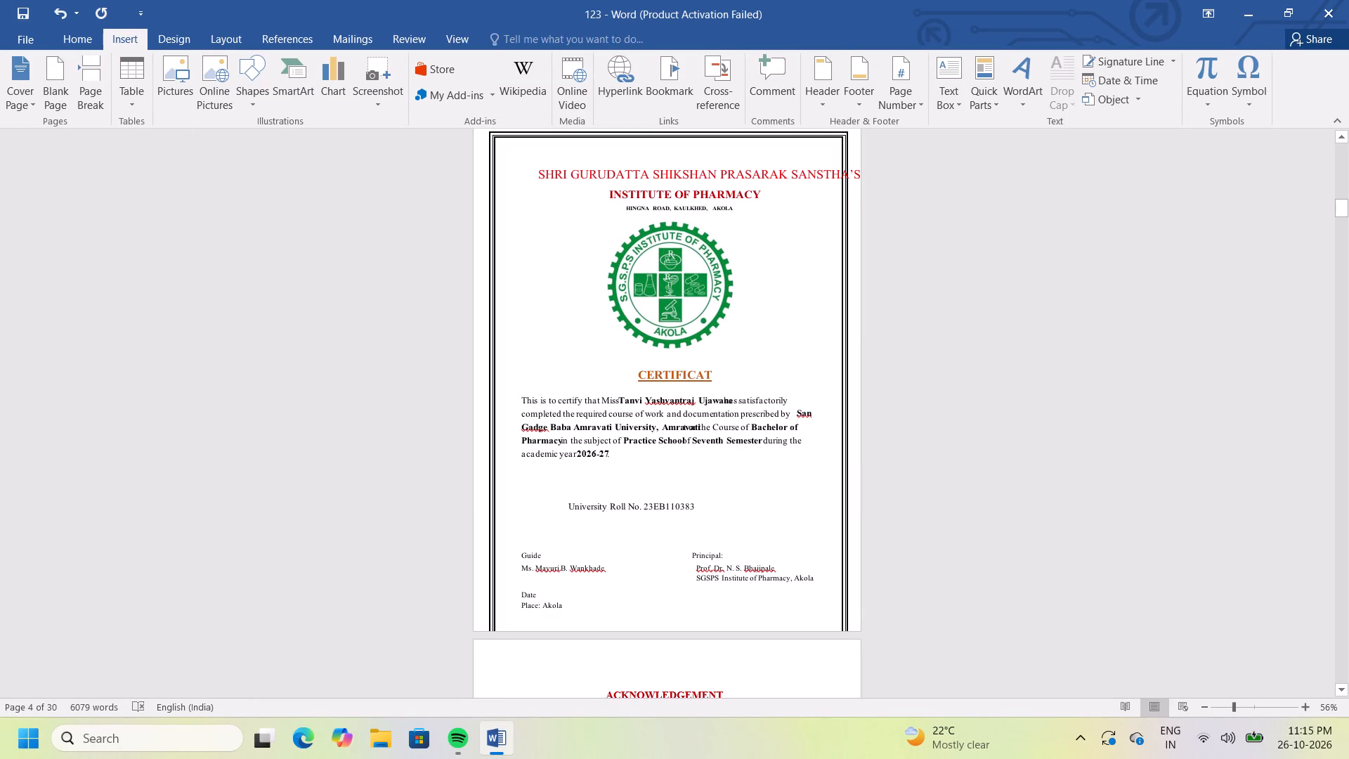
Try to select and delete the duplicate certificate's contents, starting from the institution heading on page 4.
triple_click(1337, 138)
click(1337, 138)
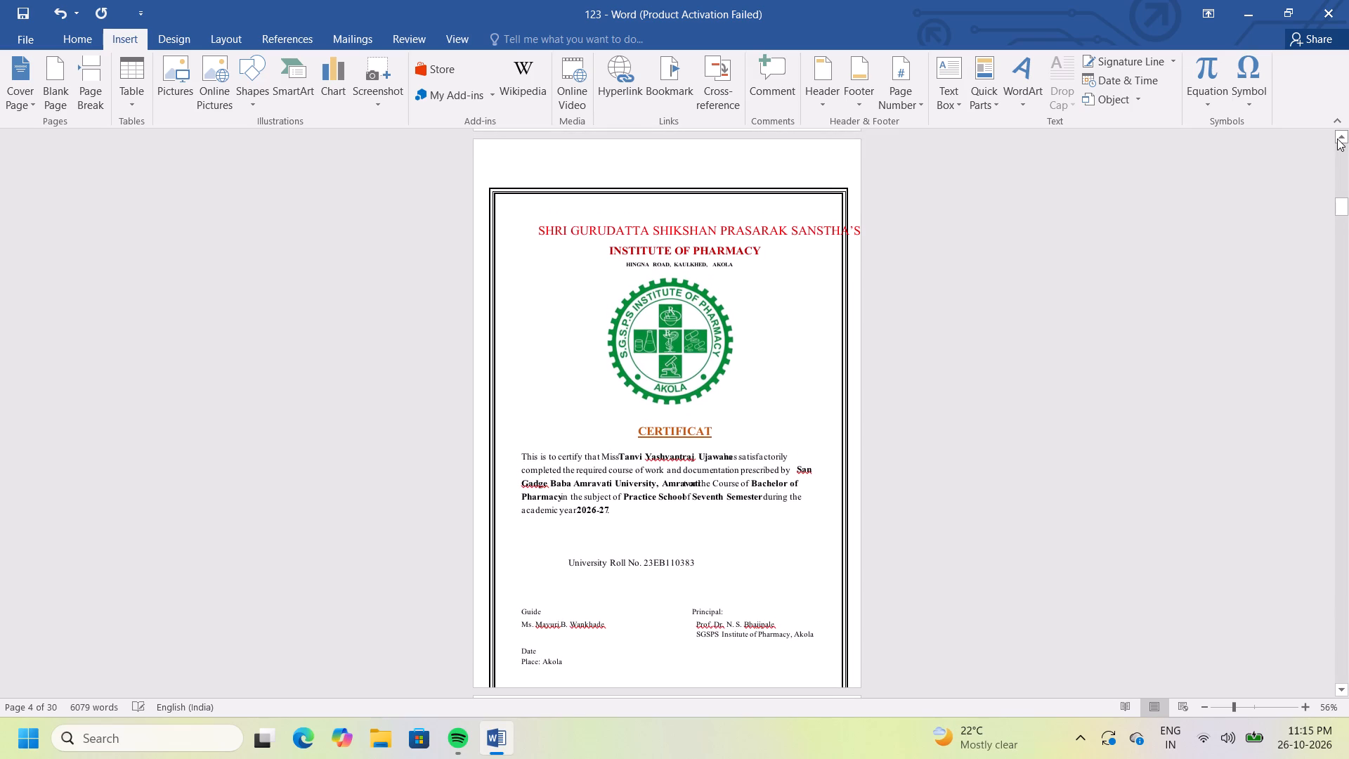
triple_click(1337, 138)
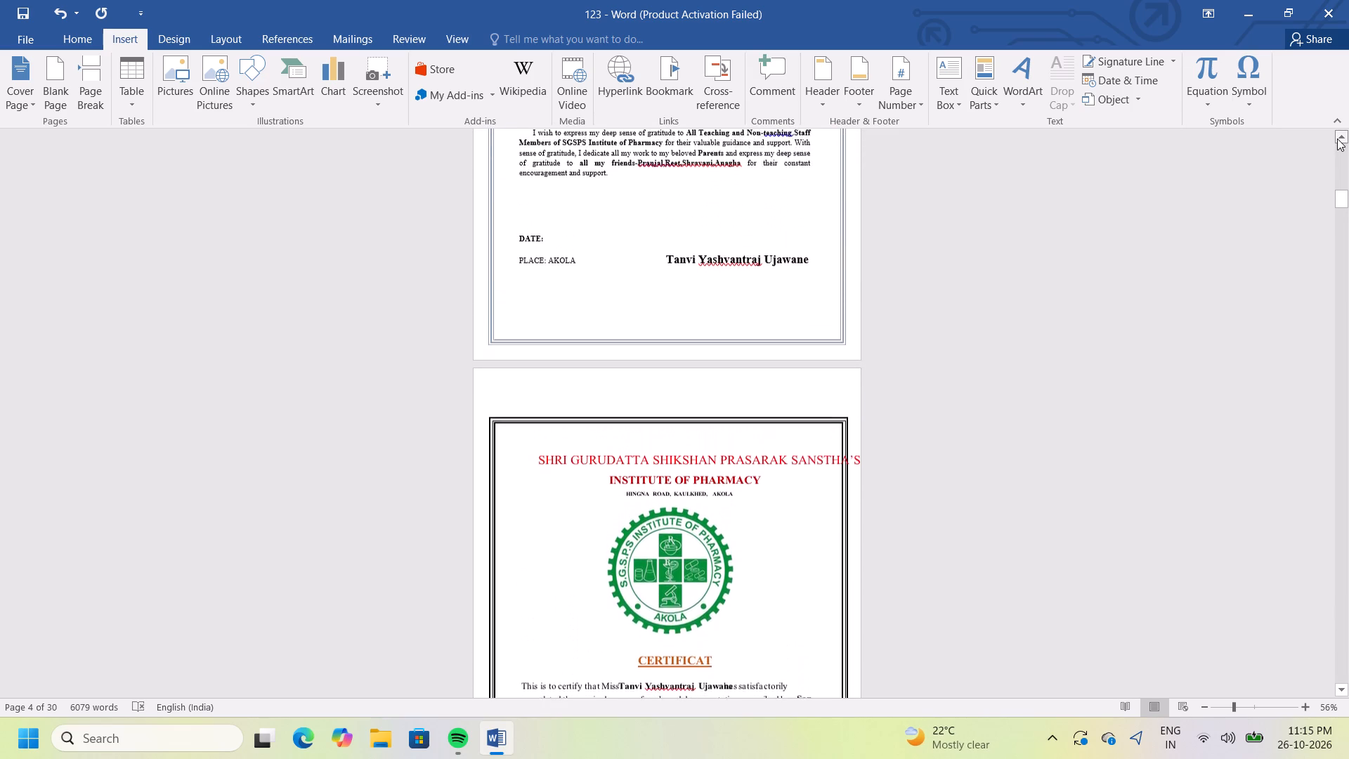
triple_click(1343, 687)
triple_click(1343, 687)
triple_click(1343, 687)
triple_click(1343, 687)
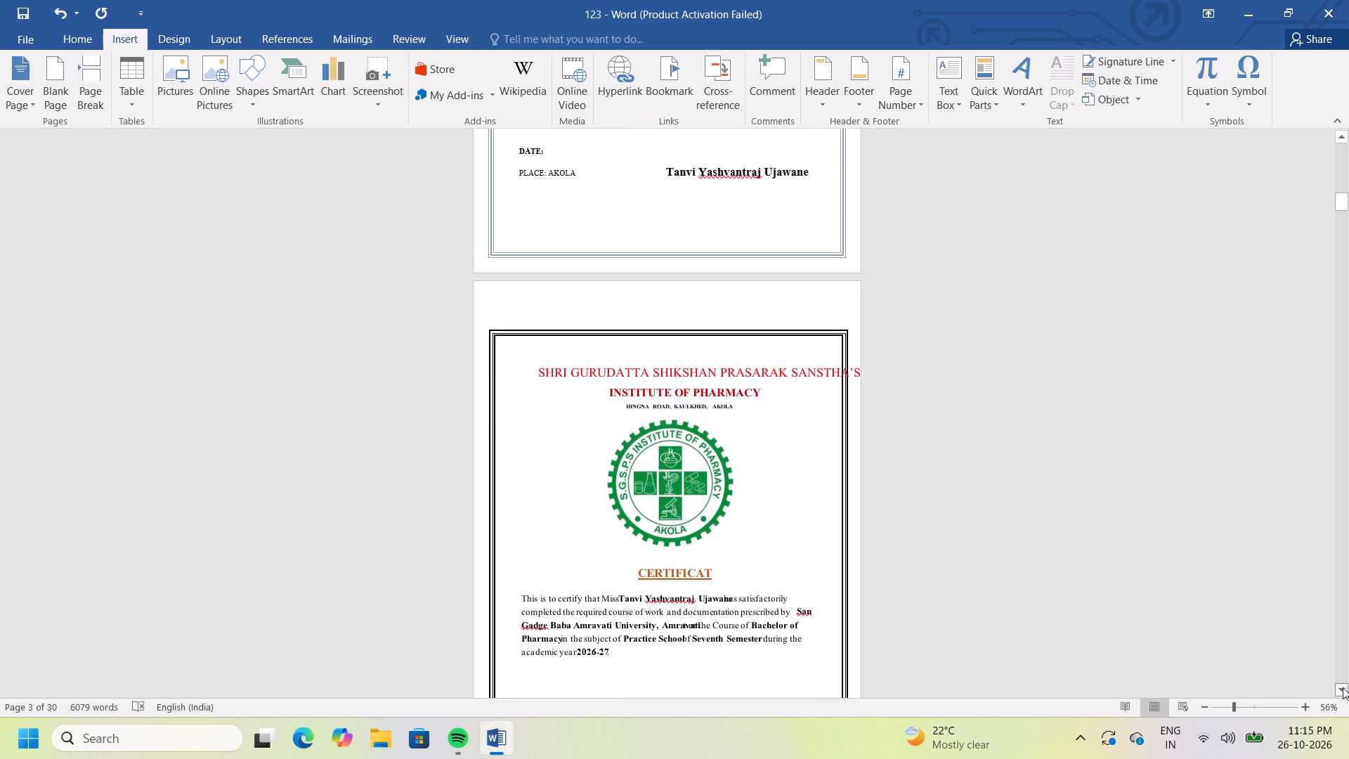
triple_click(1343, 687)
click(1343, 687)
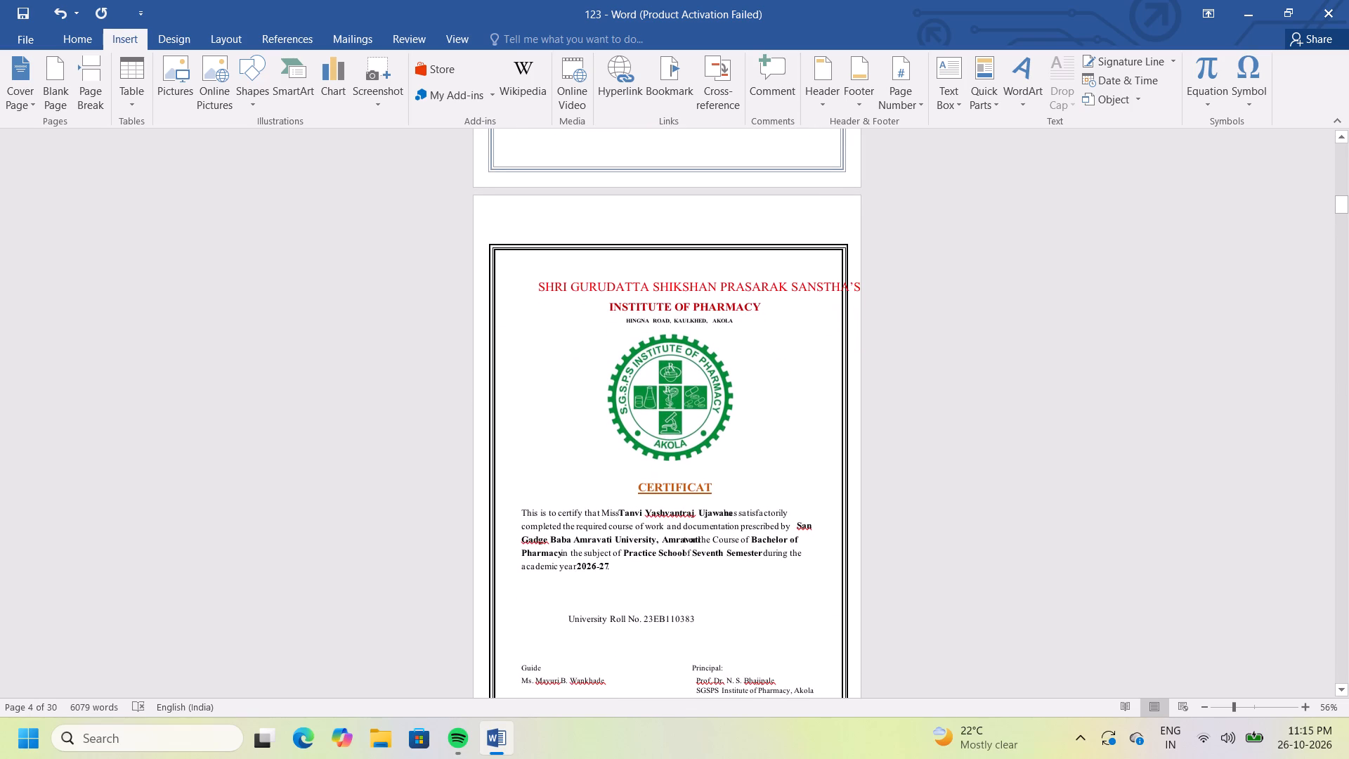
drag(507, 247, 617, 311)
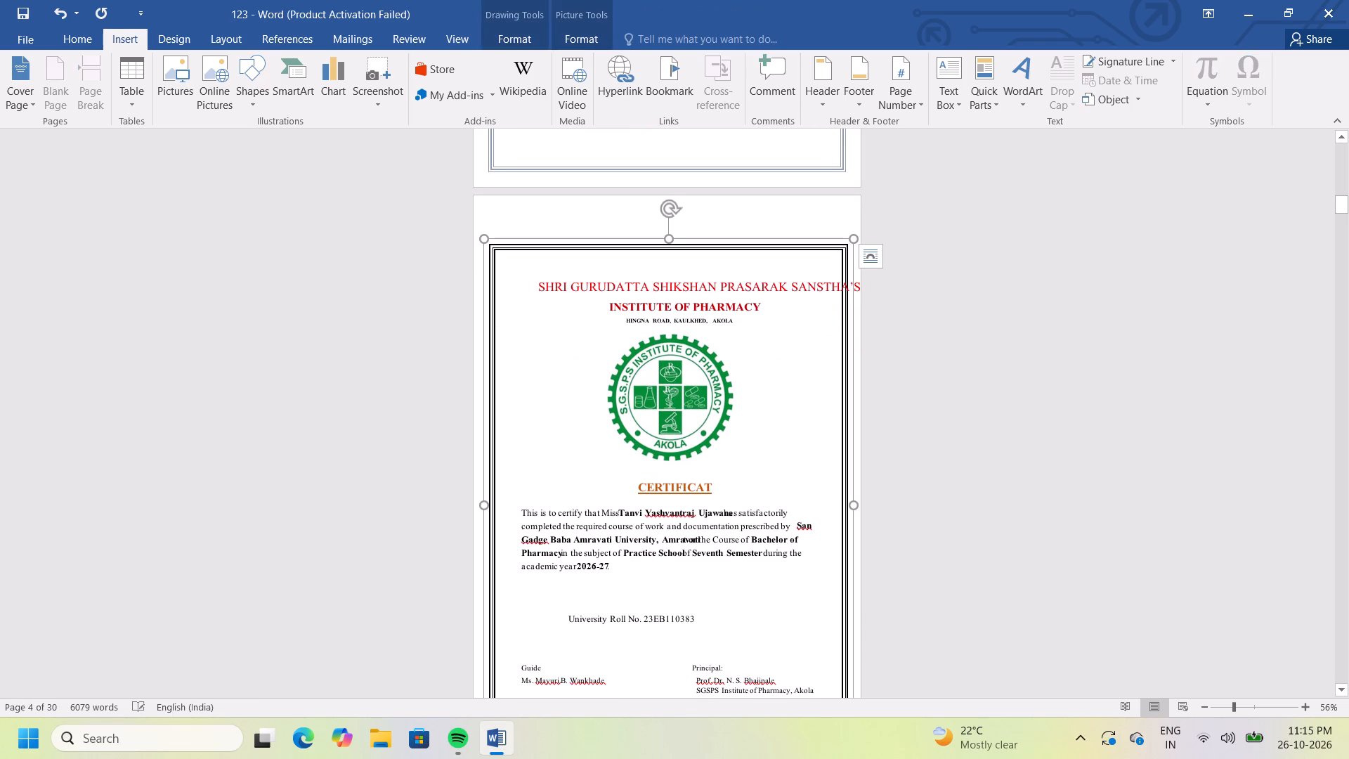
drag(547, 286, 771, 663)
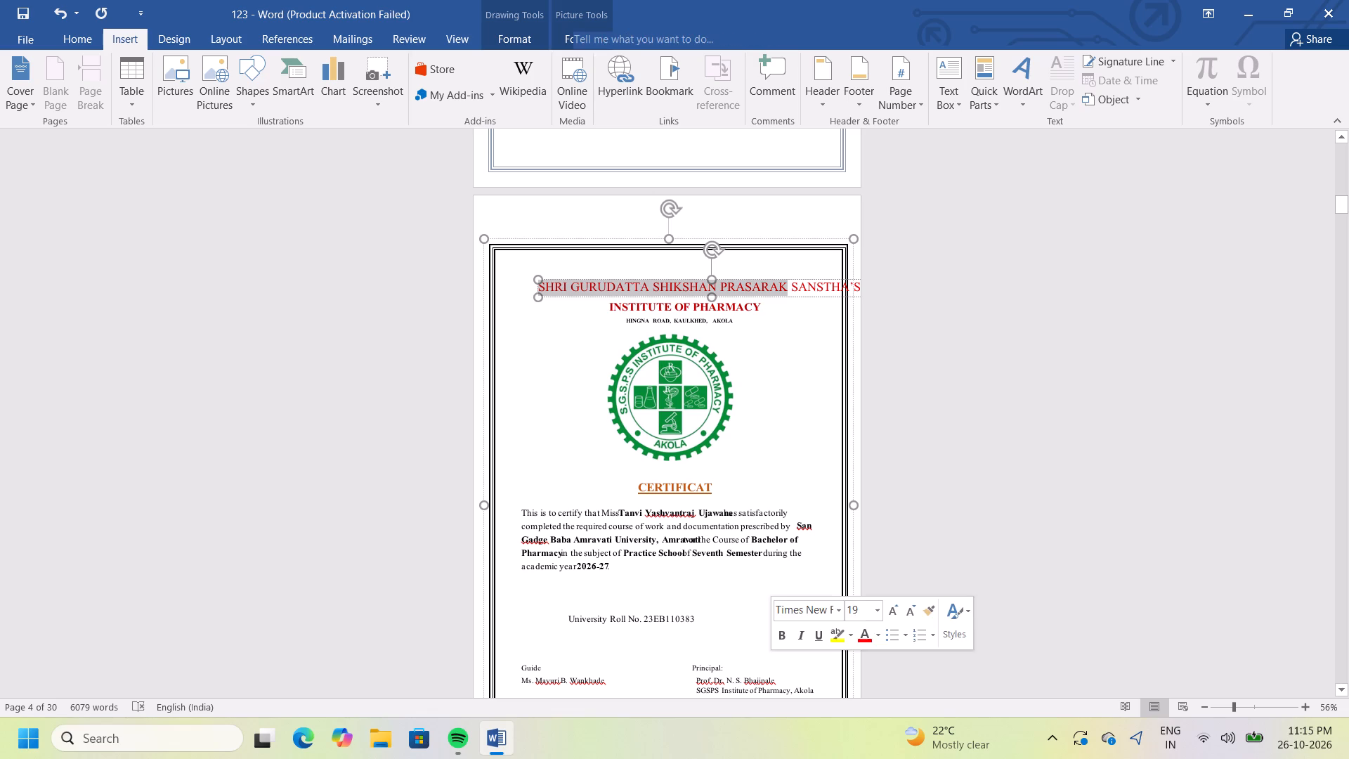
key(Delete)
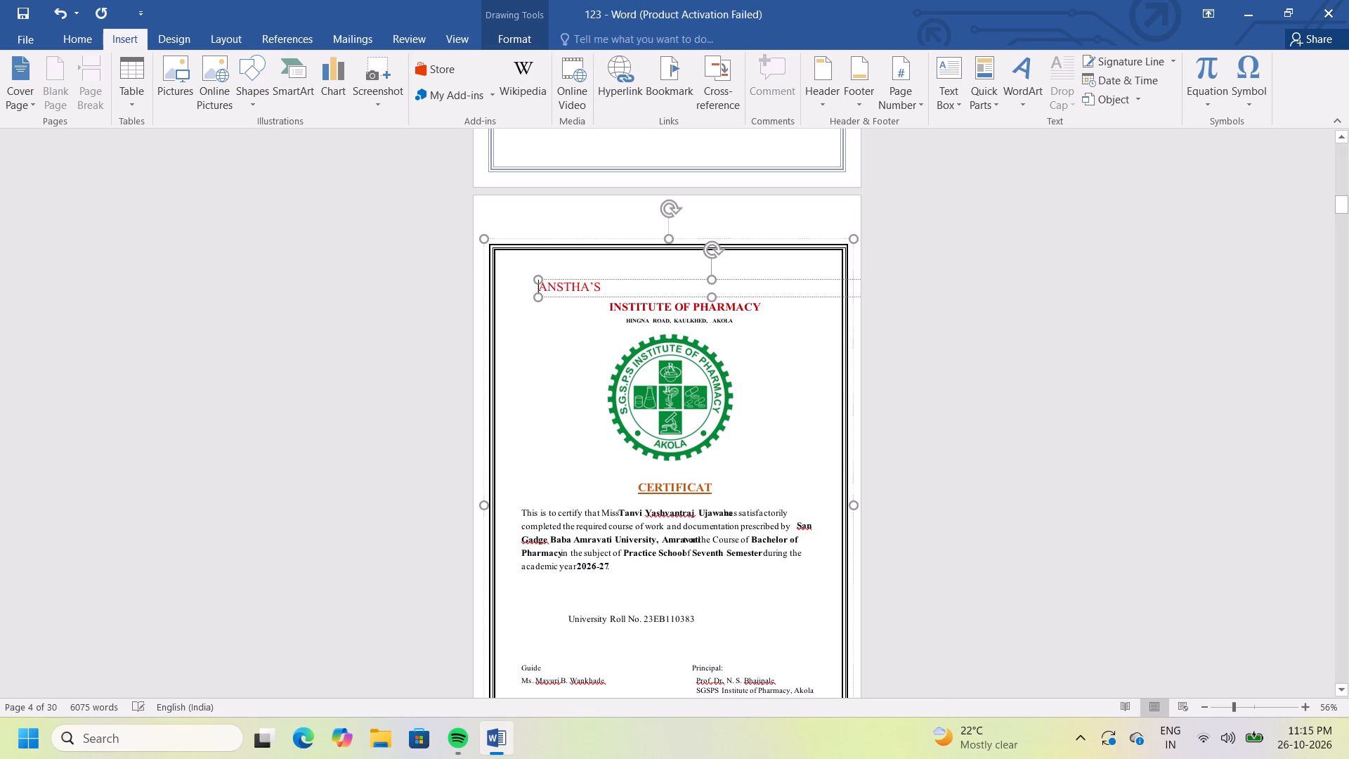
Select the bordered object holding the duplicate certificate on page 4 and delete the entire certificate.
drag(475, 249, 506, 249)
right_click(506, 249)
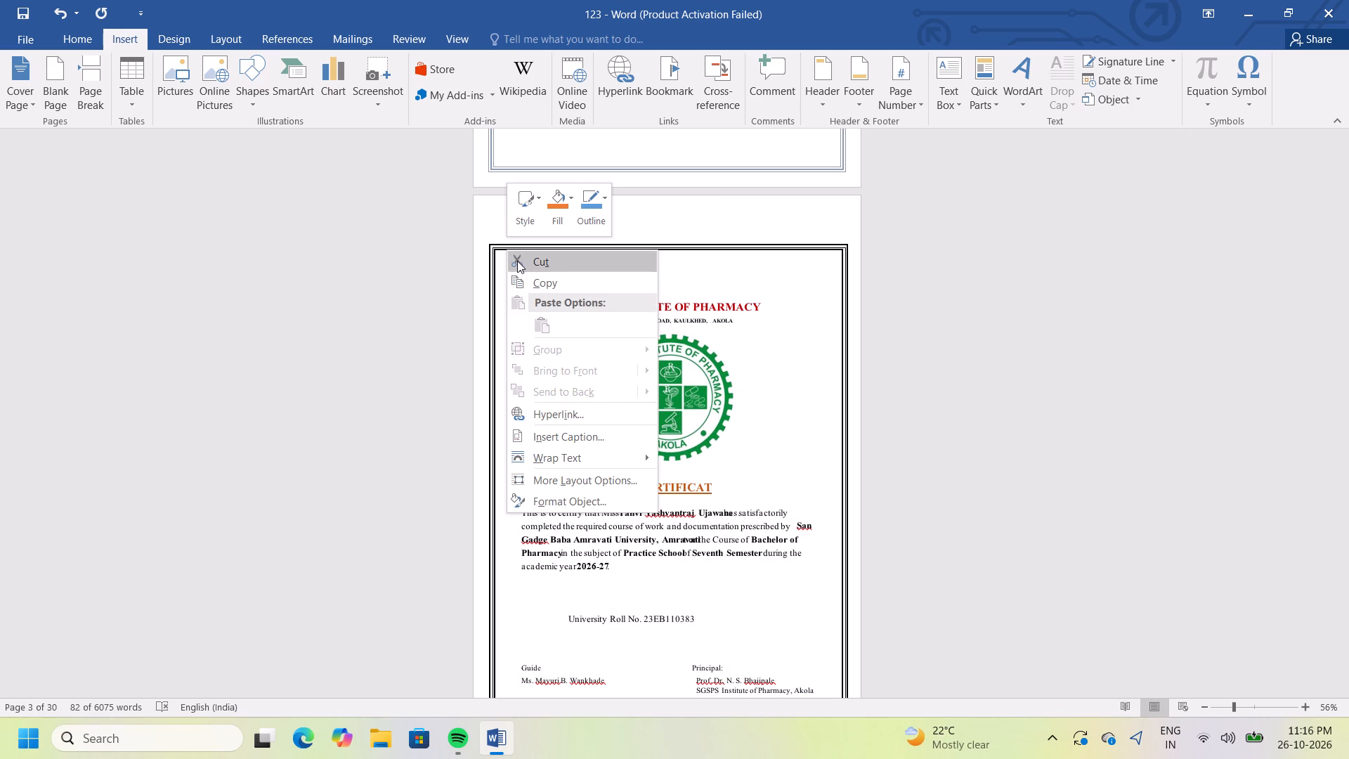
click(738, 388)
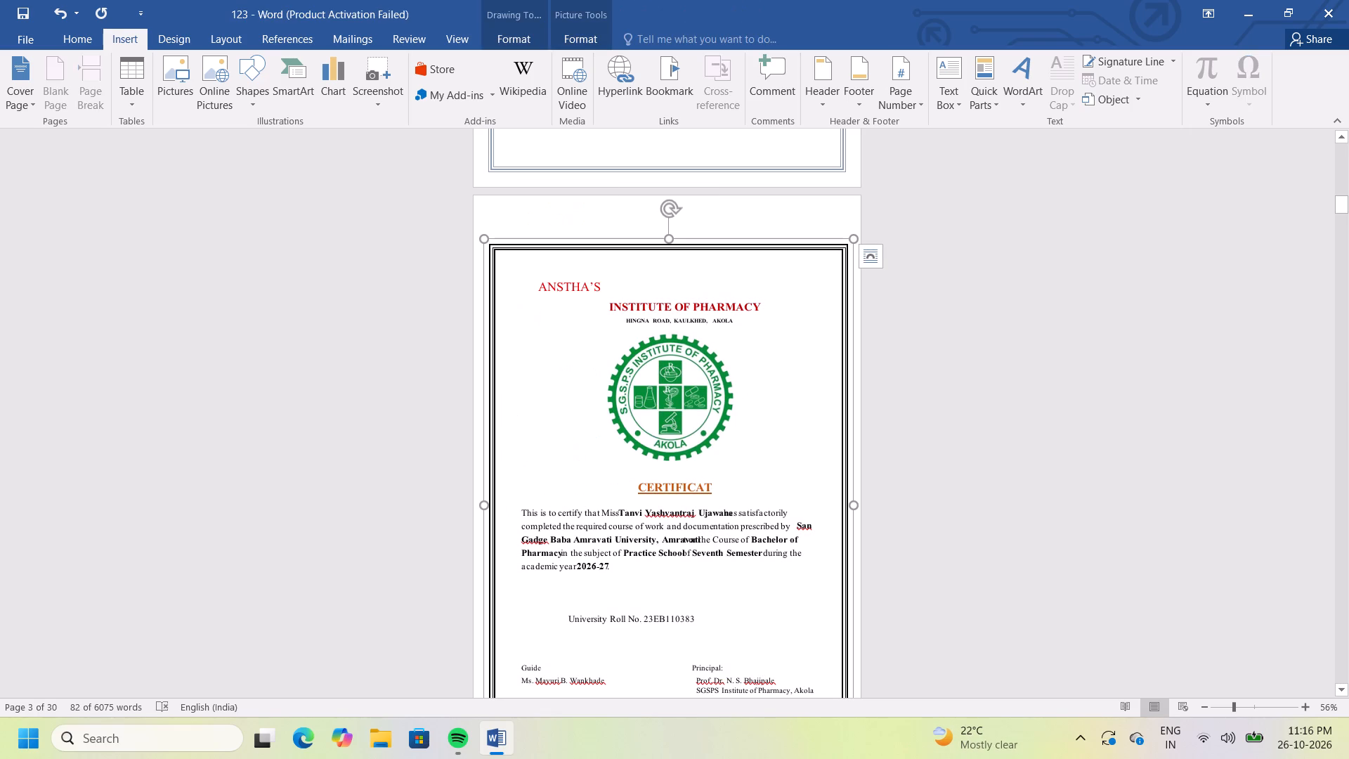
drag(481, 252, 540, 292)
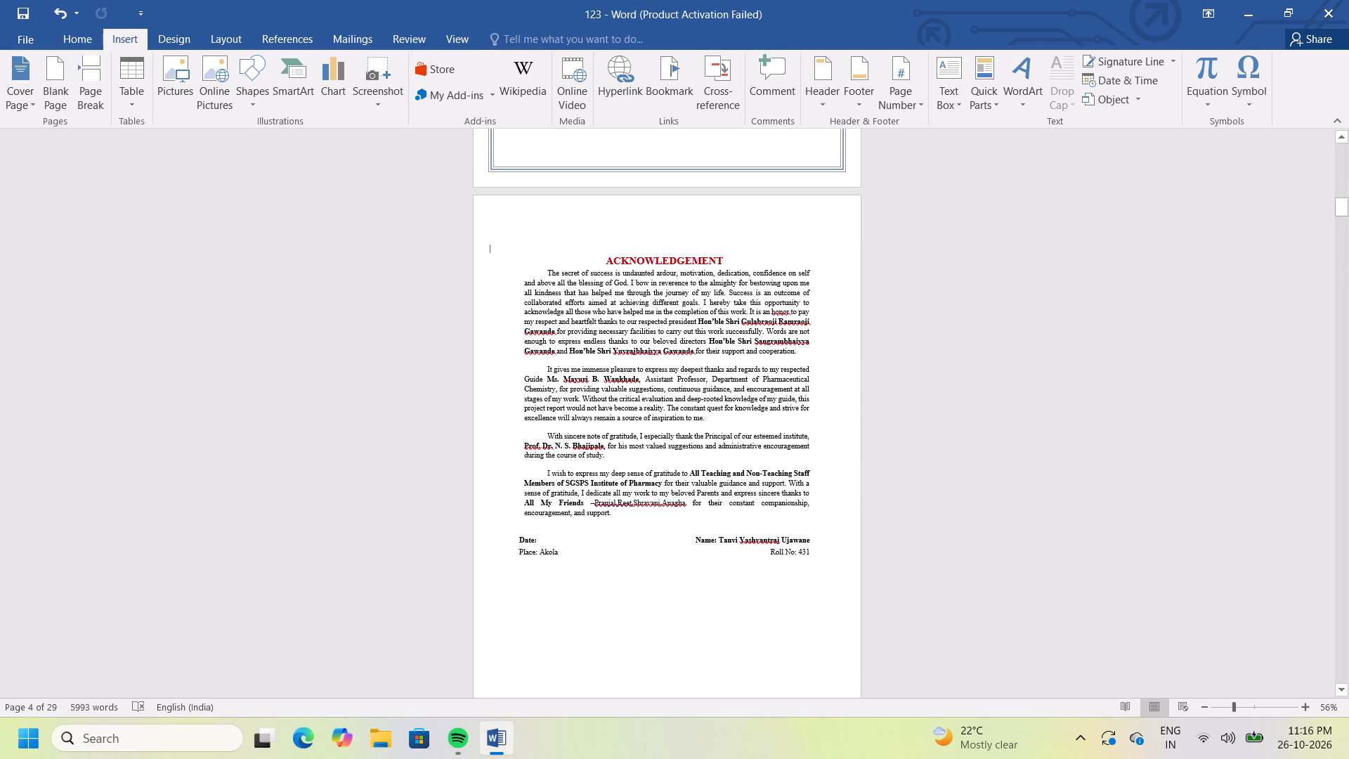
Select the duplicate acknowledgement from its heading through the name and roll number lines, and delete it.
drag(591, 249, 845, 528)
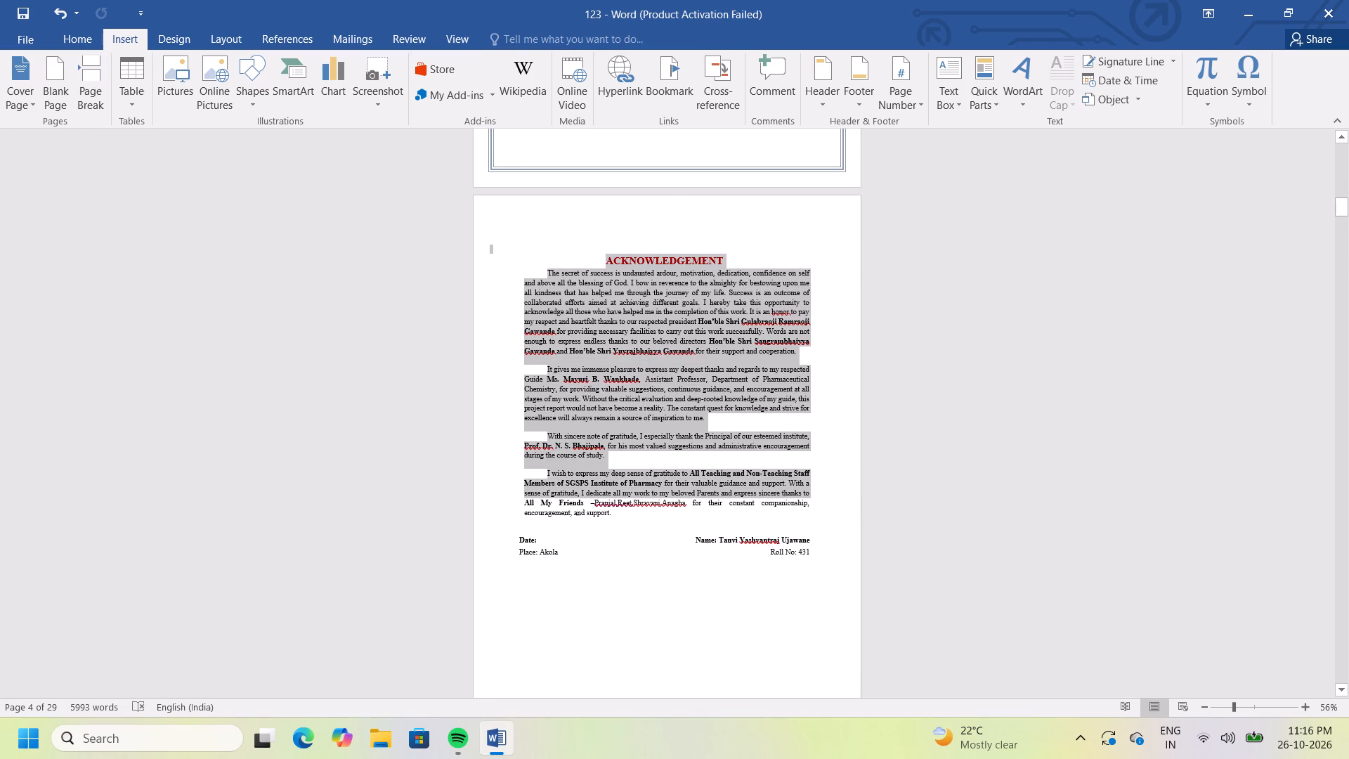
drag(845, 528, 852, 588)
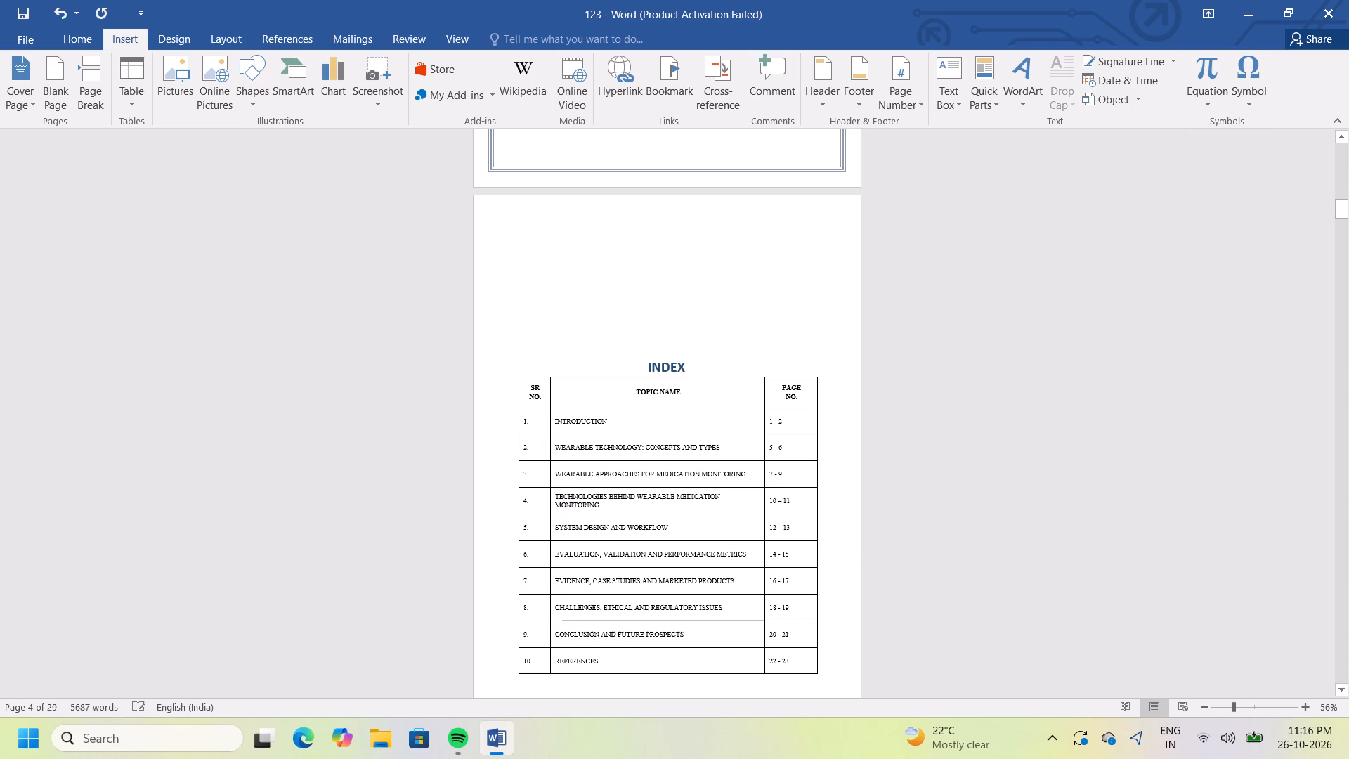
click(939, 371)
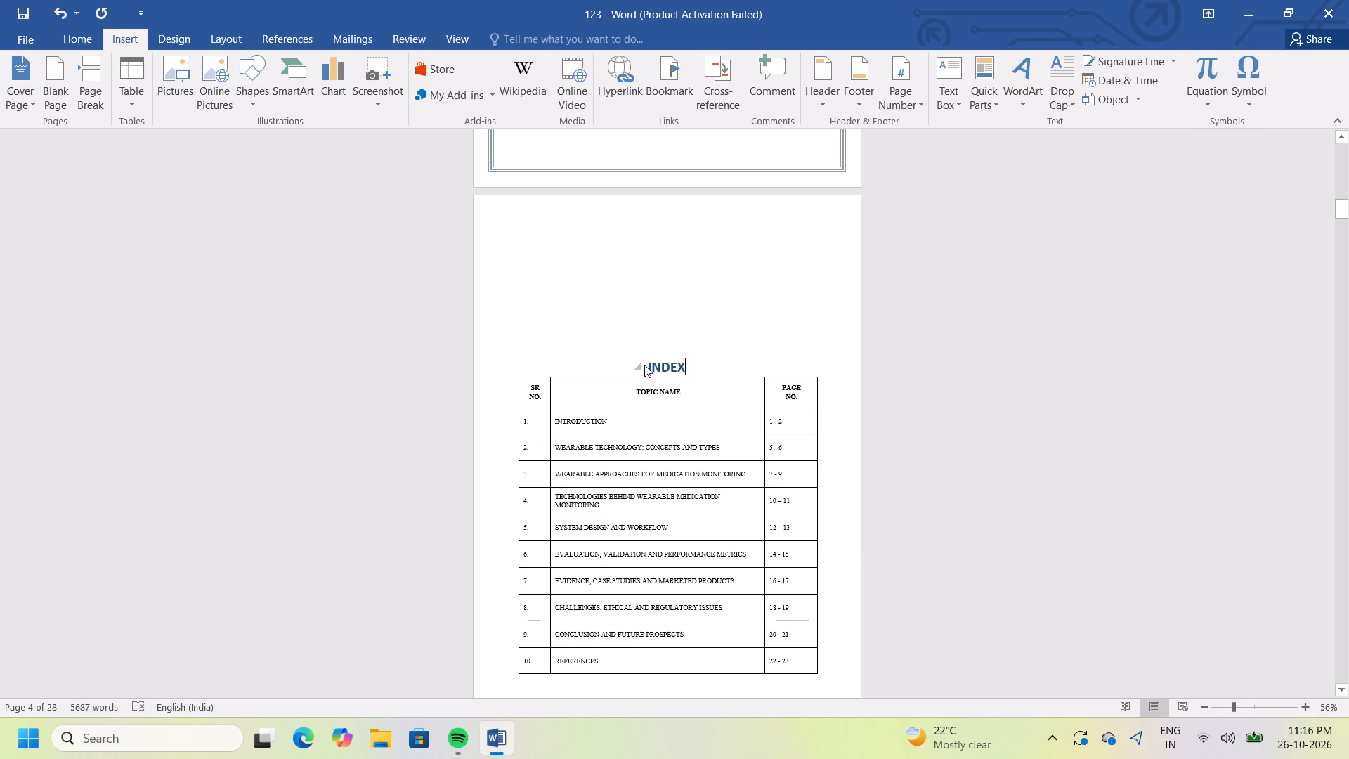
Remove the blank lines above the INDEX heading on page 4 so it sits at the top of the page.
click(649, 365)
key(BackSpace)
key(BackSpace)
key(BackSpace)
key(BackSpace)
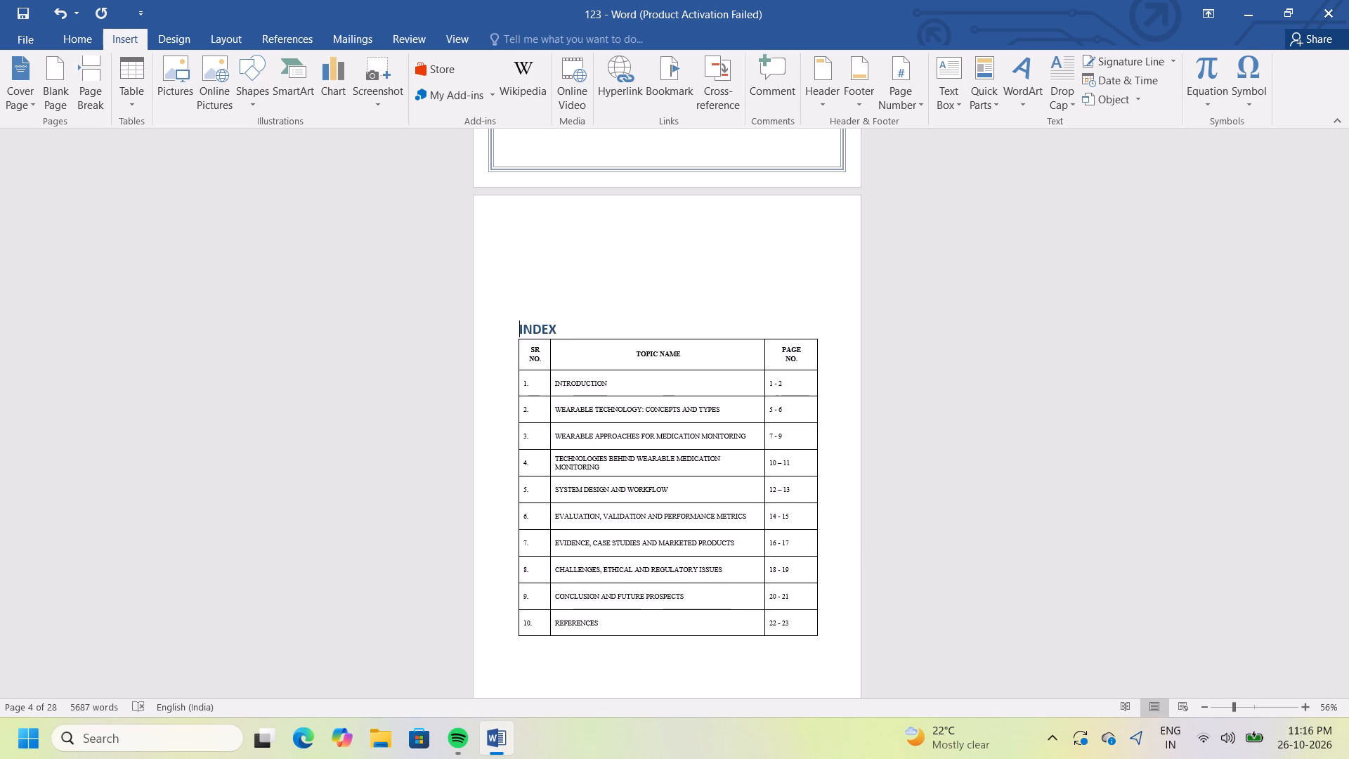
key(BackSpace)
key(BackSpace)
key(BackSpace)
key(BackSpace)
key(BackSpace)
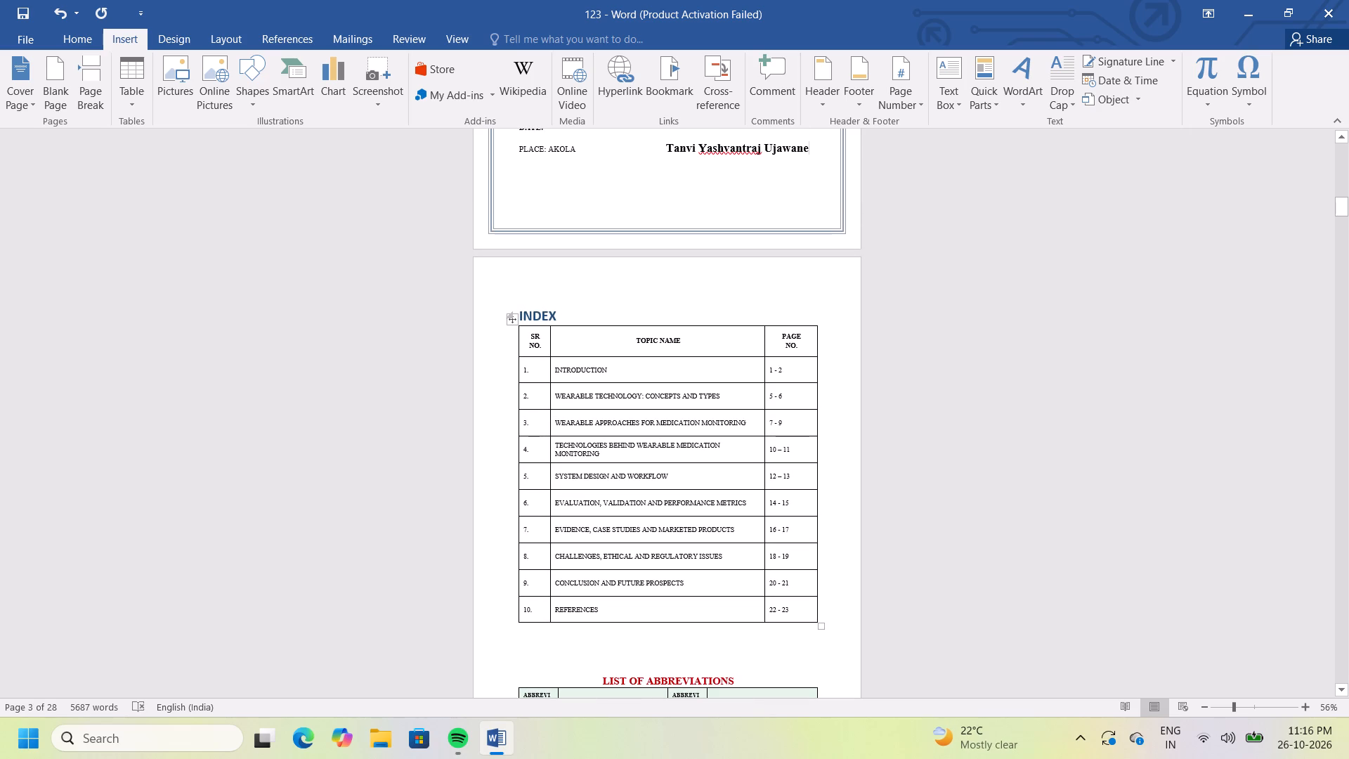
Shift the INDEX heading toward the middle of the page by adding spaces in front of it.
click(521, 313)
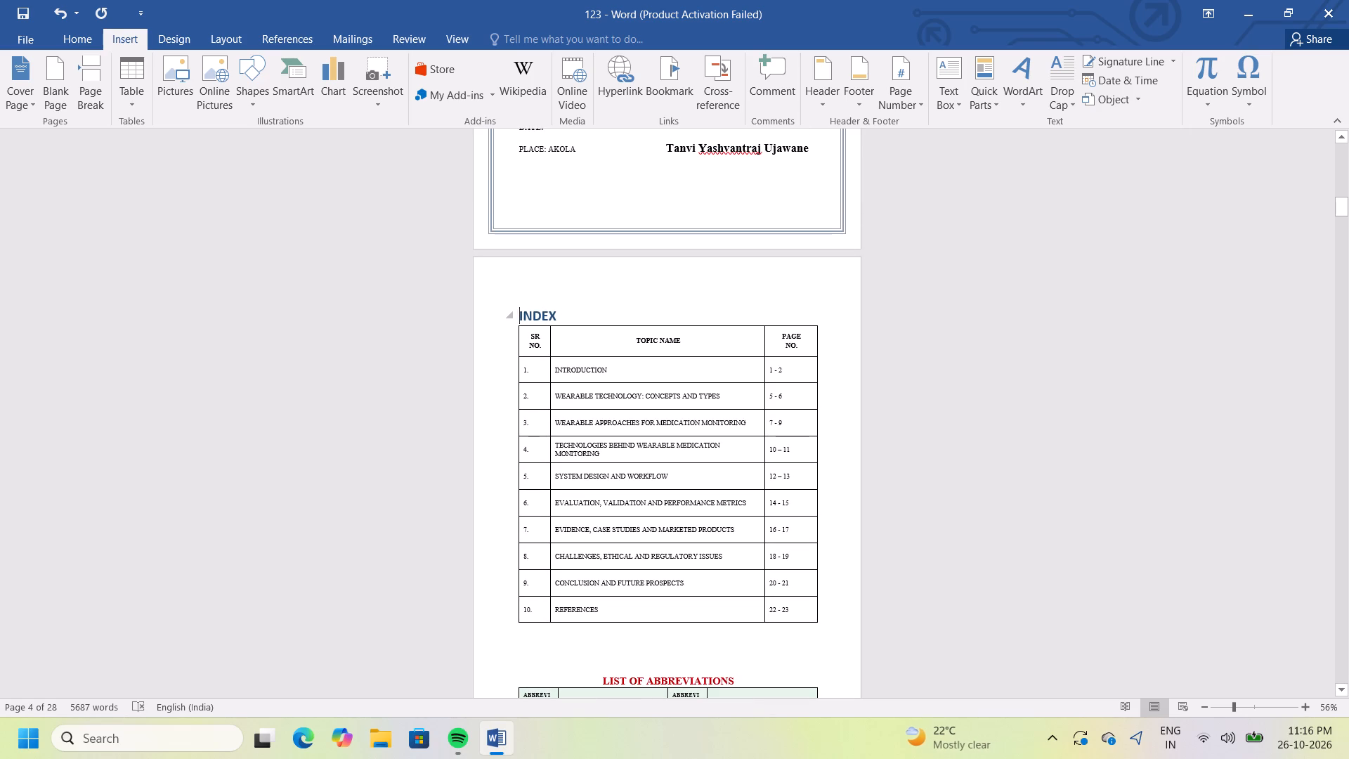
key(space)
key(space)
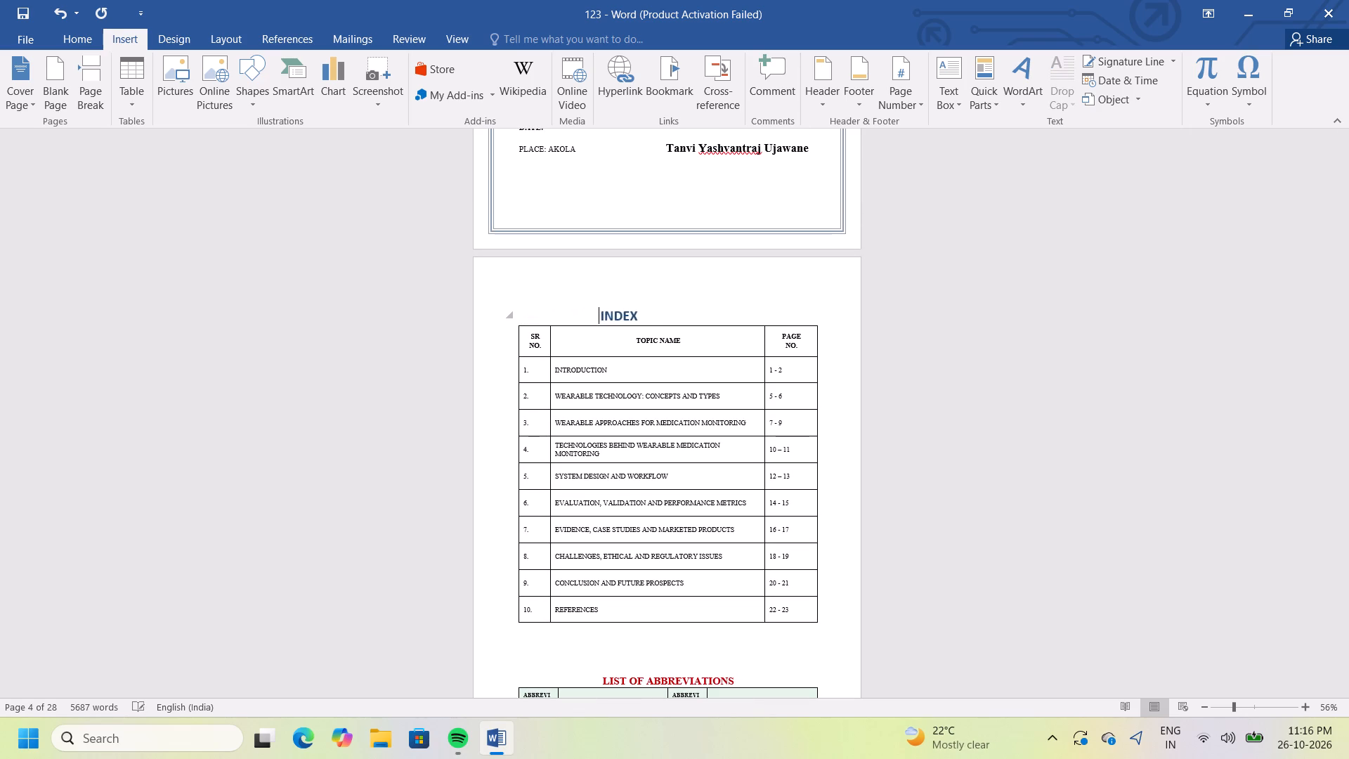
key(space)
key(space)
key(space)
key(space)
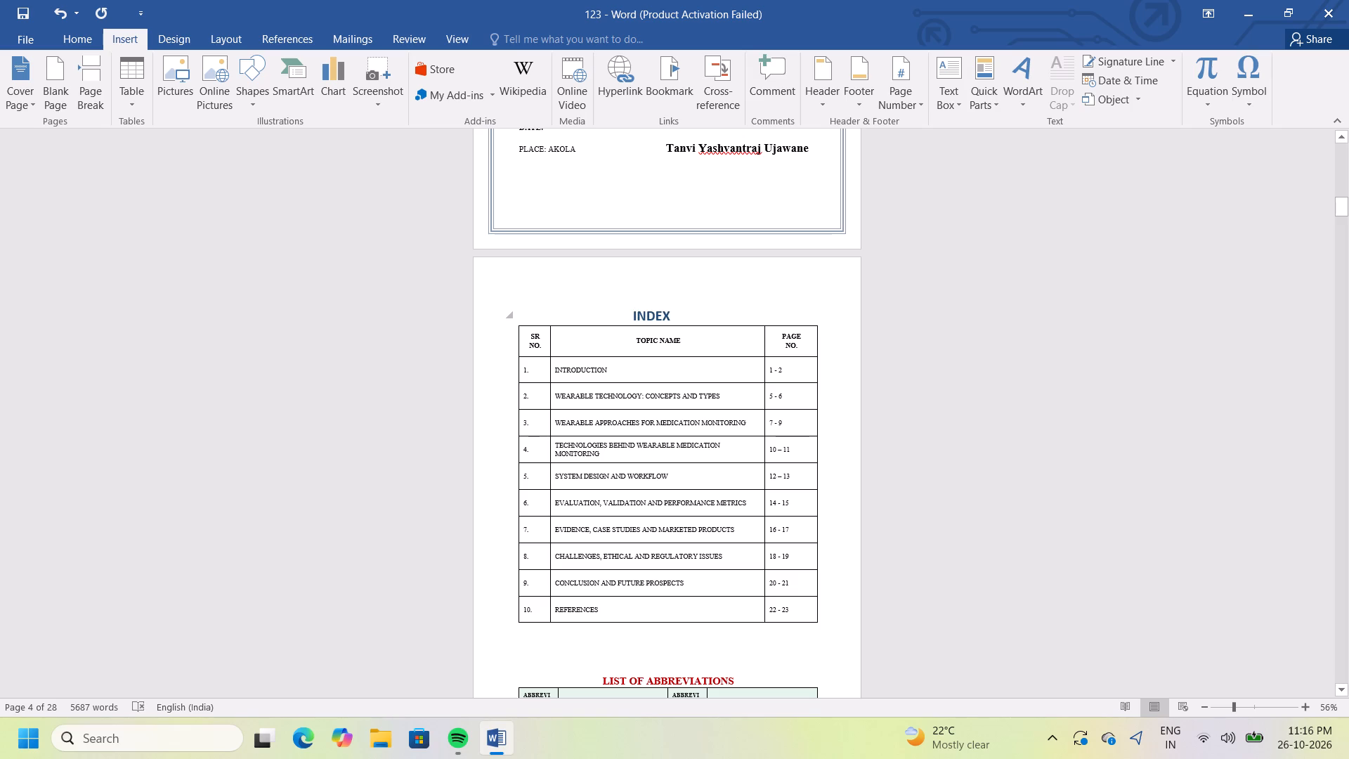
Centre-align the whole INDEX heading line above its table.
scroll(660, 321, right, 1)
drag(703, 319, 695, 318)
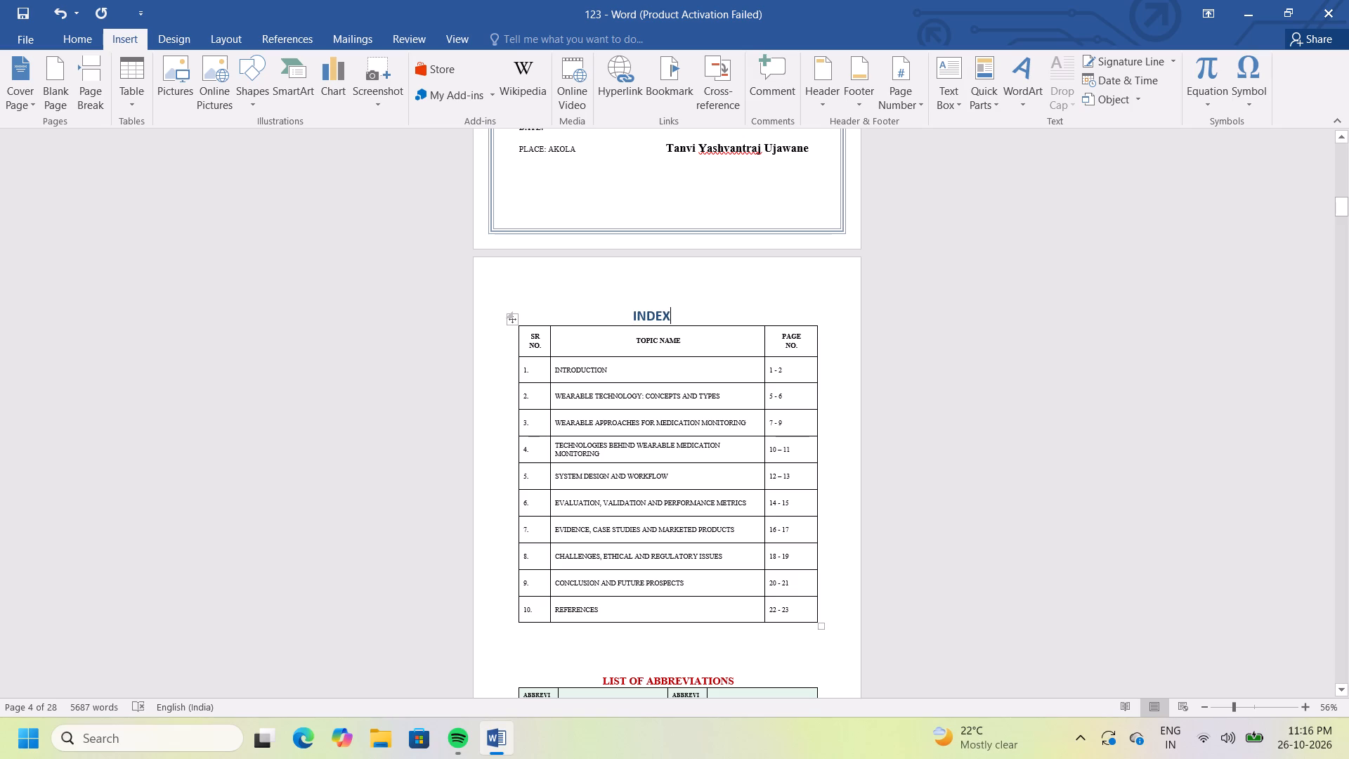
drag(695, 318, 627, 318)
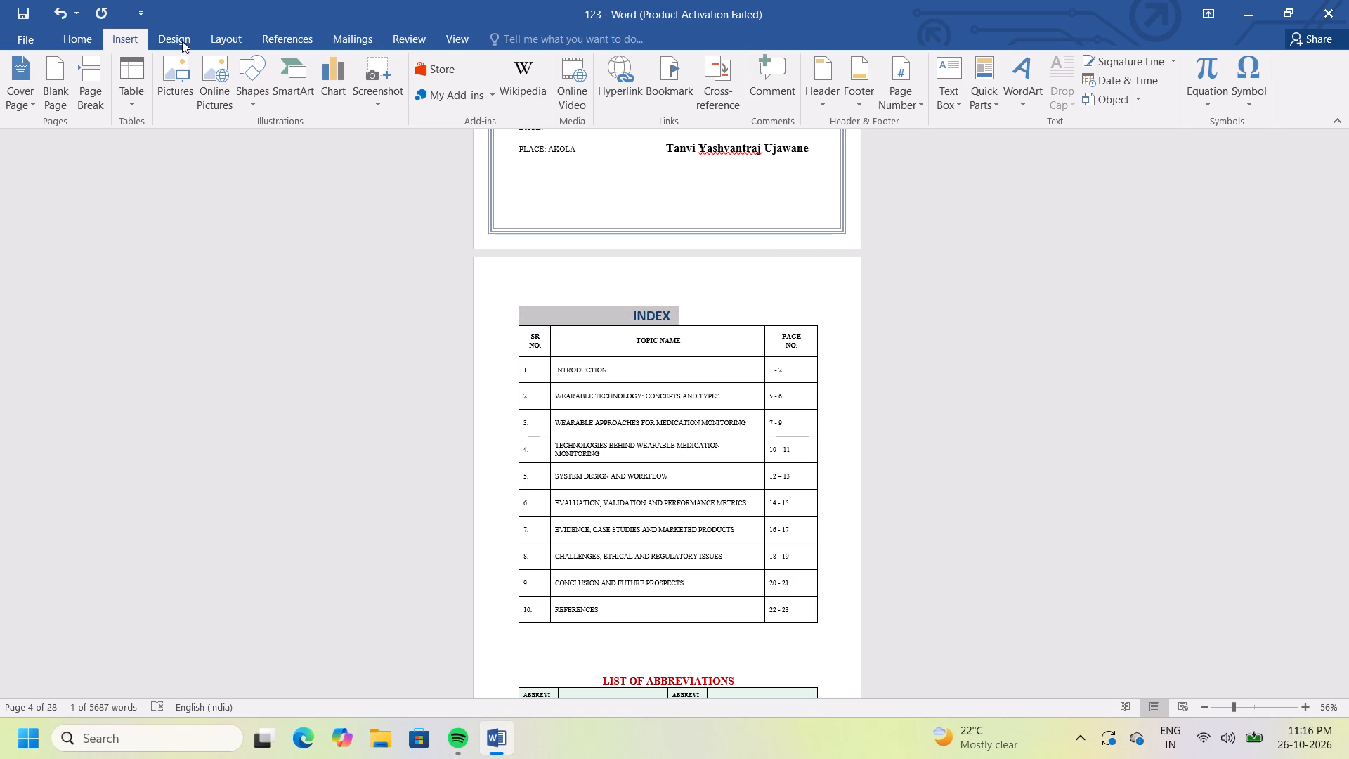
click(82, 36)
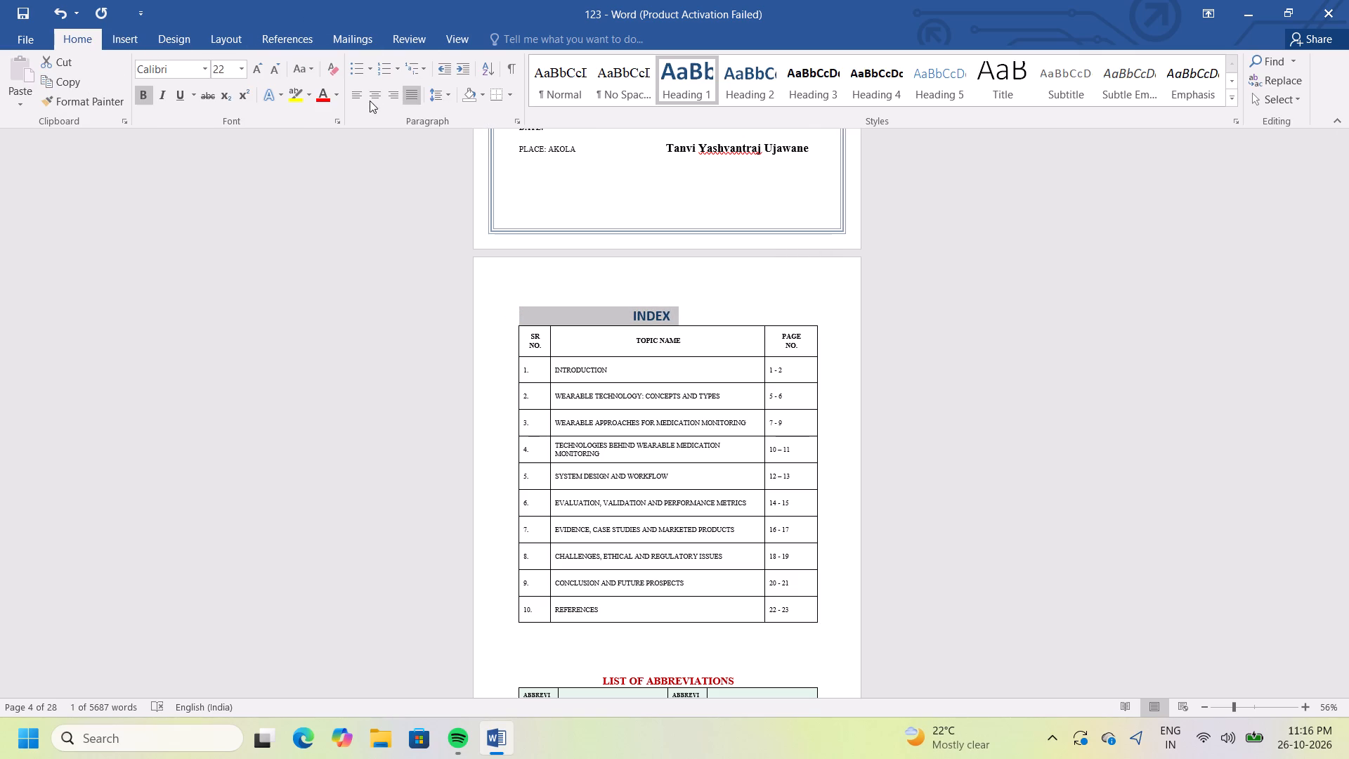
click(371, 98)
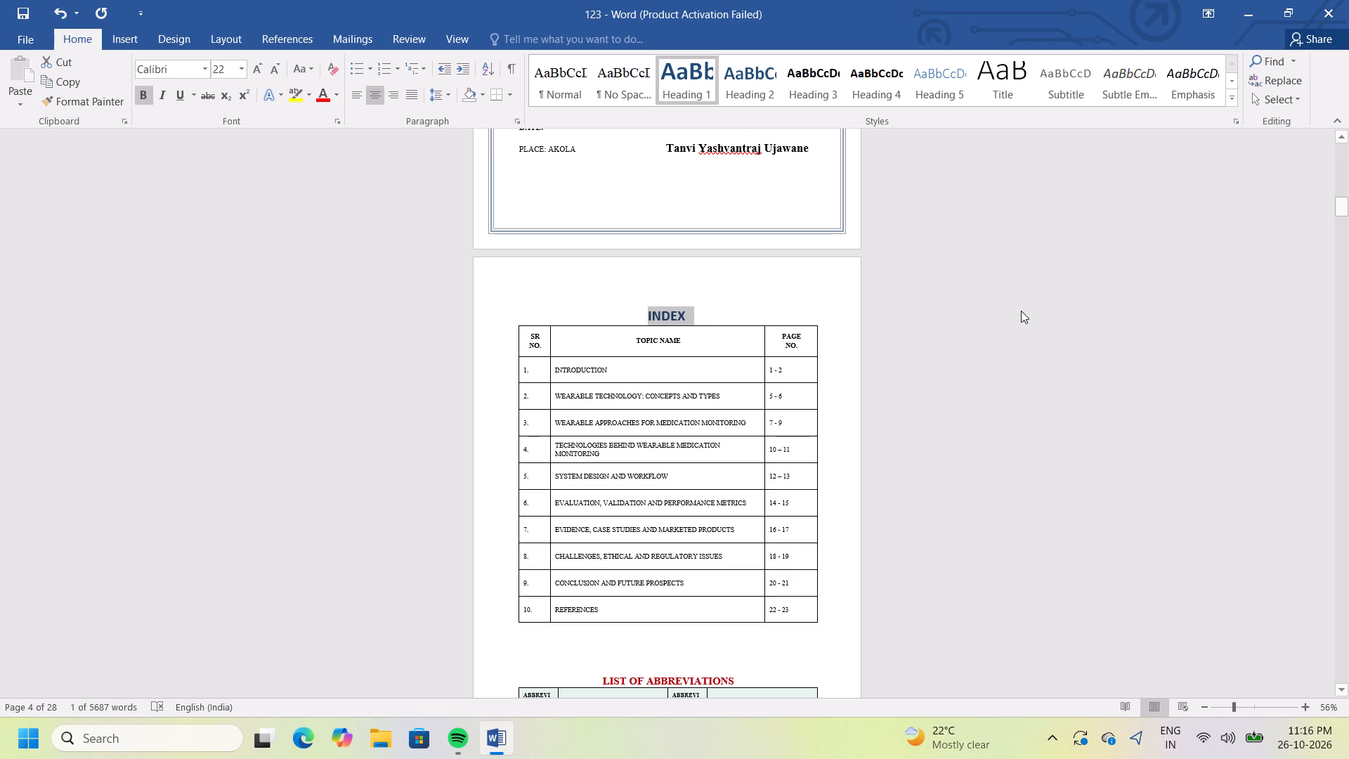
click(1013, 311)
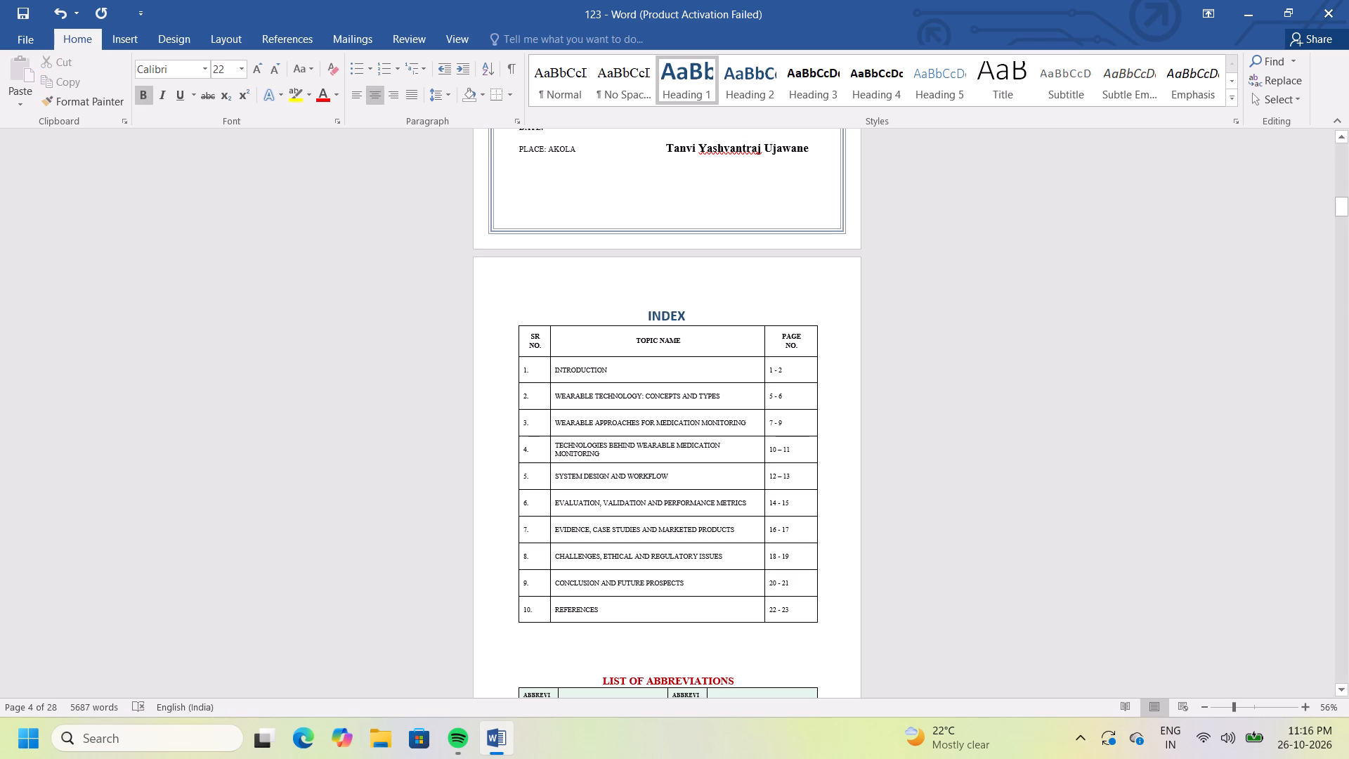
Insert five blank lines before the LIST OF ABBREVIATIONS heading to move it onto the page after the index.
click(599, 679)
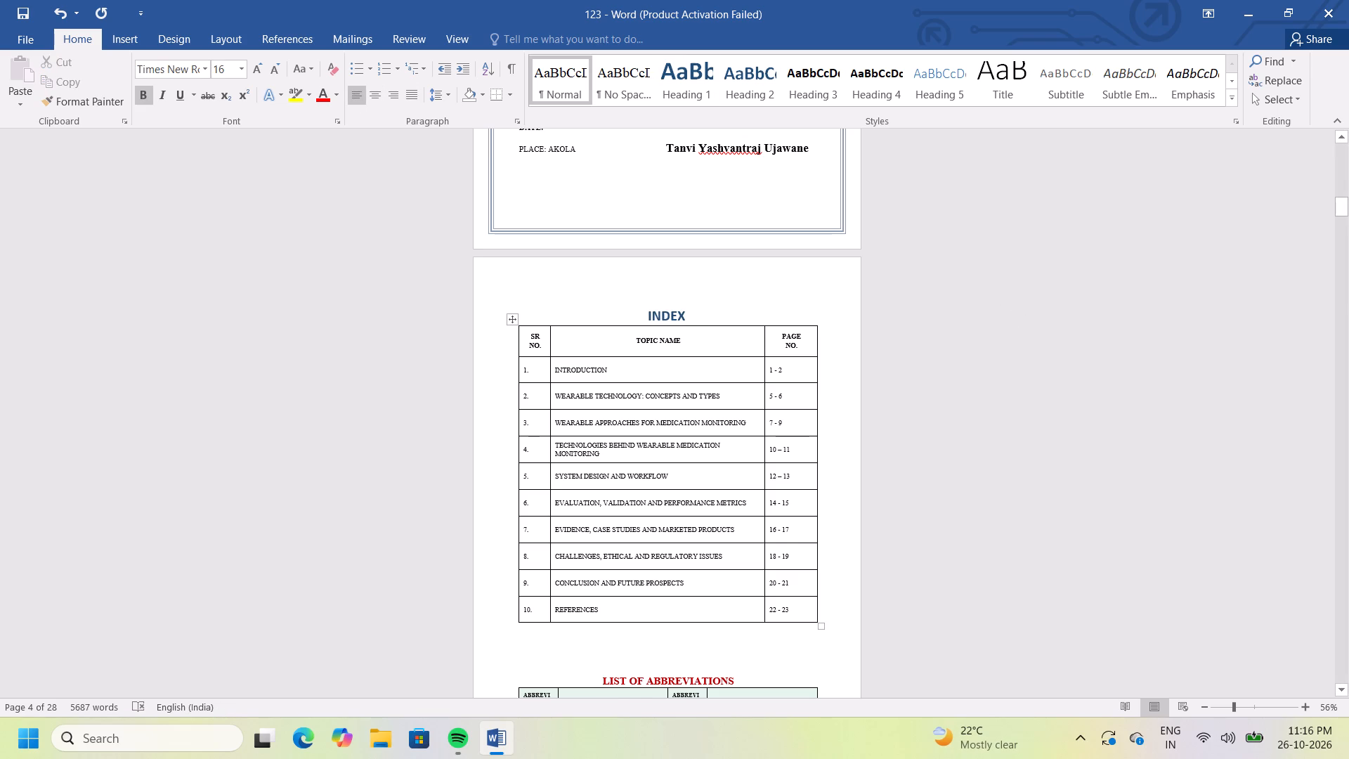
key(Return)
key(Return)
key(Return)
key(Return)
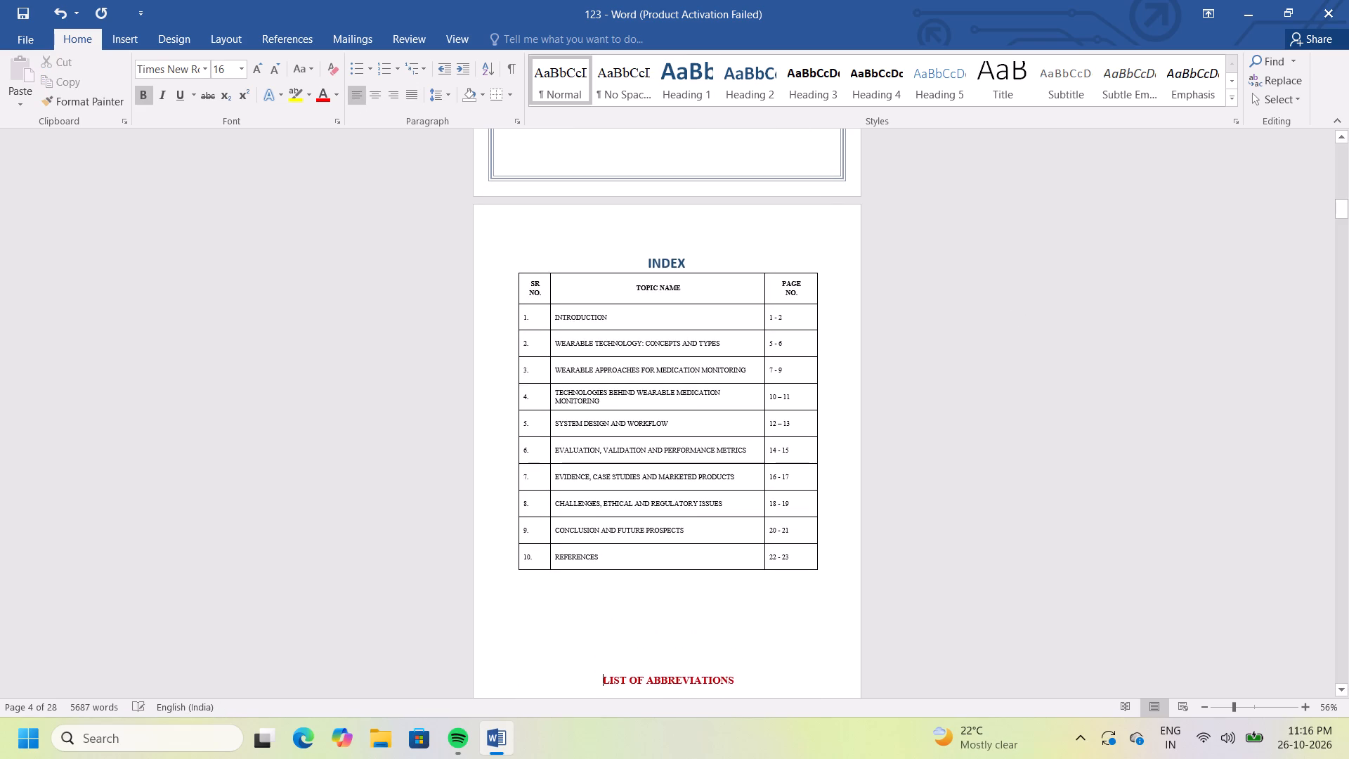
key(Return)
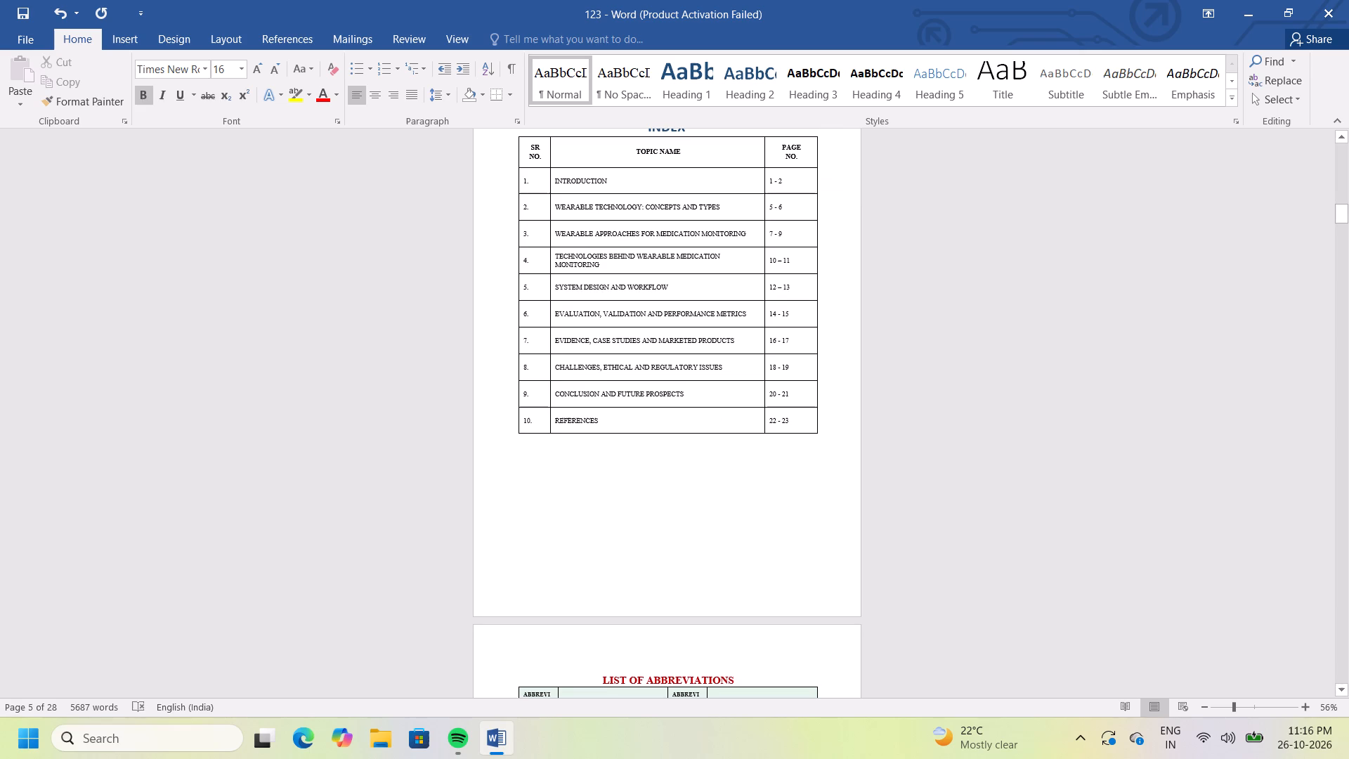
Review the page layout from the cover page through the index and abbreviations list to the introduction.
triple_click(1339, 686)
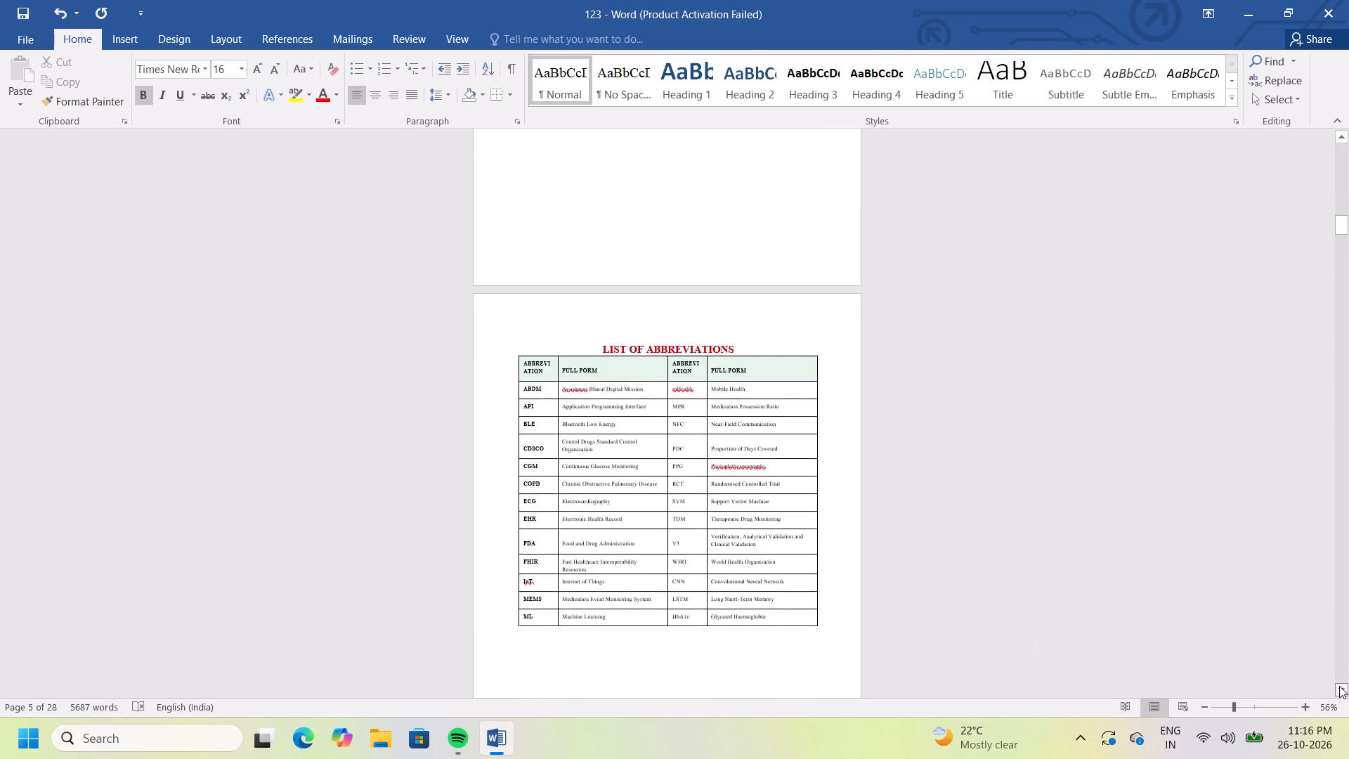
double_click(1340, 684)
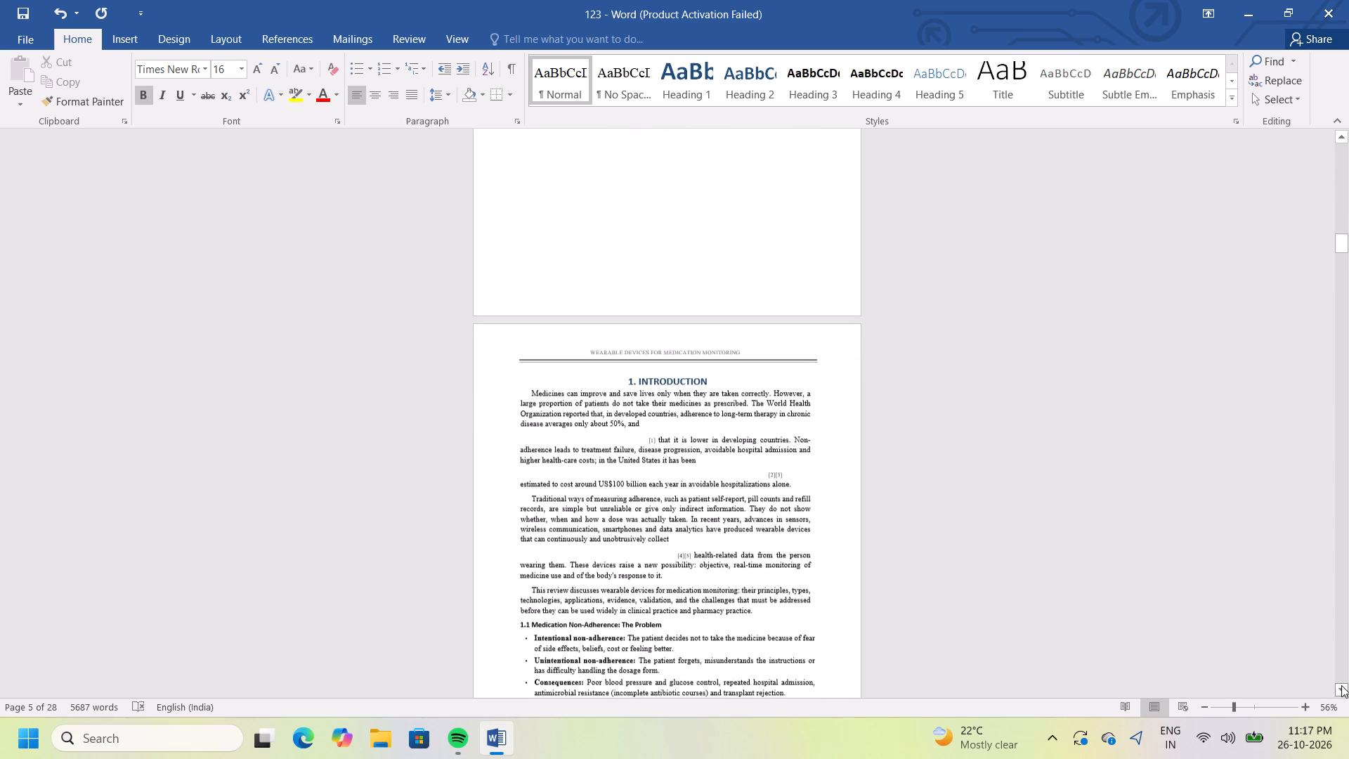
double_click(1342, 140)
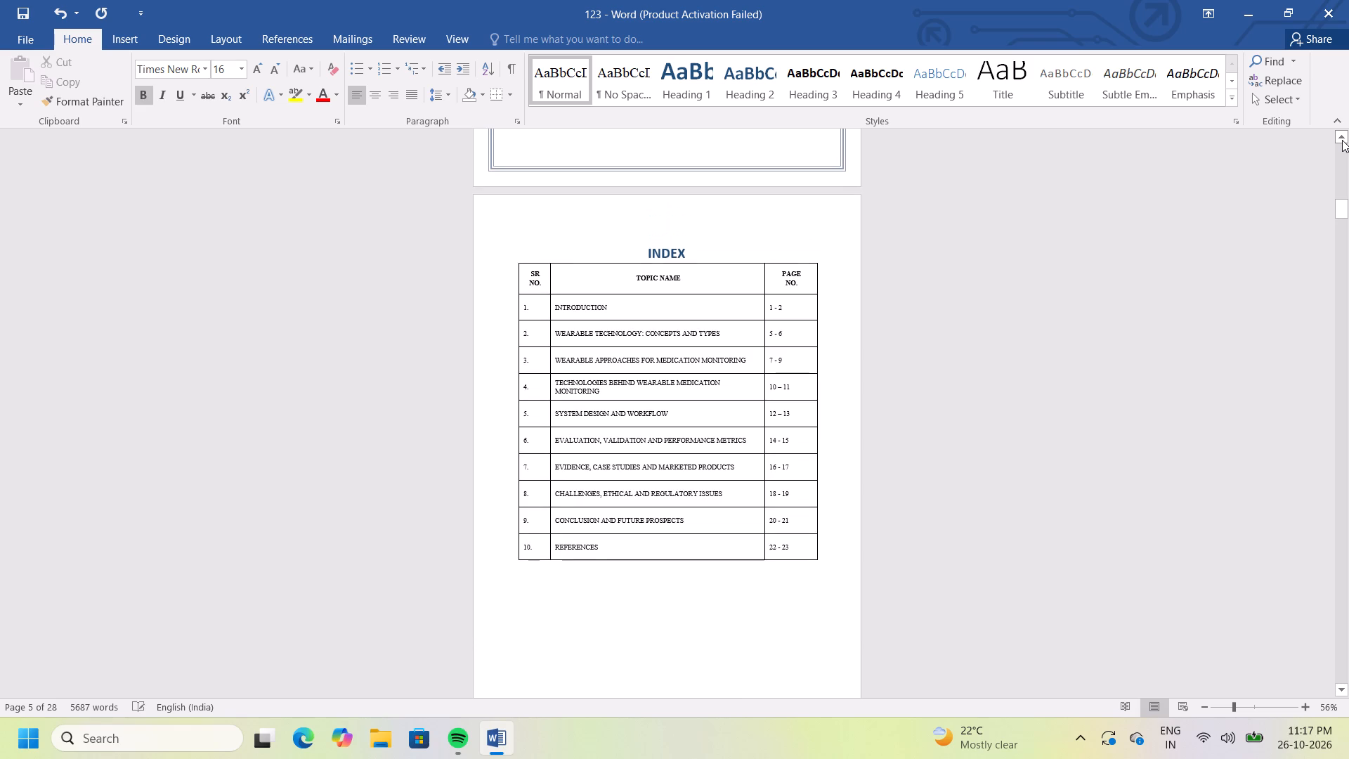
double_click(1342, 140)
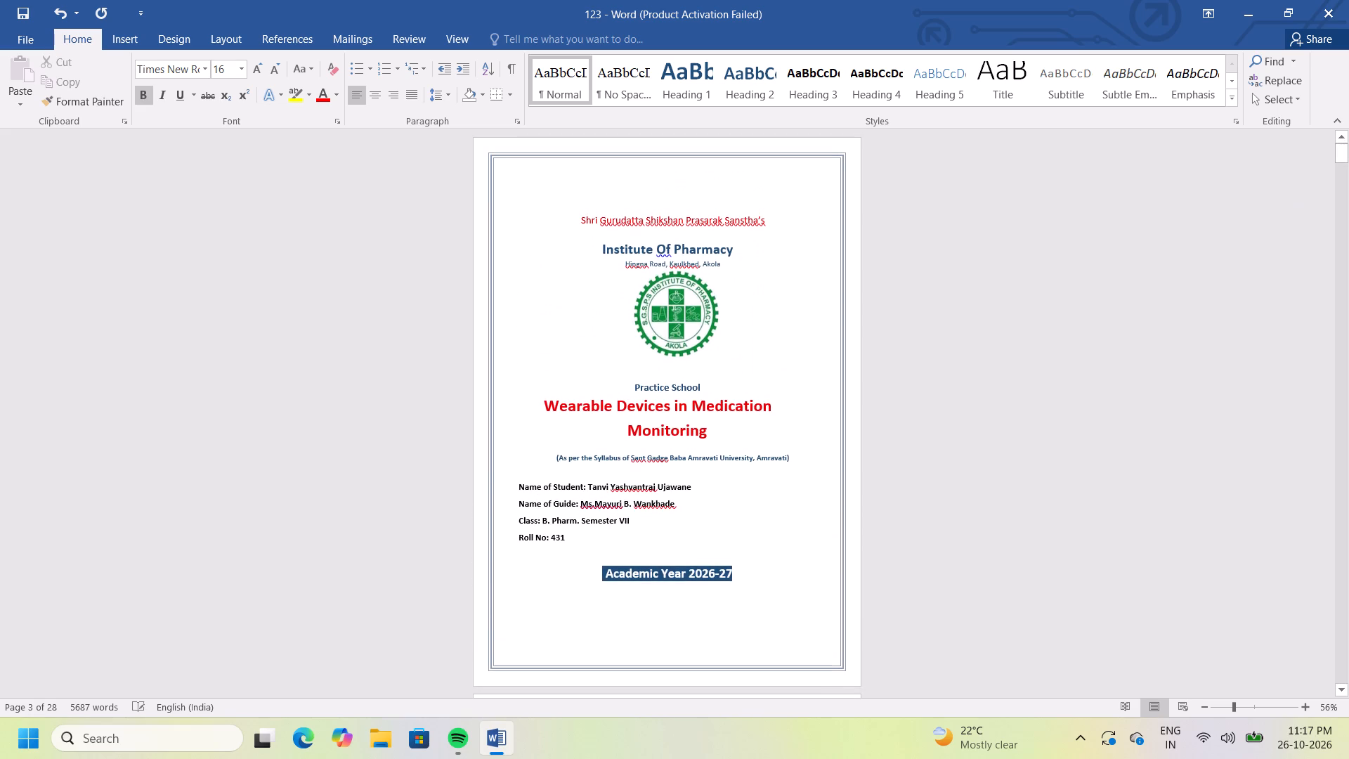
double_click(1340, 689)
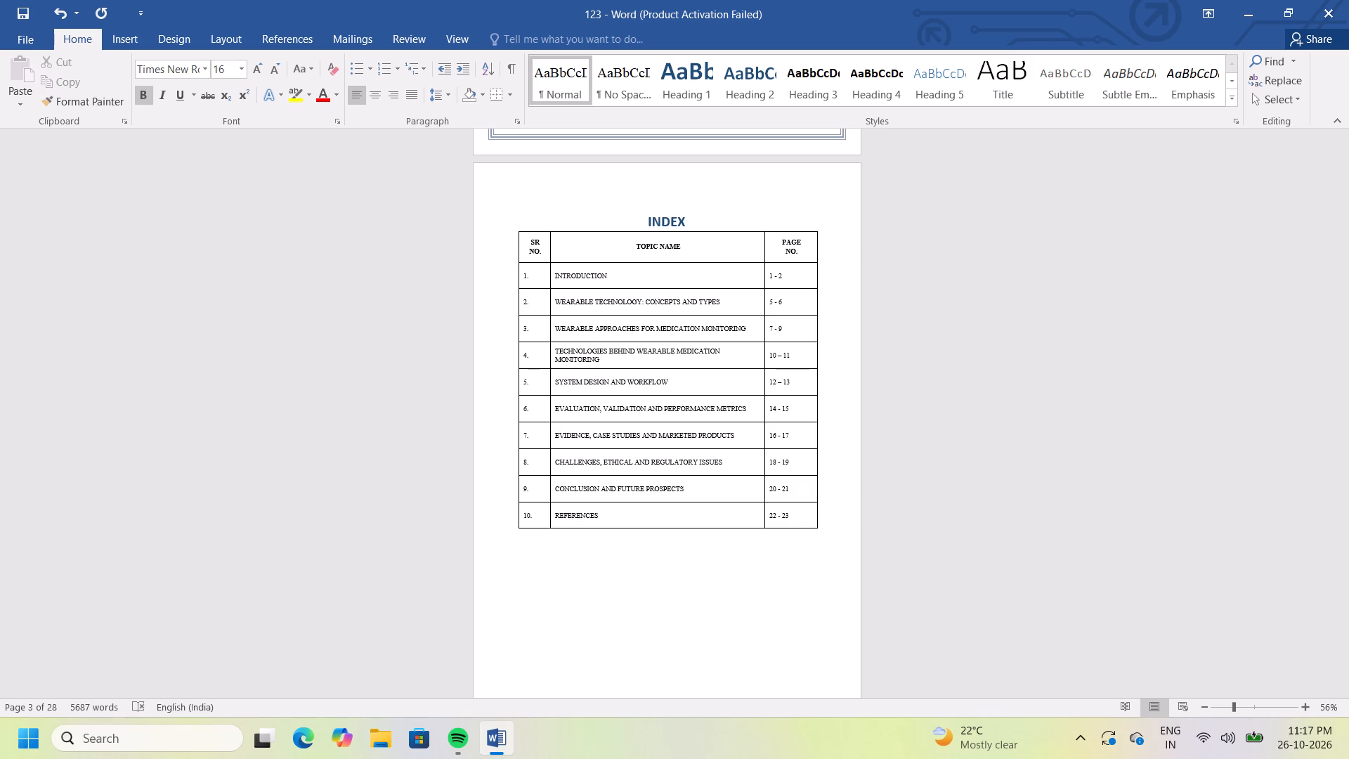
Delete the row for topic 4, TECHNOLOGIES BEHIND WEARABLE MEDICATION MONITORING, from the index table.
drag(802, 357, 751, 353)
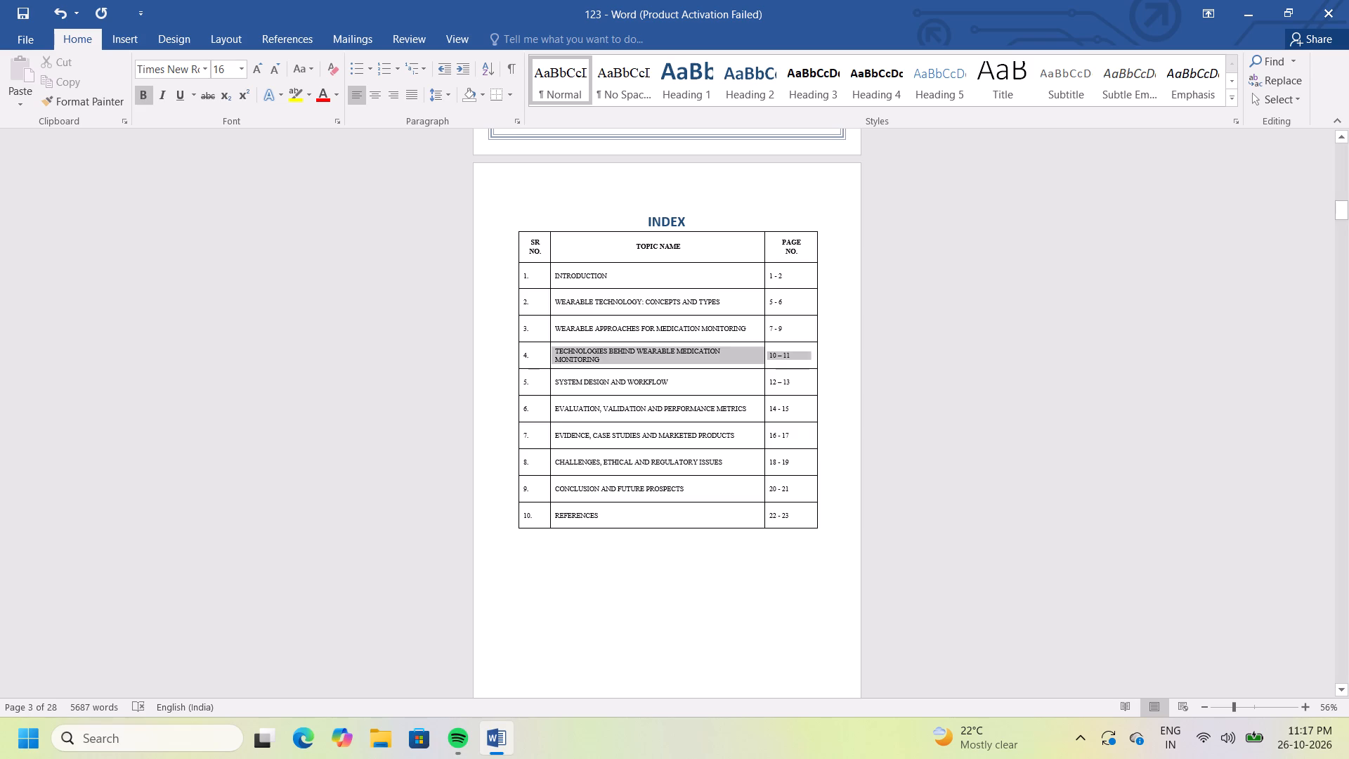
drag(751, 353, 499, 360)
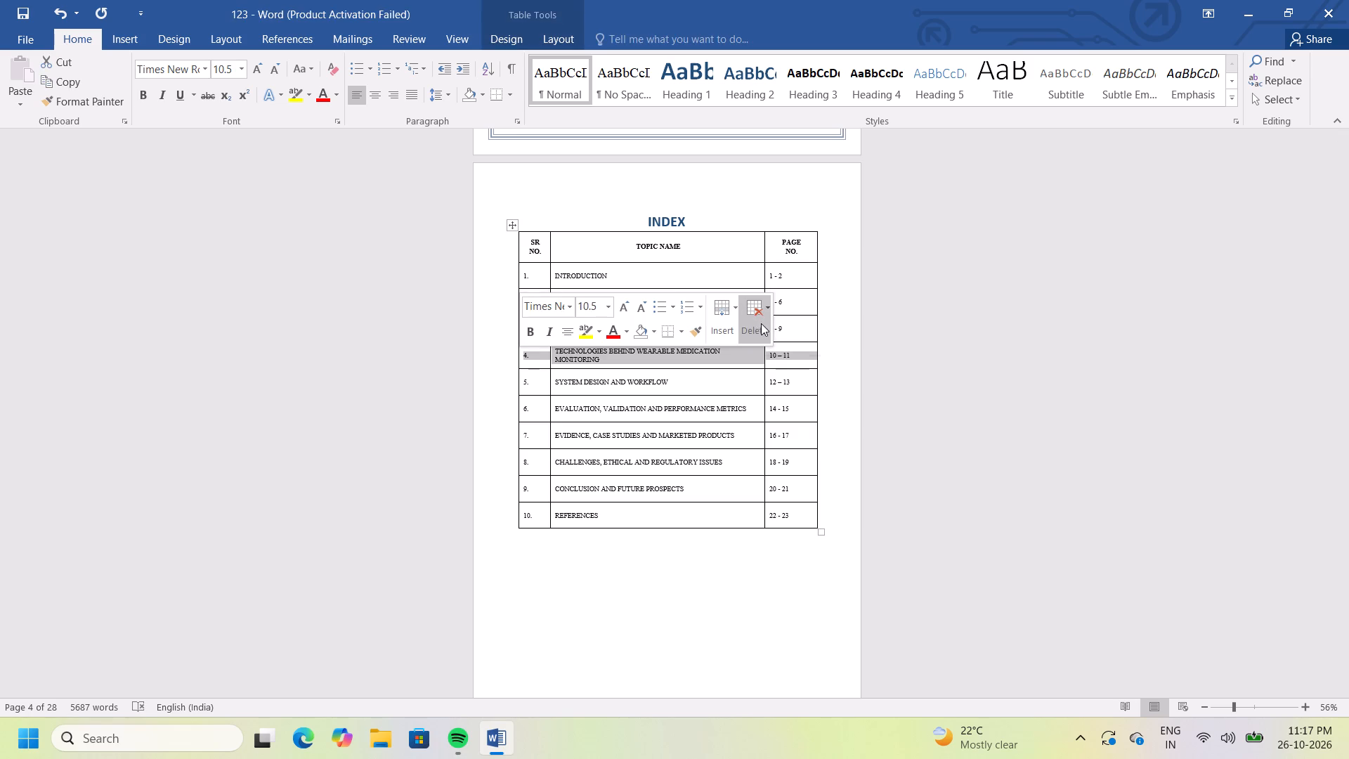
click(767, 305)
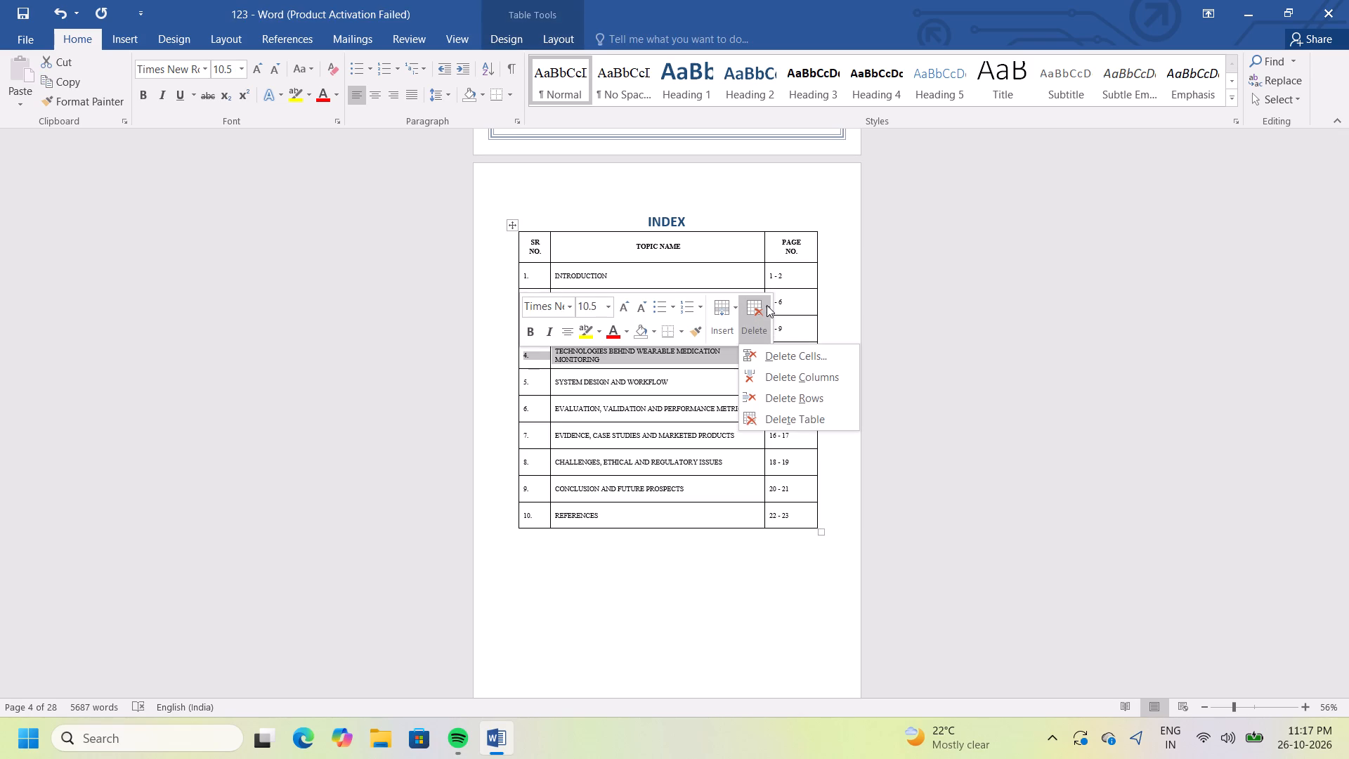
click(774, 394)
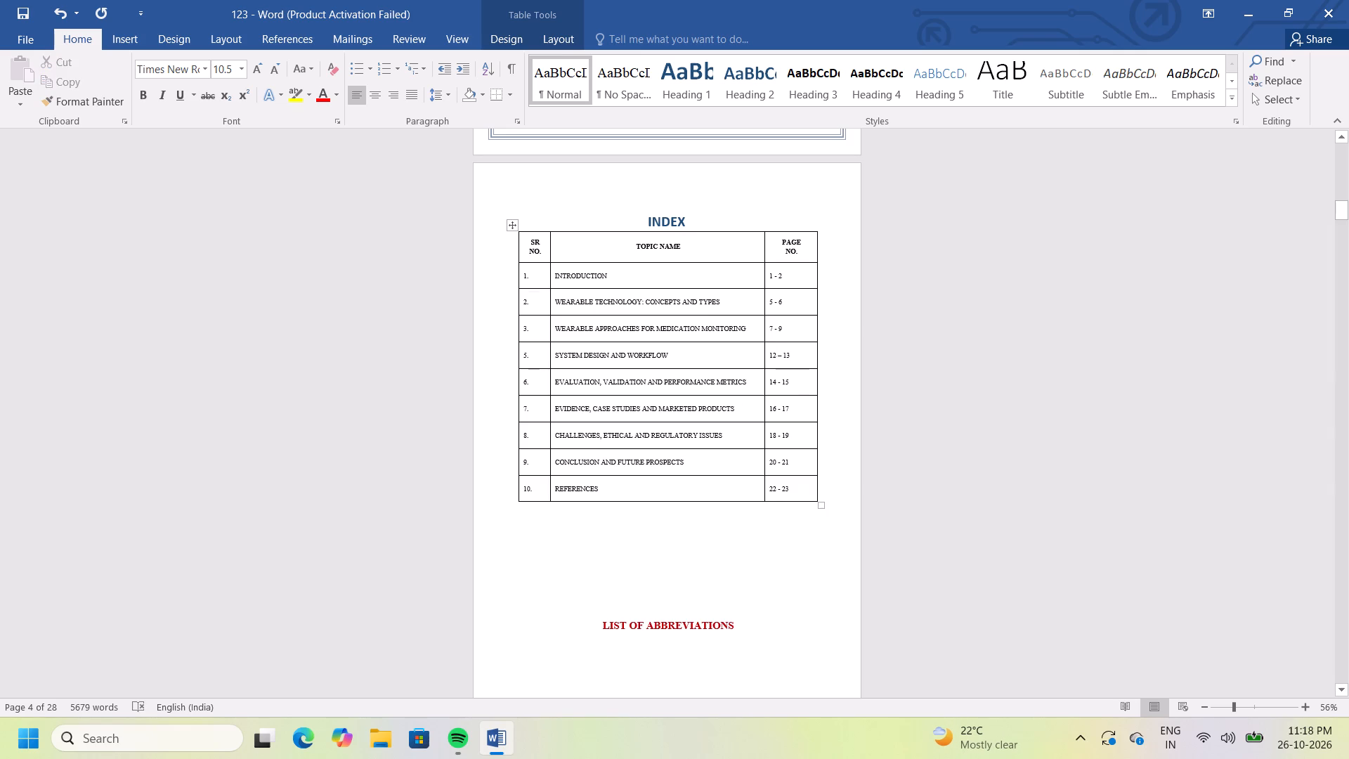
Apply automatic 1., 2., 3. numbering to the SR NO. cells from INTRODUCTION through REFERENCES in the index table.
click(525, 357)
drag(521, 267, 530, 340)
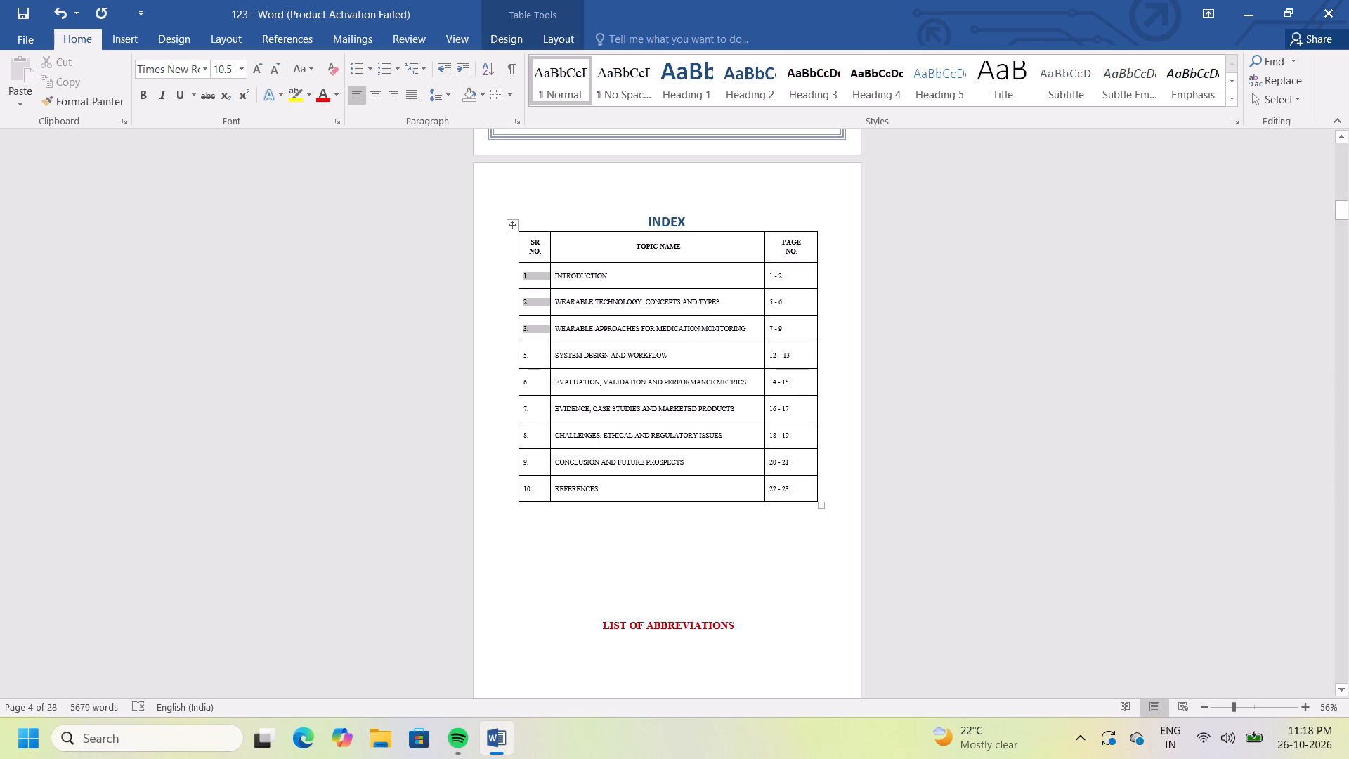
drag(530, 340, 529, 486)
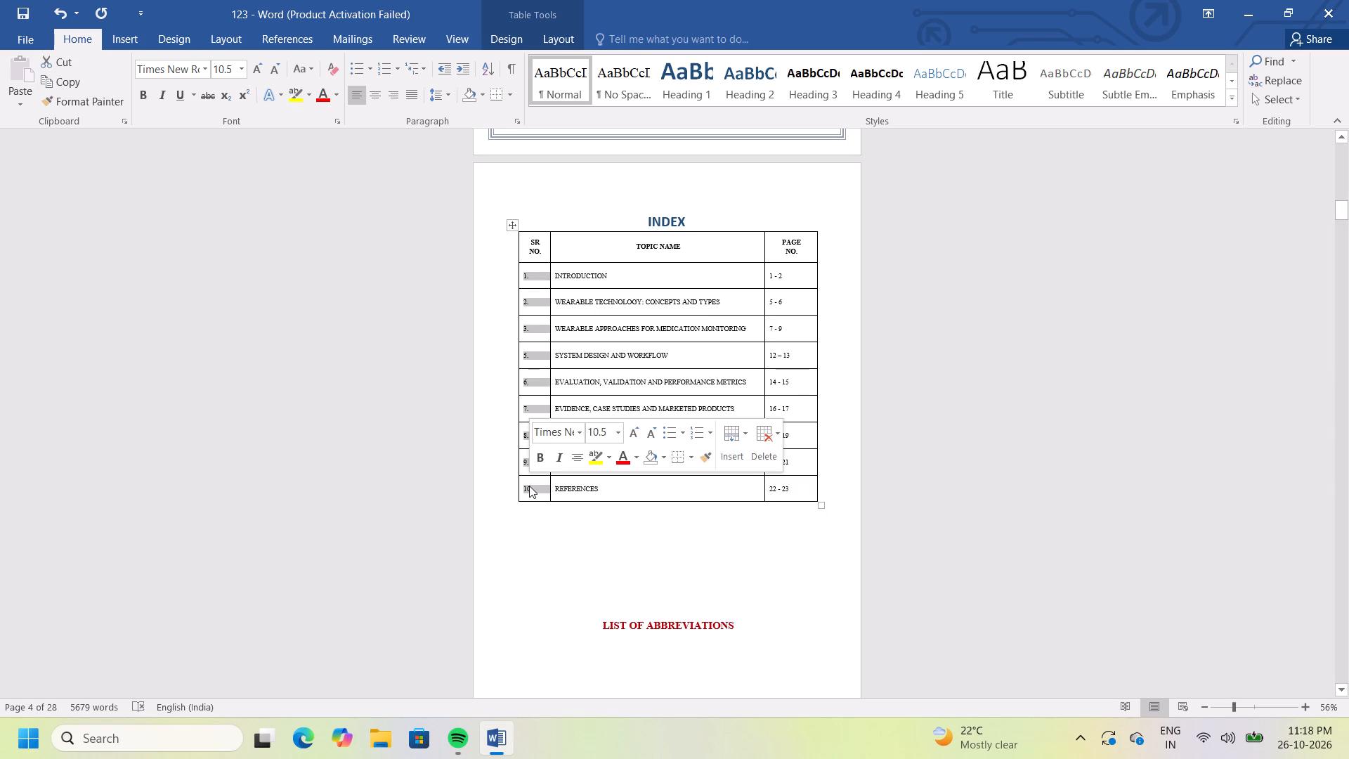
click(396, 65)
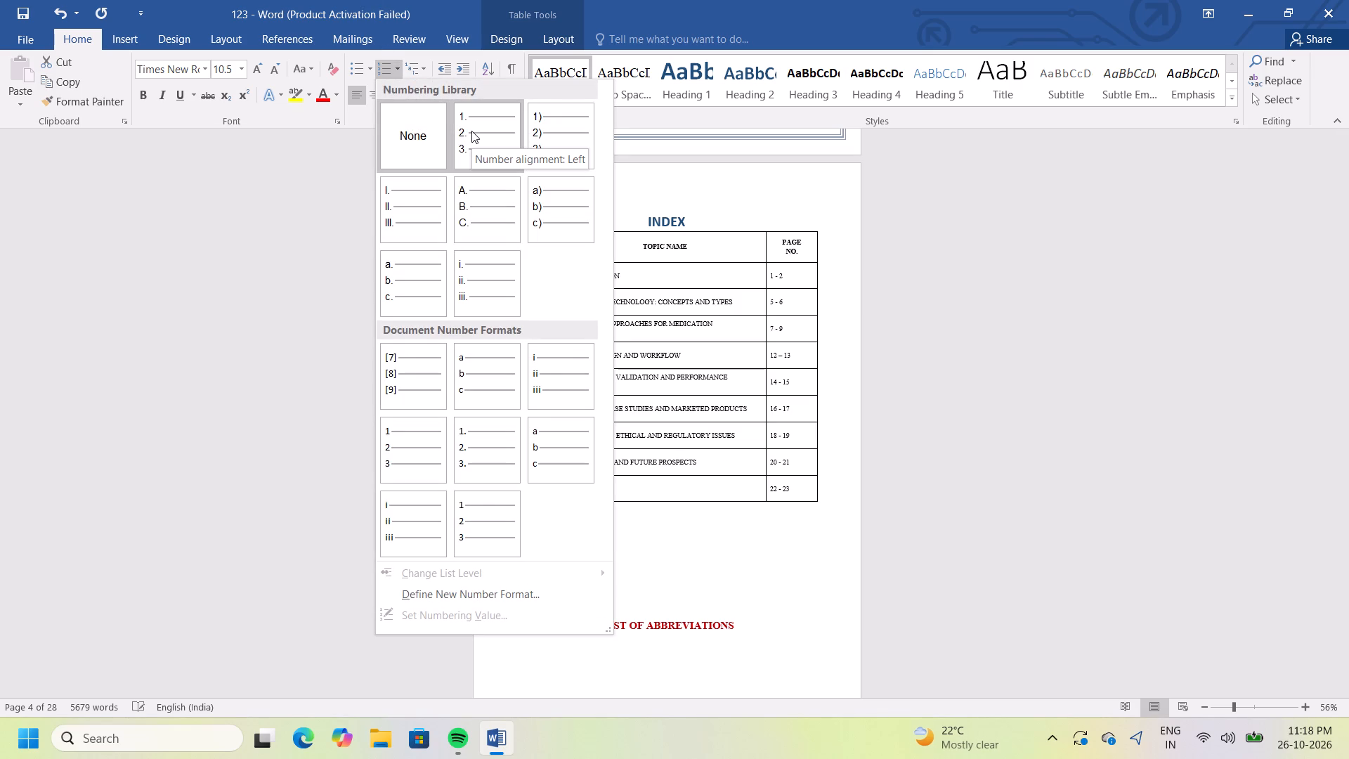
click(471, 131)
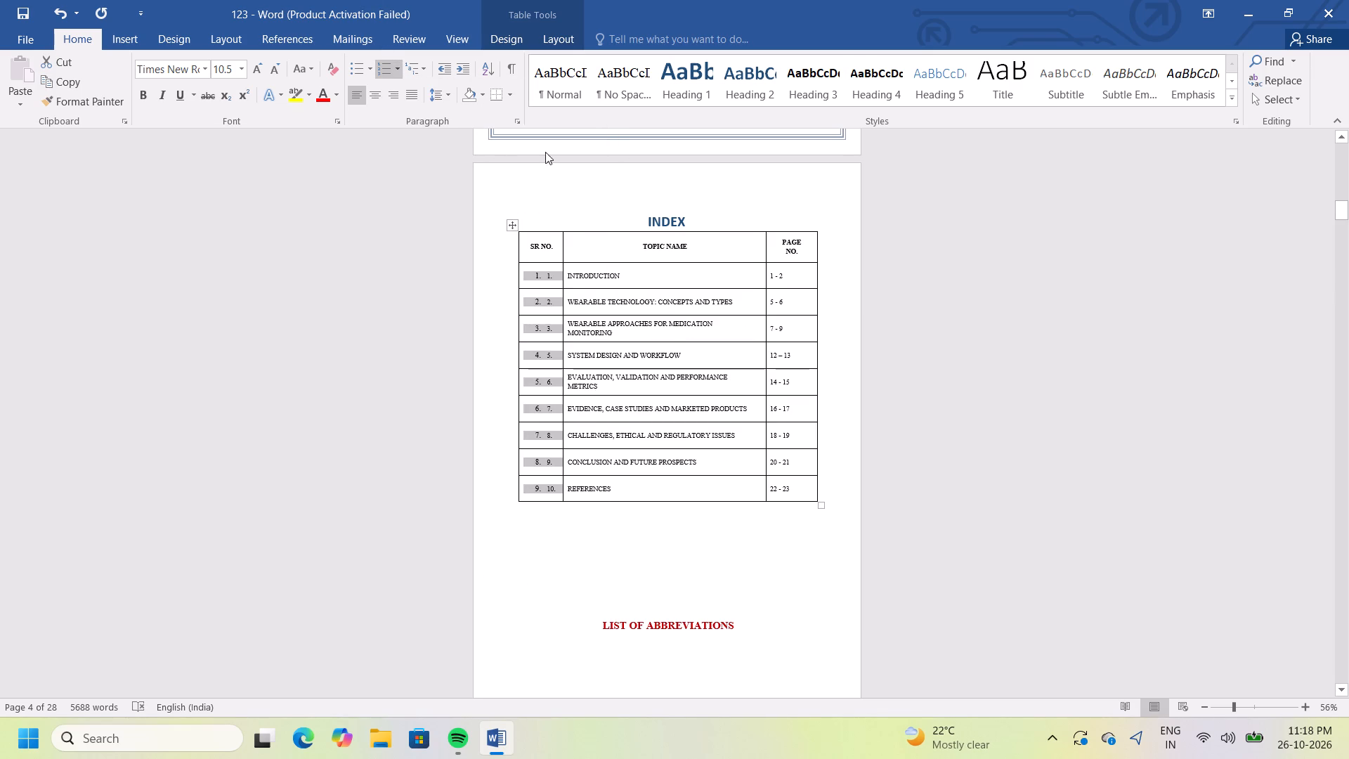
Delete the old typed numbers beside the automatic numbering in the index rows from INTRODUCTION through WEARABLE APPROACHES FOR MEDICATION MONITORING.
click(556, 278)
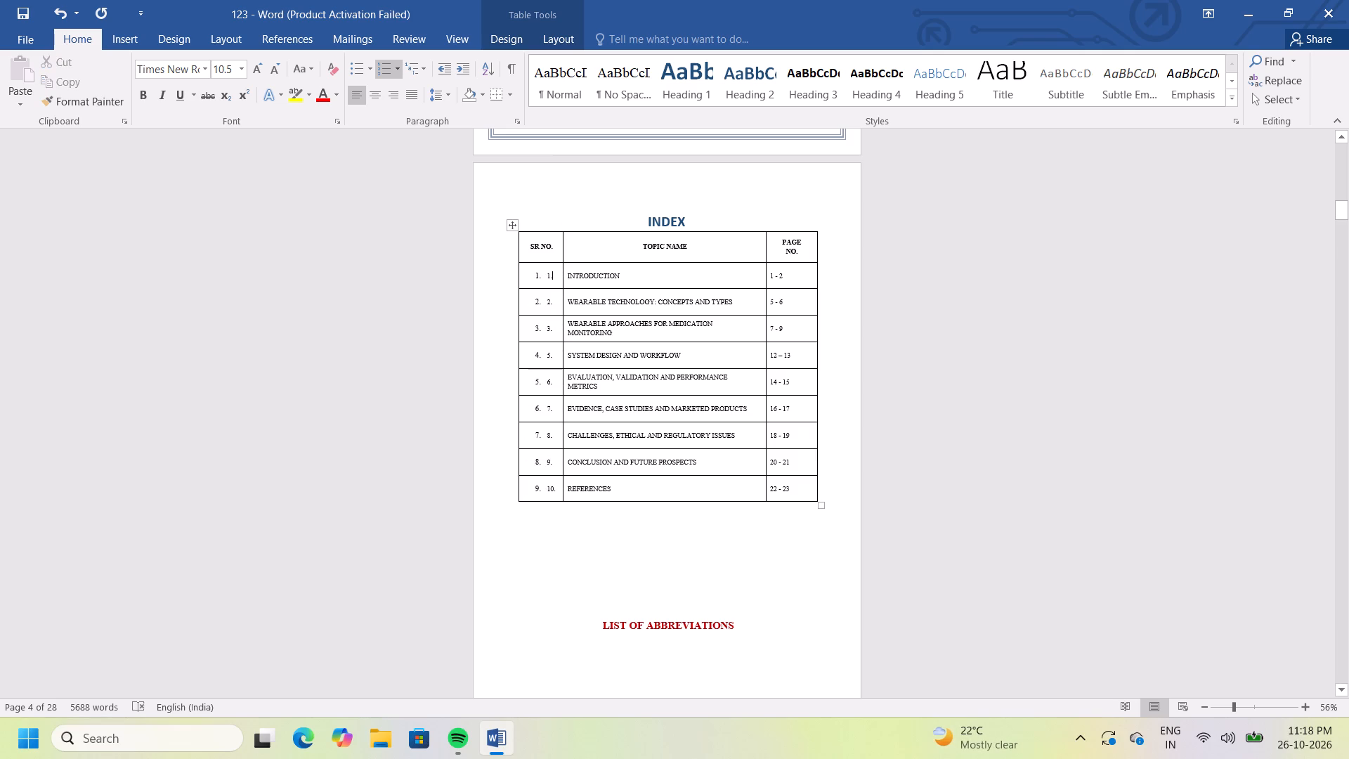
key(BackSpace)
key(BackSpace)
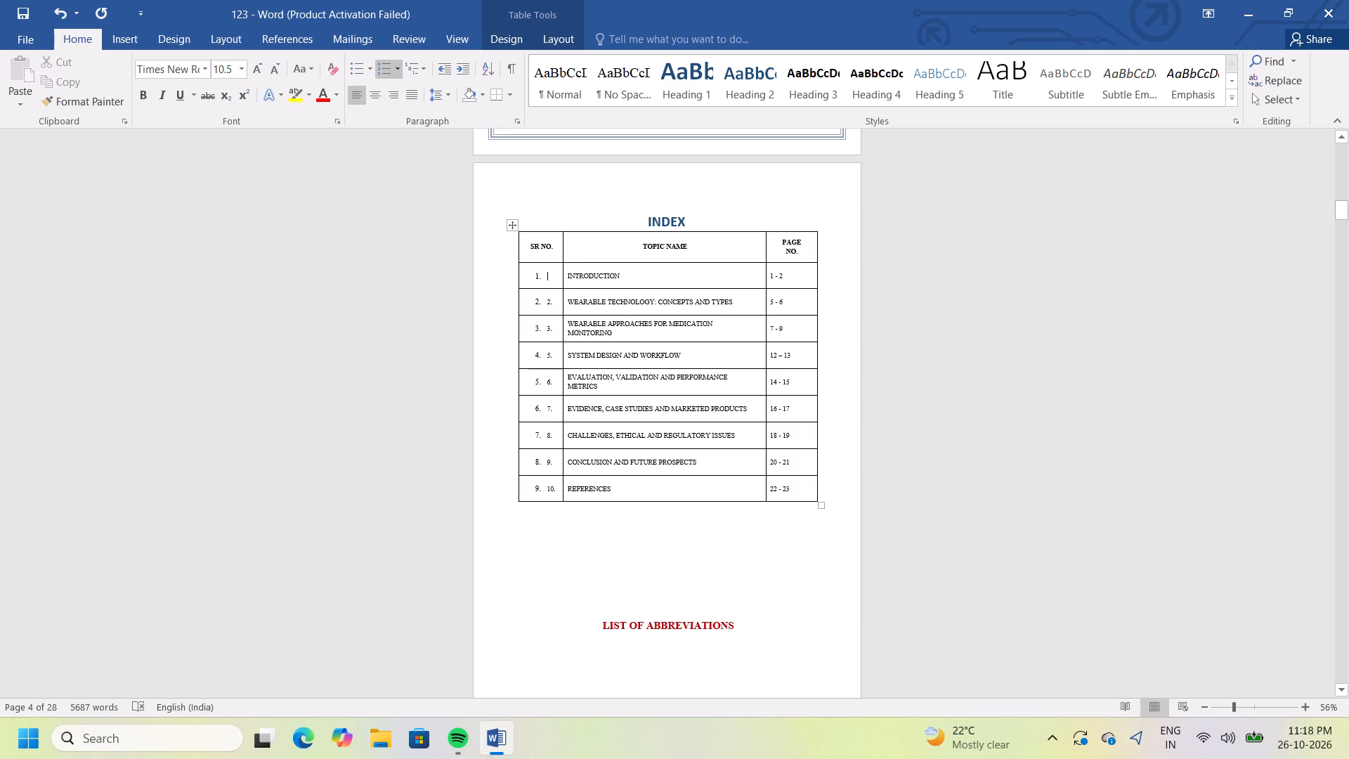
key(Down)
key(Right)
key(Right)
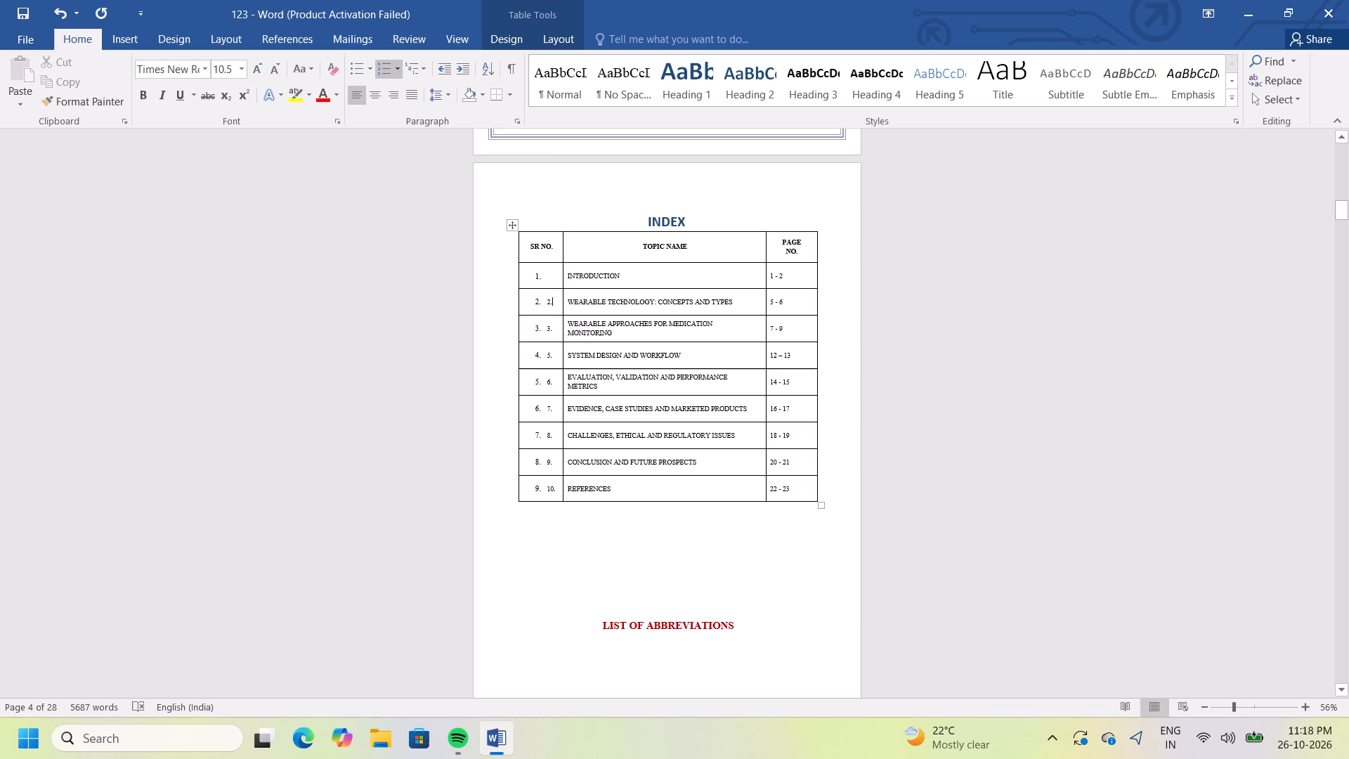
key(BackSpace)
key(BackSpace)
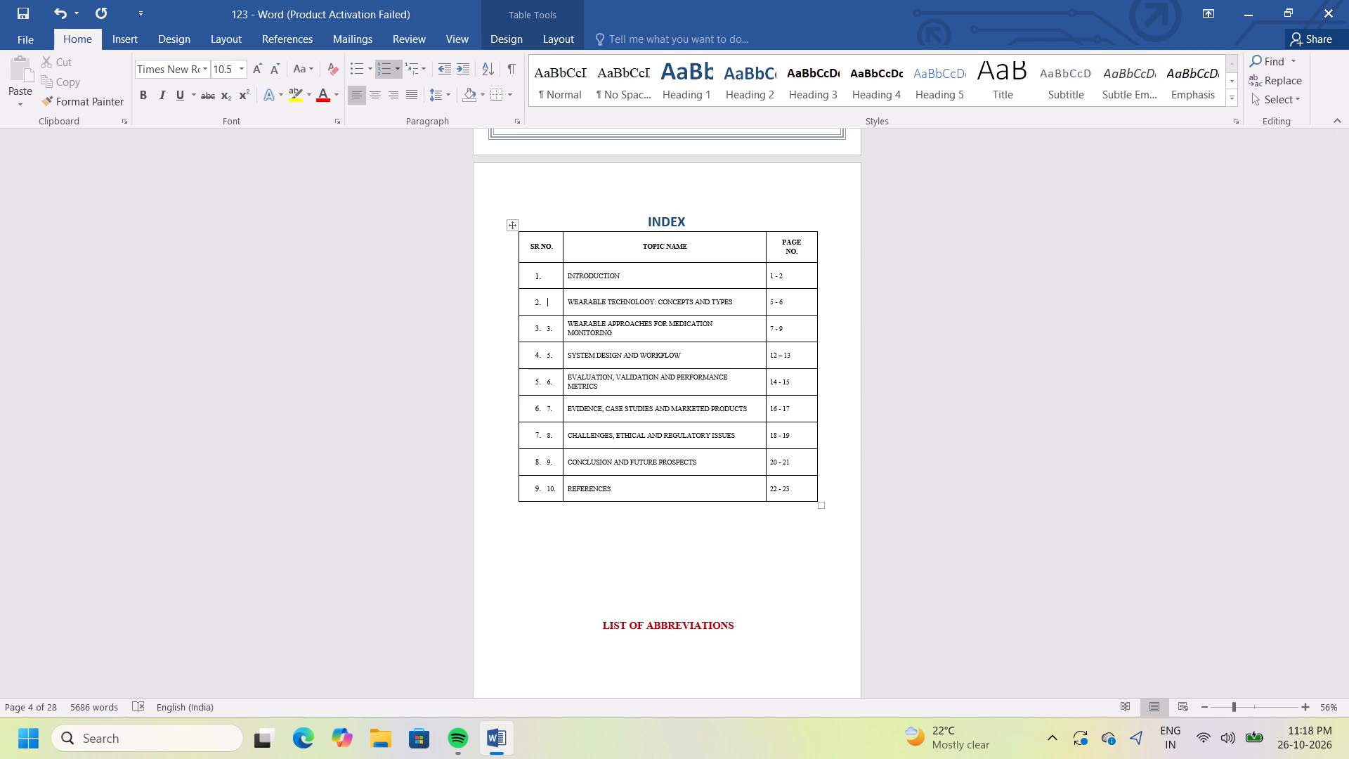
key(Down)
key(Right)
key(Right)
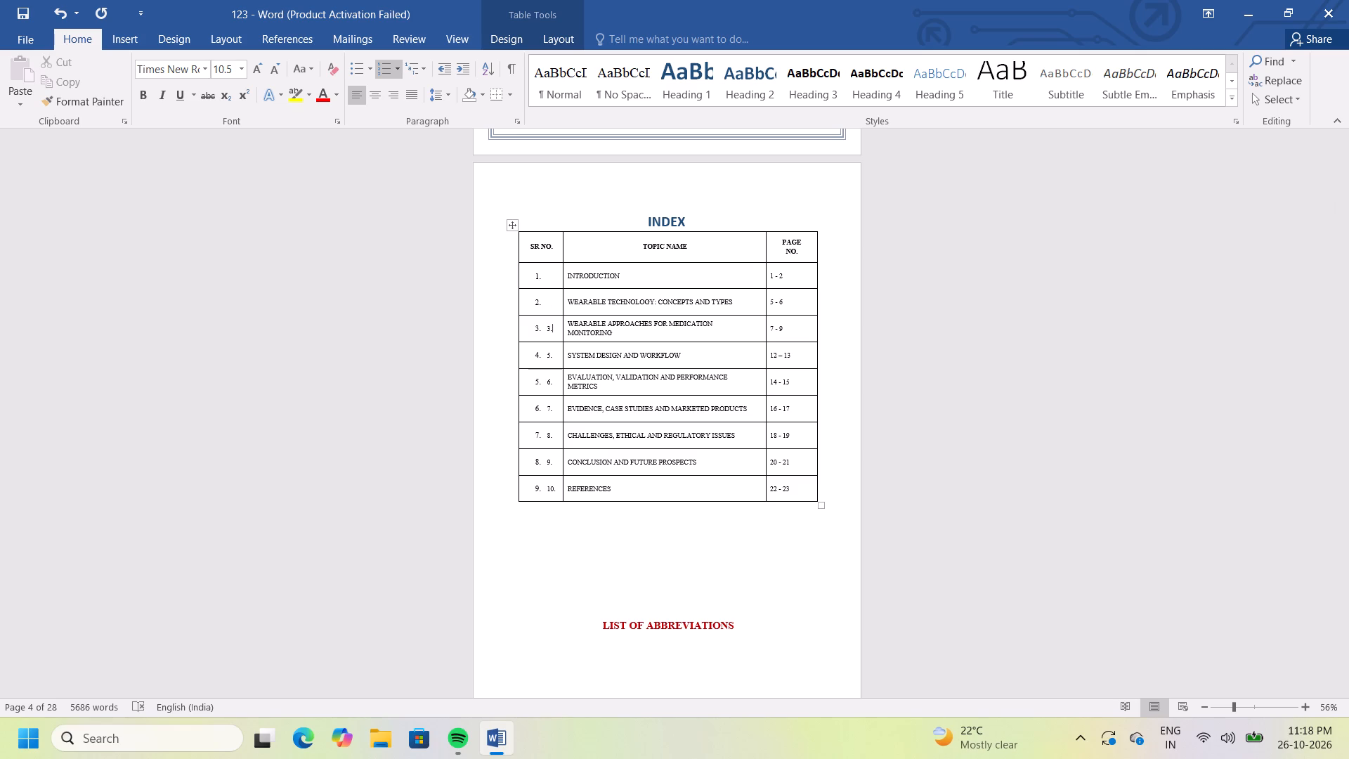
key(BackSpace)
key(BackSpace)
Delete the old typed numbers from the SR NO. cells of SYSTEM DESIGN AND WORKFLOW through EVIDENCE, CASE STUDIES AND MARKETED PRODUCTS, keeping the automatic numbering.
key(Down)
key(Right)
key(Right)
key(BackSpace)
key(BackSpace)
key(Down)
key(Right)
key(Right)
key(BackSpace)
key(BackSpace)
key(Down)
key(Right)
key(Right)
key(BackSpace)
key(BackSpace)
Delete the old typed numbers from the SR NO. cells of CHALLENGES, ETHICAL AND REGULATORY ISSUES through REFERENCES, keeping the automatic numbering.
key(Down)
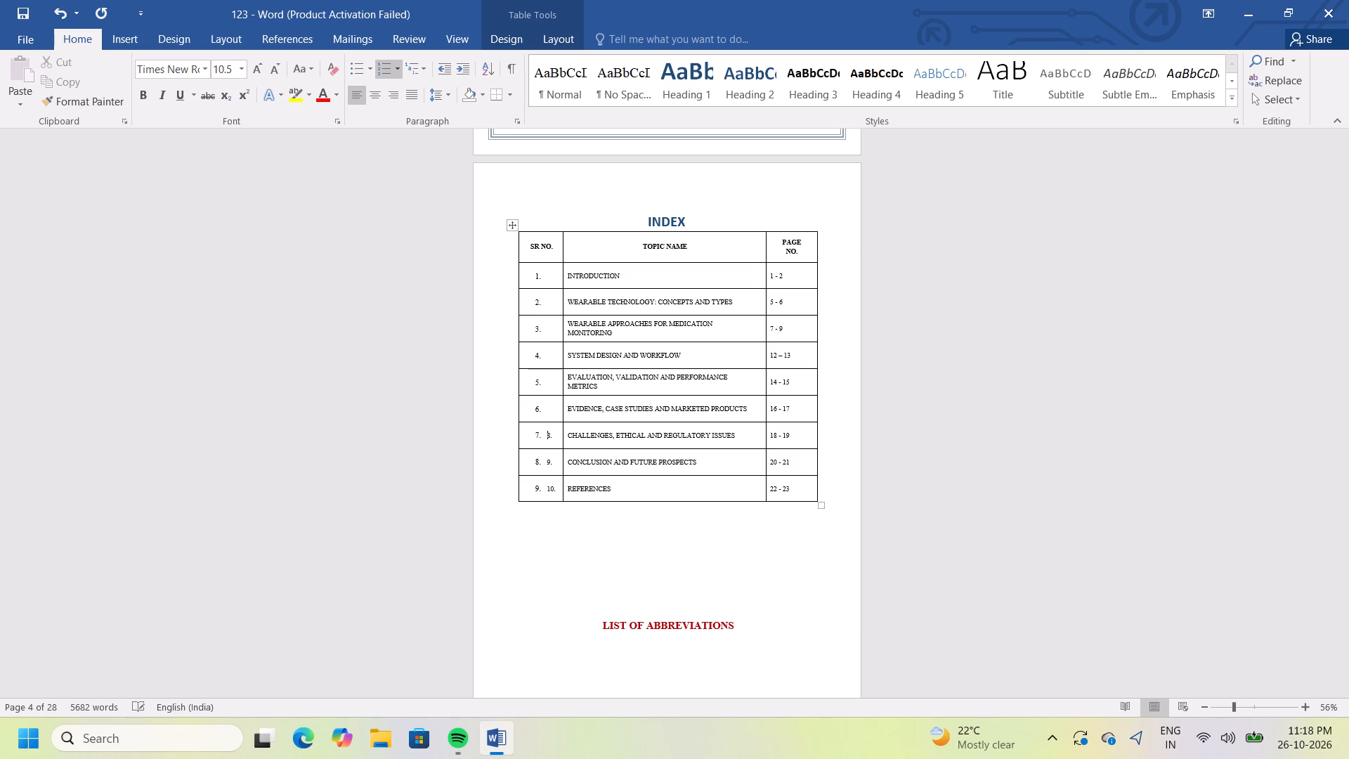
key(Right)
key(Right)
key(BackSpace)
key(BackSpace)
key(Down)
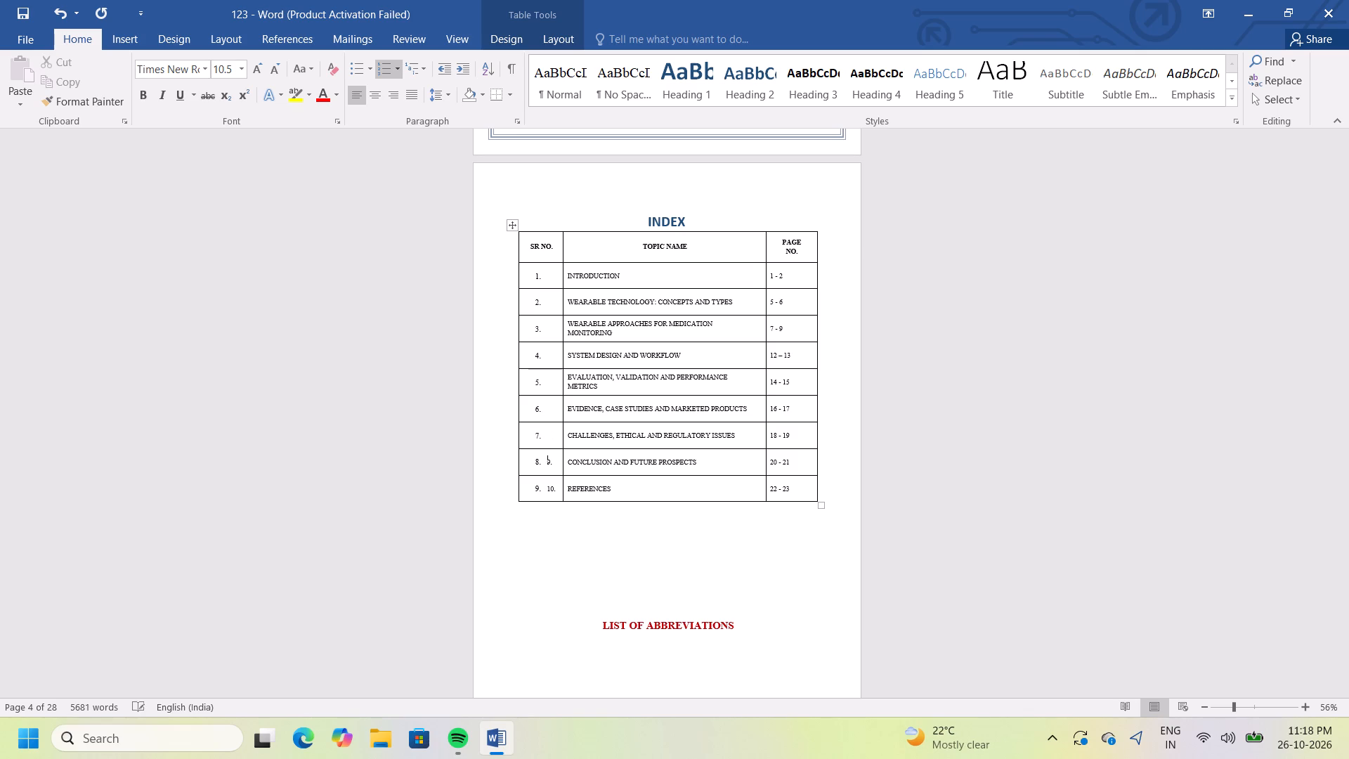
key(Right)
key(Right)
key(BackSpace)
key(BackSpace)
key(Down)
key(Right)
key(Right)
key(Right)
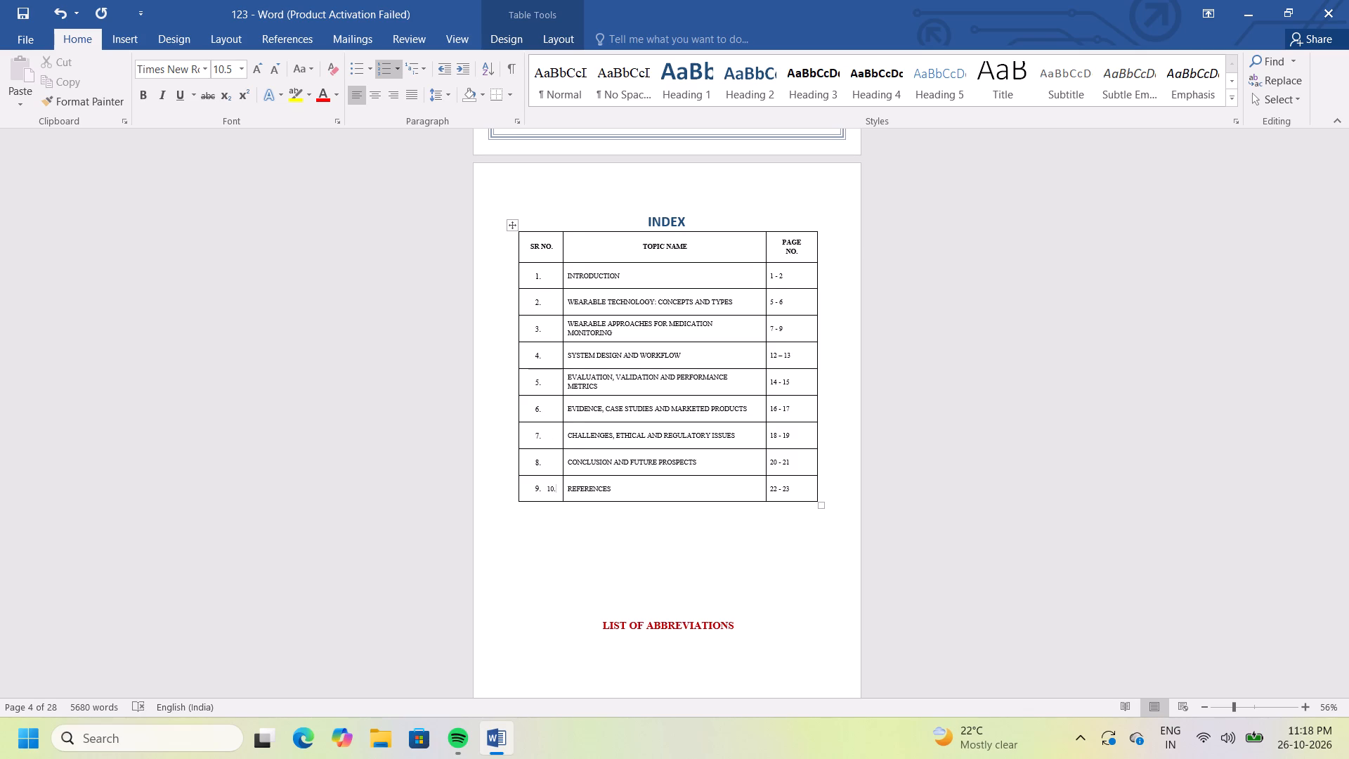
key(BackSpace)
key(BackSpace)
key(BackSpace)
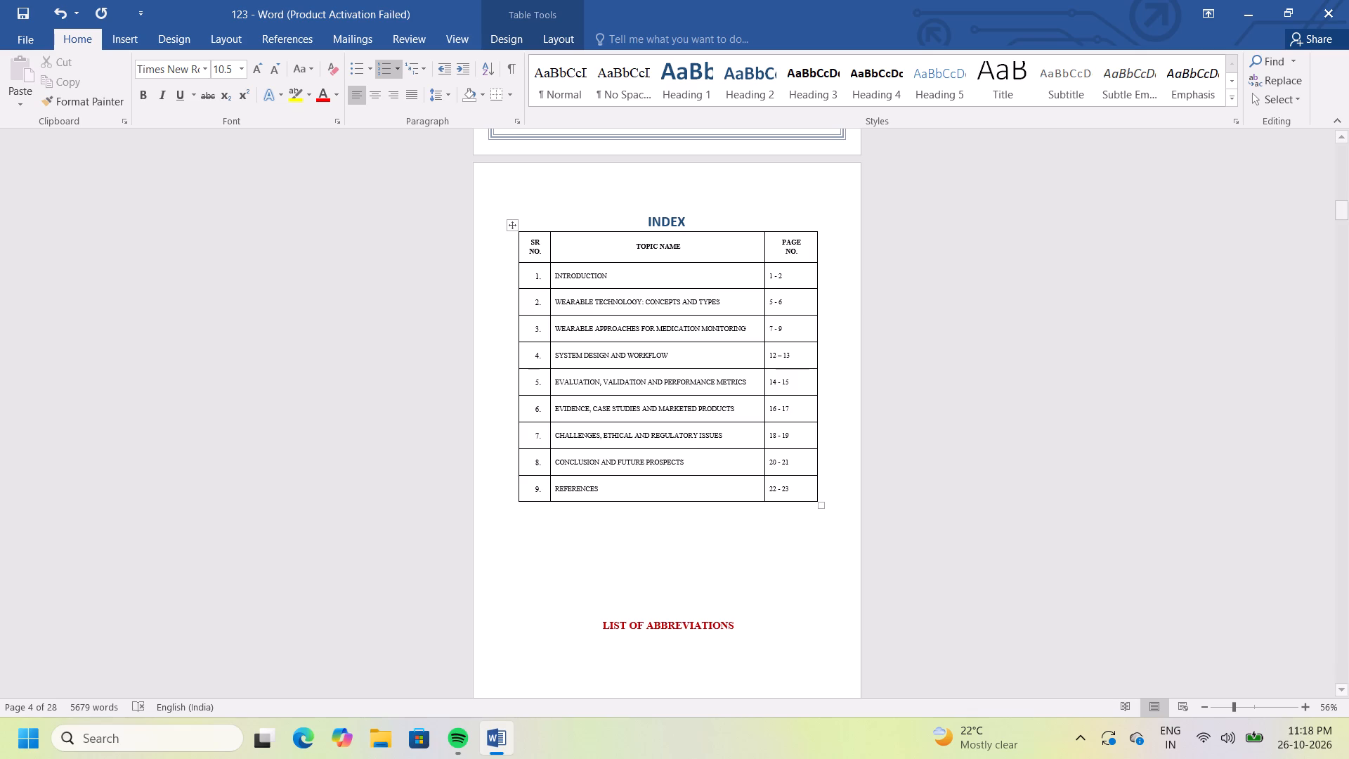
Insert two blank lines before the LIST OF ABBREVIATIONS heading to move it onto the page after the index.
click(598, 625)
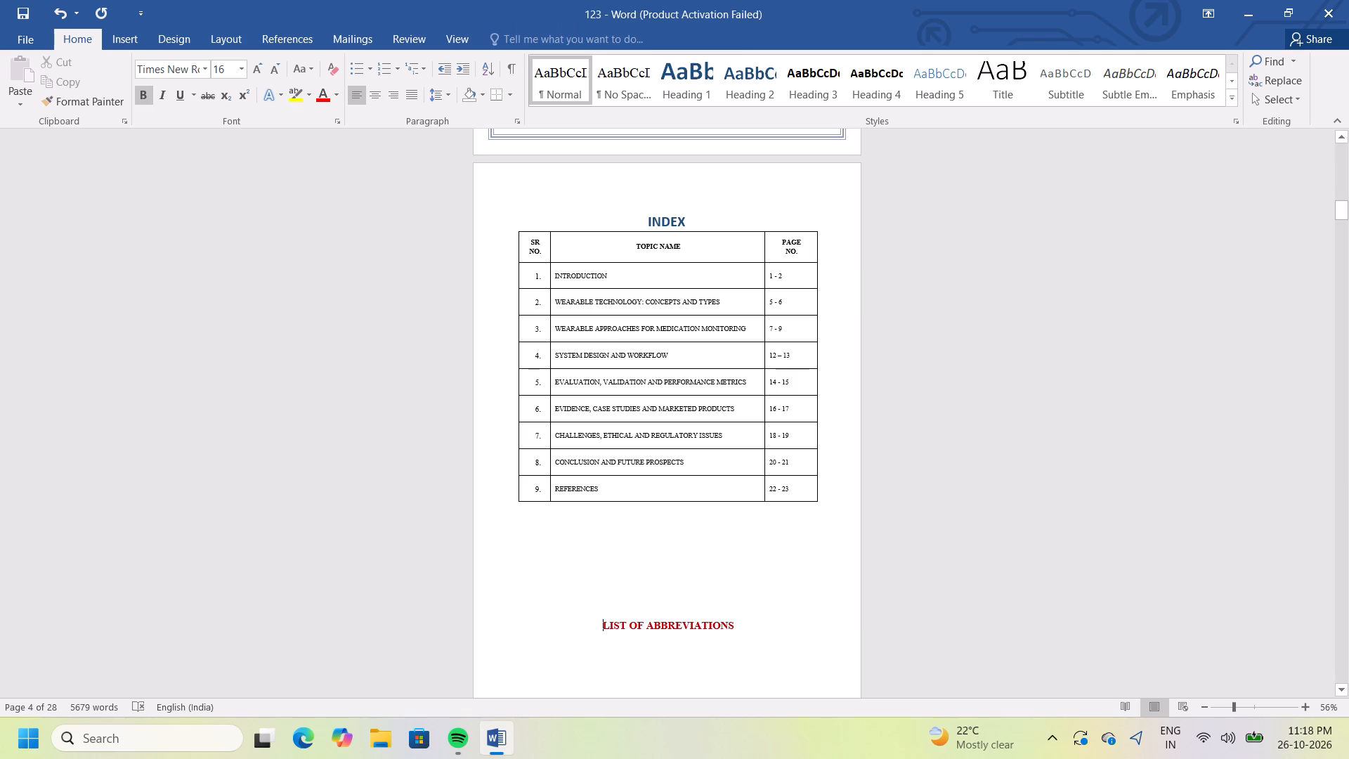
key(Return)
key(Return)
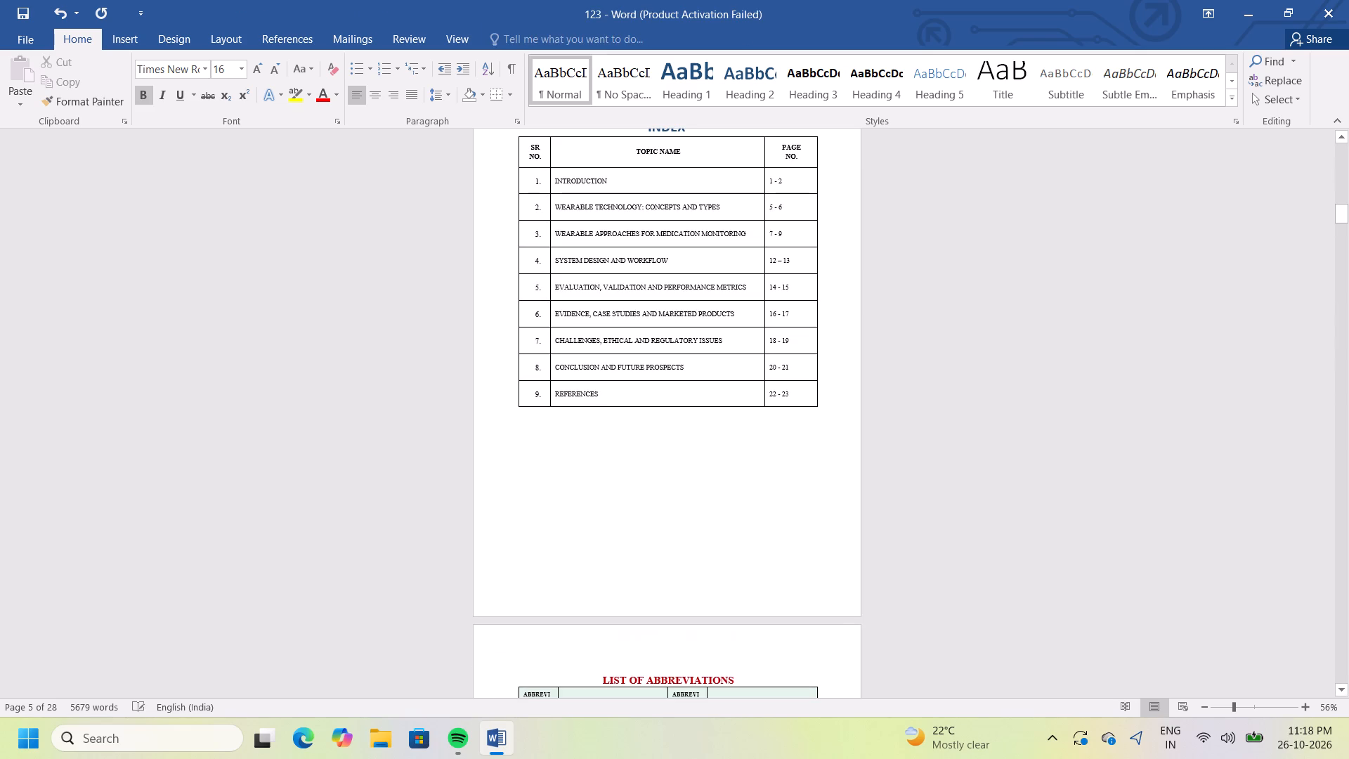
click(925, 486)
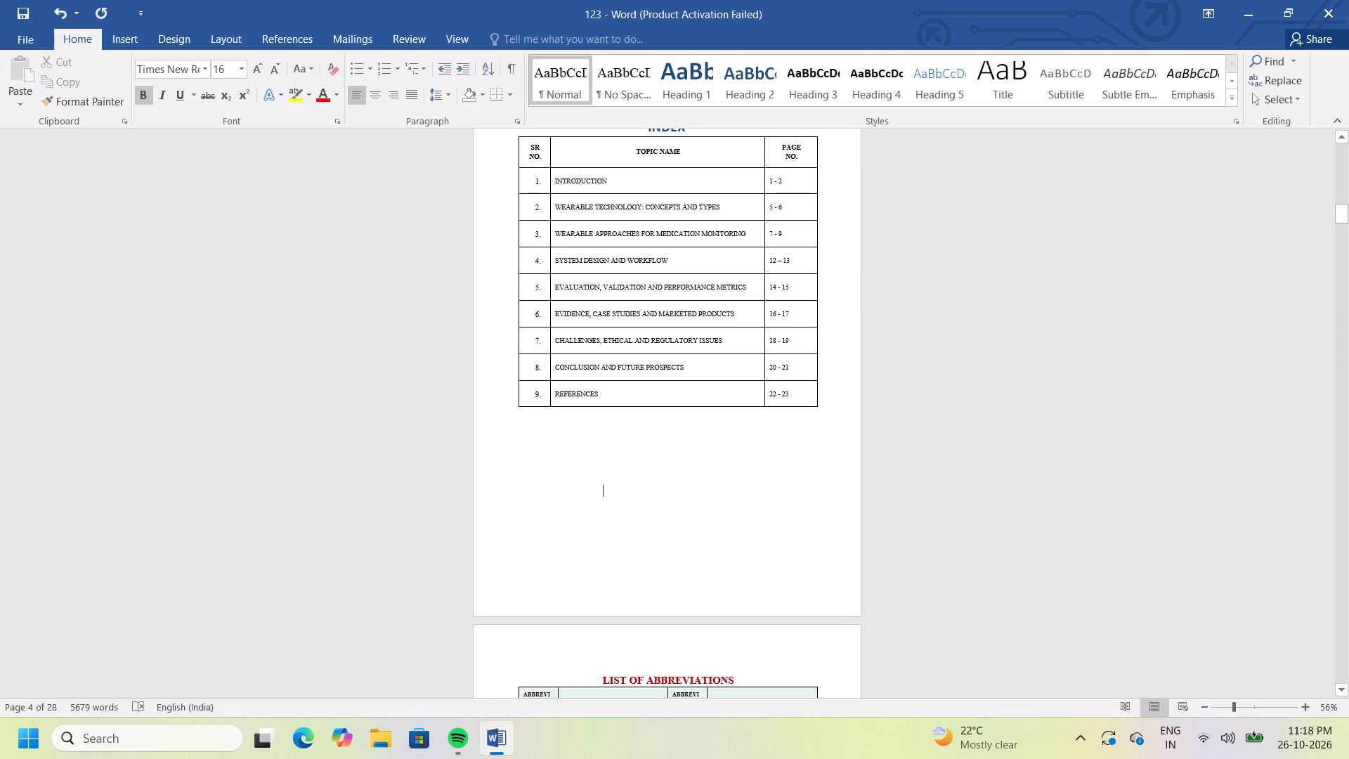
Left-align all report text from the 1. INTRODUCTION heading through the last reference at the end of the document.
click(1338, 142)
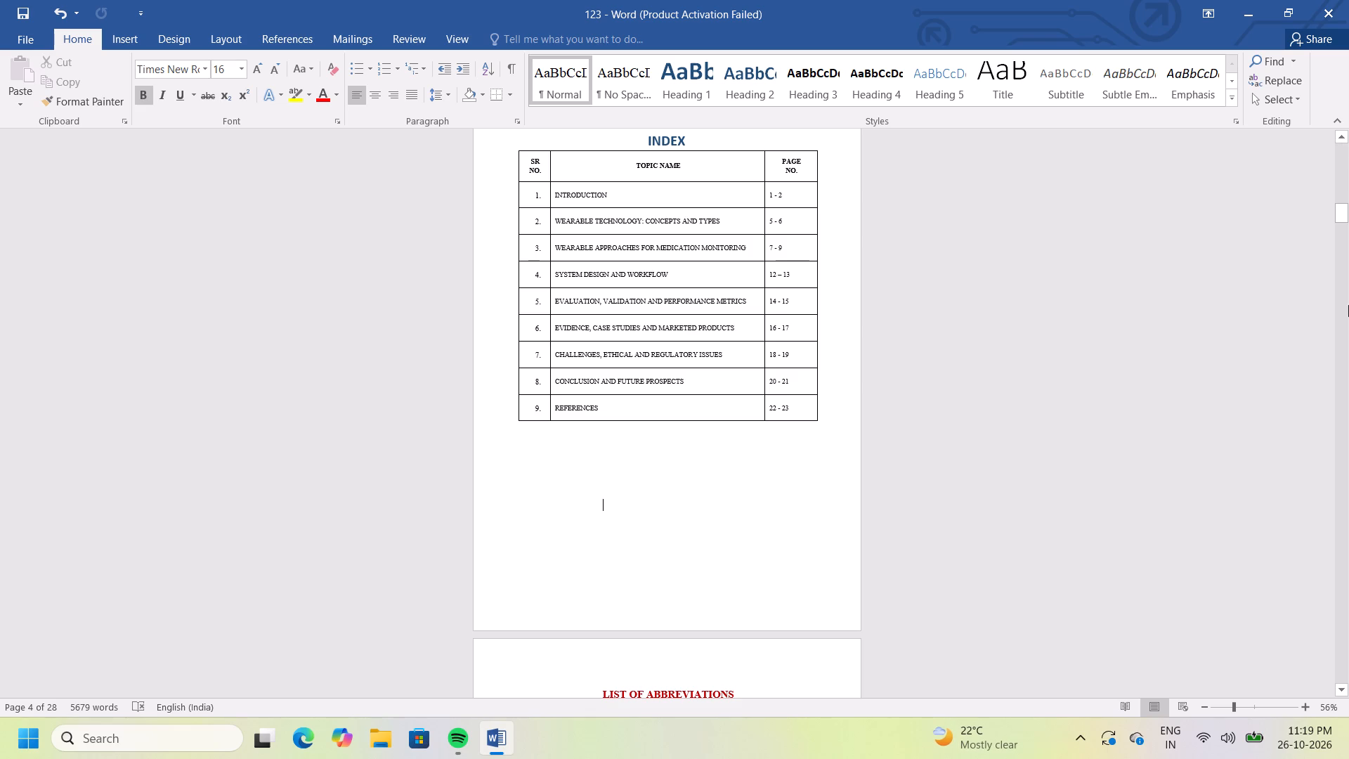
triple_click(1344, 690)
click(1344, 690)
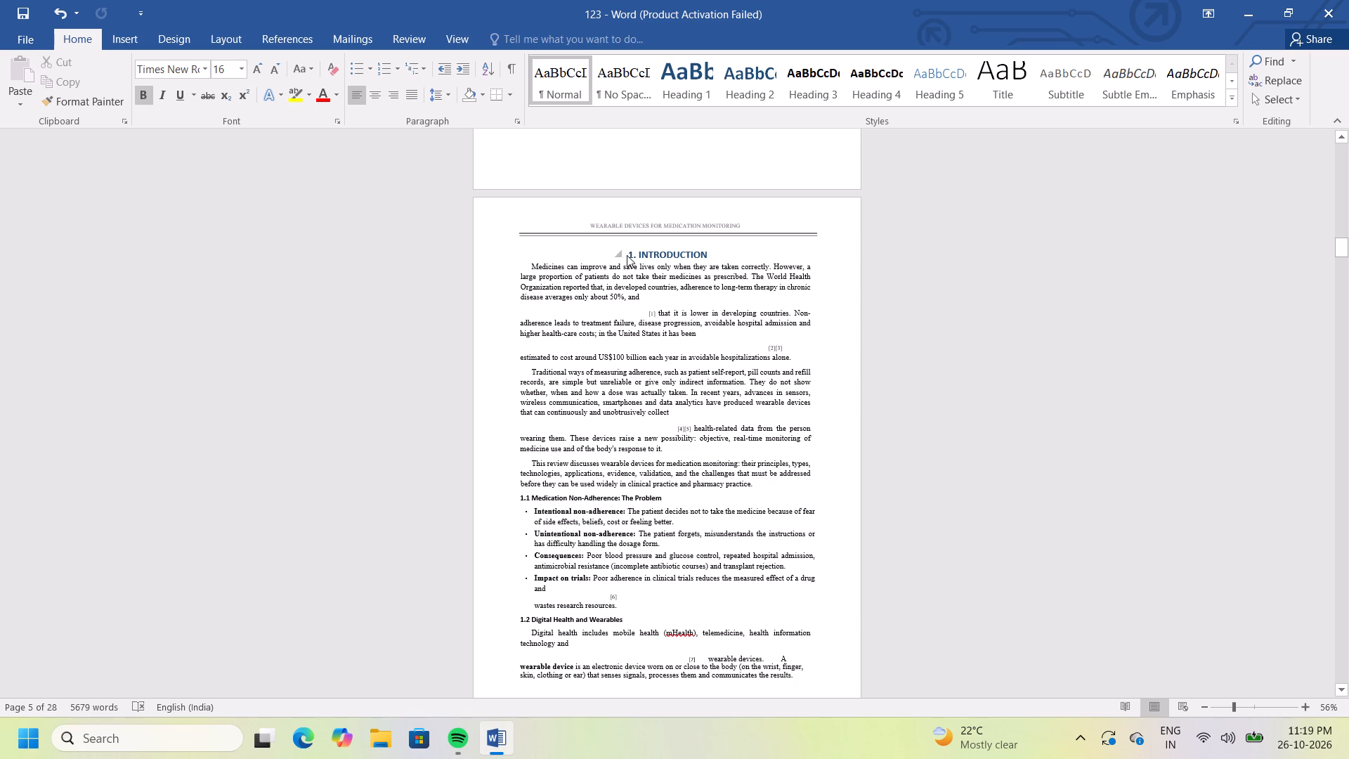
drag(627, 254, 894, 682)
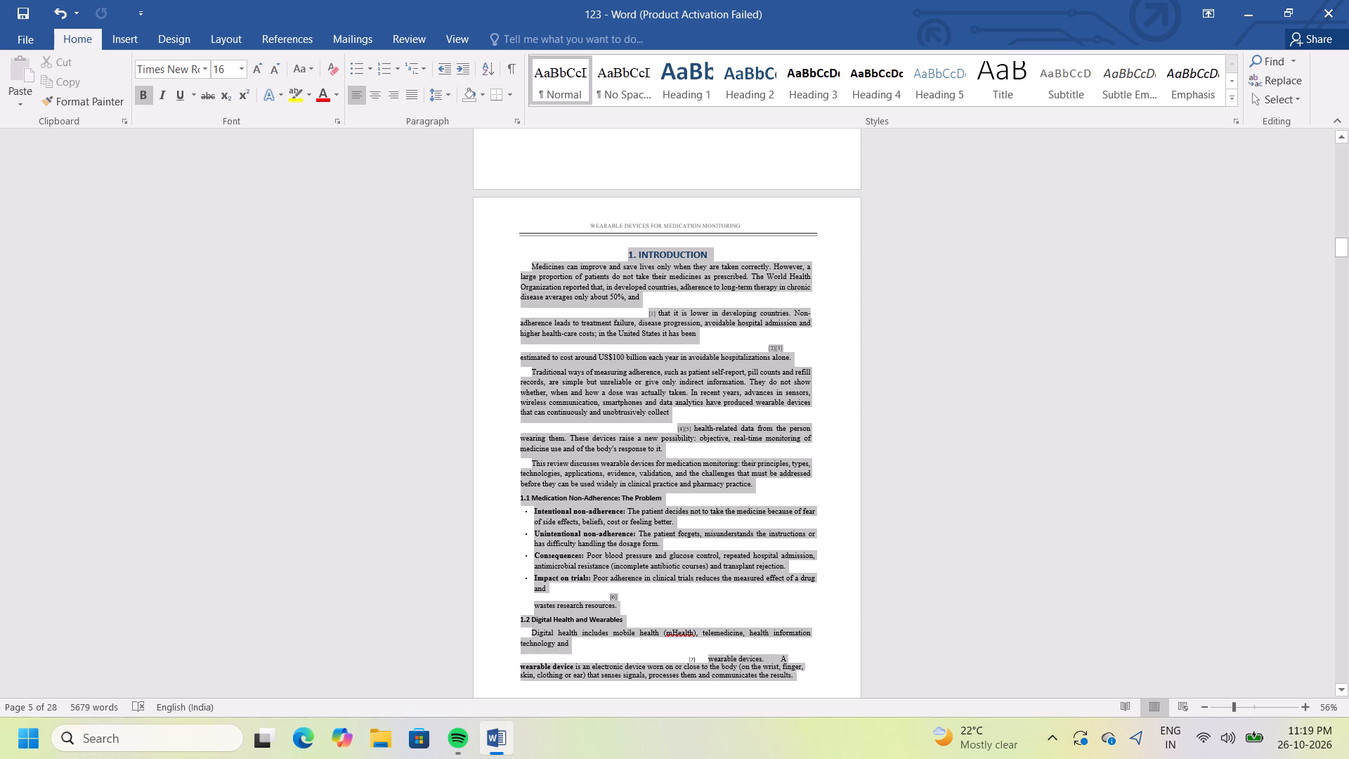
drag(894, 682, 869, 758)
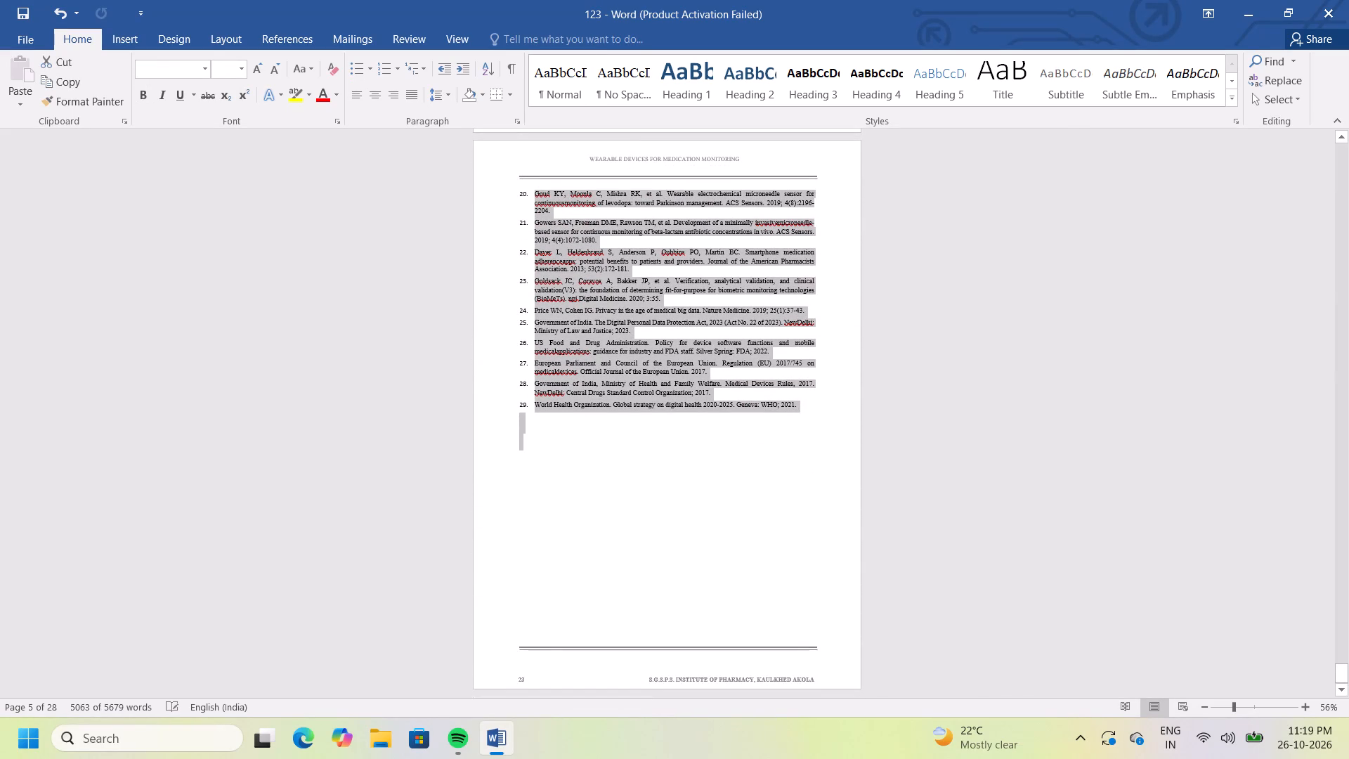
click(351, 96)
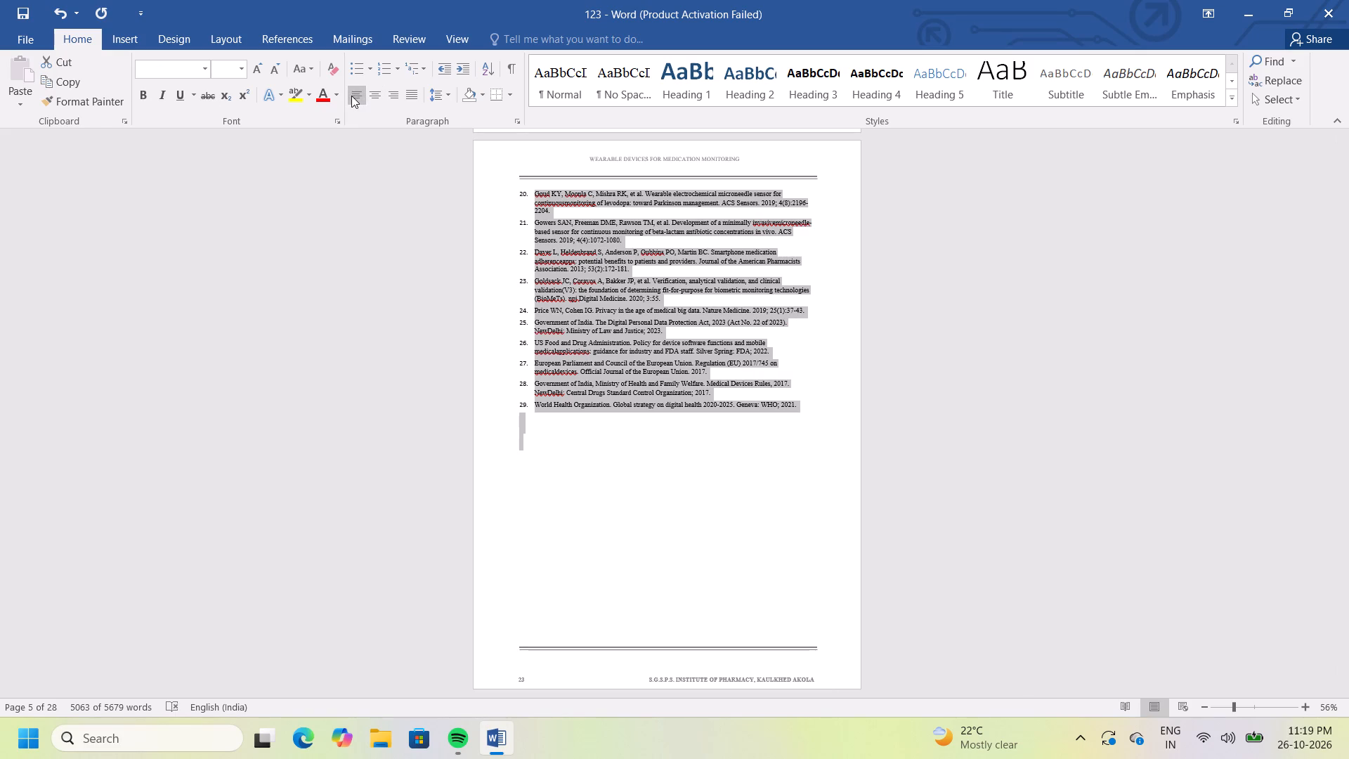
Review the alignment and layout of the report pages from the references back to the acknowledgement and index pages.
double_click(1340, 134)
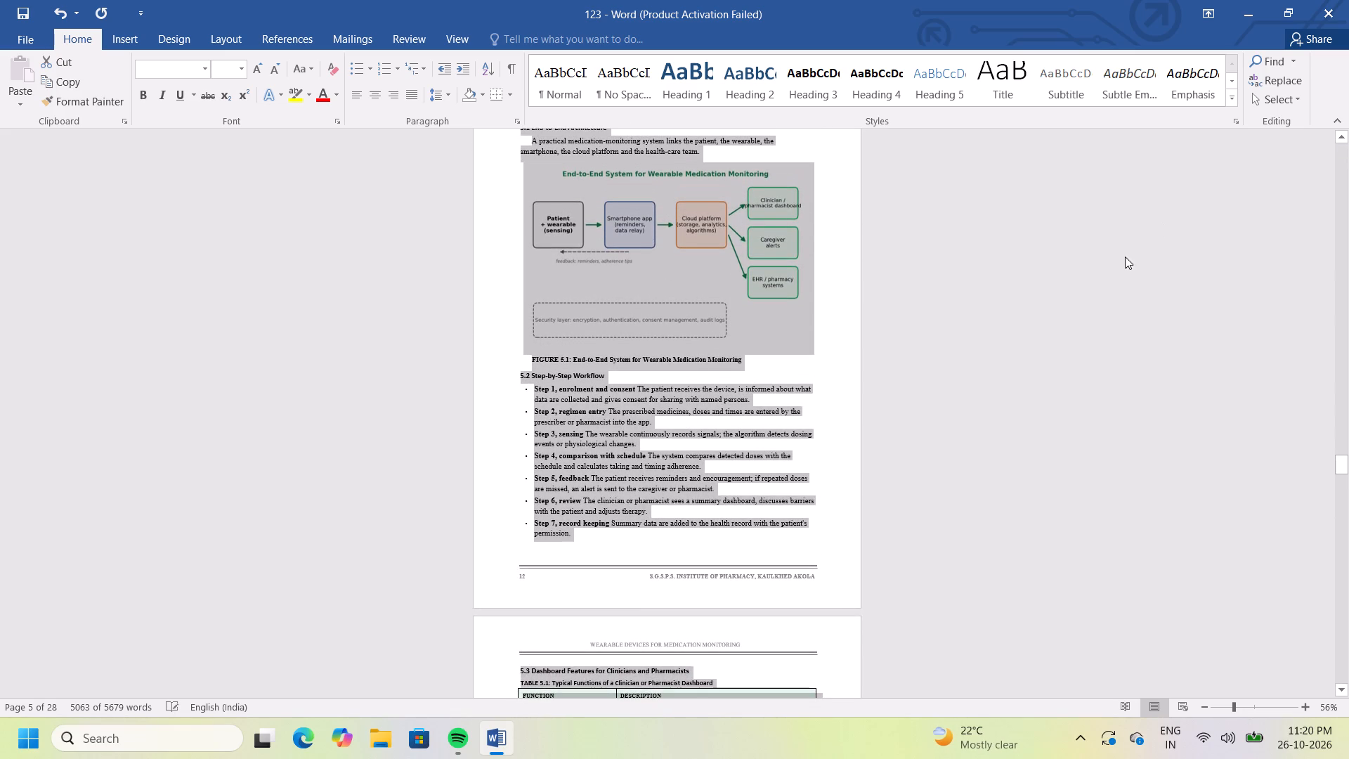
click(1105, 269)
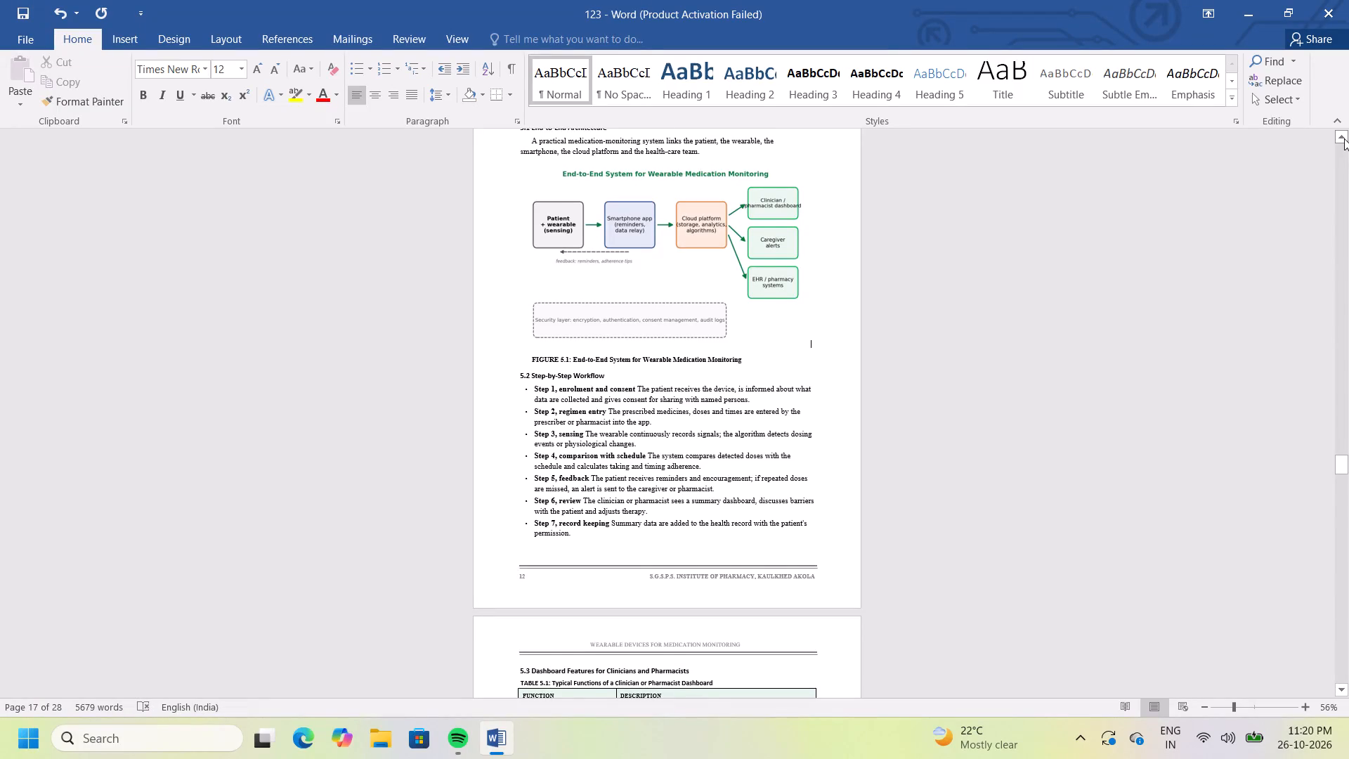
triple_click(1344, 138)
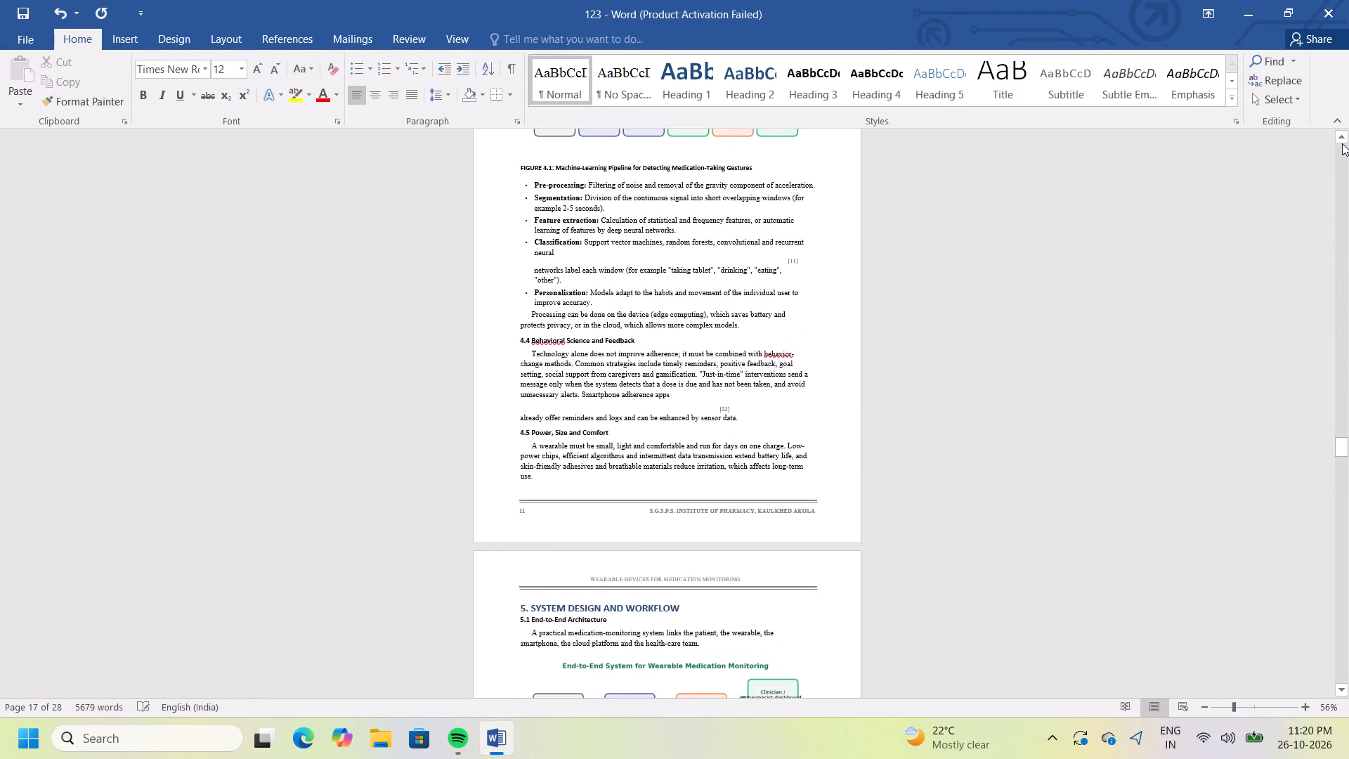
triple_click(1342, 143)
triple_click(1342, 143)
triple_click(1342, 143)
triple_click(1342, 143)
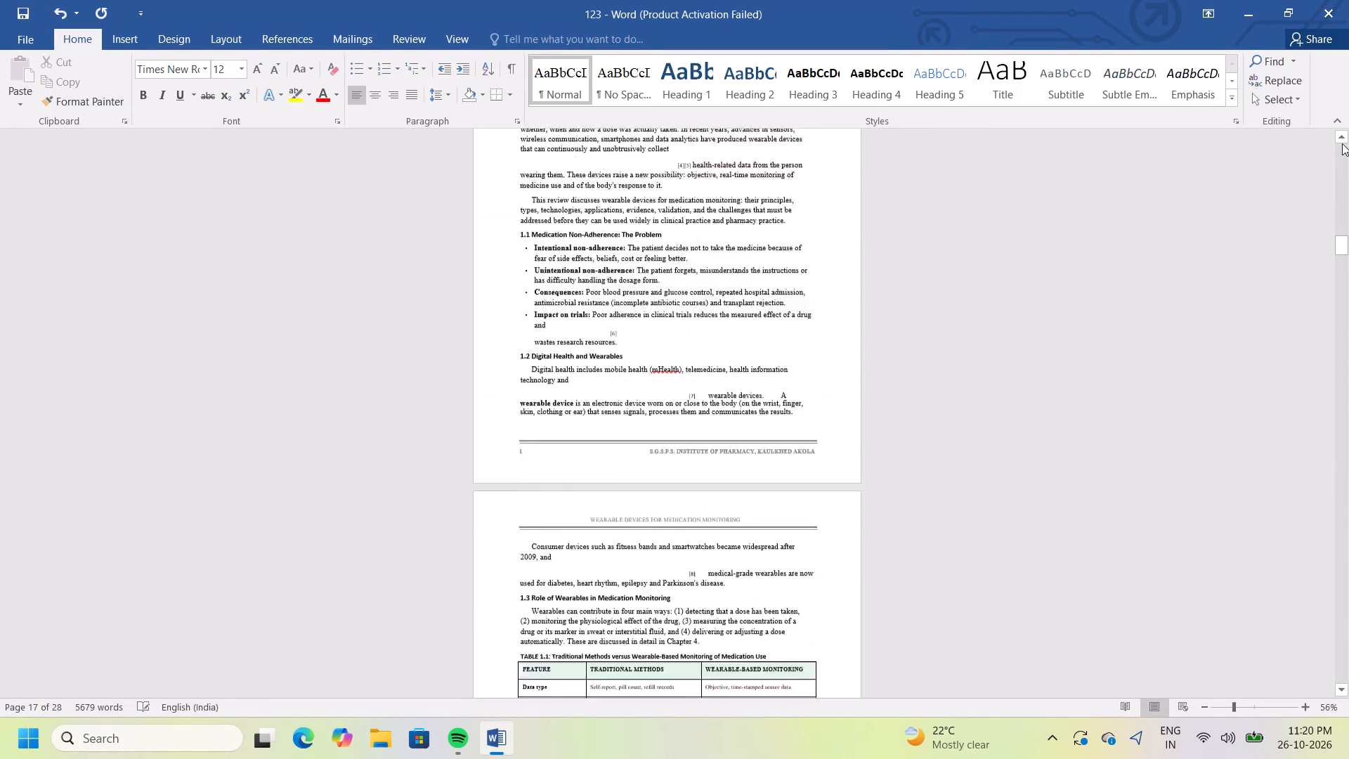
click(1342, 143)
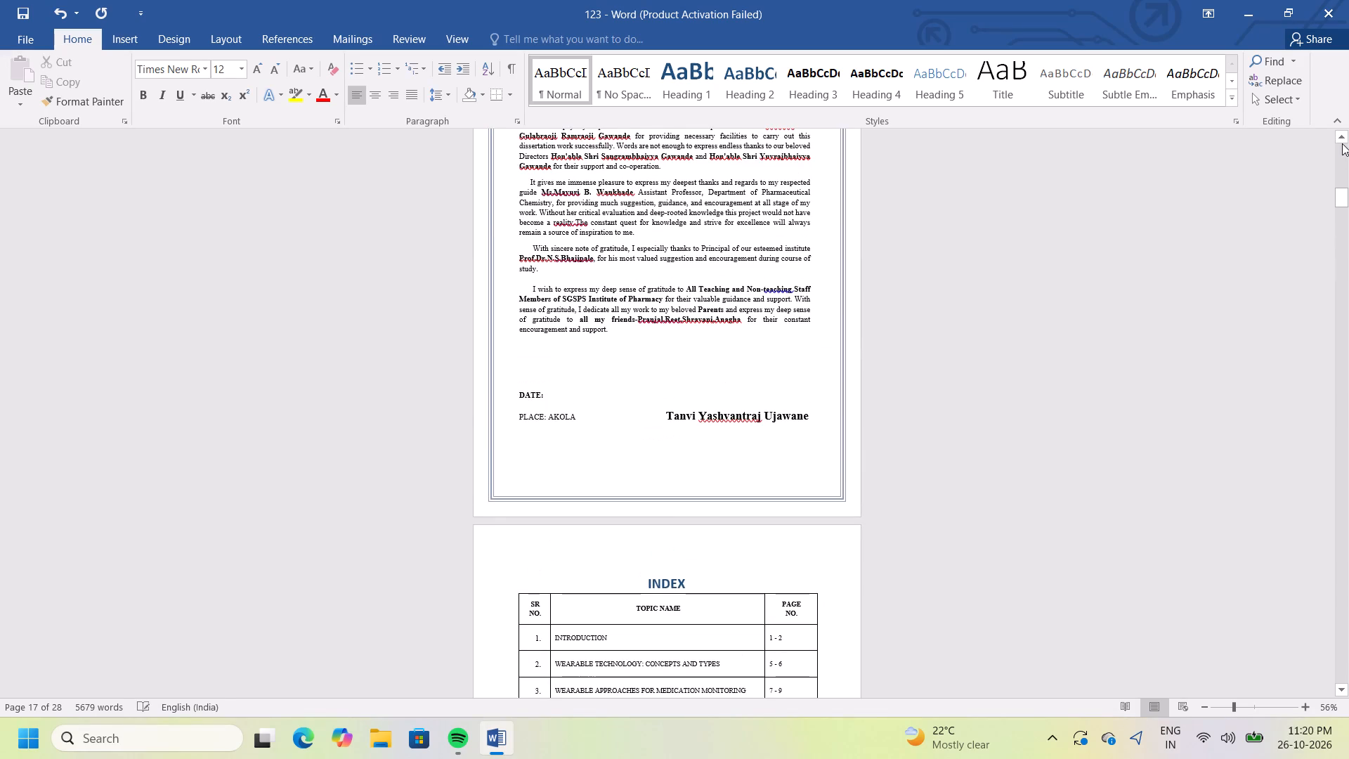
Review the pages from the index table through the abbreviations list to the introduction chapter.
key(Down)
key(Down)
key(Down)
key(Down)
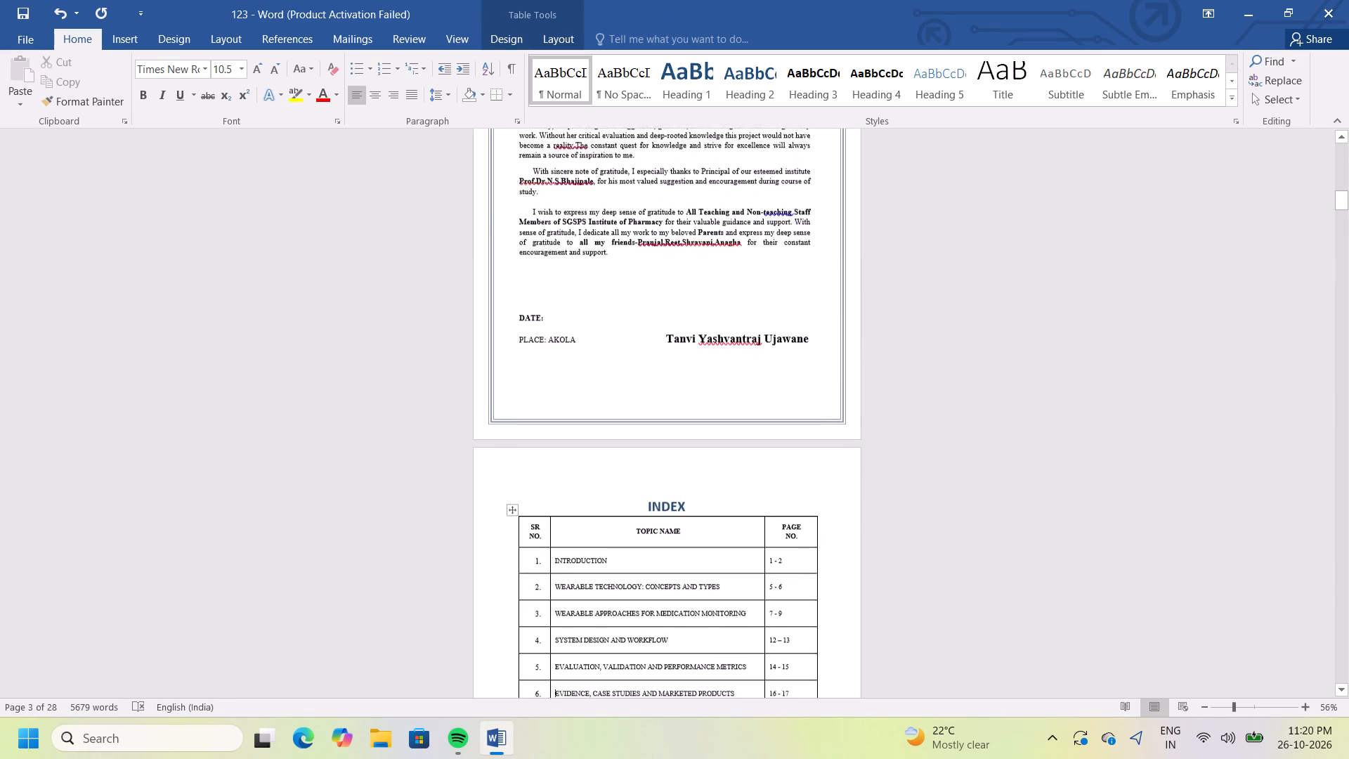
key(Down)
key(Down)
key(Down)
key(Down)
key(Down)
key(Down)
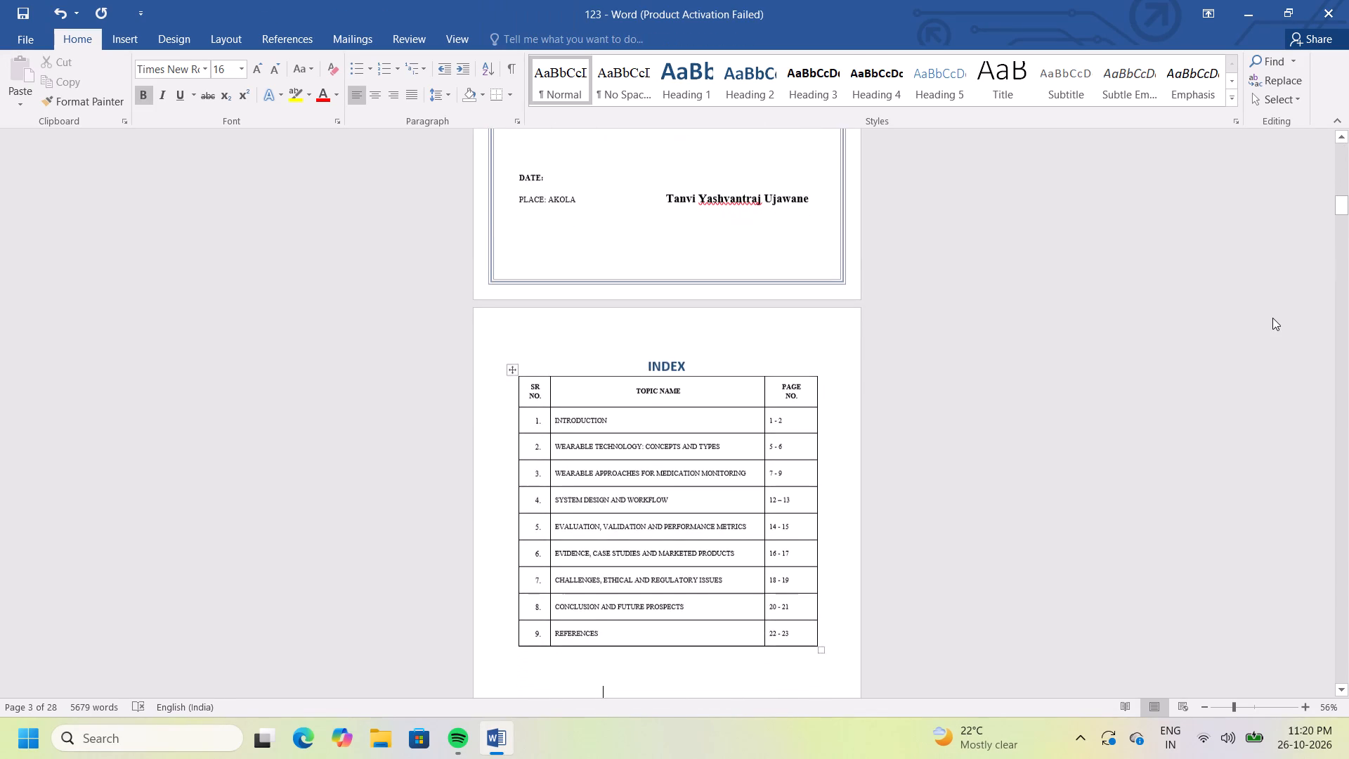
key(Down)
key(Down)
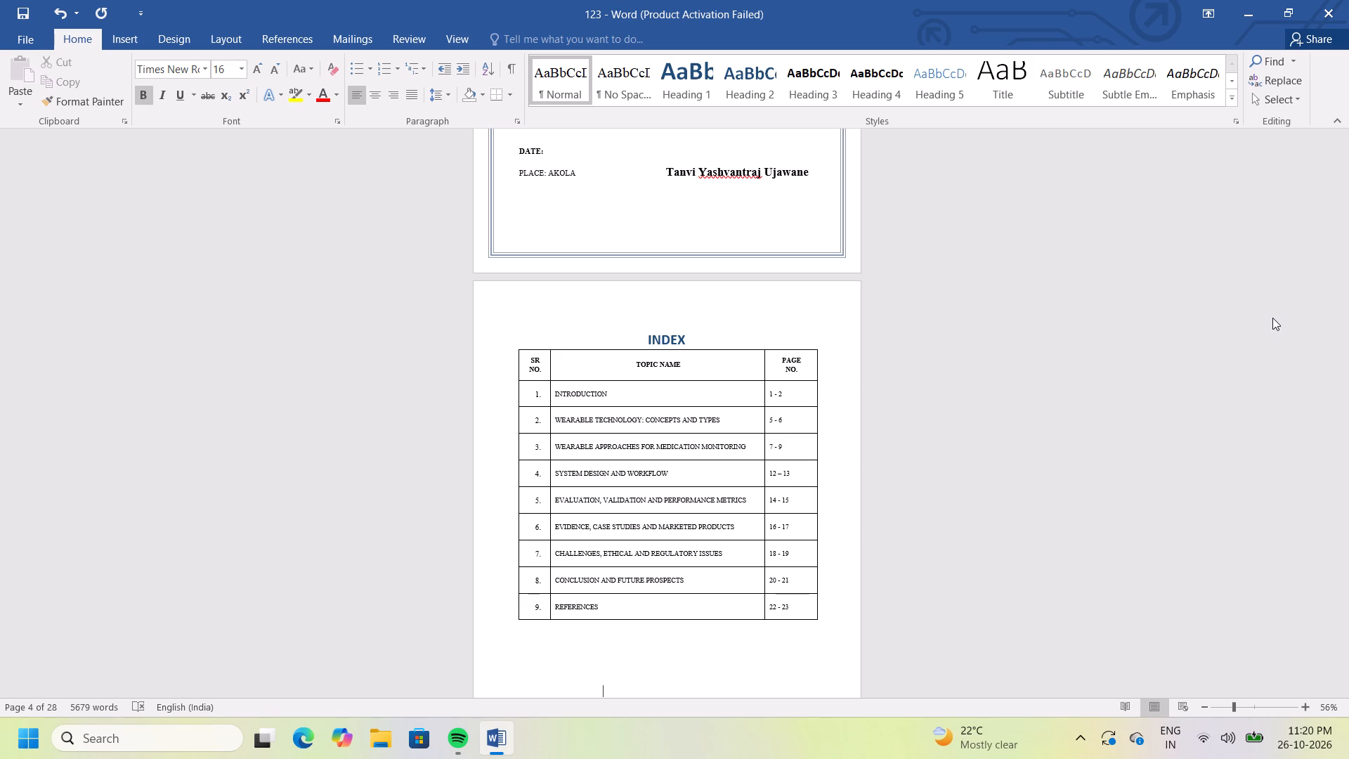
key(Down)
key(Down)
key(Down)
key(Down)
key(Down)
key(Down)
key(Down)
key(Down)
key(Down)
key(Down)
key(Down)
key(Down)
key(Down)
key(Down)
key(Down)
key(Down)
key(Down)
key(Down)
key(Down)
key(Down)
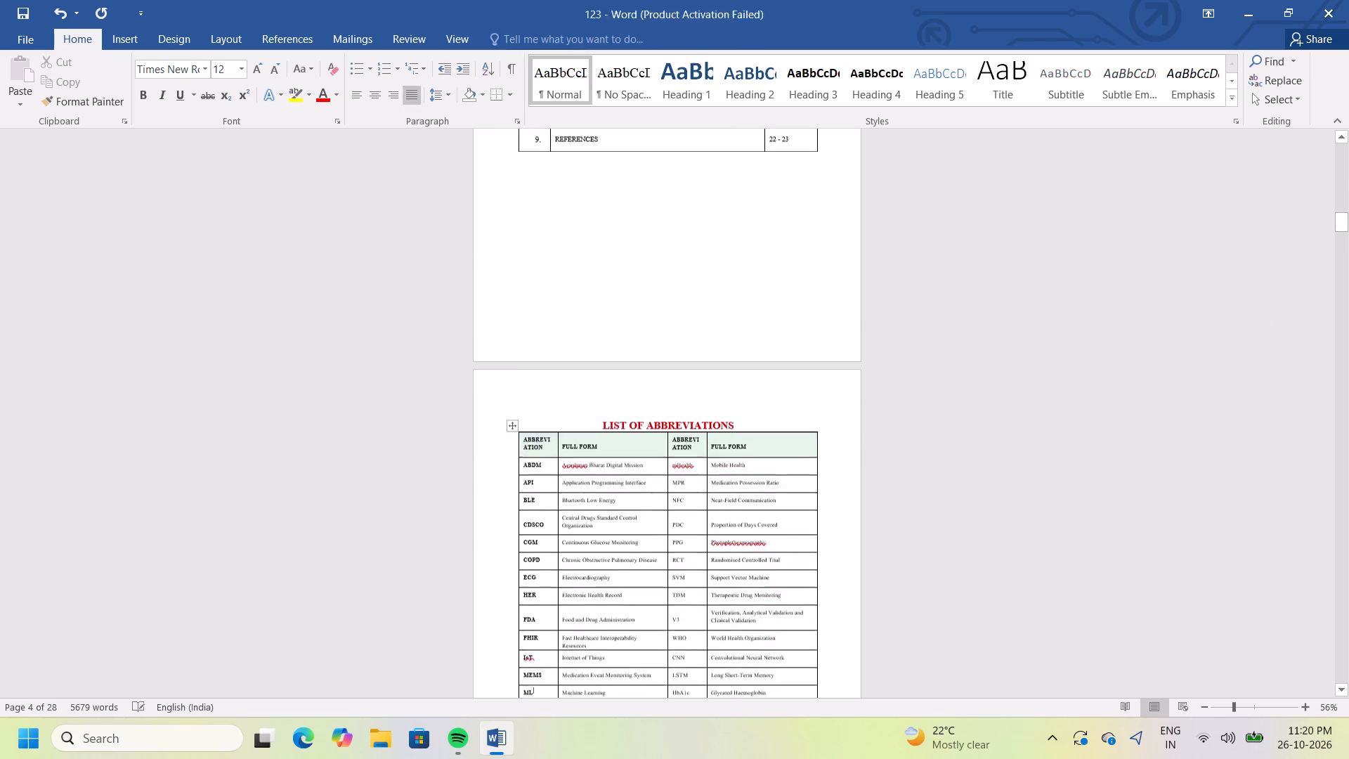
key(Down)
key(Down)
key(Down)
key(Down)
key(Down)
key(Down)
key(Down)
key(Down)
key(Down)
key(Down)
key(Down)
key(Down)
key(Down)
key(Down)
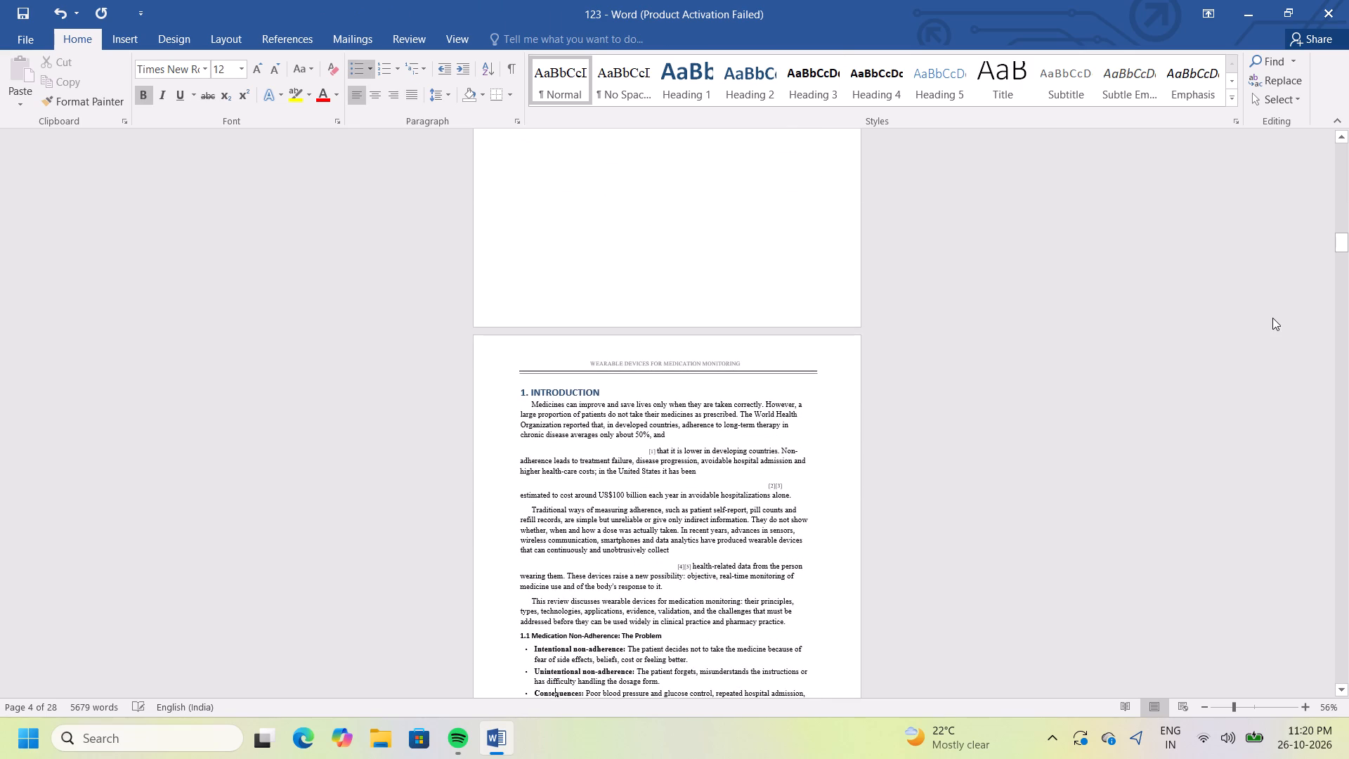
key(Down)
key(Down)
key(Down)
key(Down)
key(Down)
key(Down)
key(Down)
key(Down)
key(Down)
key(Down)
key(Down)
key(Down)
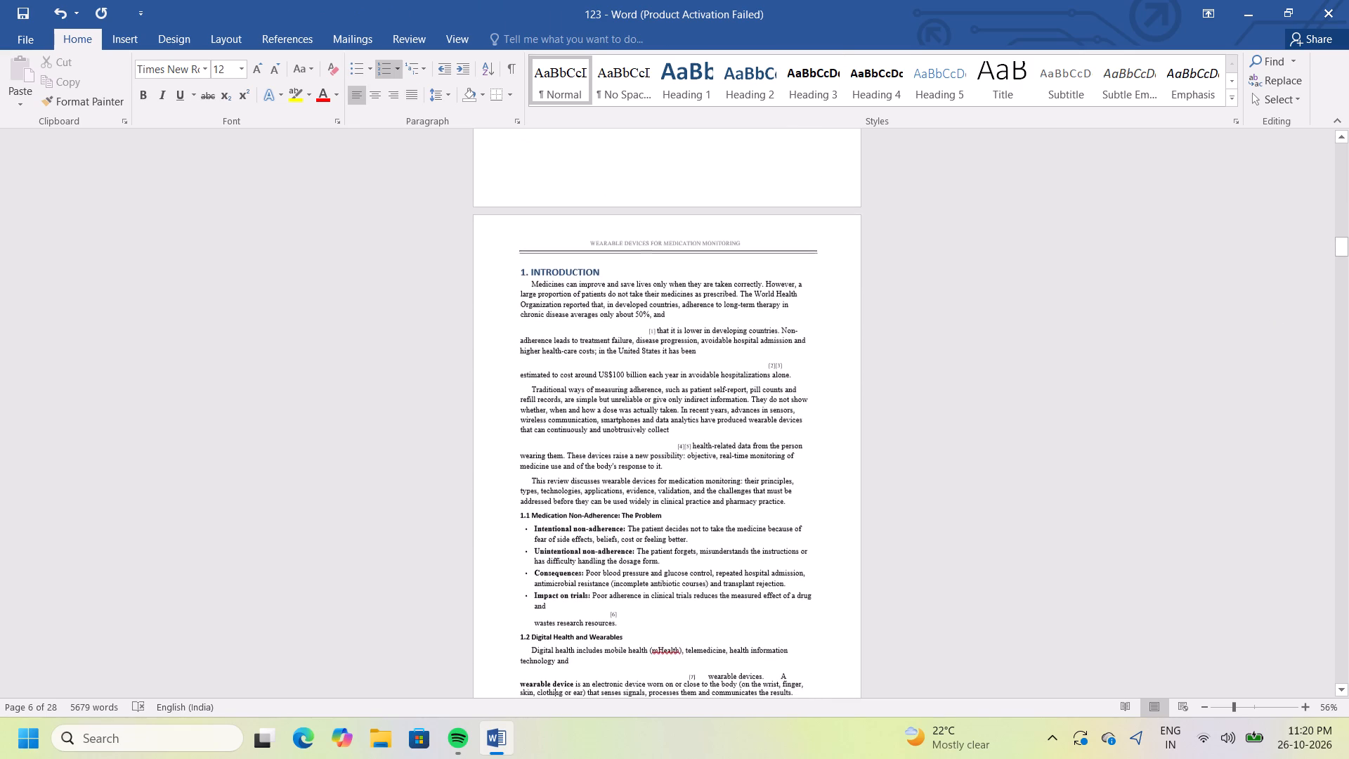
key(Down)
key(Up)
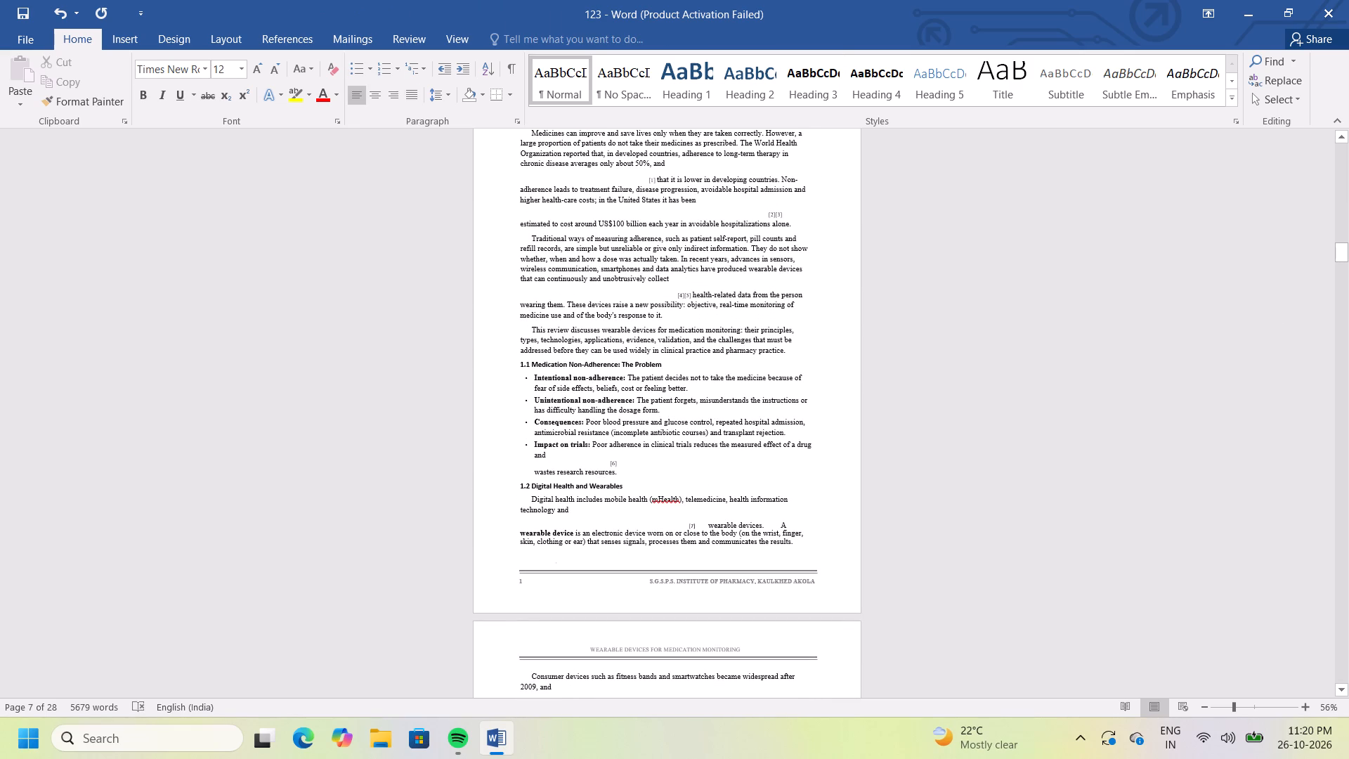
Join the line "that it is lower in developing countries" and its citation to "only about 50%, and" in the Introduction, separated by a space.
key(Up)
key(Up)
key(Up)
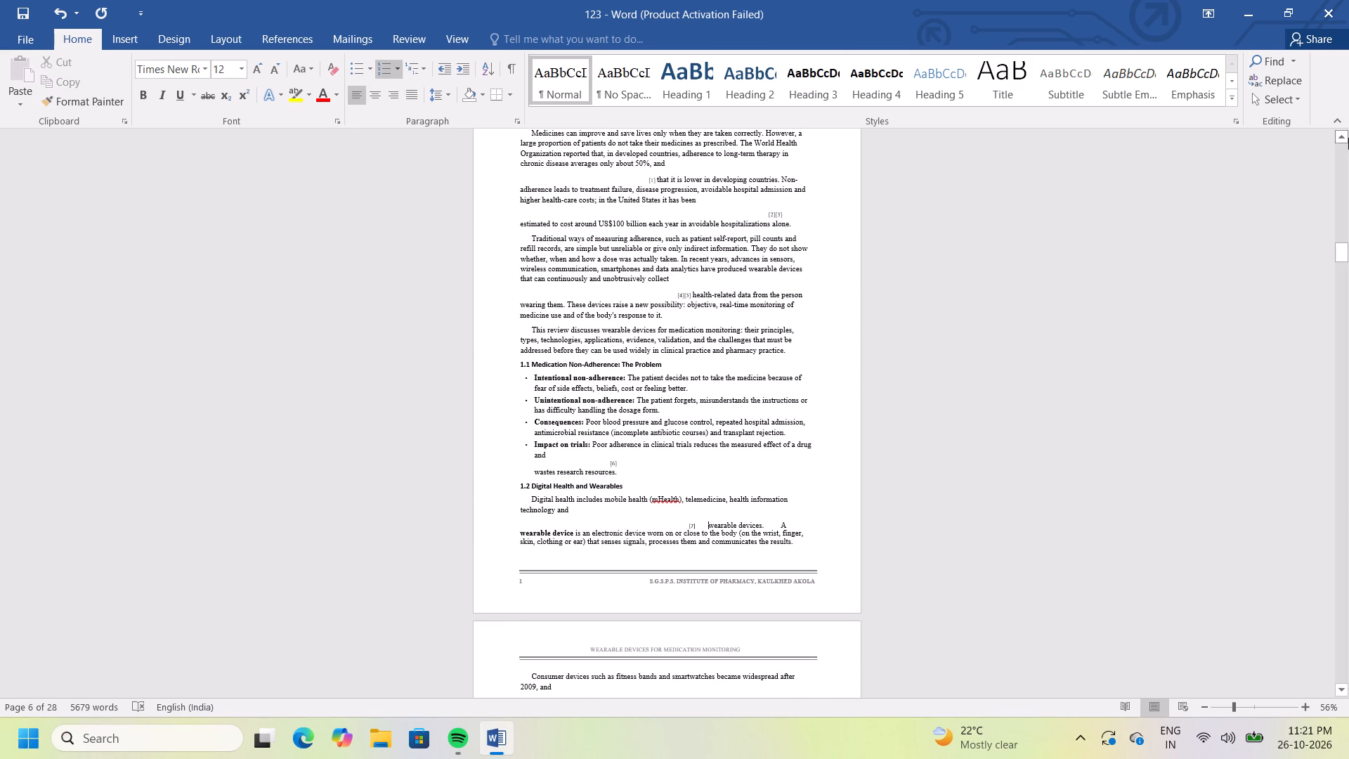
triple_click(1338, 140)
triple_click(1338, 140)
click(1338, 140)
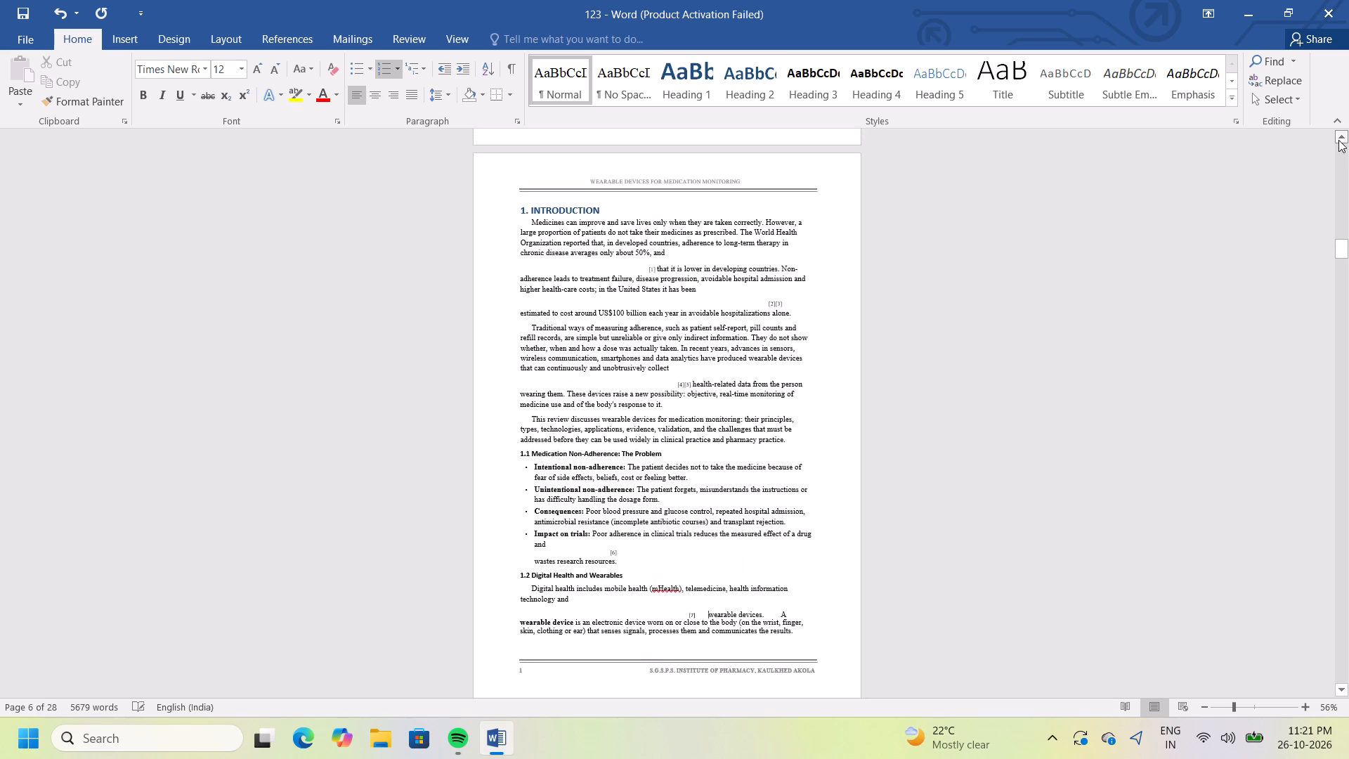
click(646, 279)
key(BackSpace)
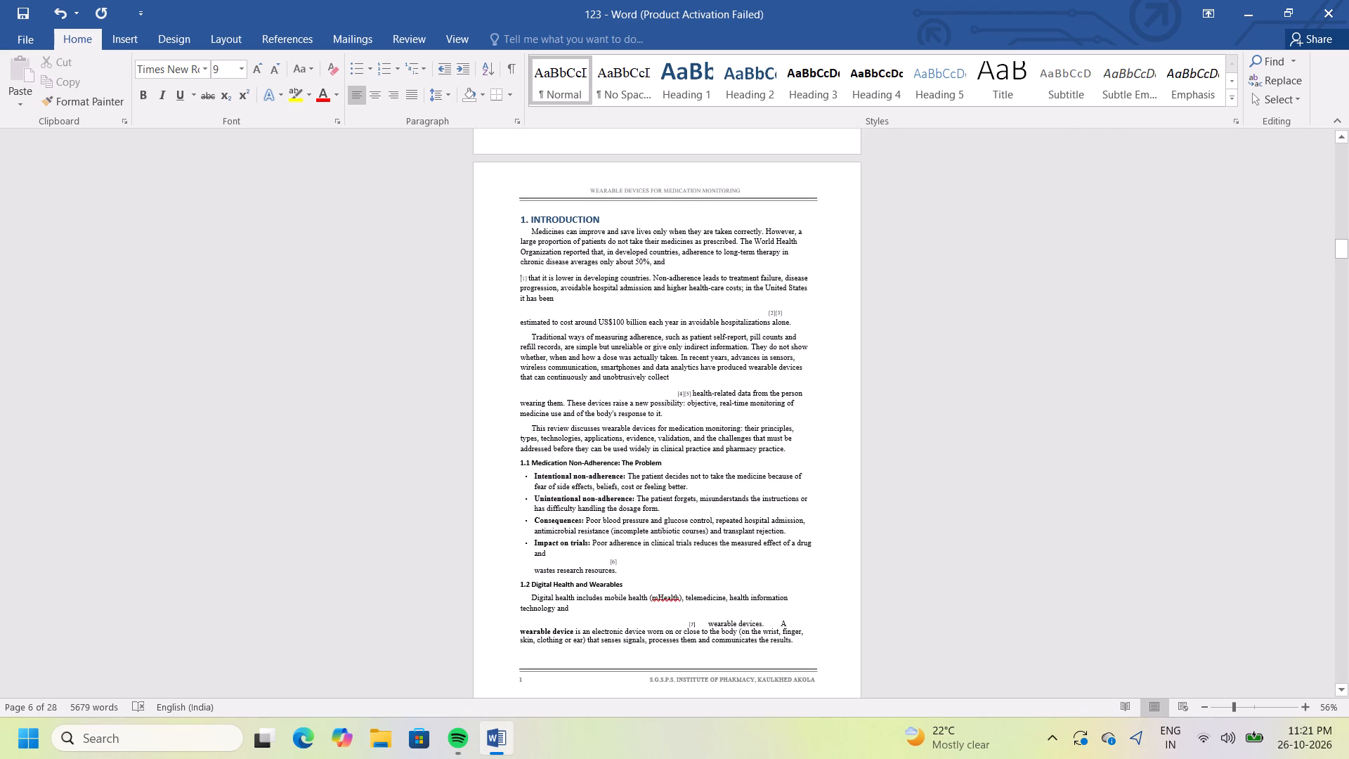
key(BackSpace)
key(BackSpace)
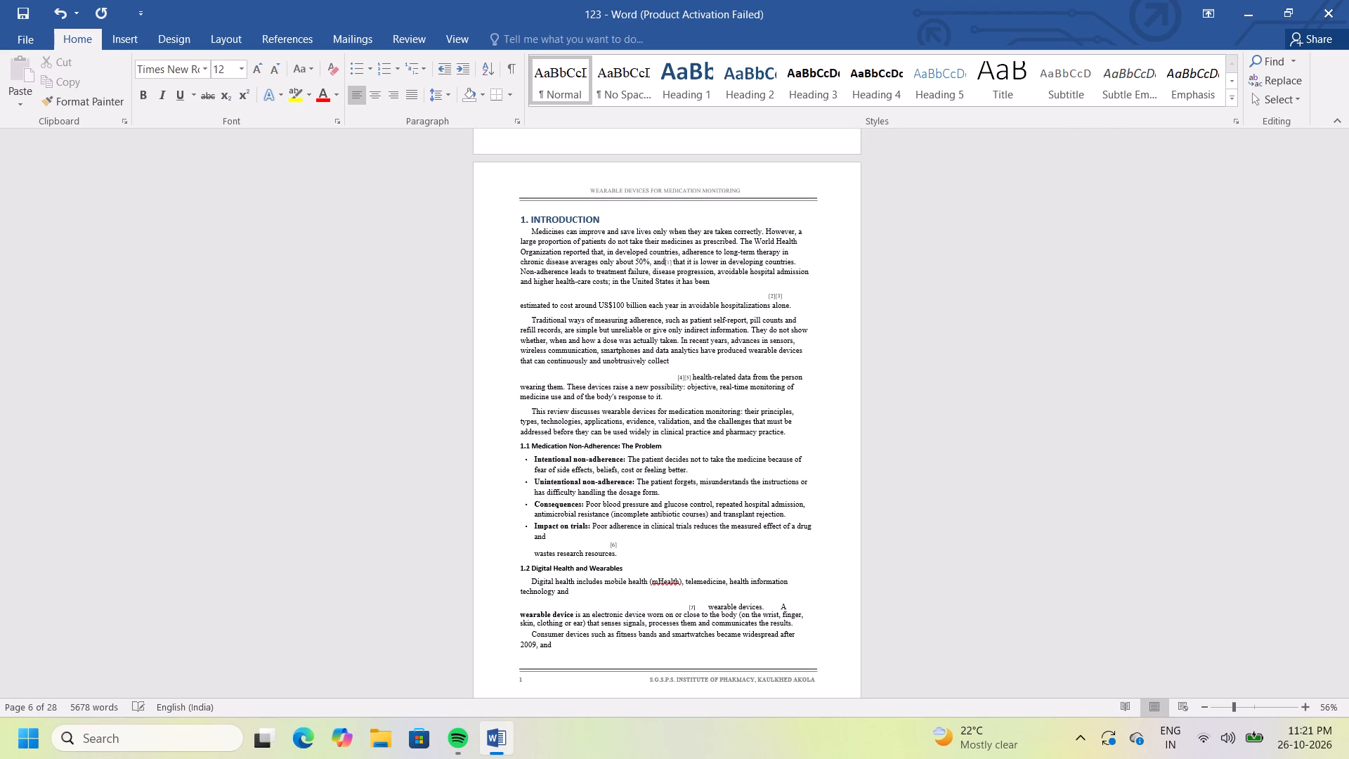
key(space)
Join the citation and "estimated to cost around" text to the preceding "in the United States it has been", separated by a space.
click(765, 298)
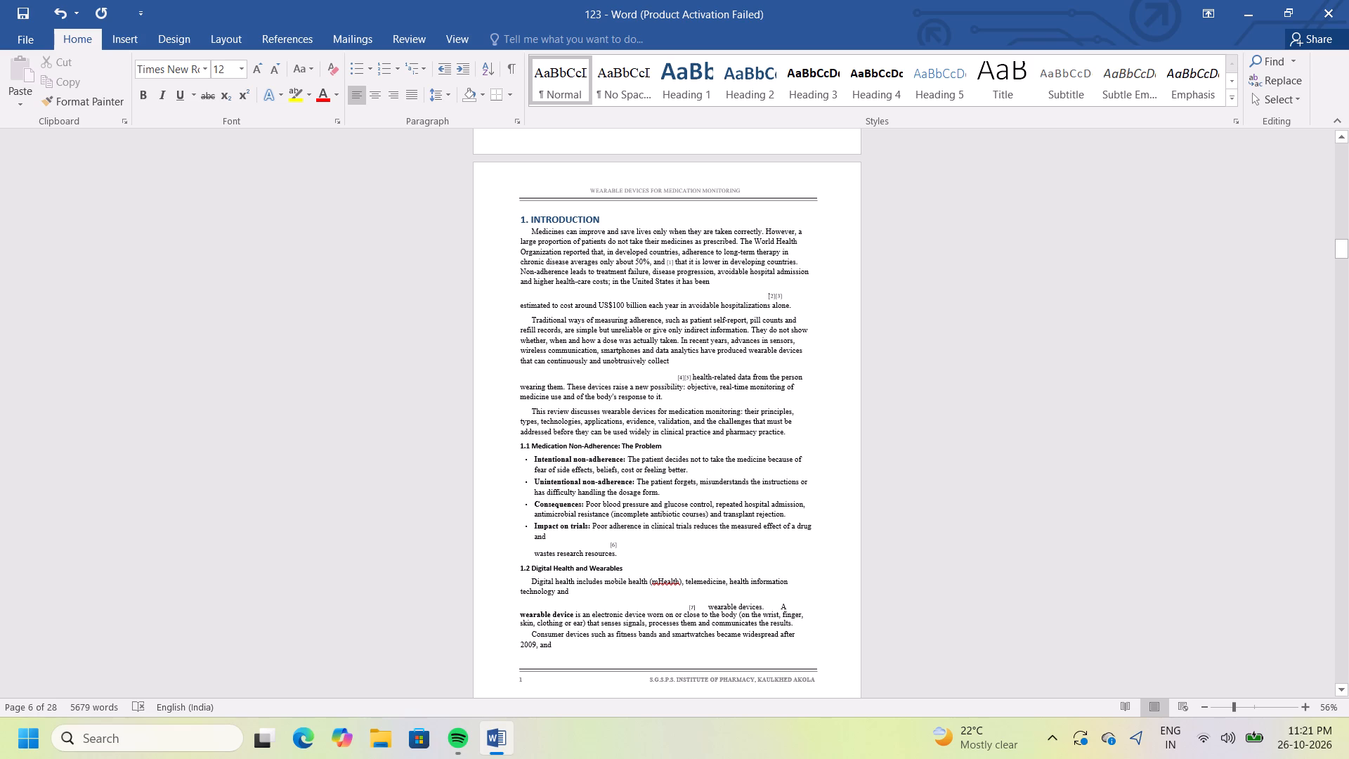
key(BackSpace)
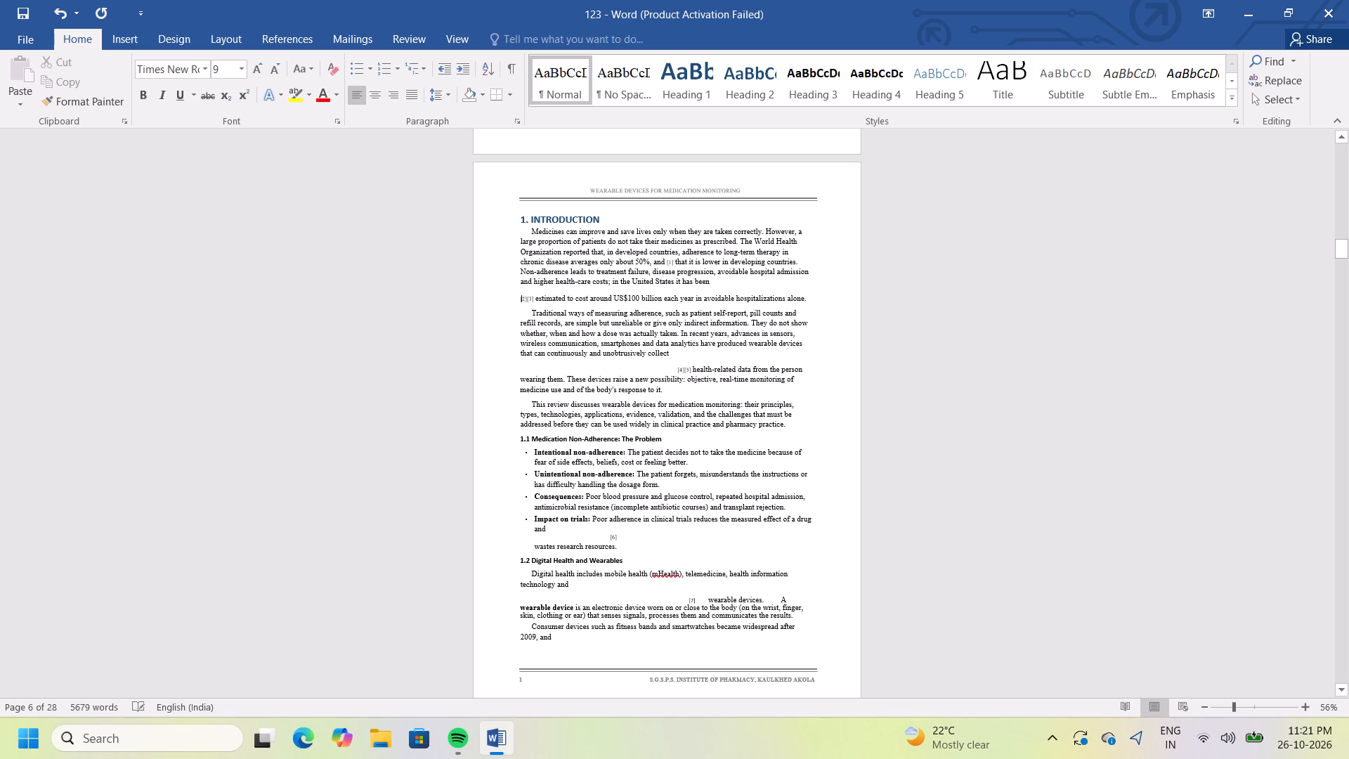
key(BackSpace)
key(BackSpace)
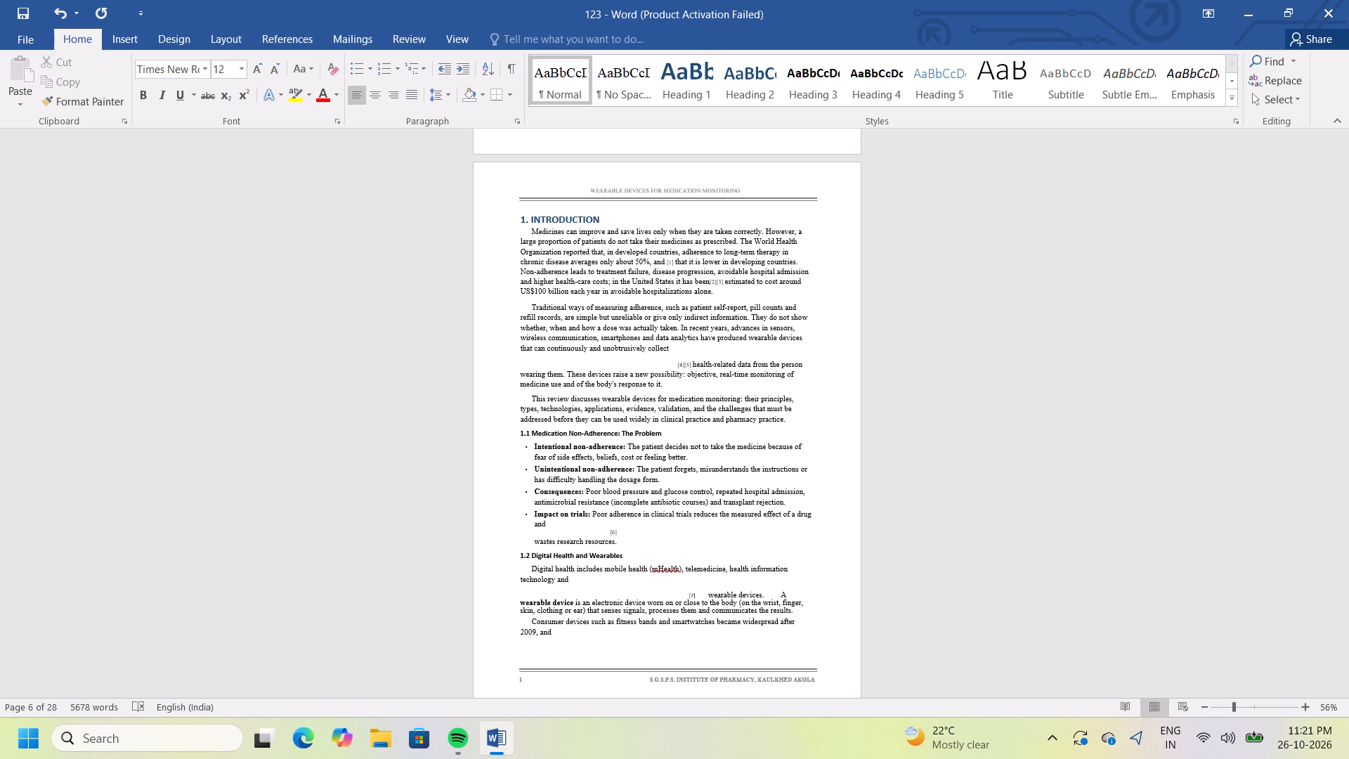
key(space)
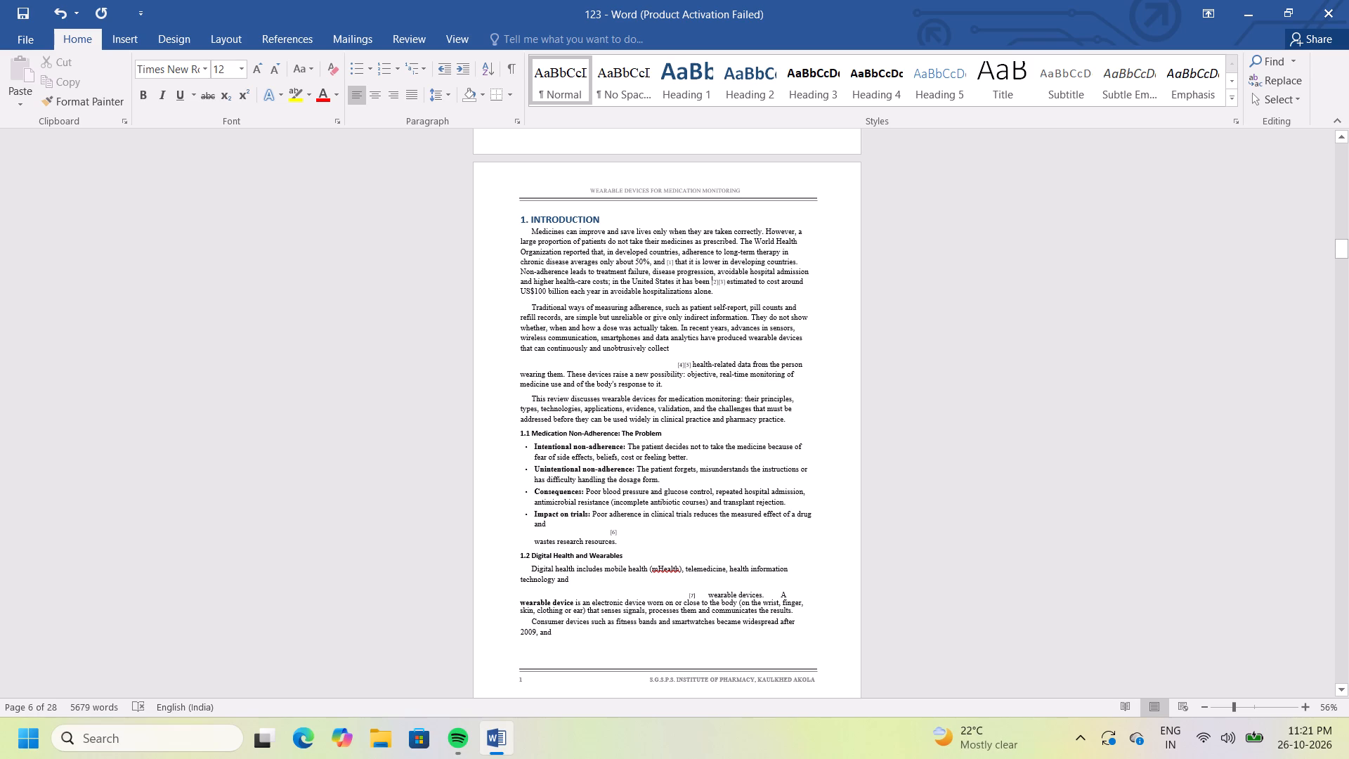
Join the citation and "health-related data from the person" text to the preceding "continuously and unobtrusively collect", separated by a space.
click(674, 368)
key(BackSpace)
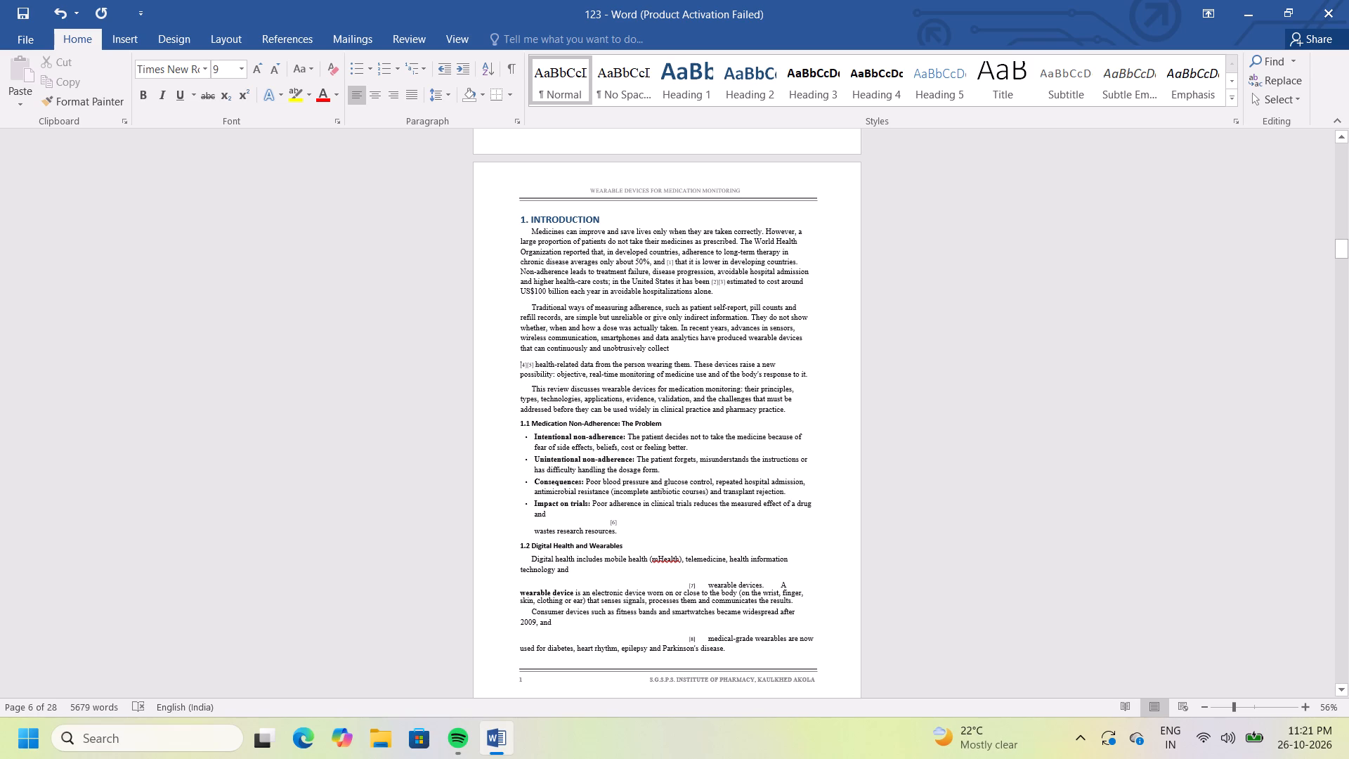
key(BackSpace)
key(BackSpace)
key(space)
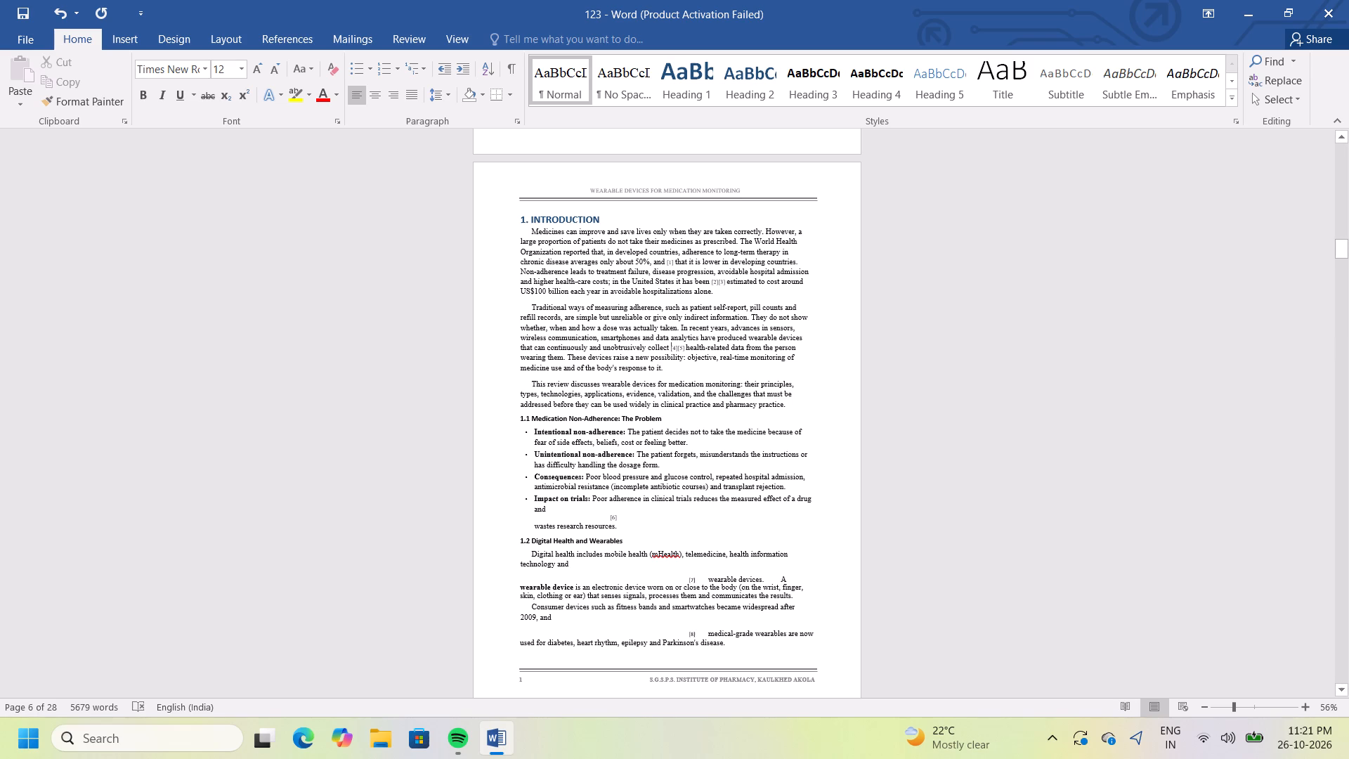
In the Impact on trials bullet, join the citation and "wastes research resources" to the preceding "and", separated by a space.
click(438, 475)
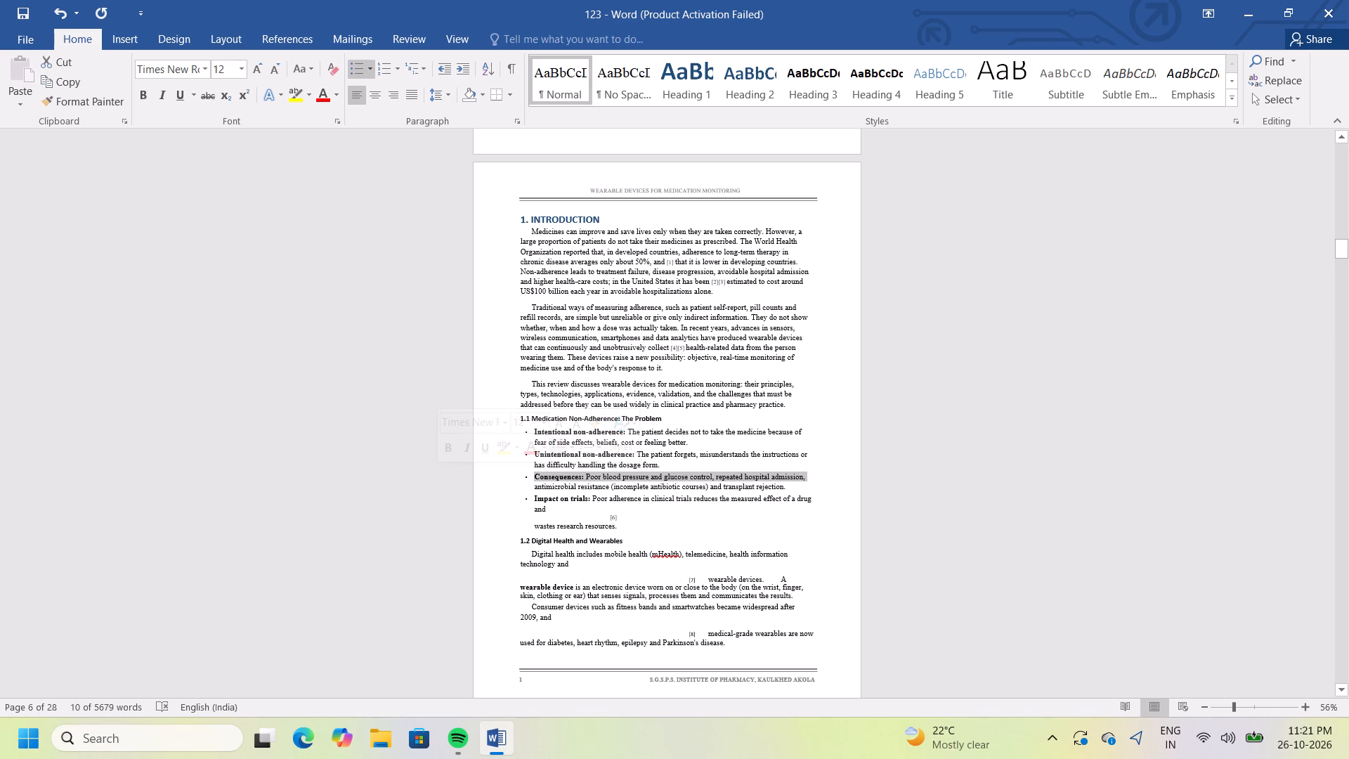
click(607, 518)
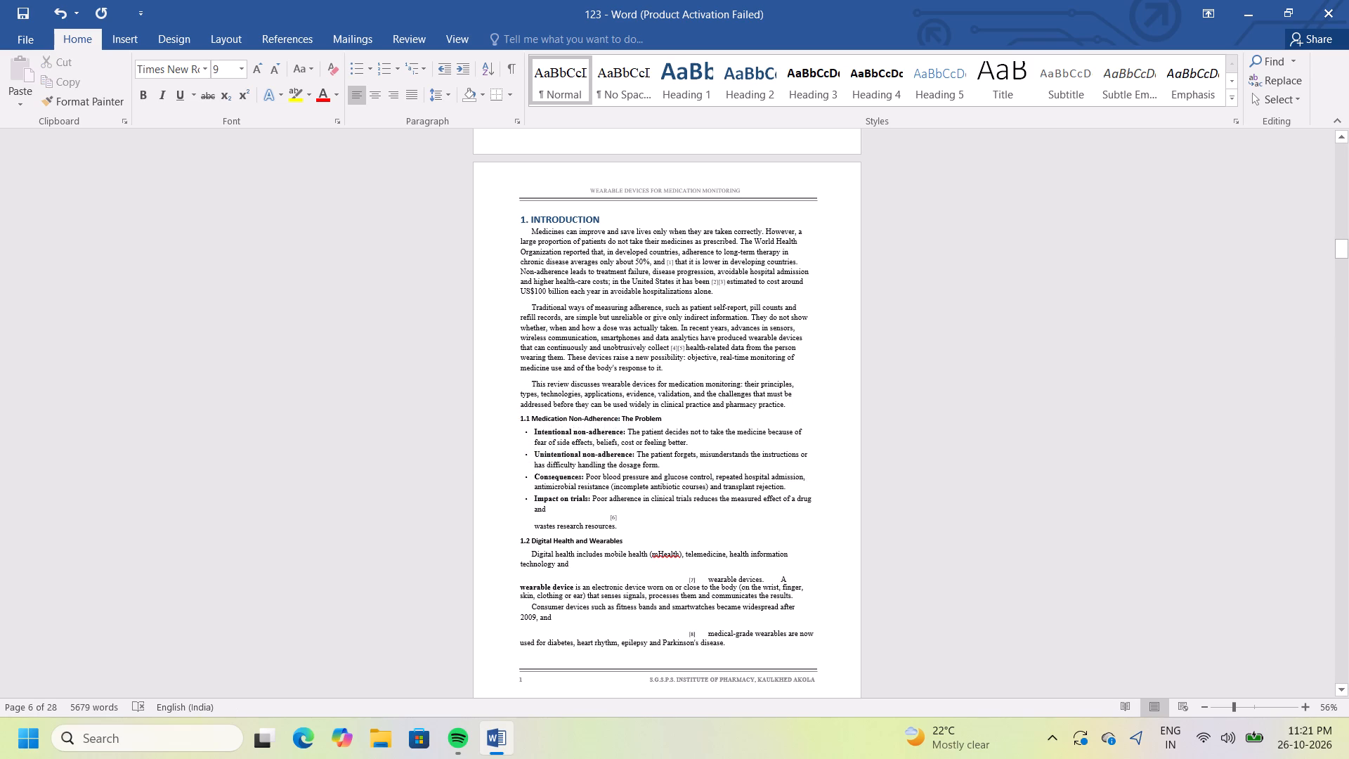
key(BackSpace)
key(BackSpace)
key(BackSpace)
key(BackSpace)
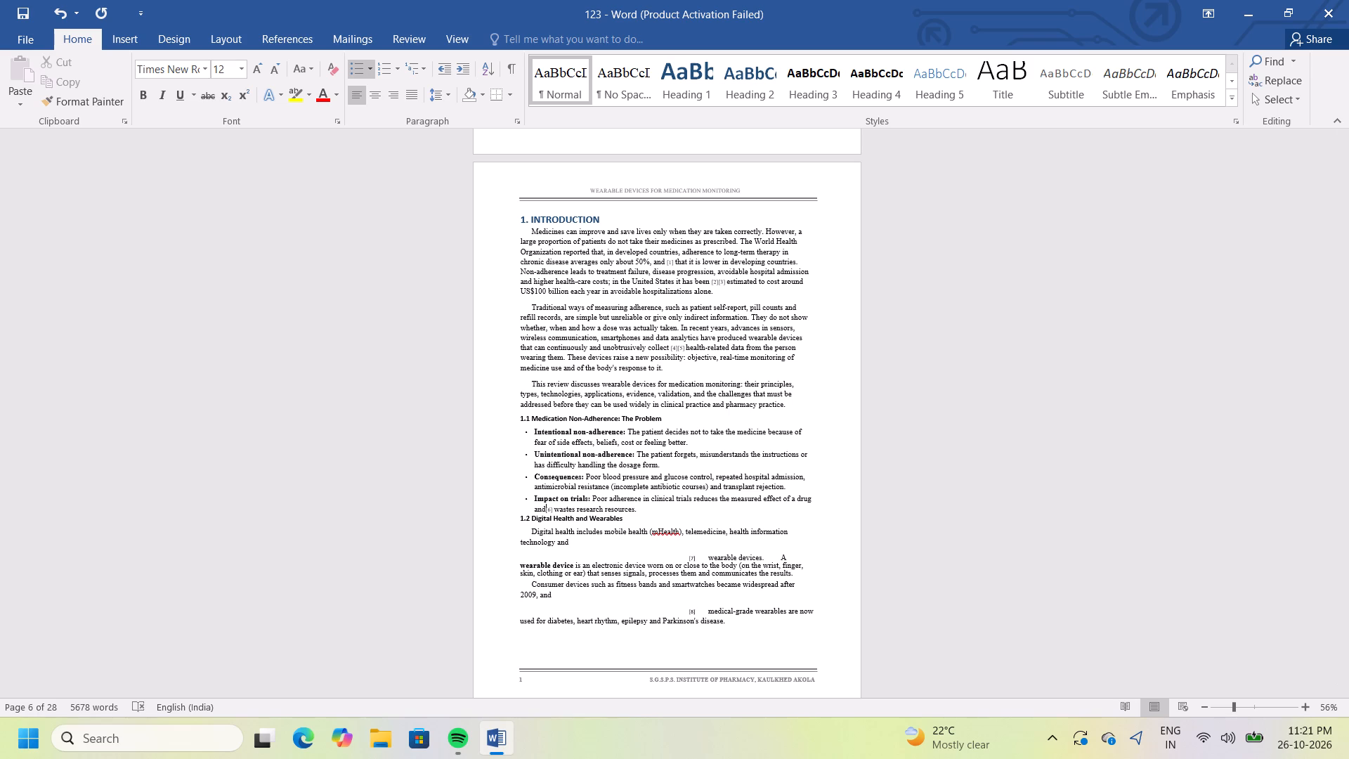
key(space)
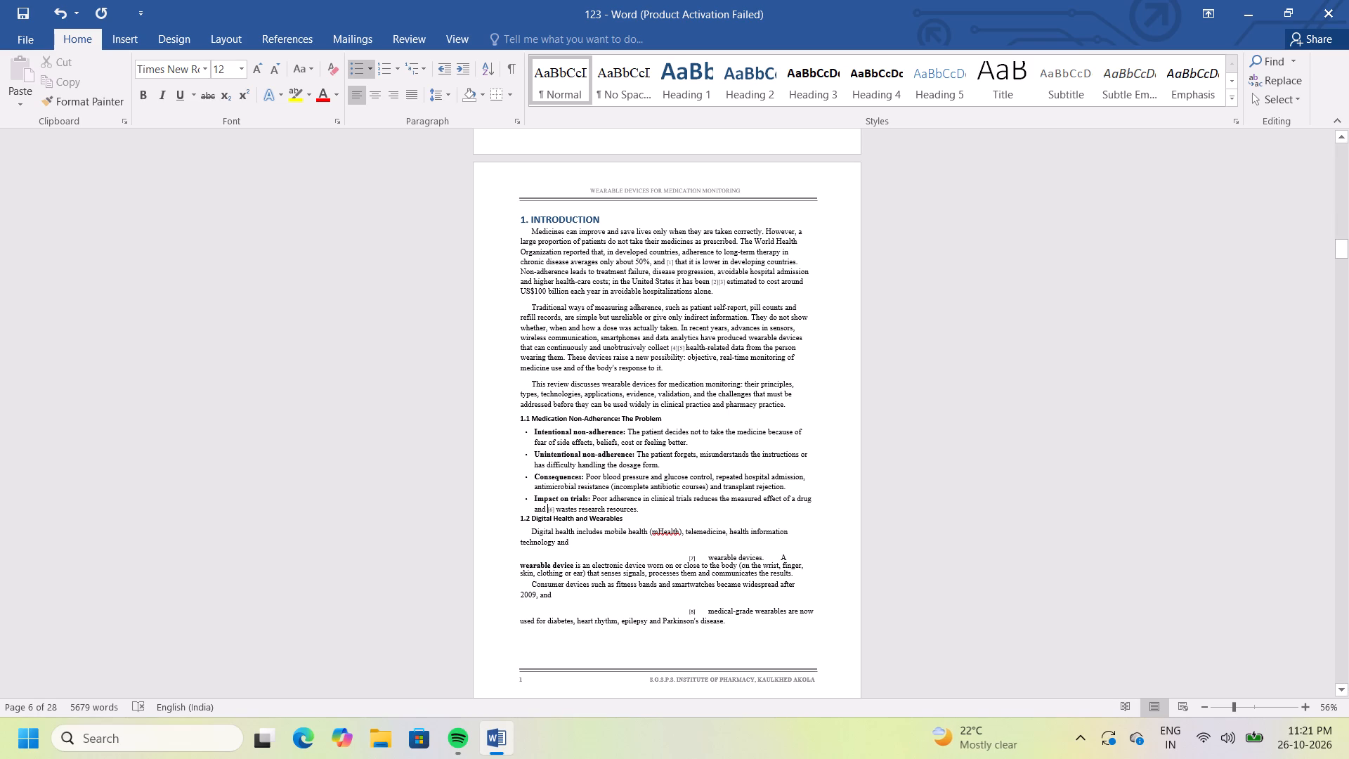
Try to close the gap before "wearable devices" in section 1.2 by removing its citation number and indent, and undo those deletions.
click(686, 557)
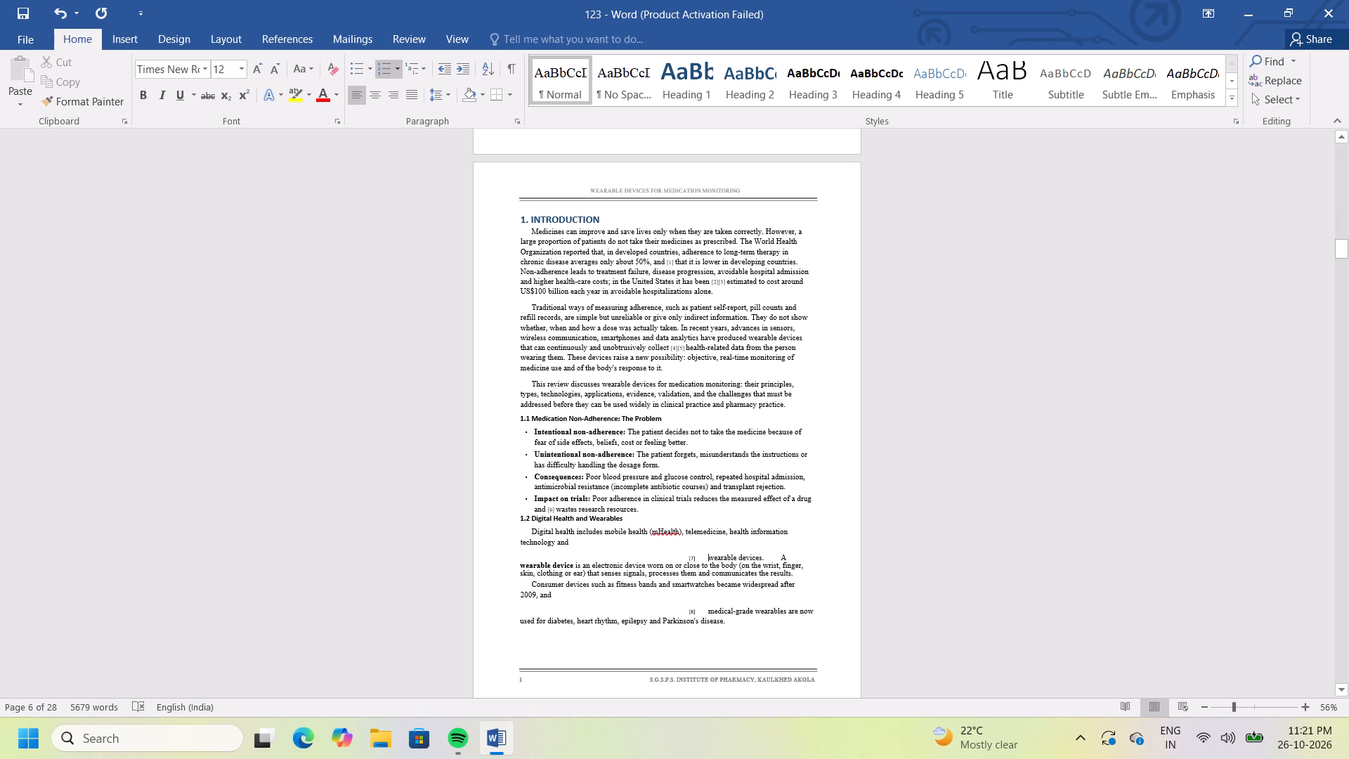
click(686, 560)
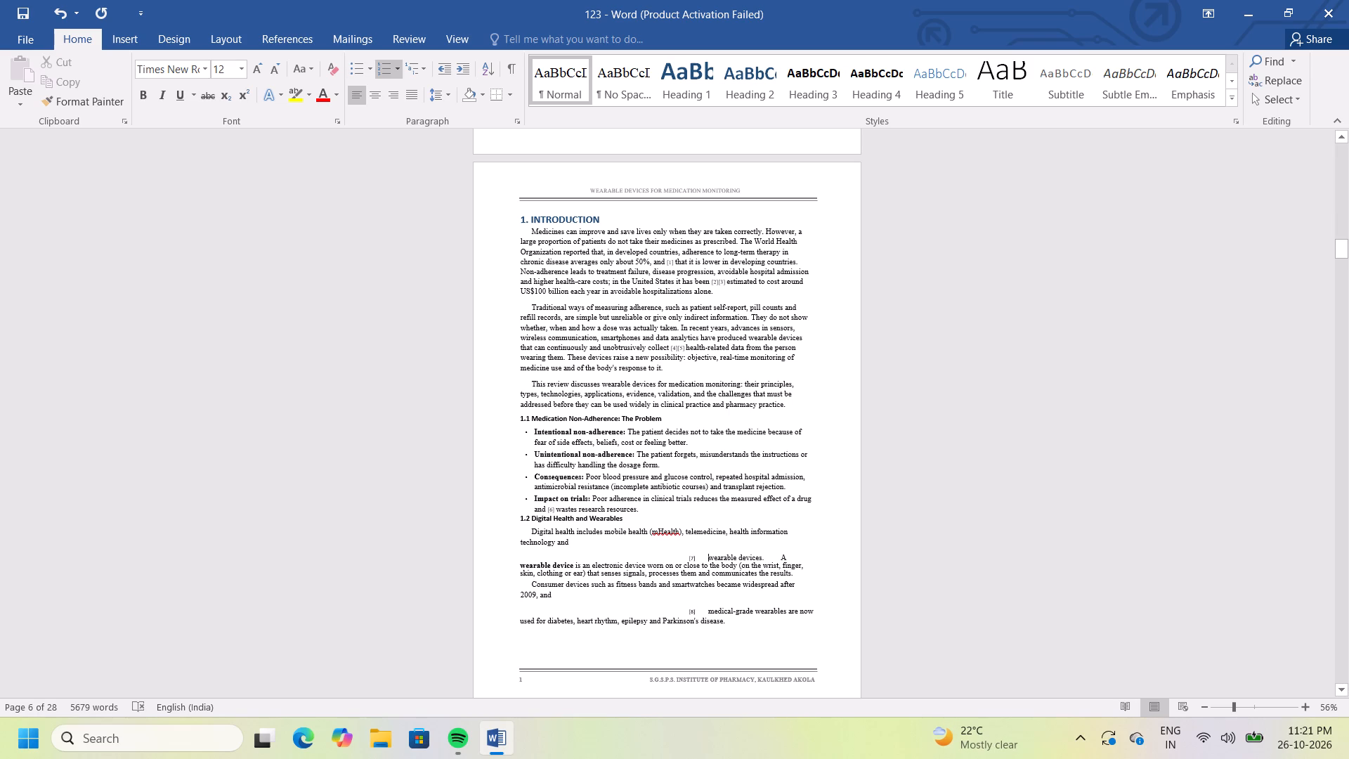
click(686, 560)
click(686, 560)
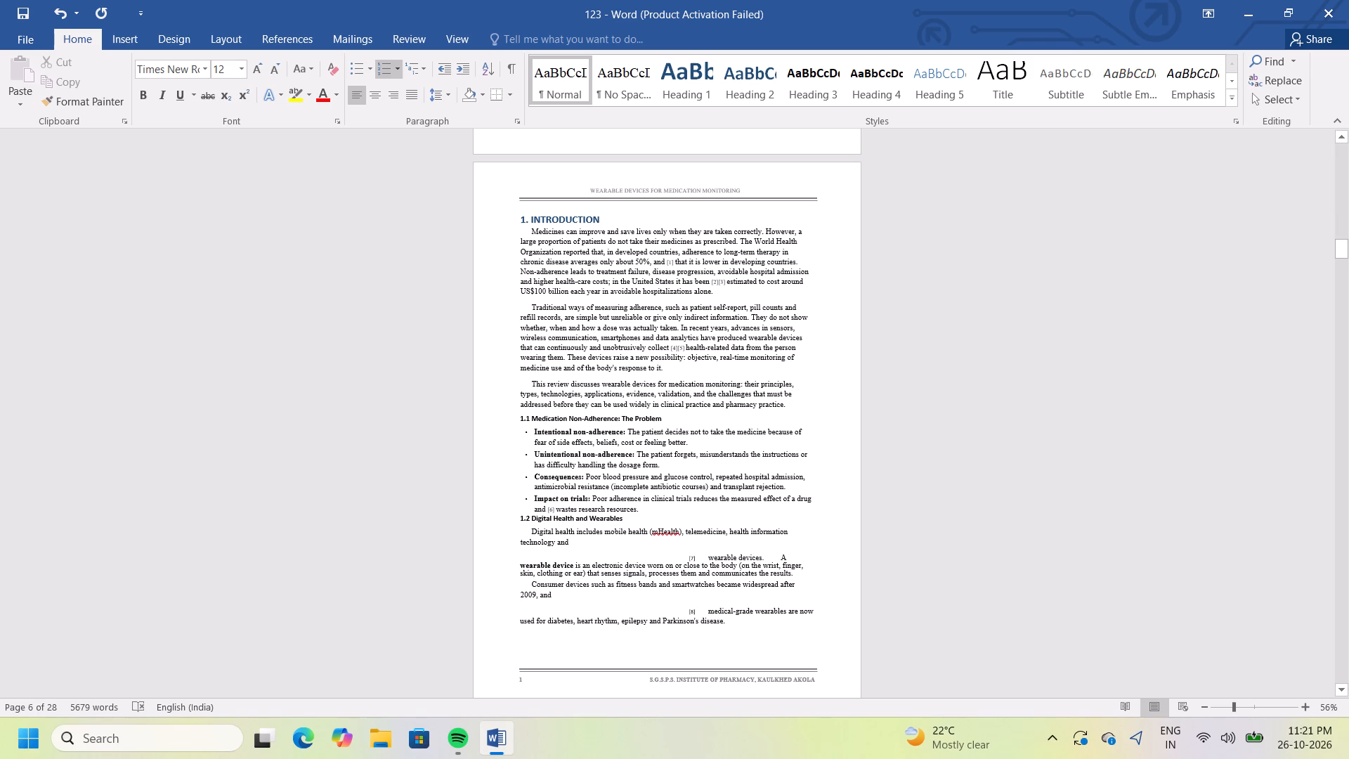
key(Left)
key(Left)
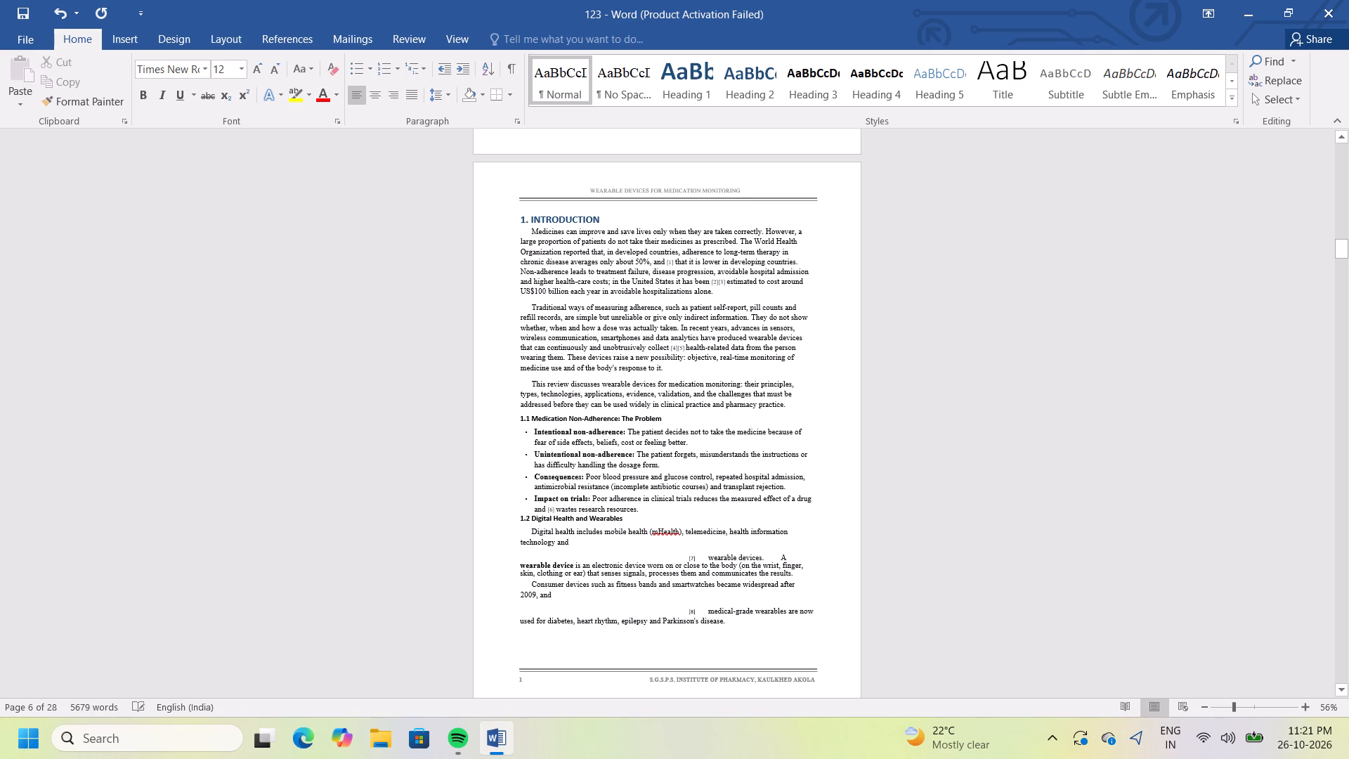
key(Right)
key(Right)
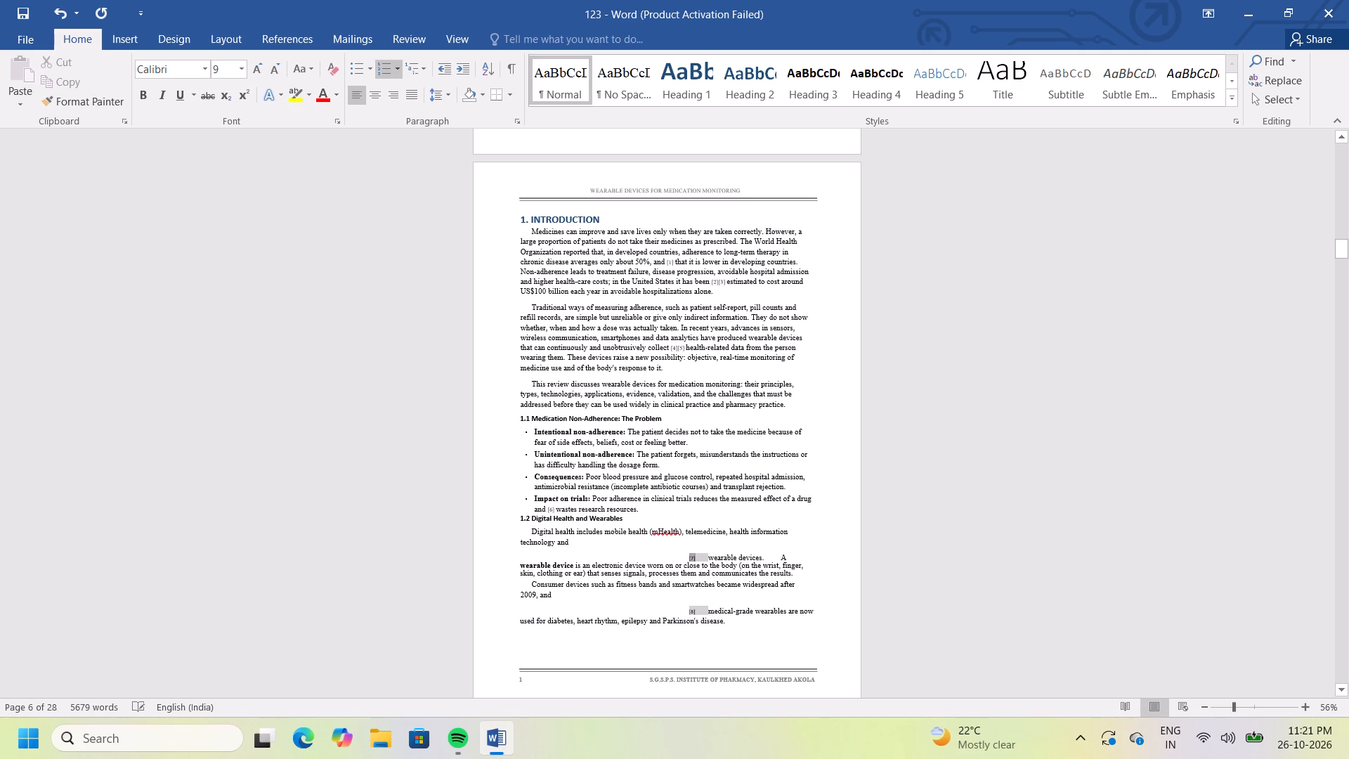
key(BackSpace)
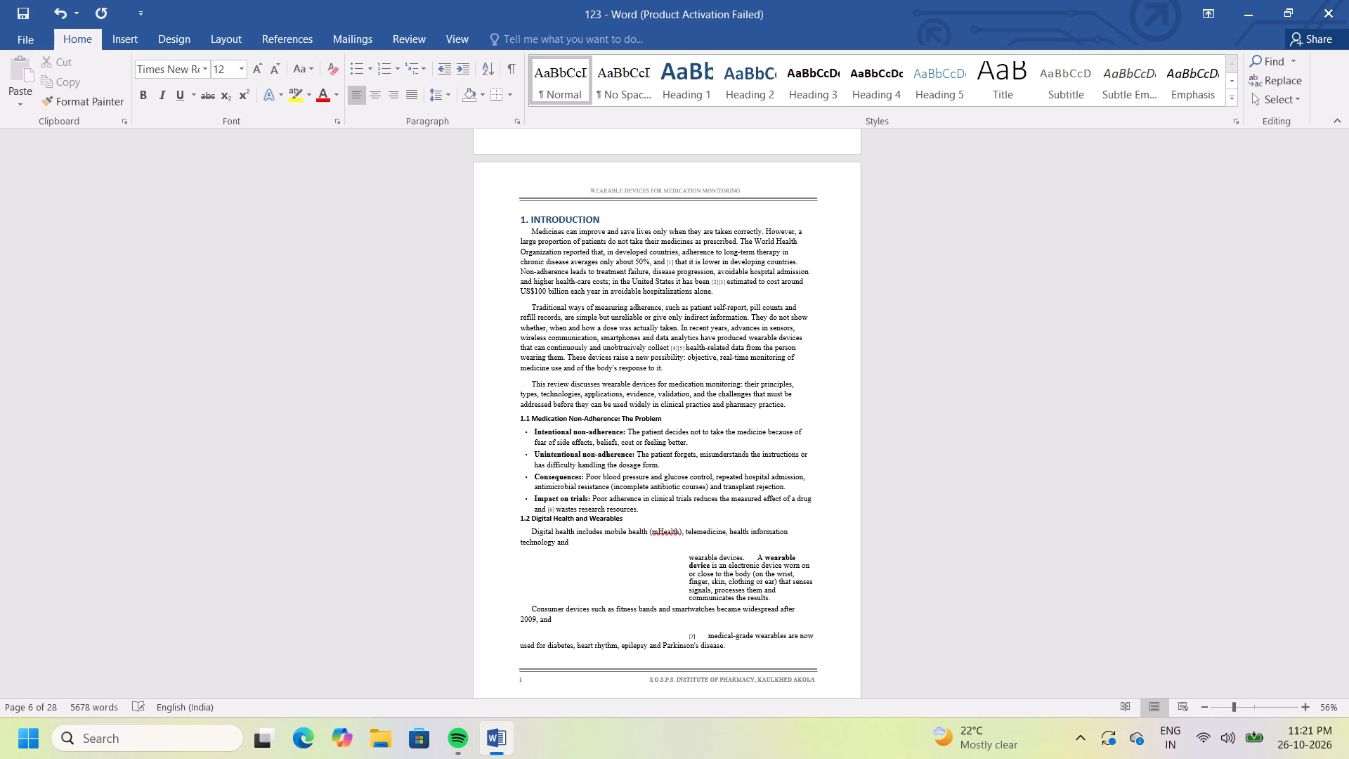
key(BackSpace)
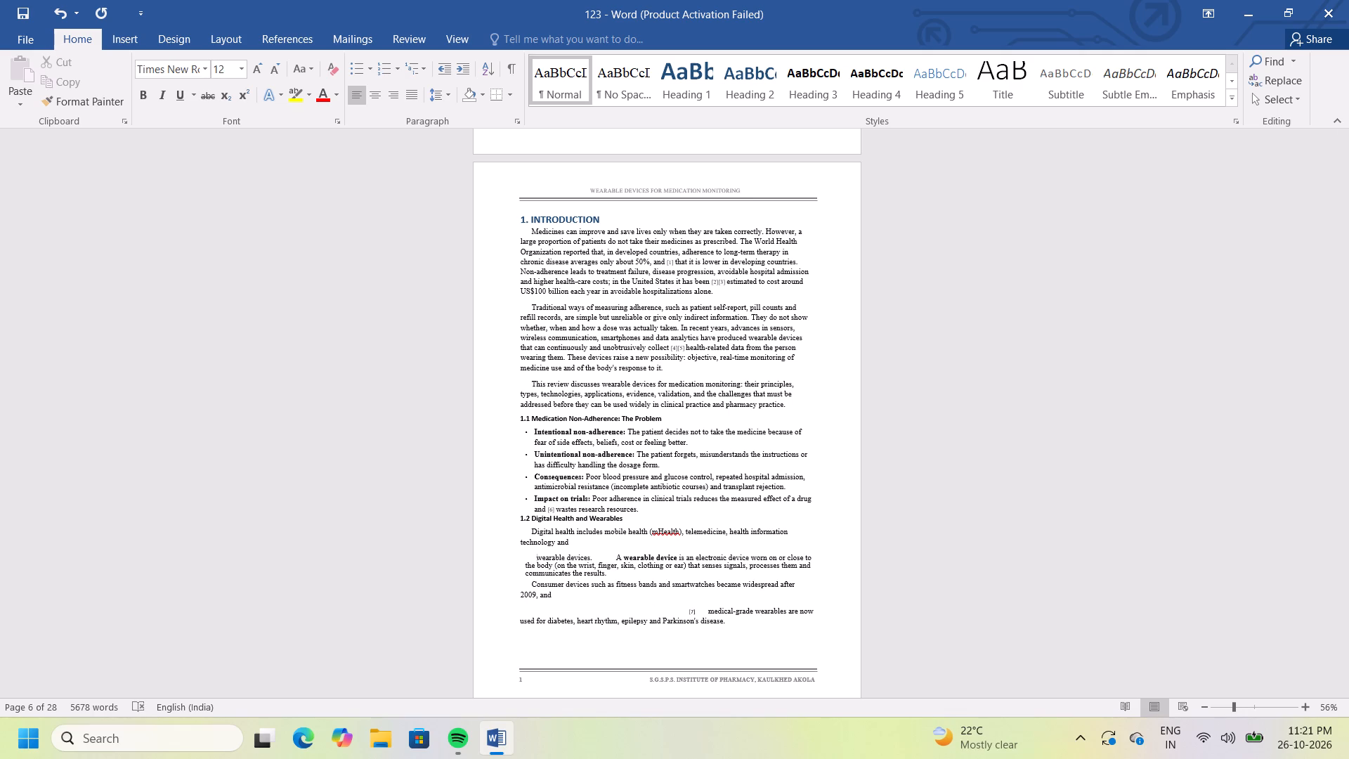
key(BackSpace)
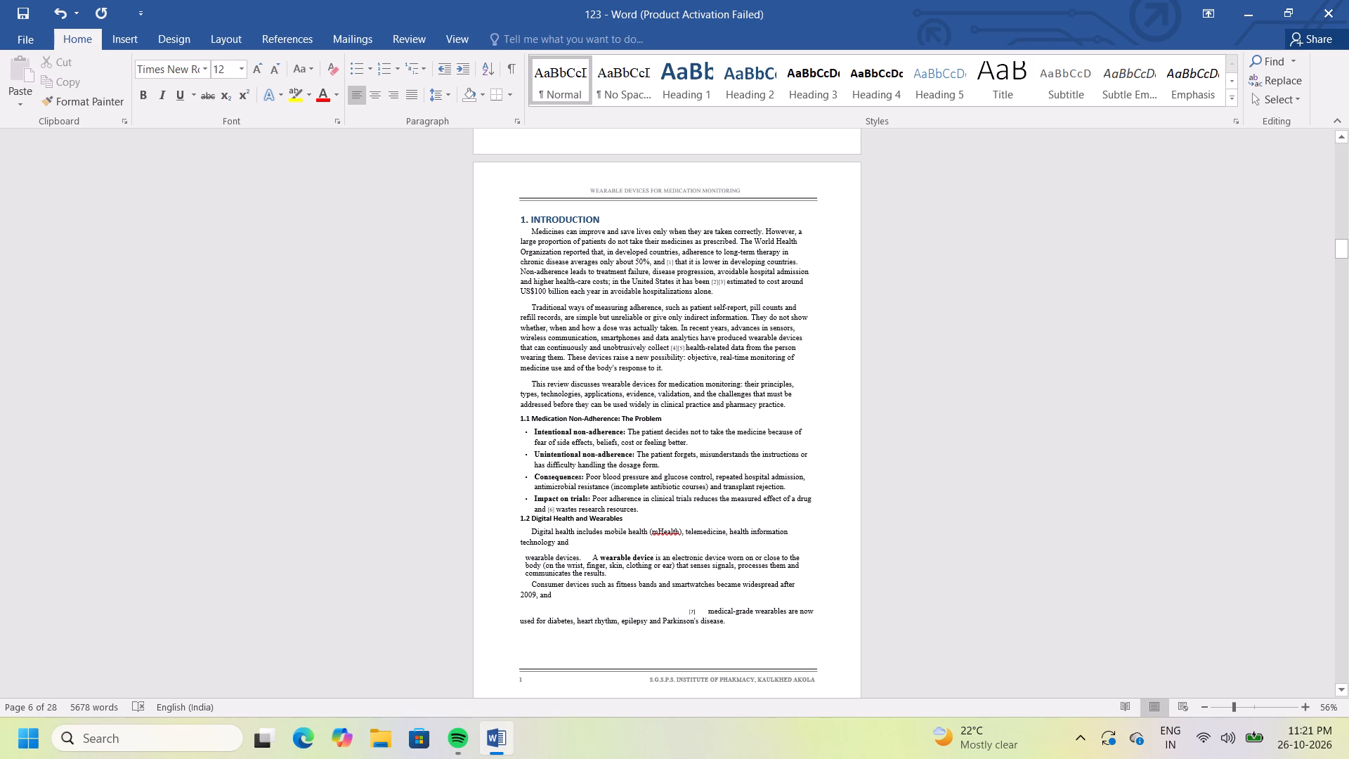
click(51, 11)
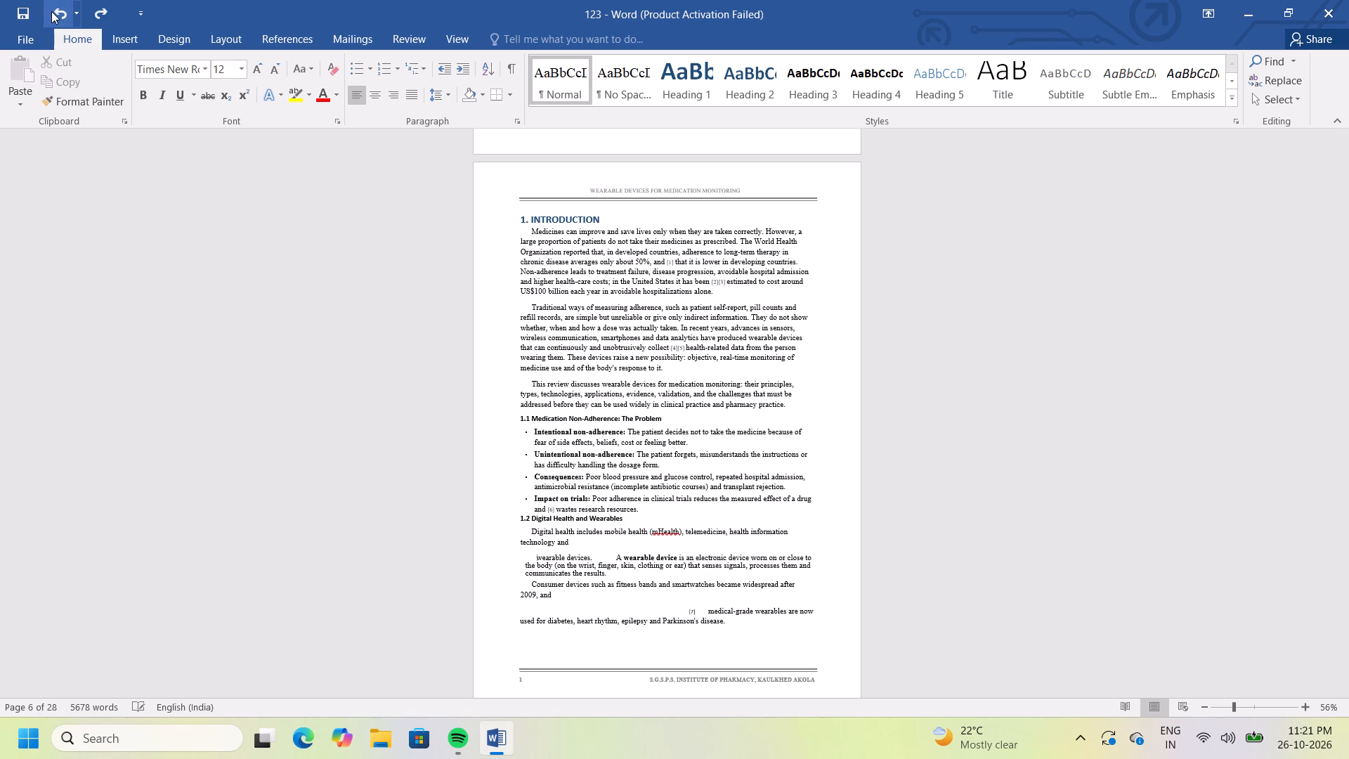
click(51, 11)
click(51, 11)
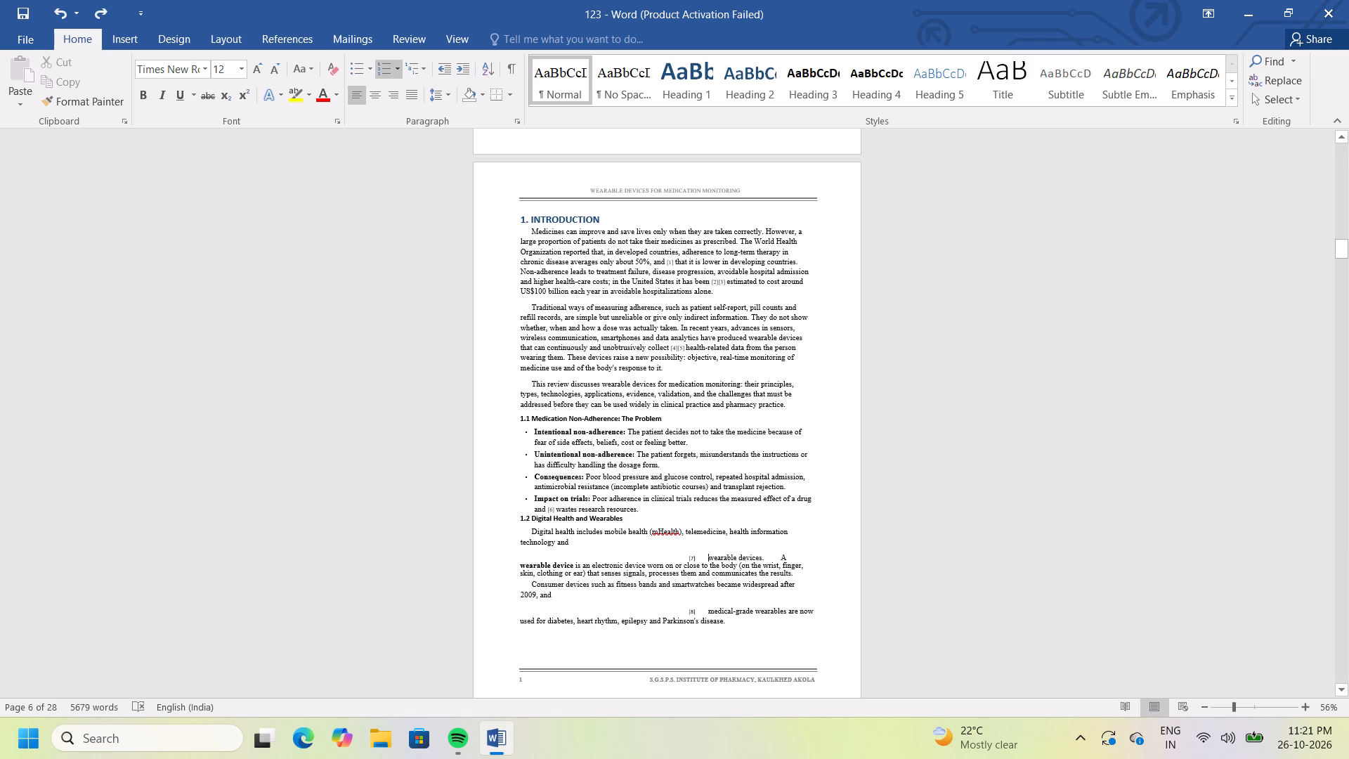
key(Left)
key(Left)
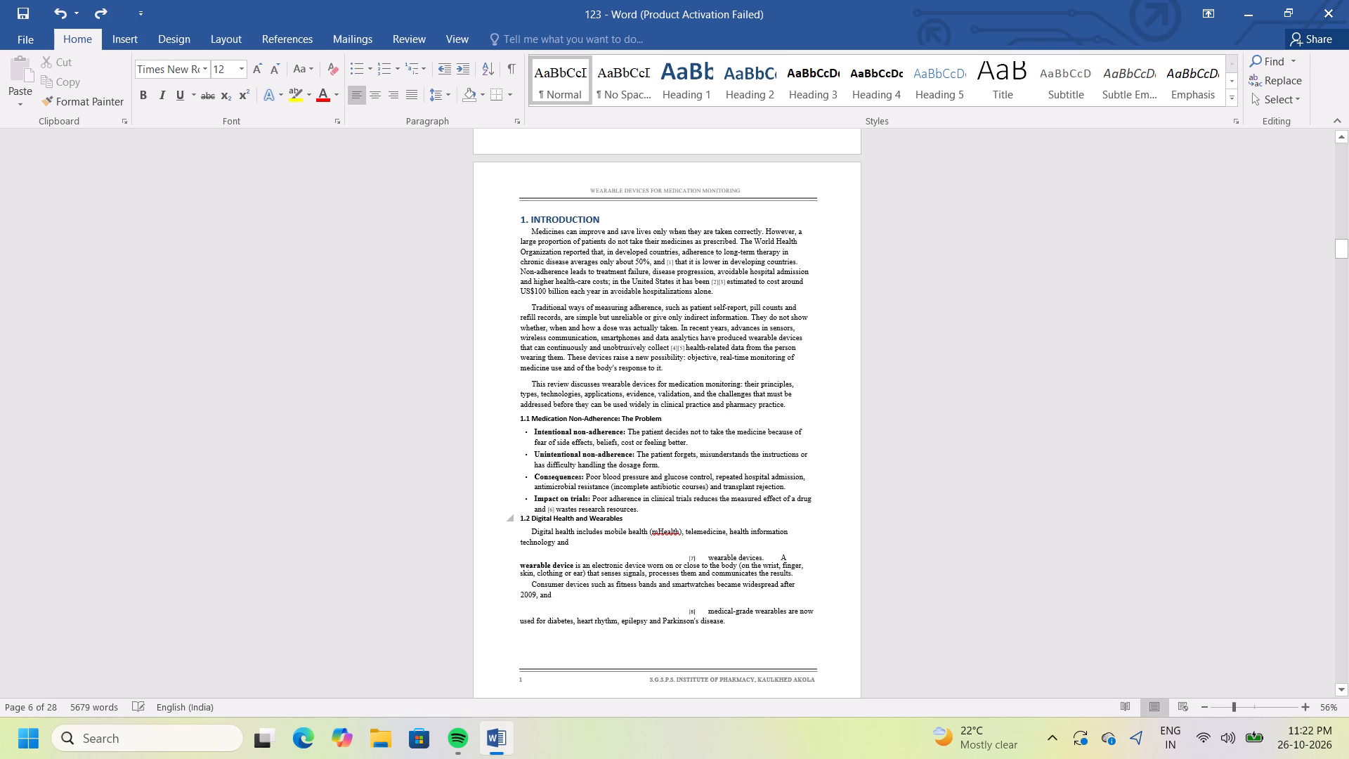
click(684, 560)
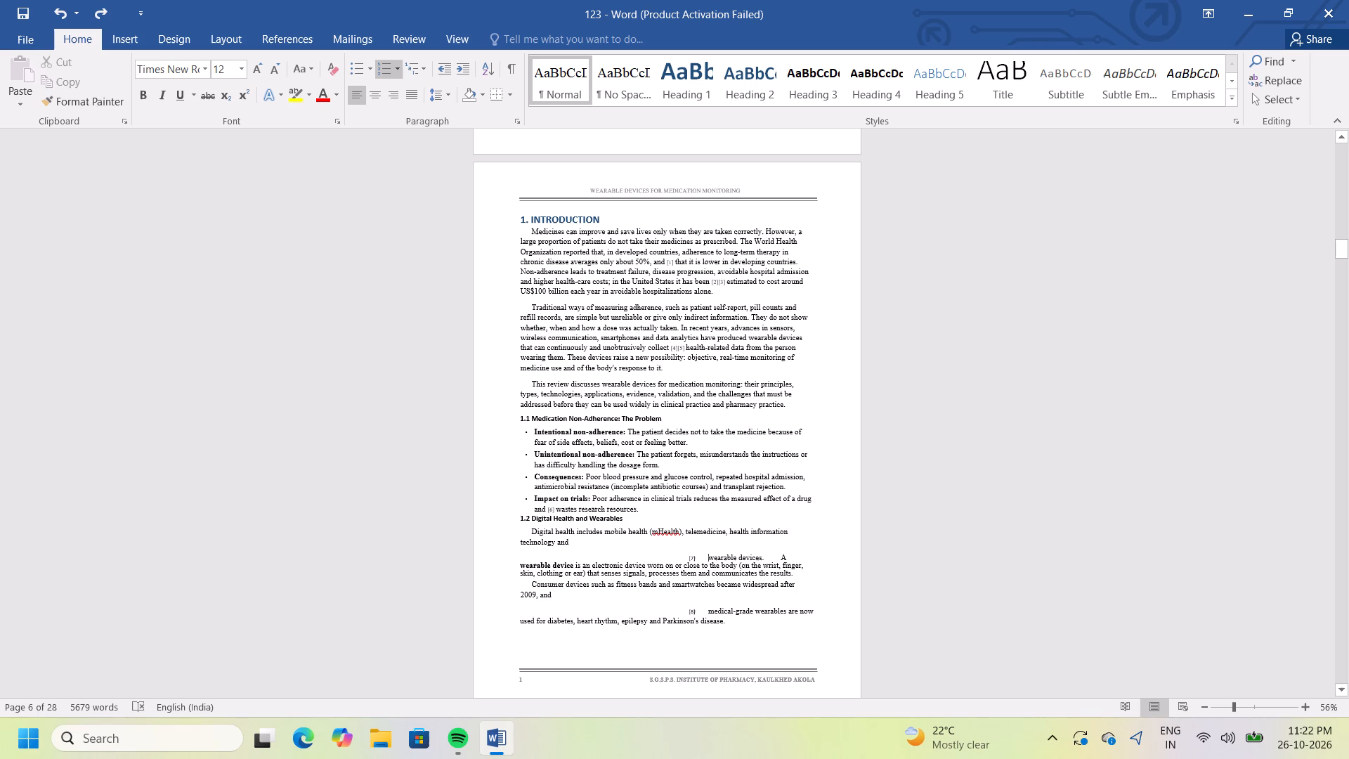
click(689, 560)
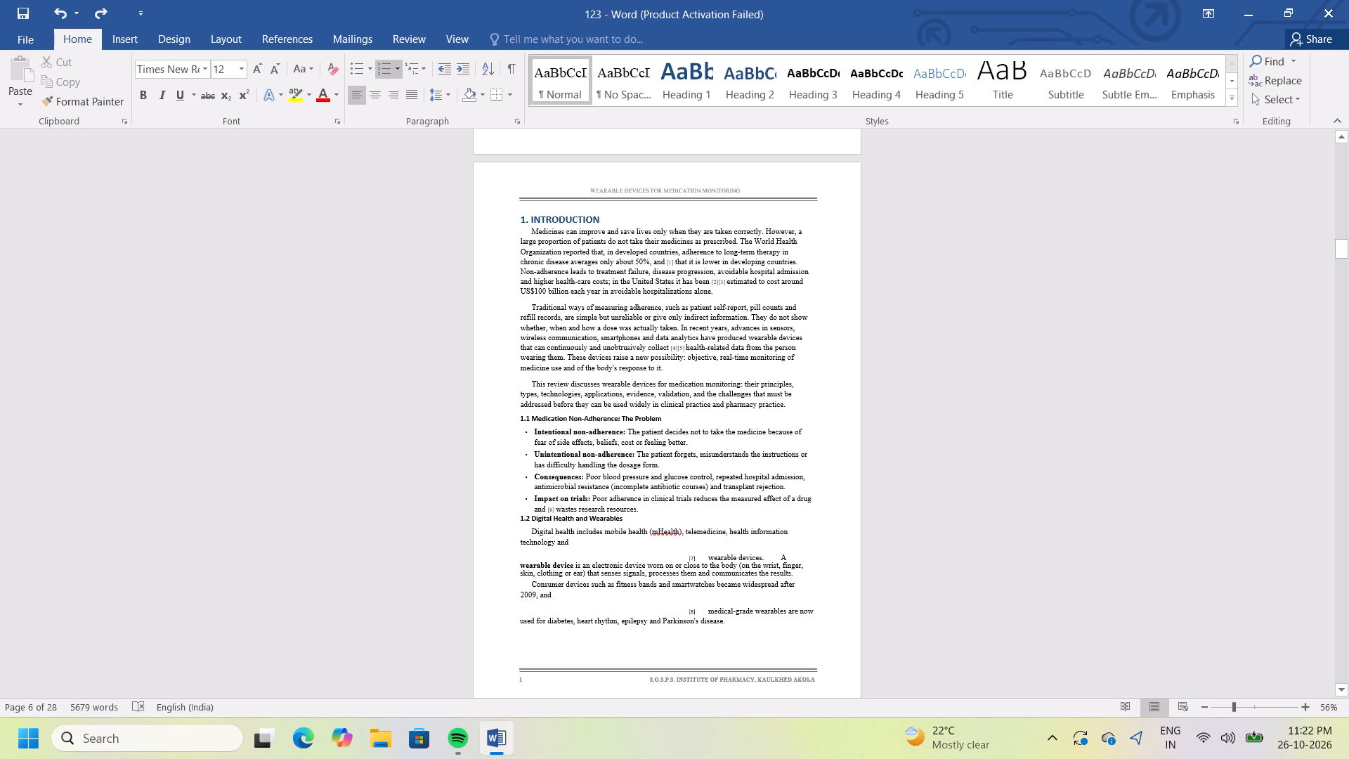
Display multiple pages side by side and review the layout of the pages following the Introduction.
click(959, 495)
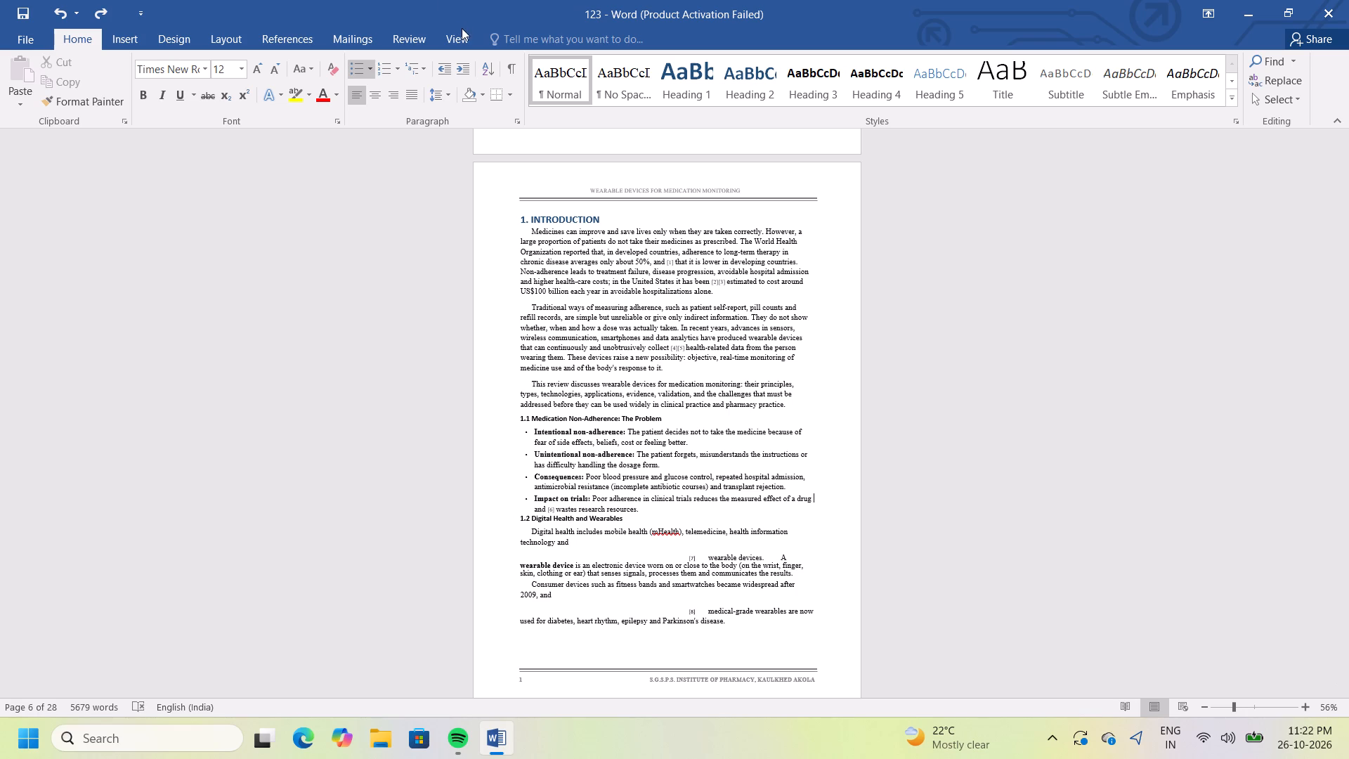
click(462, 35)
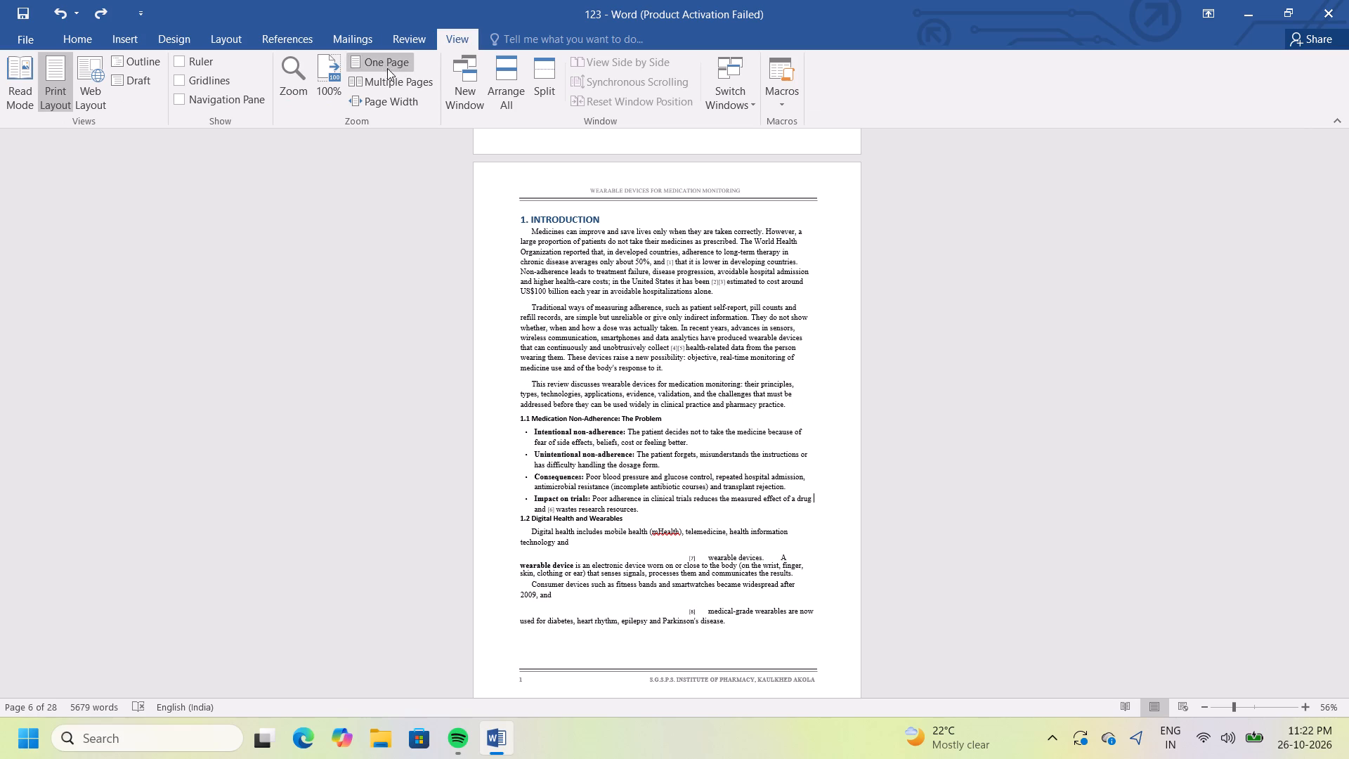
click(386, 76)
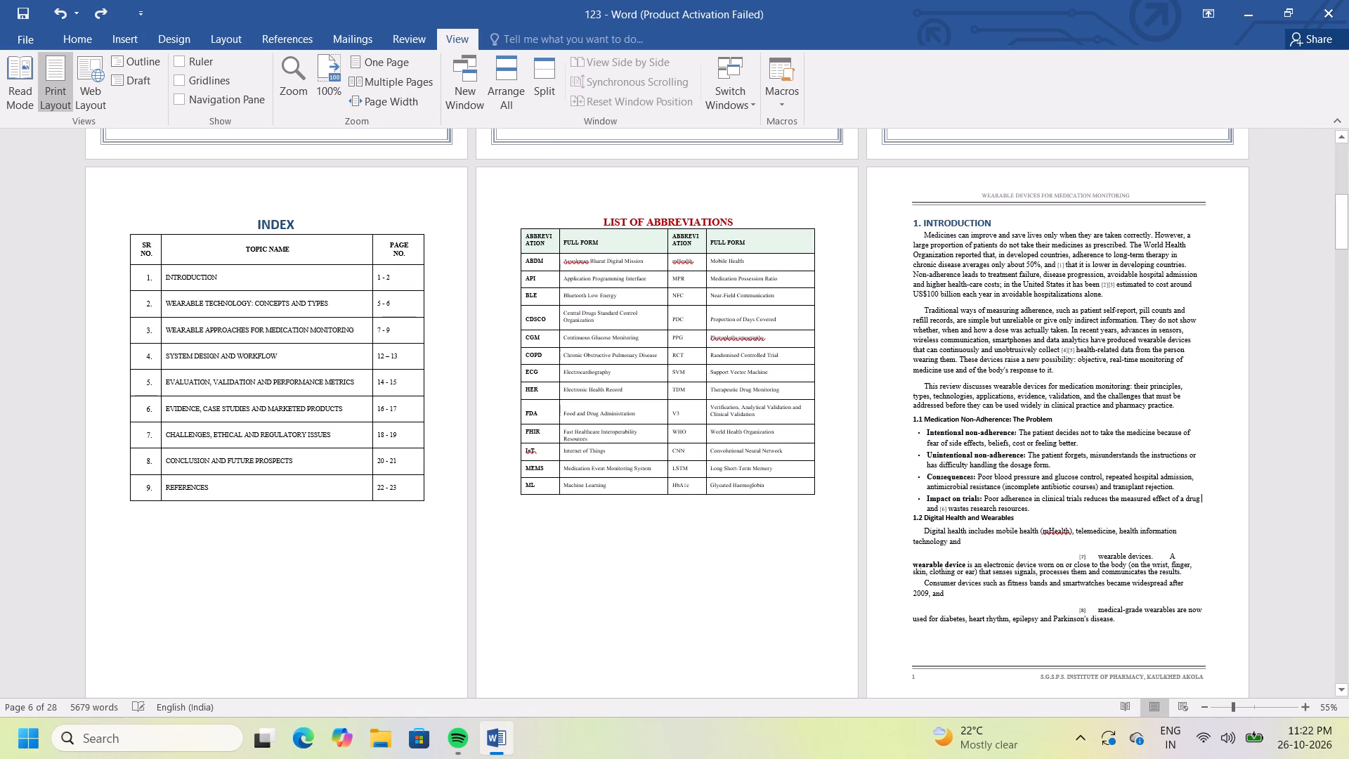
key(Down)
key(Down)
key(Down)
key(Down)
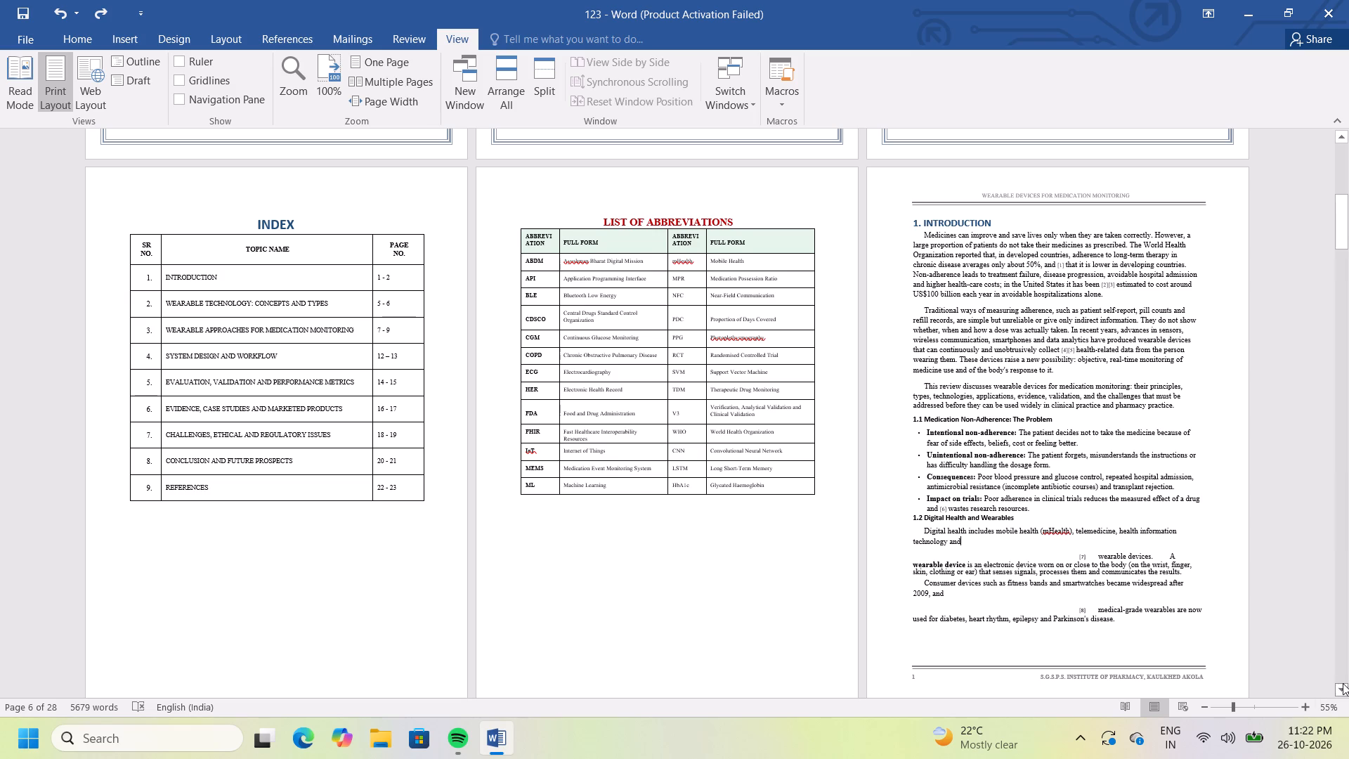
triple_click(1343, 685)
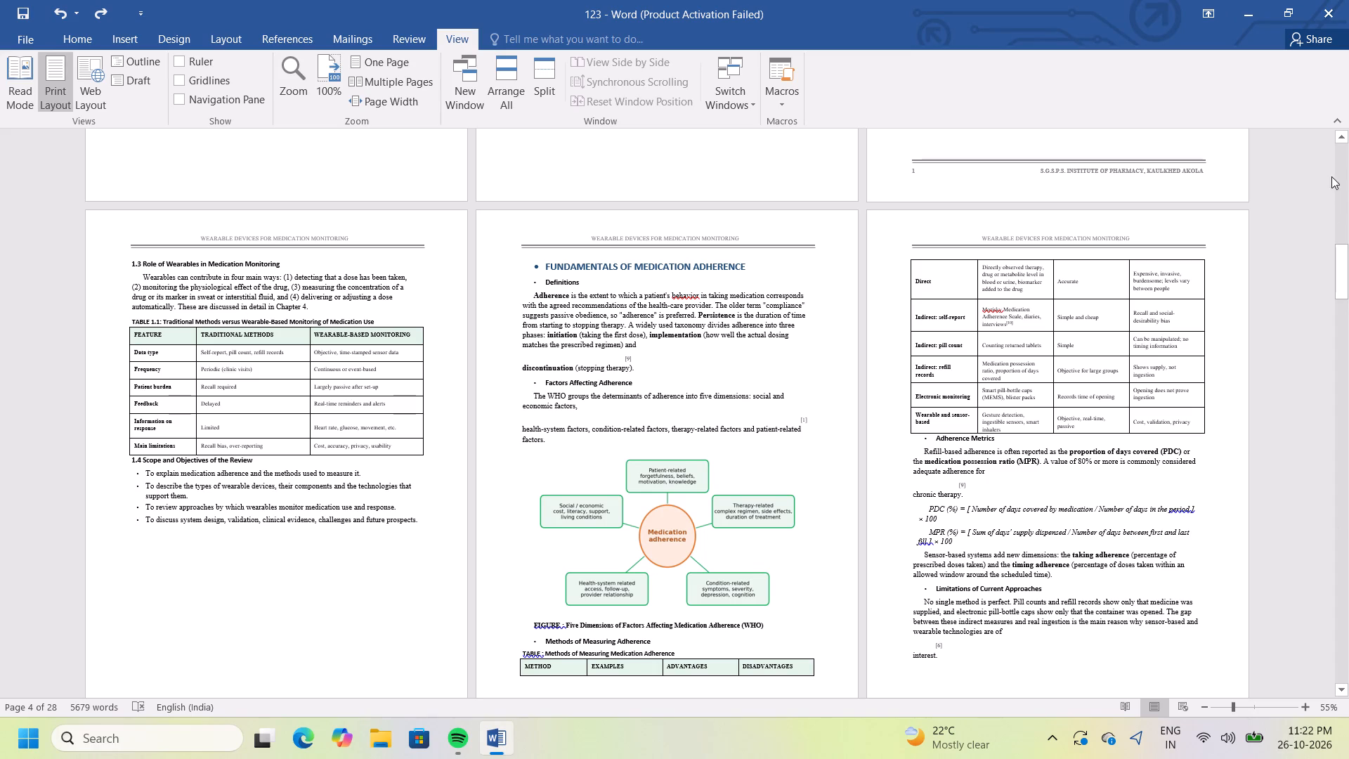
Switch to a single-page view and review the pages from the Acknowledgement through the index and abbreviations to section 1.2.
triple_click(1343, 145)
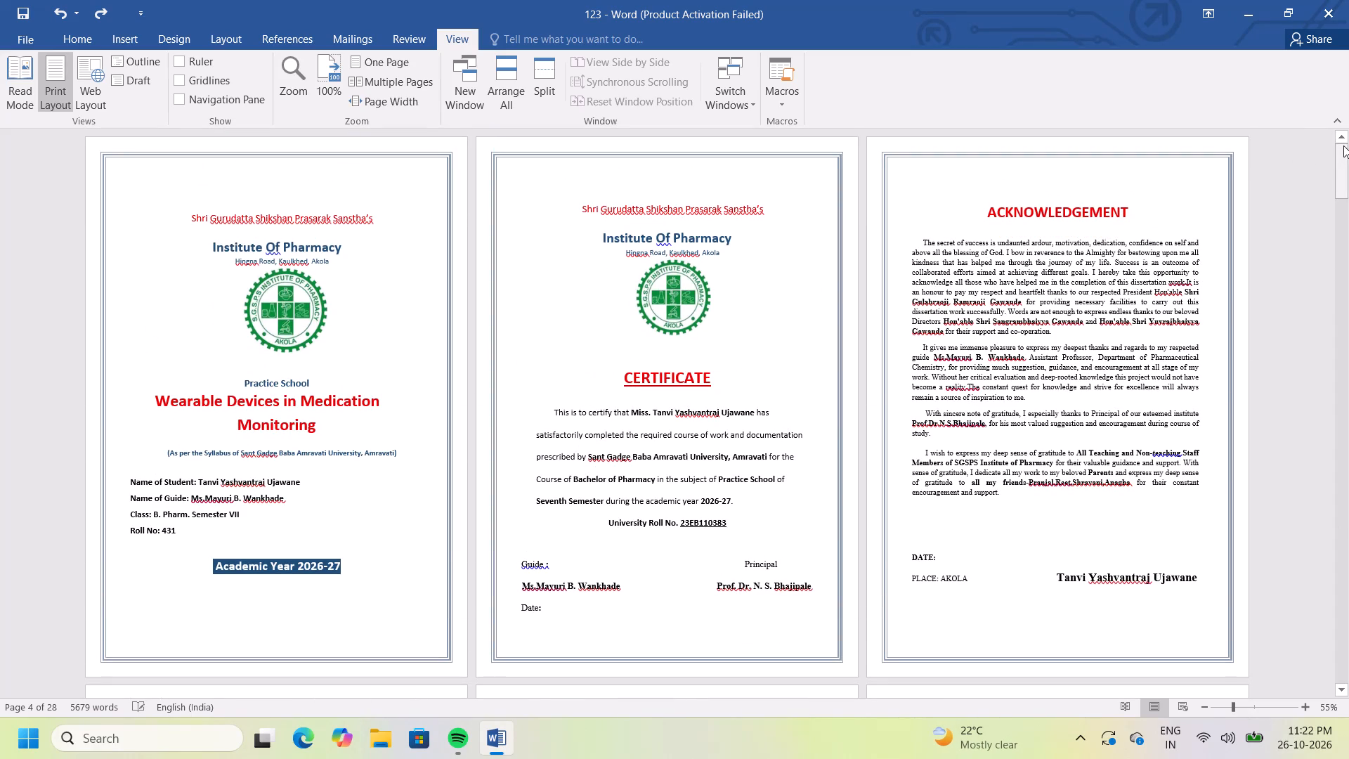
click(1280, 277)
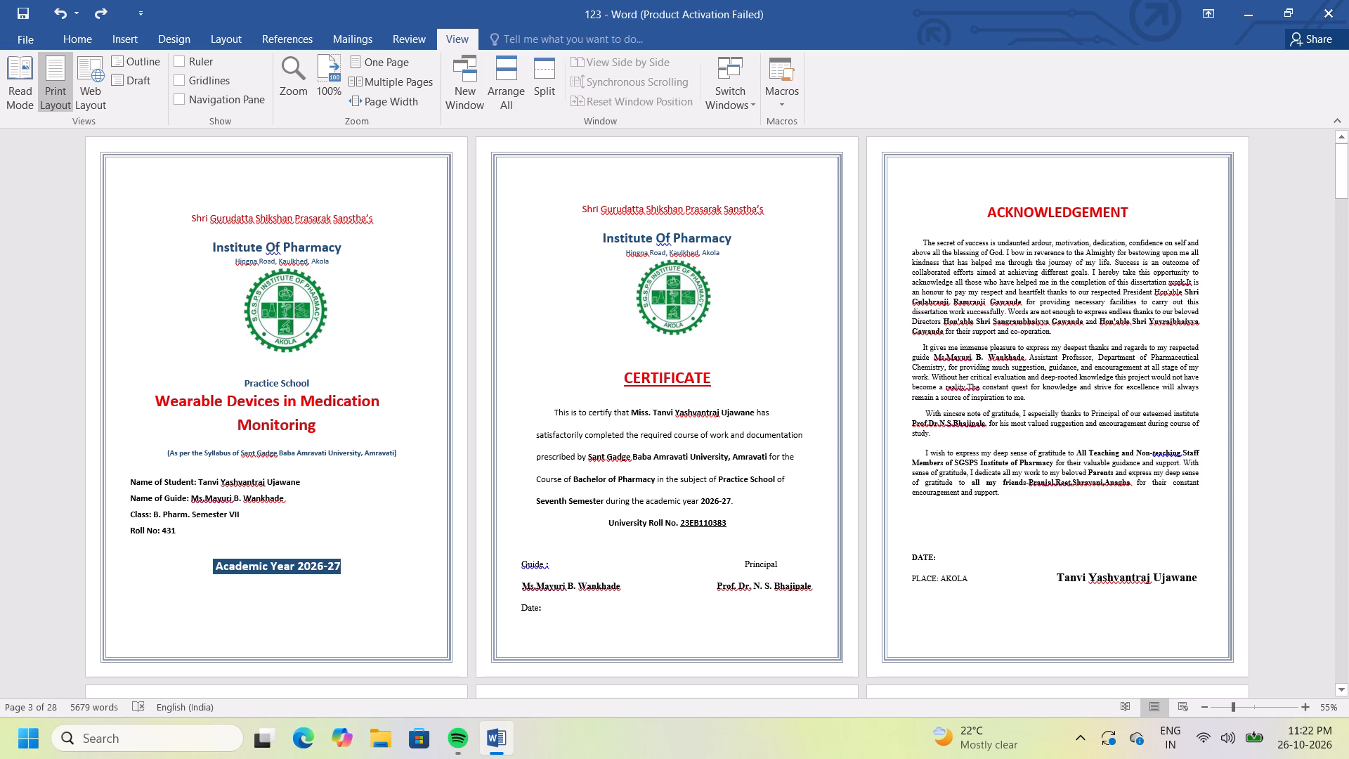
click(410, 67)
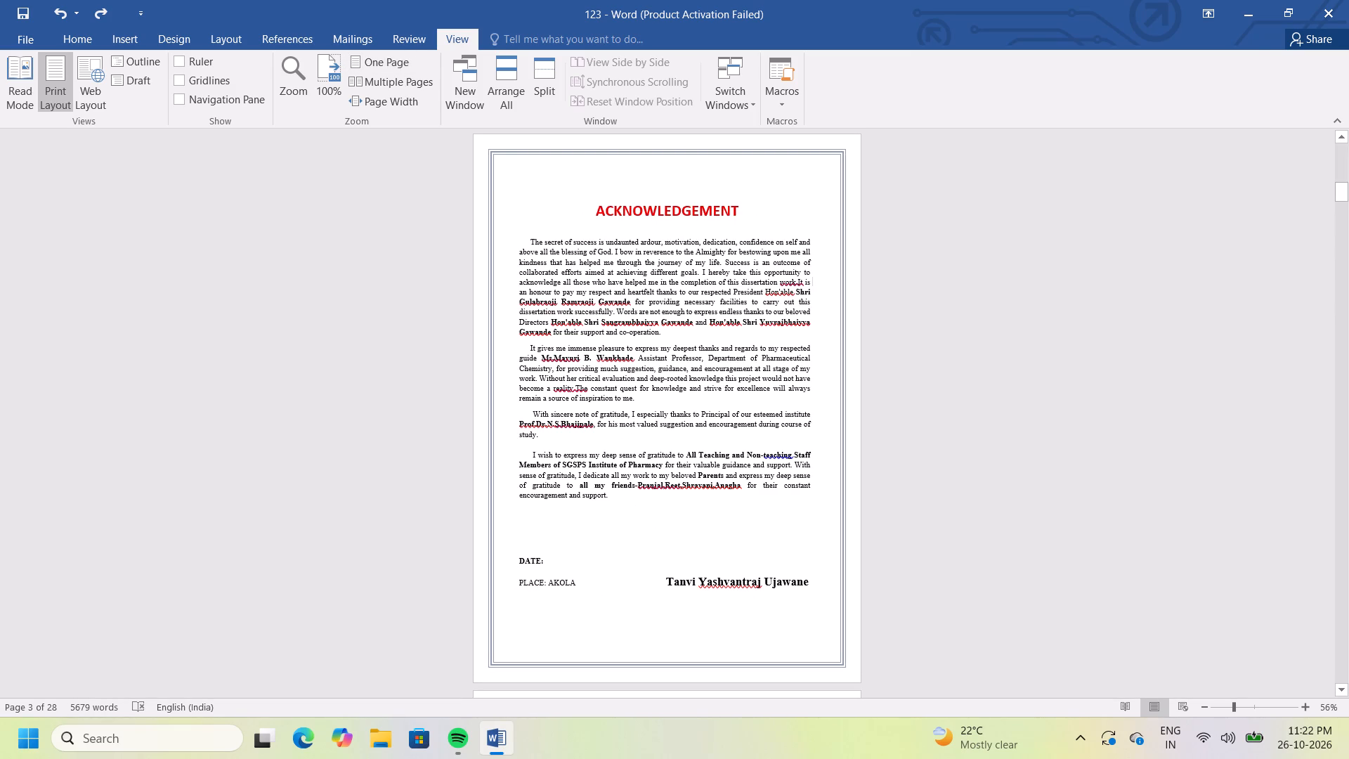
key(Down)
key(Down)
key(Down)
key(Down)
key(Down)
triple_click(1341, 689)
double_click(1341, 689)
drag(1341, 689, 1342, 692)
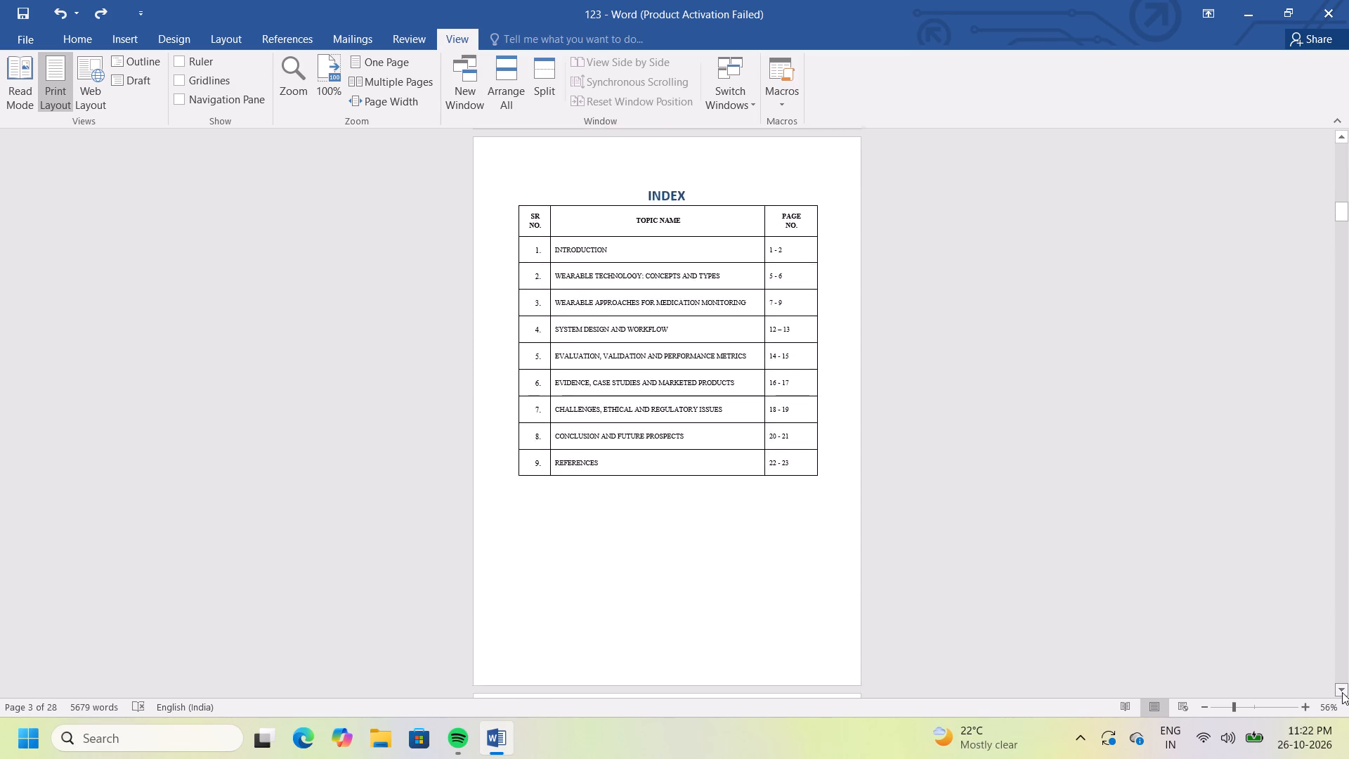
drag(1342, 692, 1342, 695)
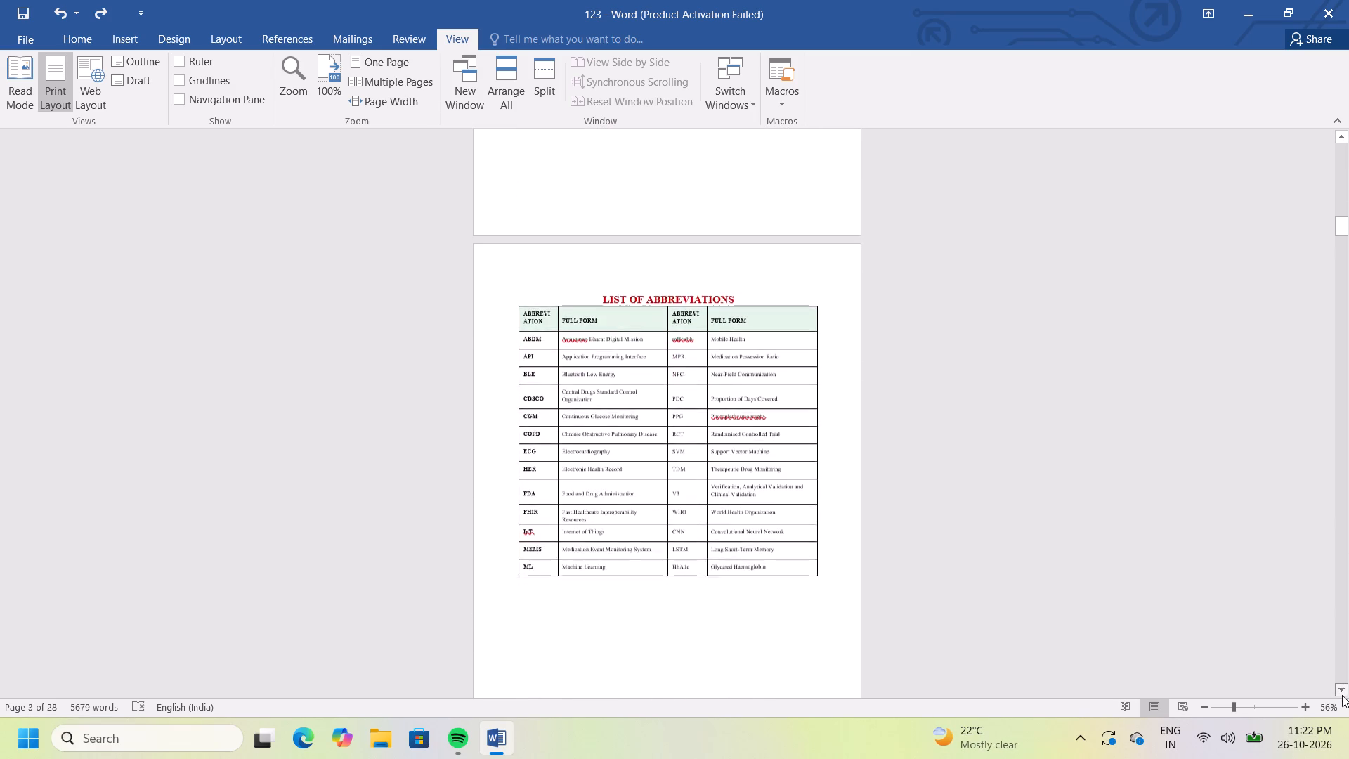
drag(1342, 695, 1343, 696)
triple_click(1343, 696)
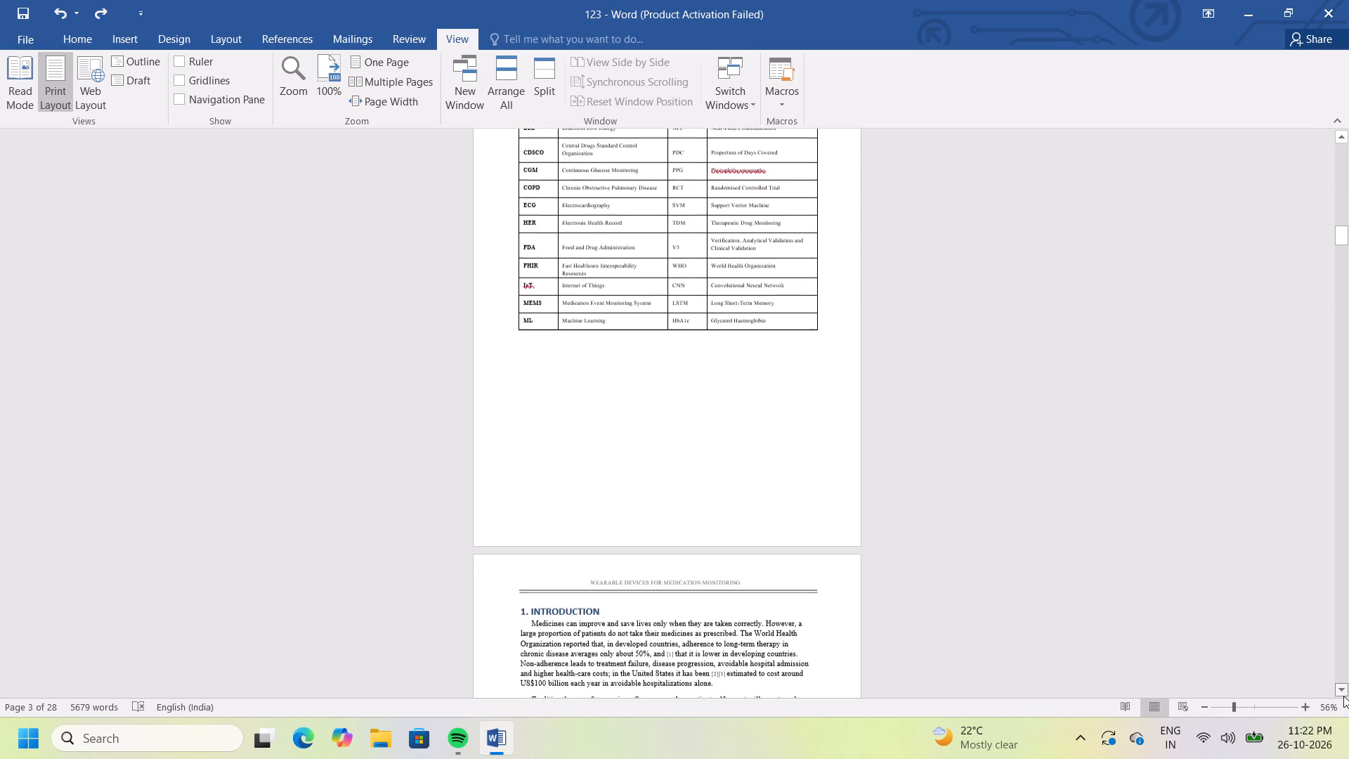
click(1343, 696)
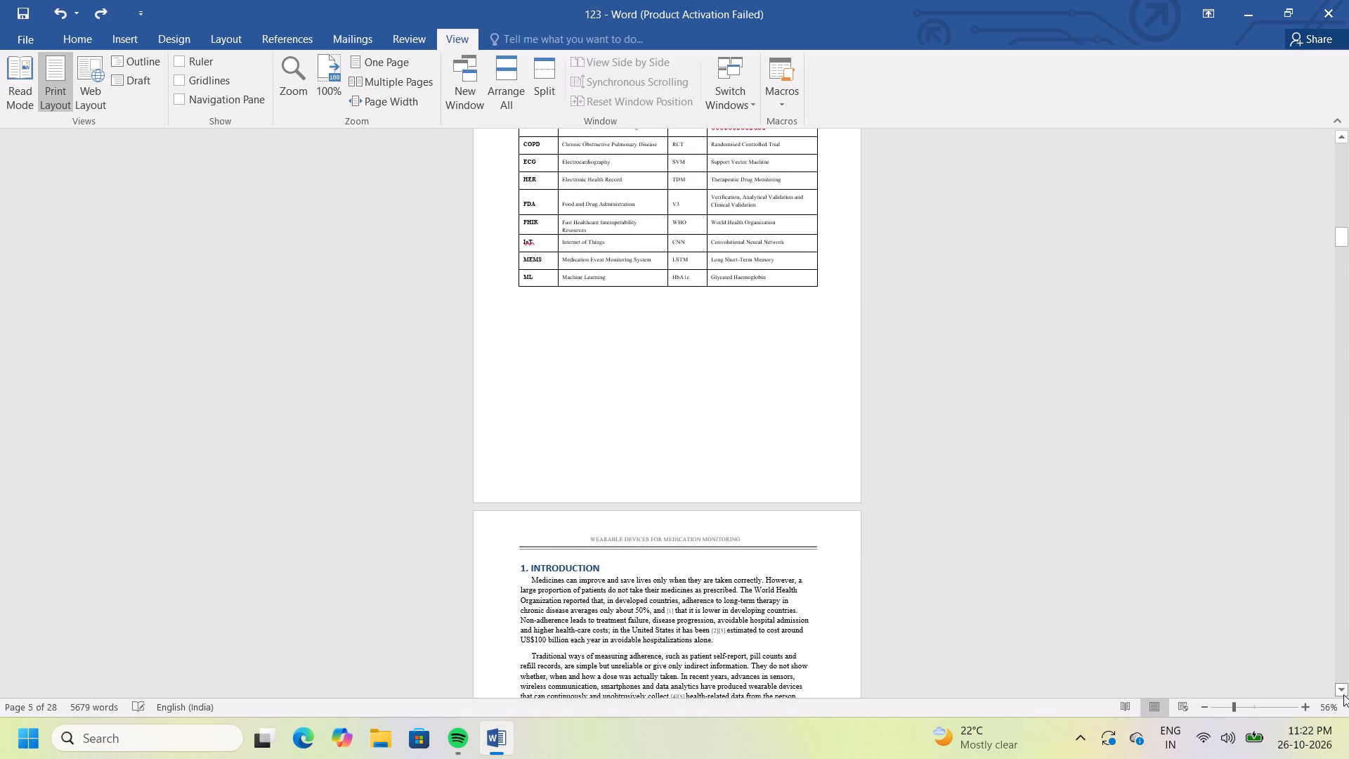
triple_click(1343, 694)
triple_click(1343, 694)
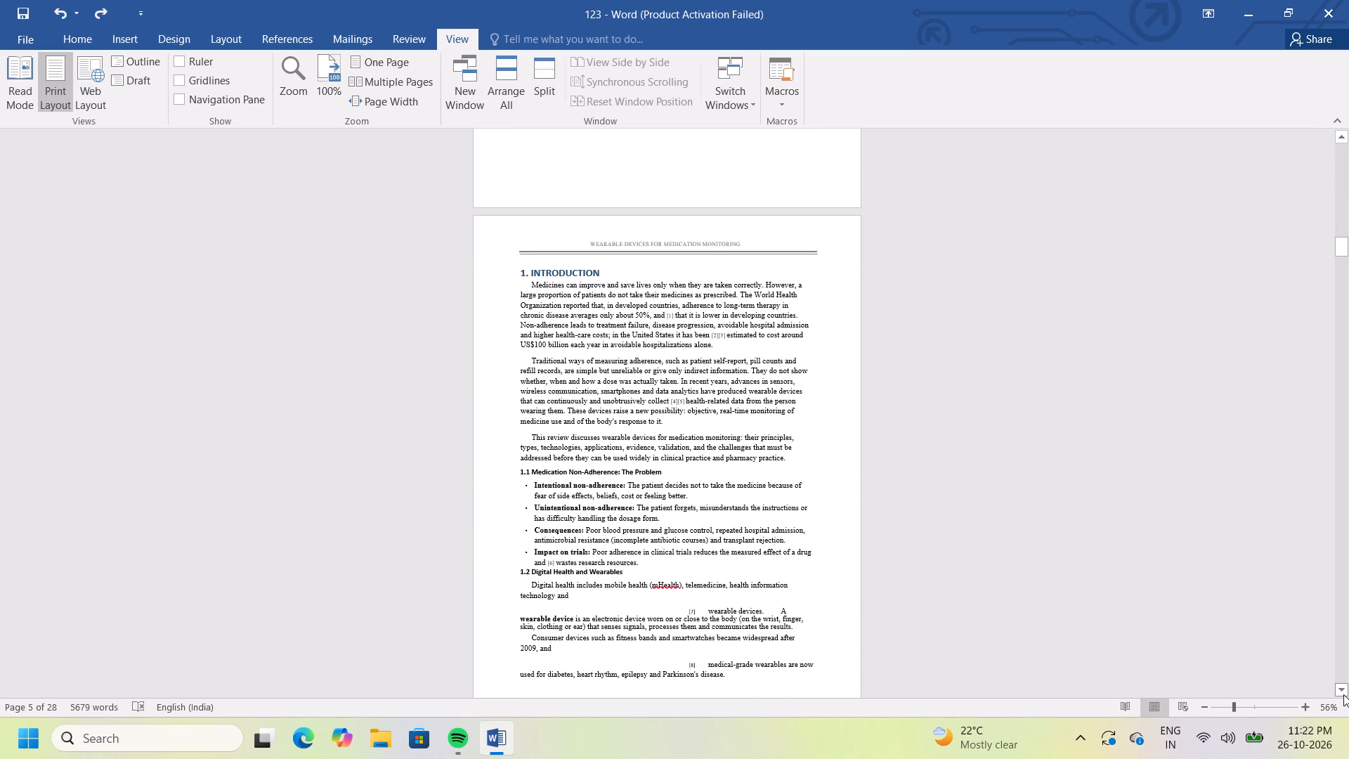
triple_click(1343, 694)
triple_click(1343, 694)
triple_click(1343, 694)
triple_click(1343, 694)
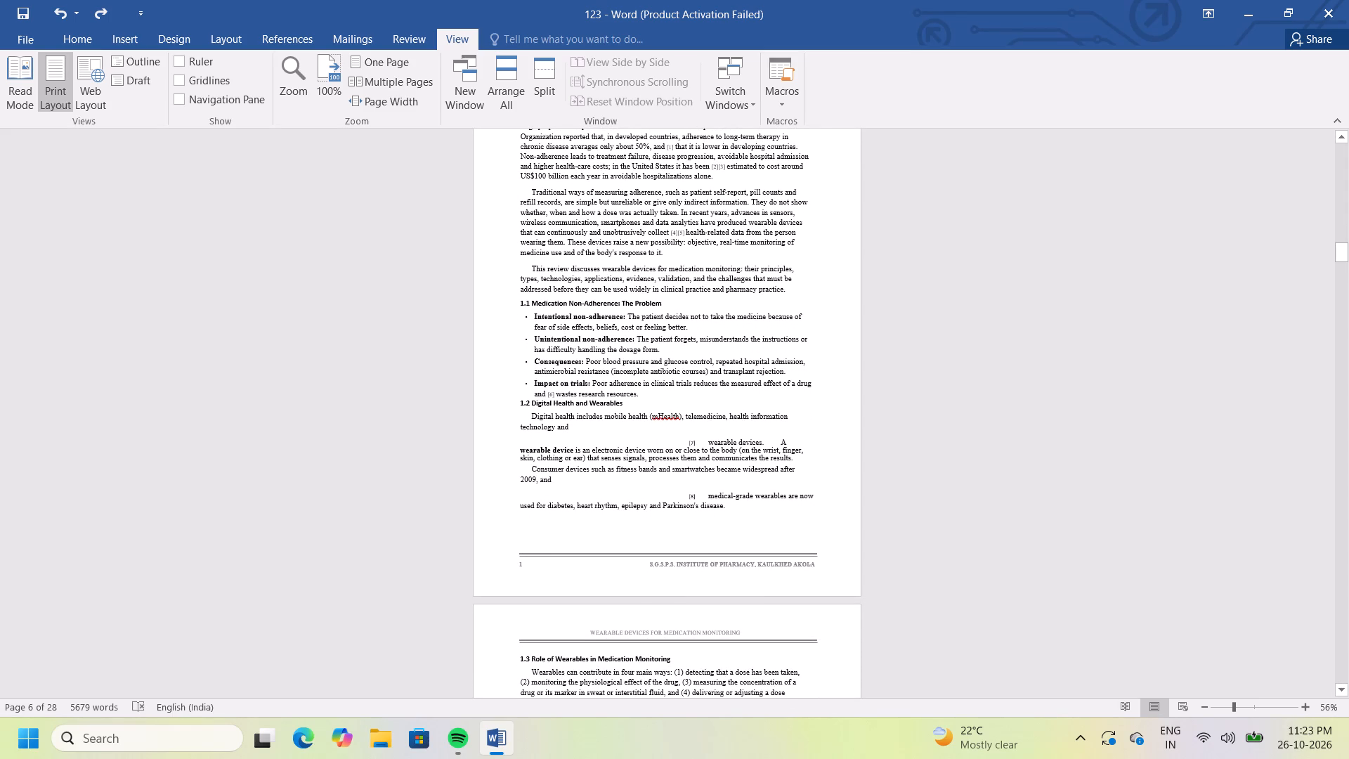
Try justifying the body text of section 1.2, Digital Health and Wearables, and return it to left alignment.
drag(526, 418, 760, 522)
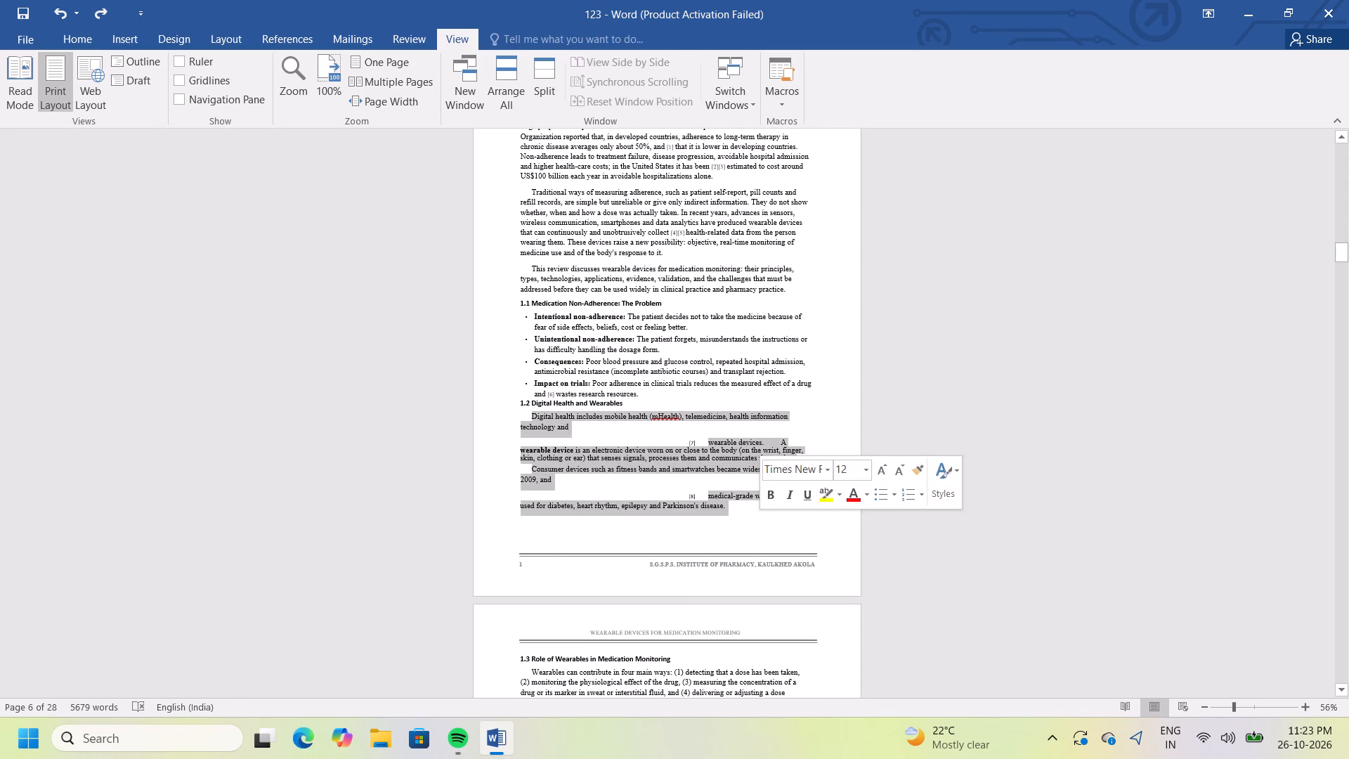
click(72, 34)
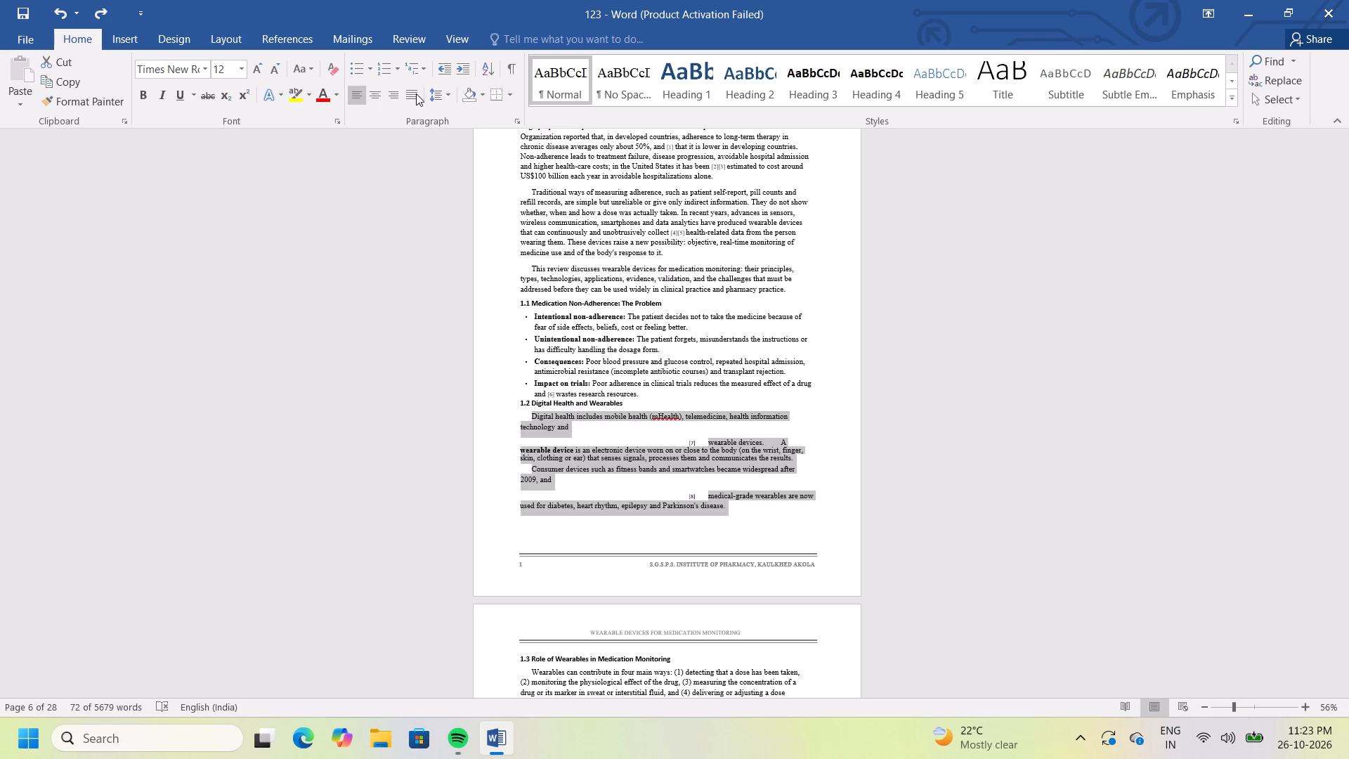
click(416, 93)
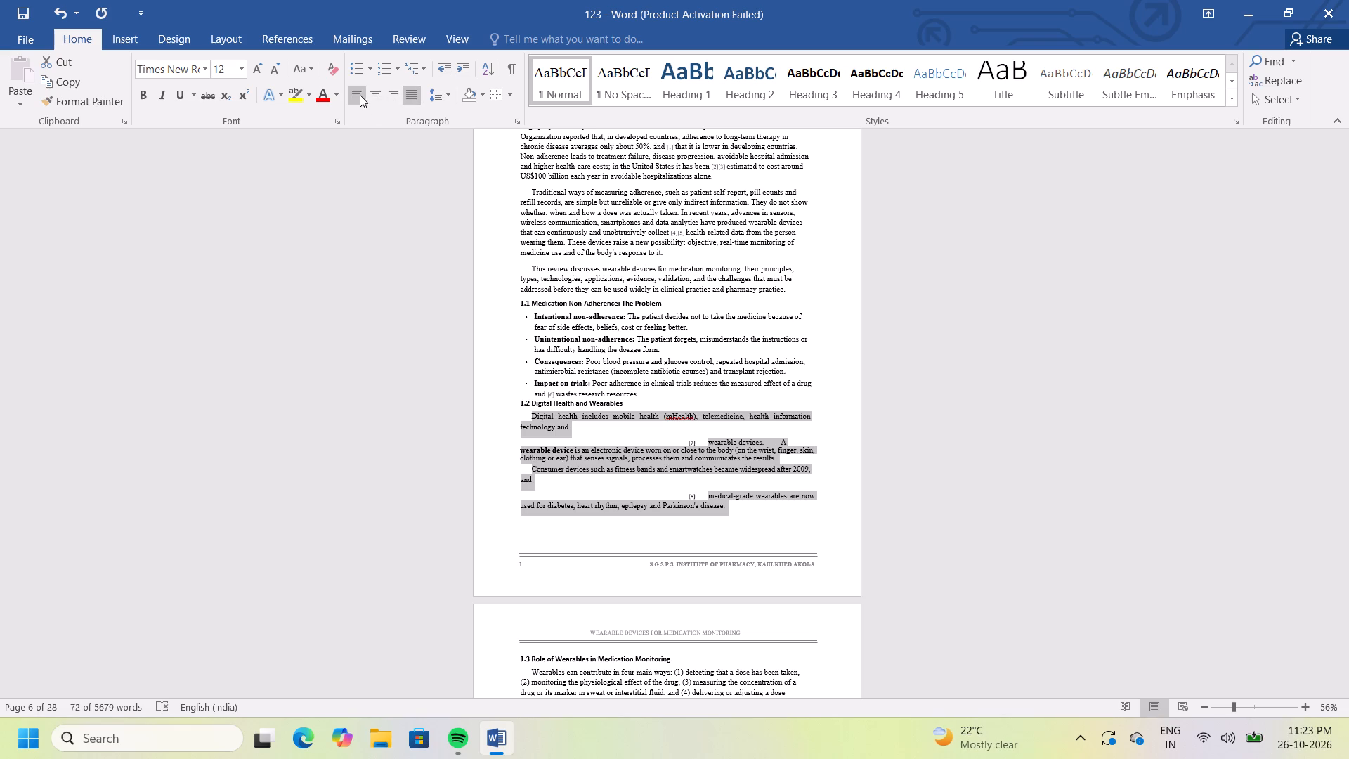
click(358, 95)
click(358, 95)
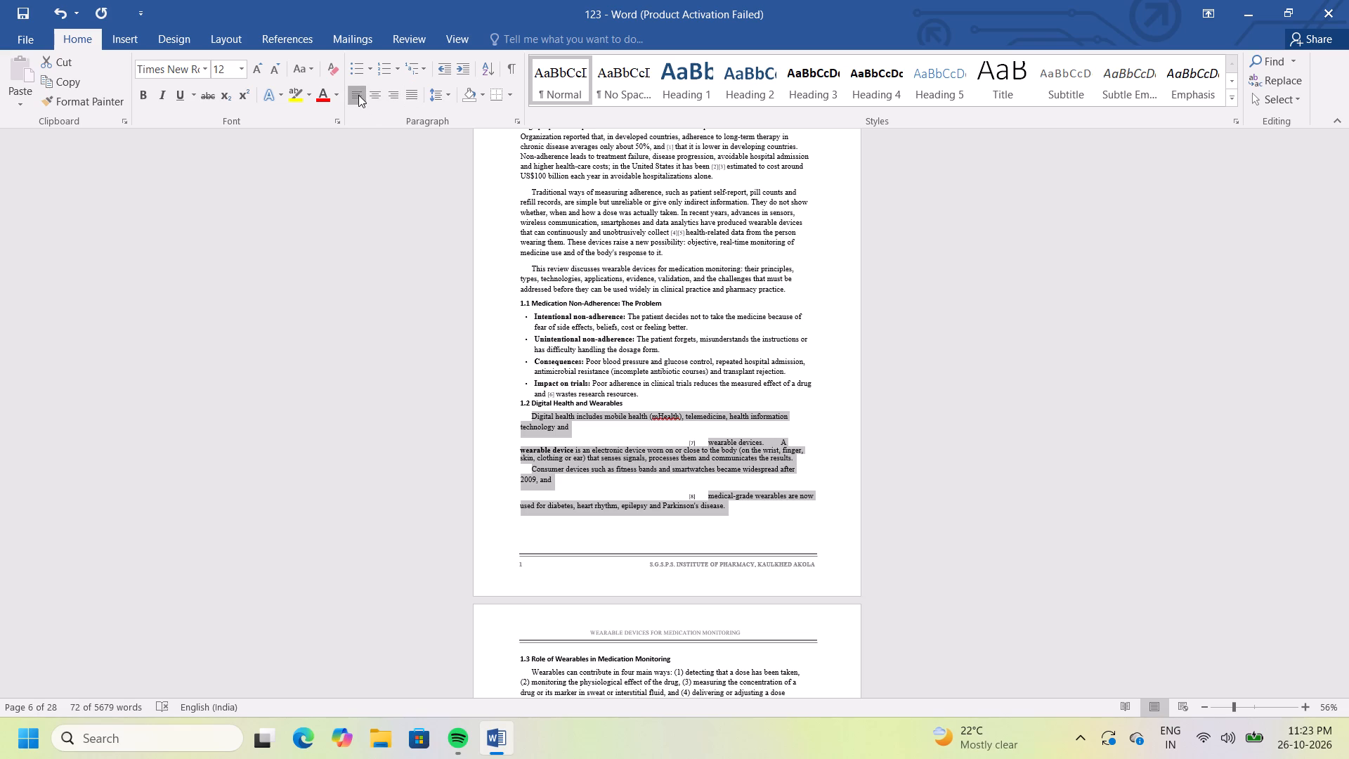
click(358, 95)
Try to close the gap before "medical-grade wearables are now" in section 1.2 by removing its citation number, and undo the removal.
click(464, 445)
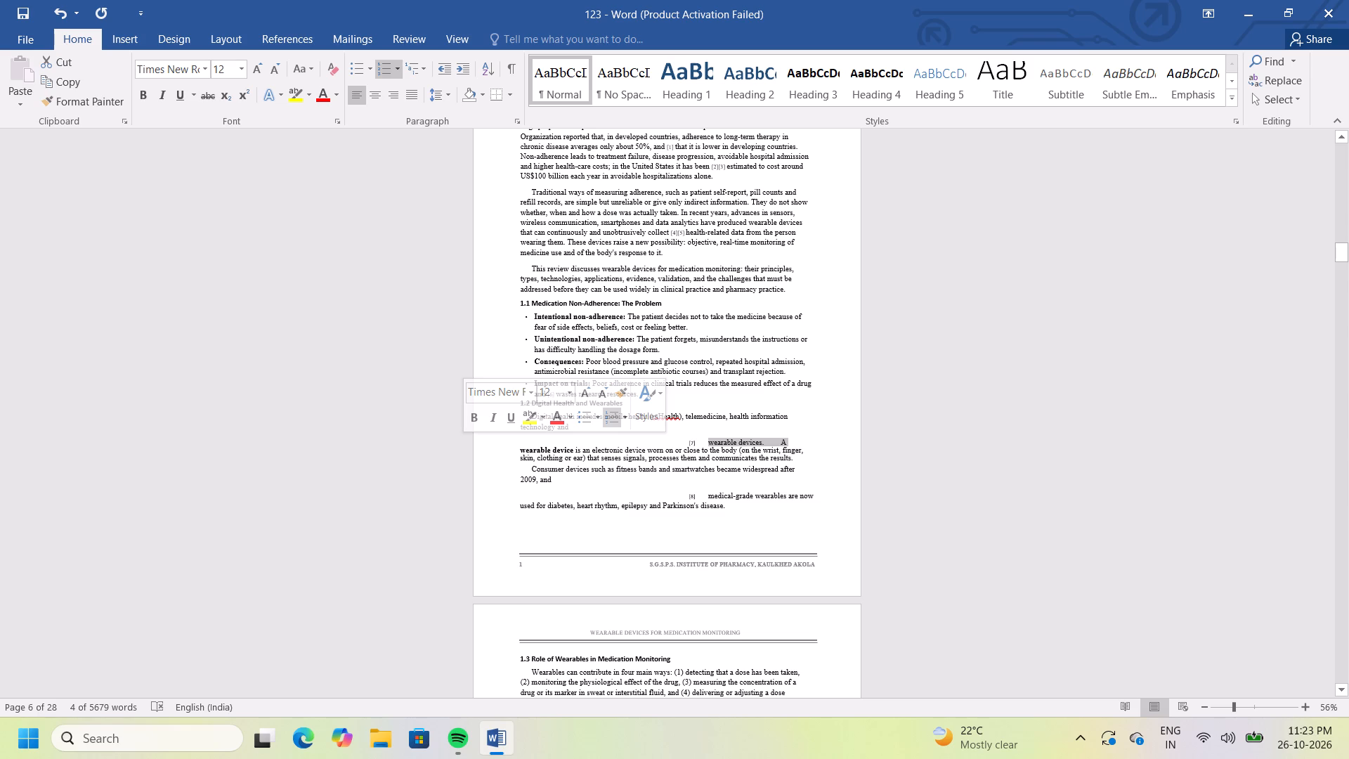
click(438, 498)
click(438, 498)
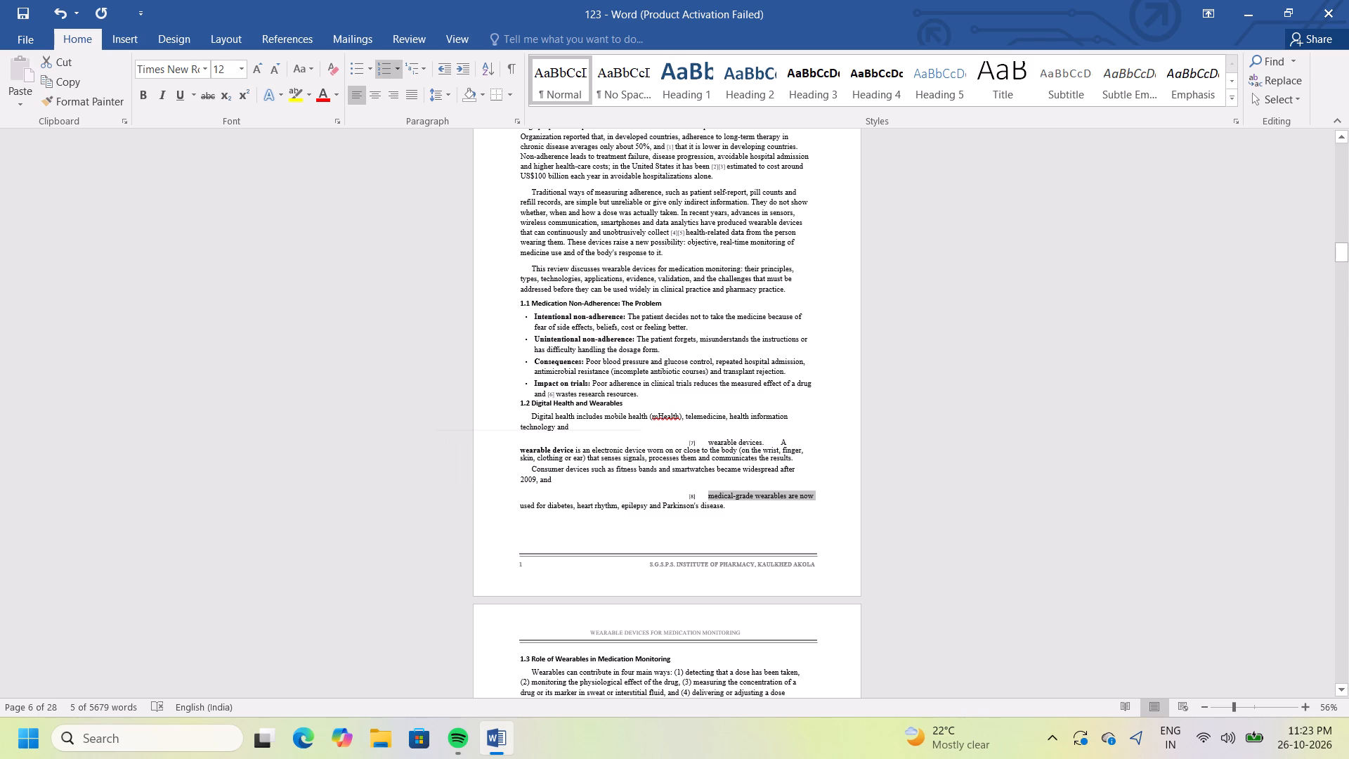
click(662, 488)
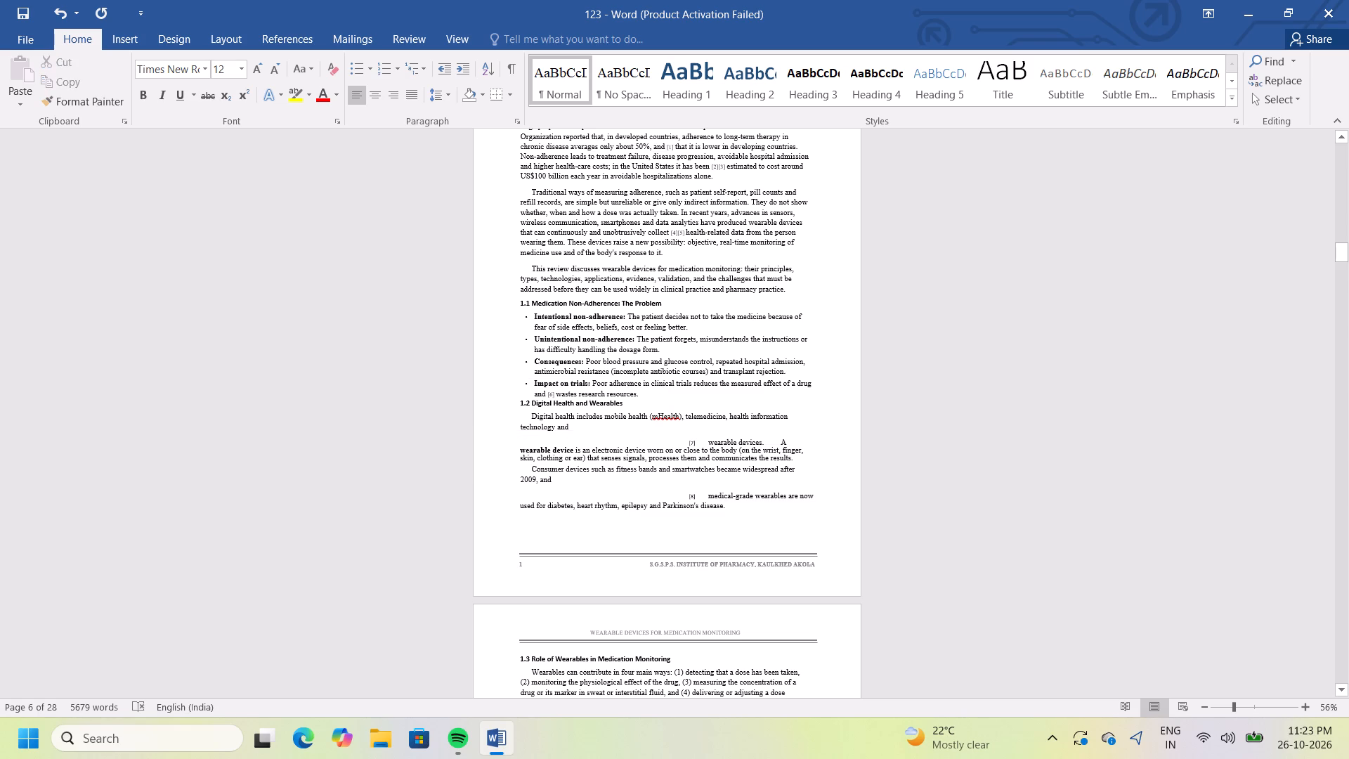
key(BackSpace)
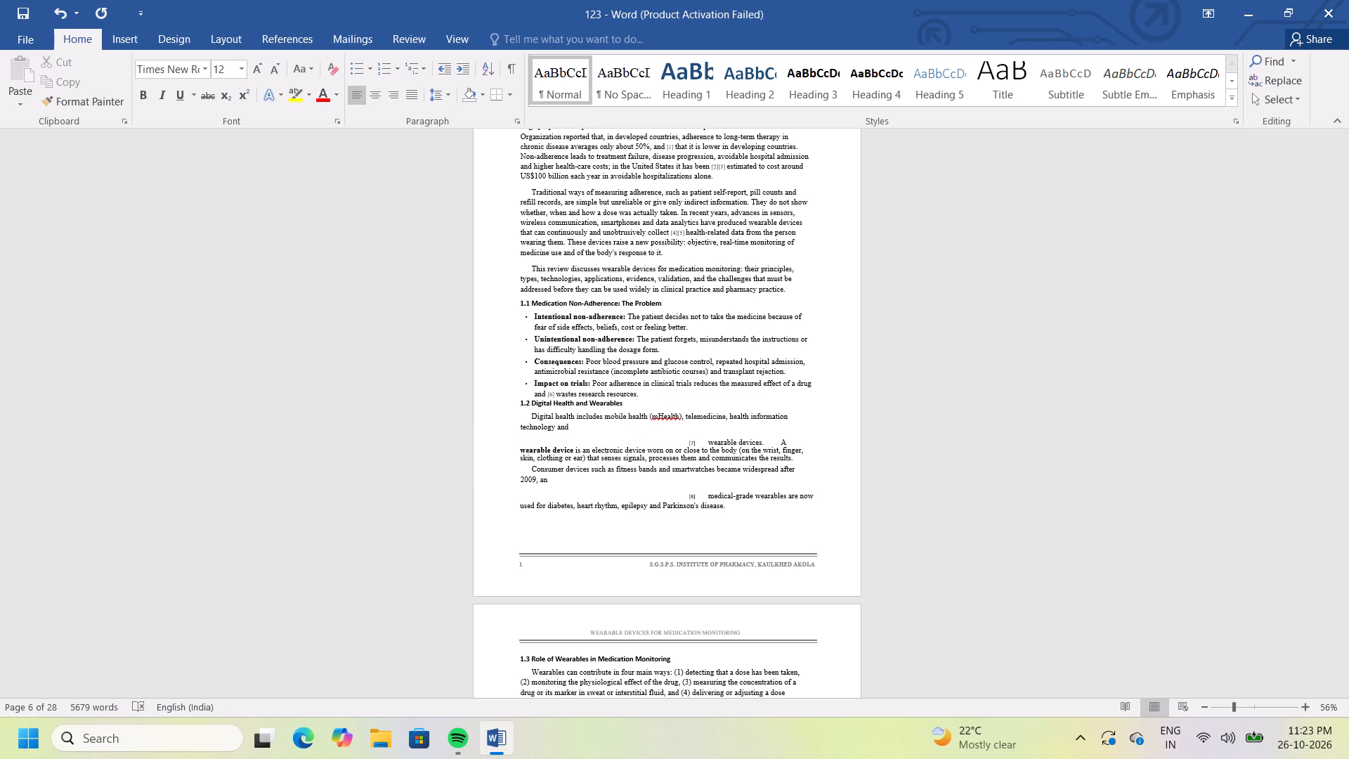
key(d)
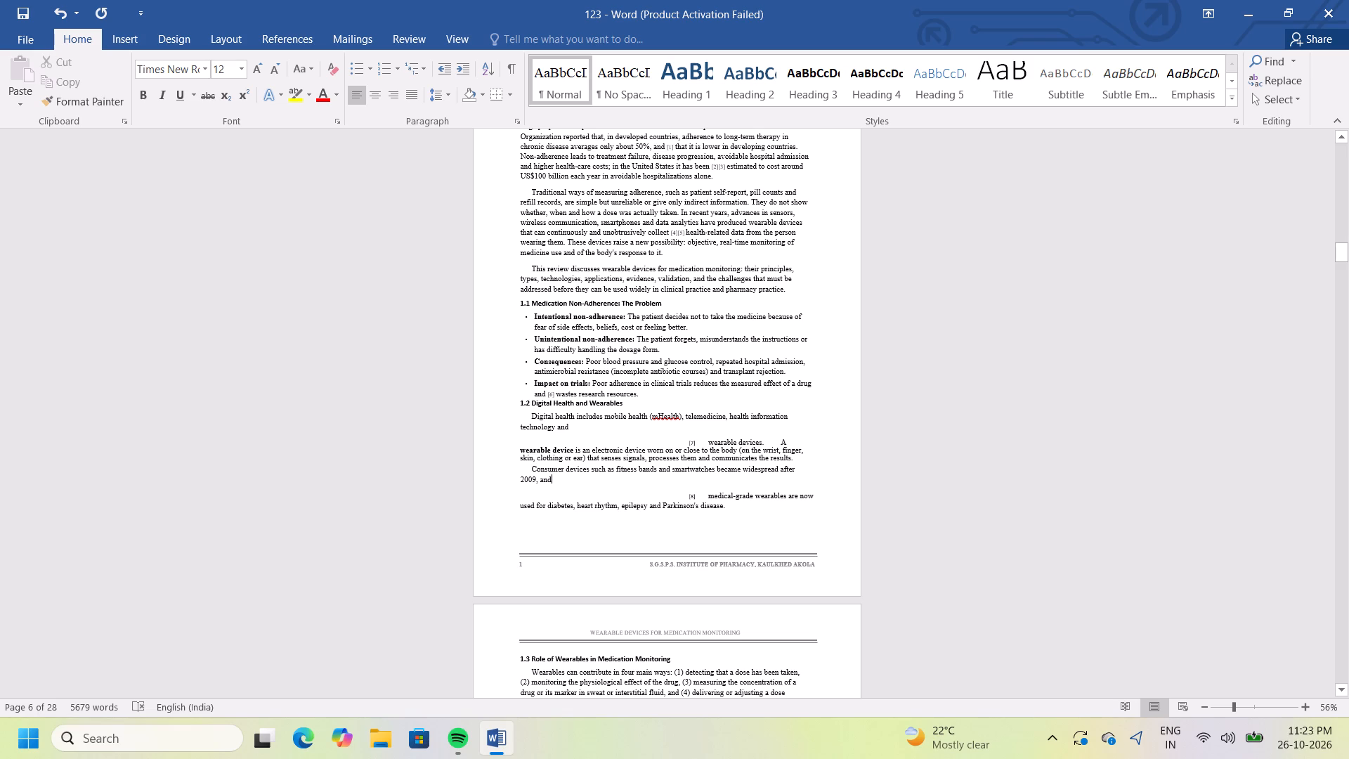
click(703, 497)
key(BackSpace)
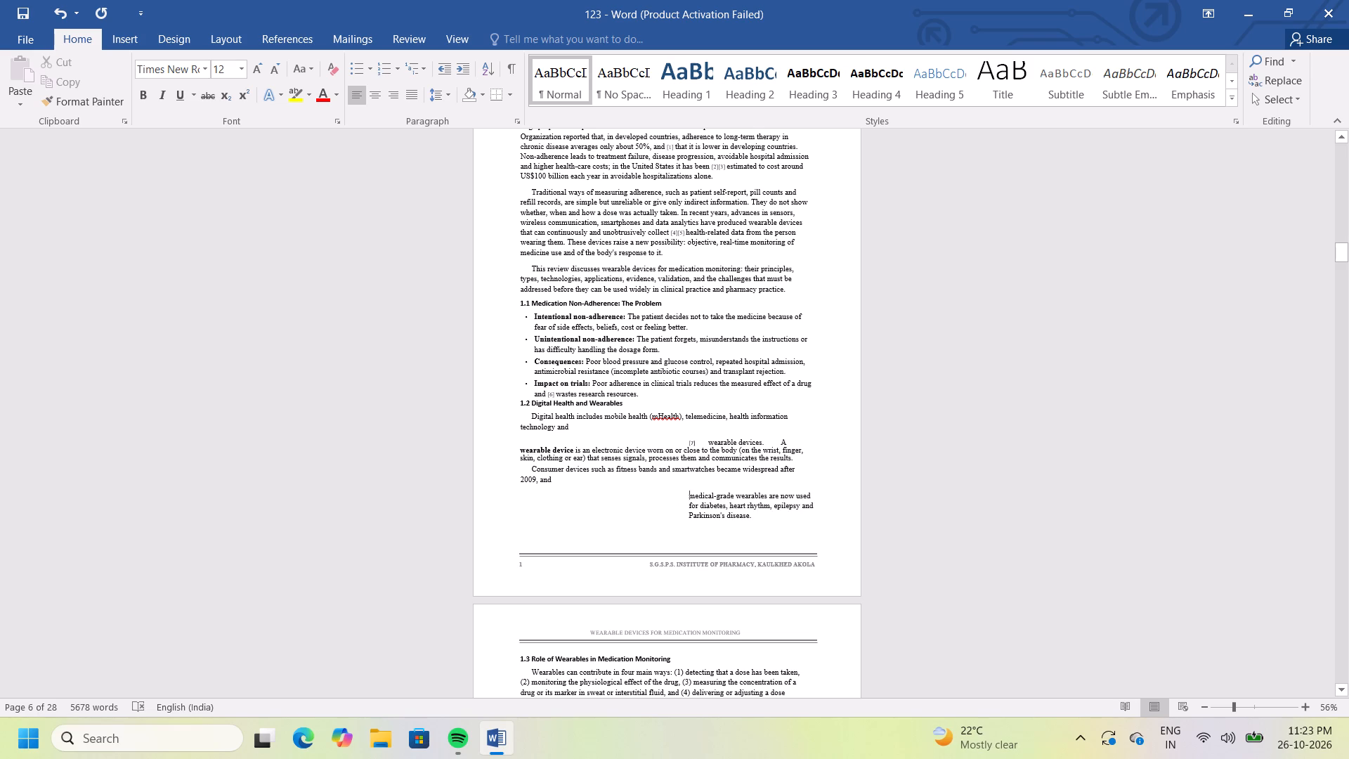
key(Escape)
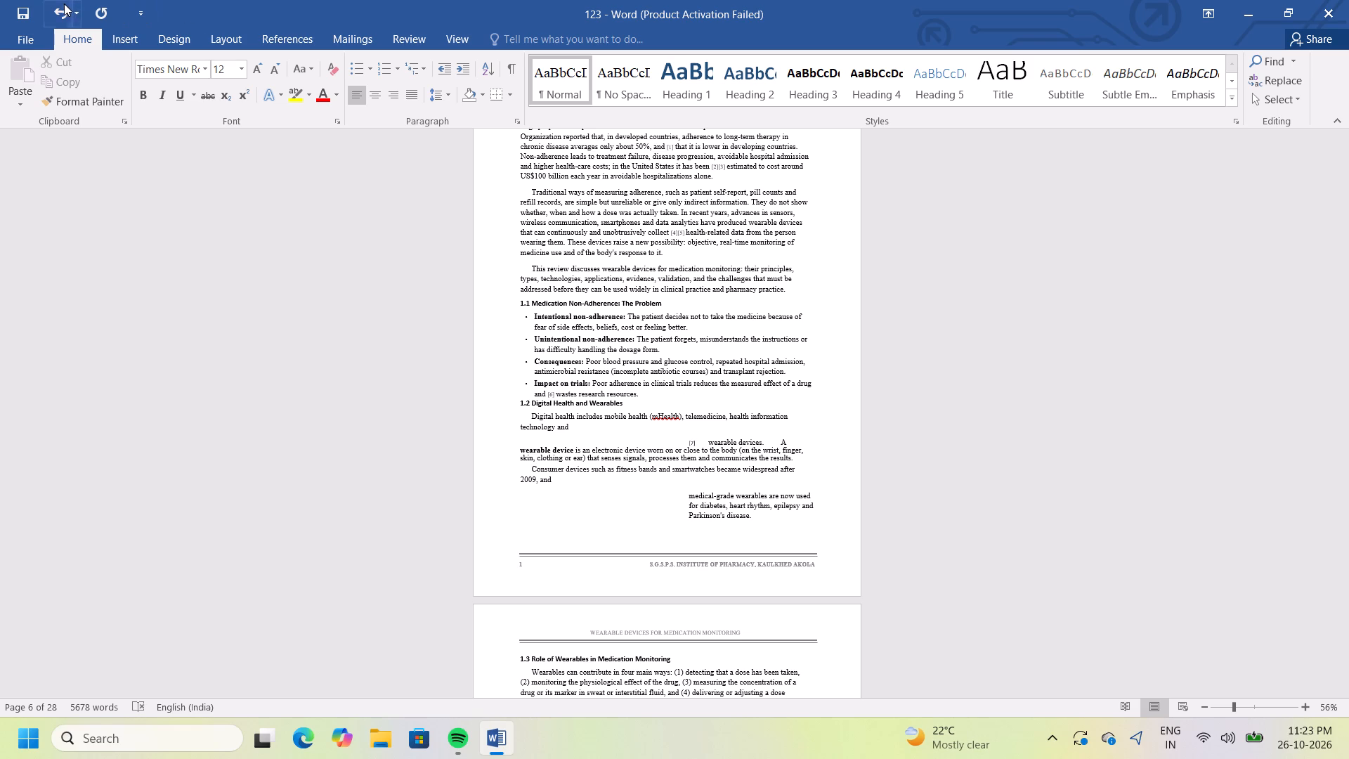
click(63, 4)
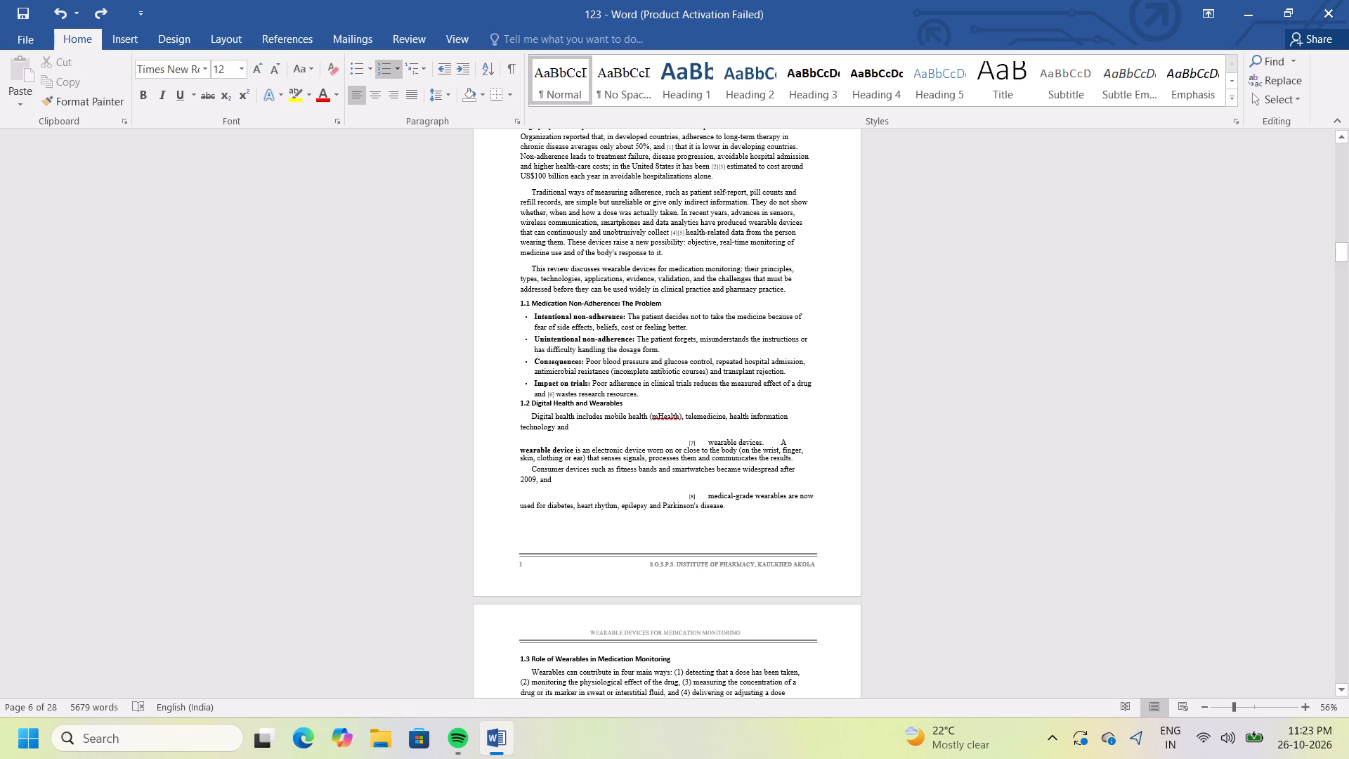
Insert a space directly before "wearable devices", after its citation number in section 1.2.
click(927, 430)
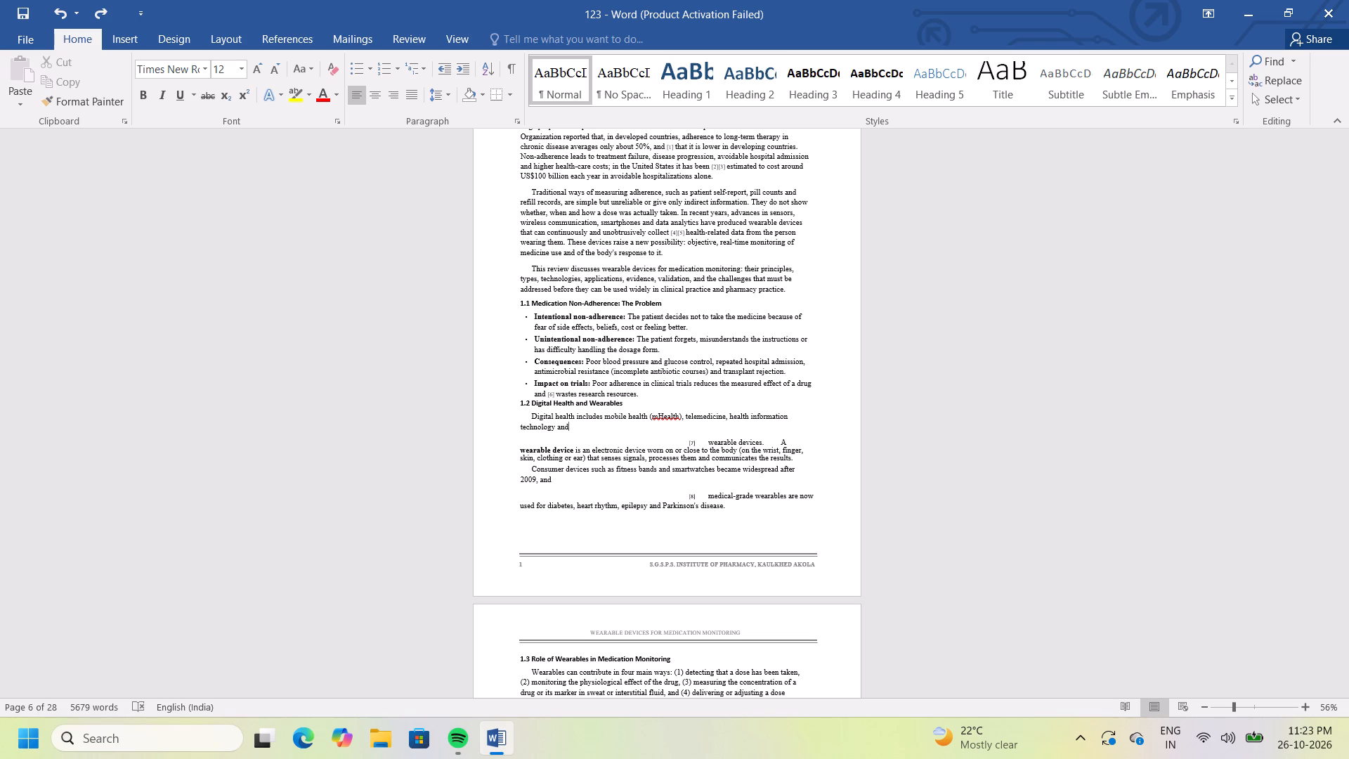
click(692, 444)
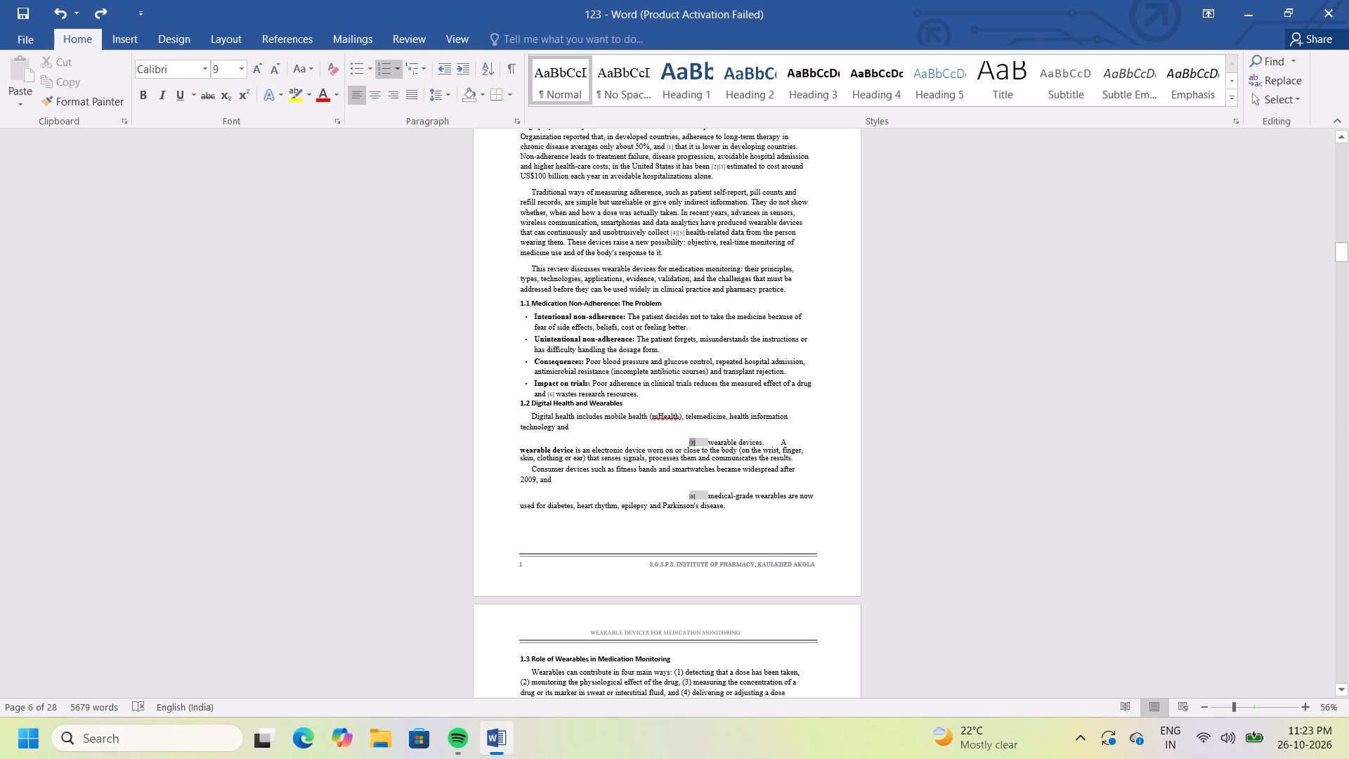
click(688, 441)
double_click(688, 441)
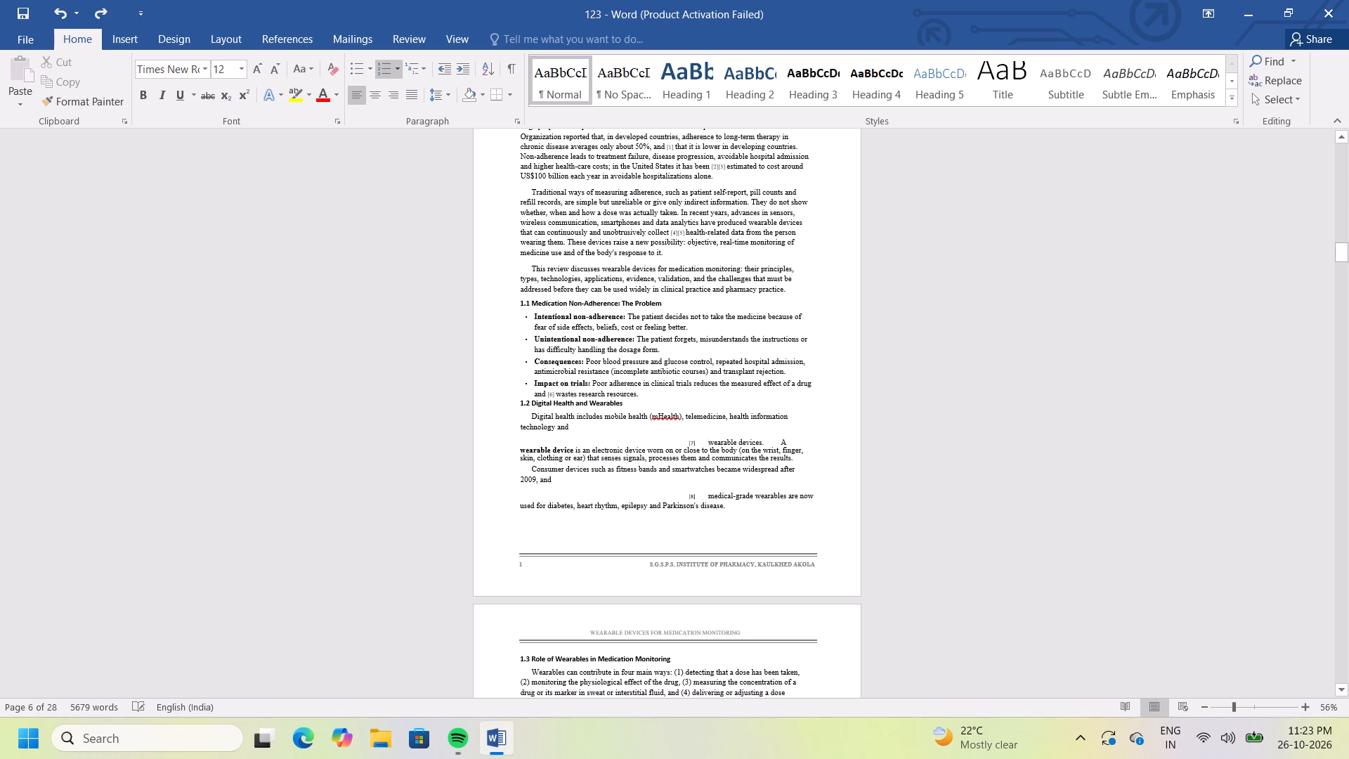
triple_click(691, 443)
triple_click(691, 443)
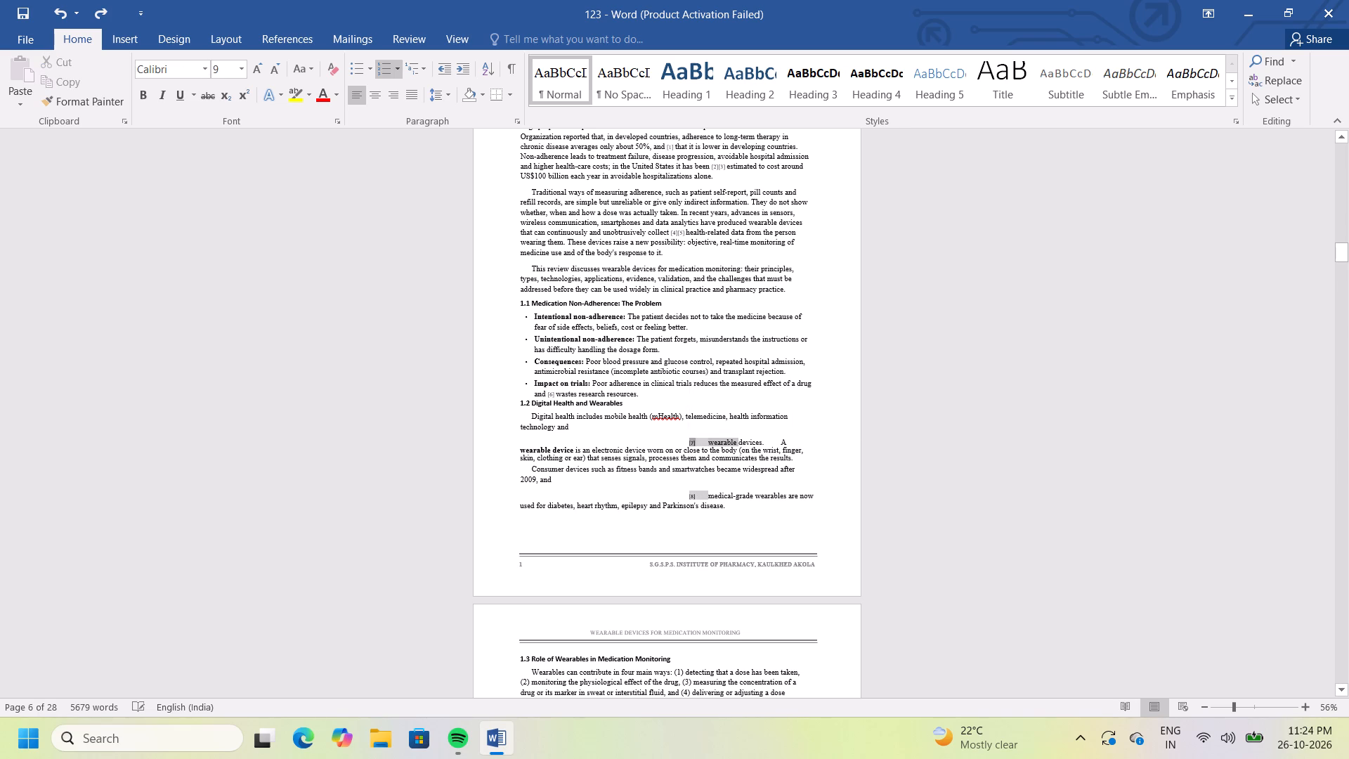
double_click(691, 443)
click(691, 443)
click(691, 443)
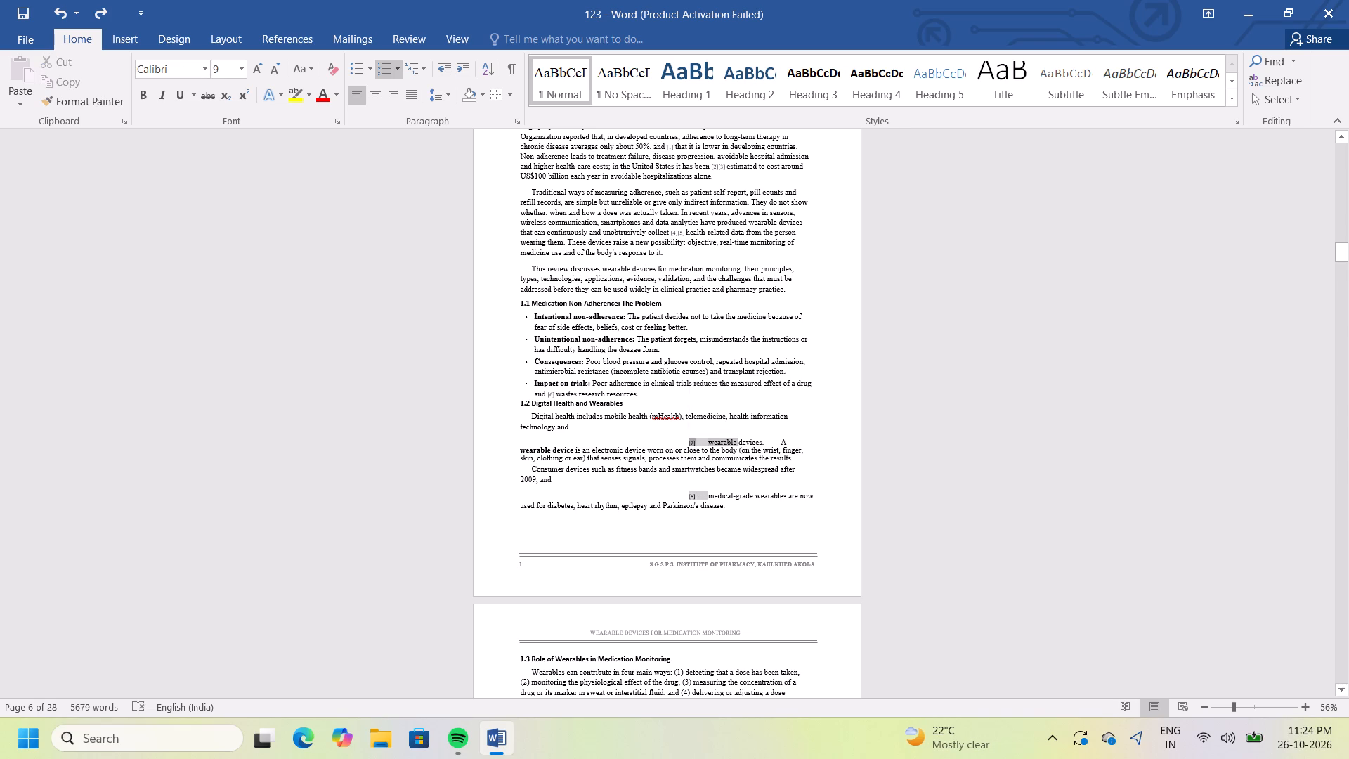
click(691, 443)
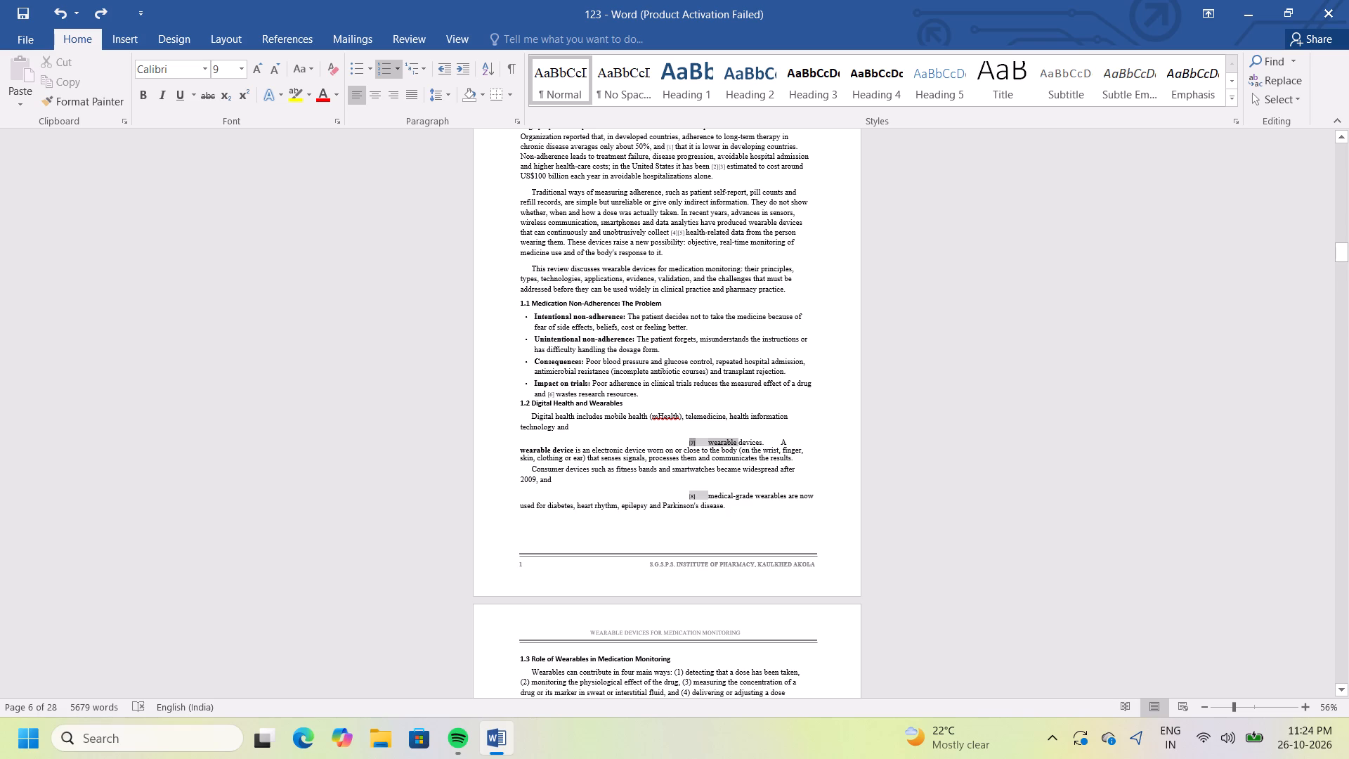
click(708, 439)
key(space)
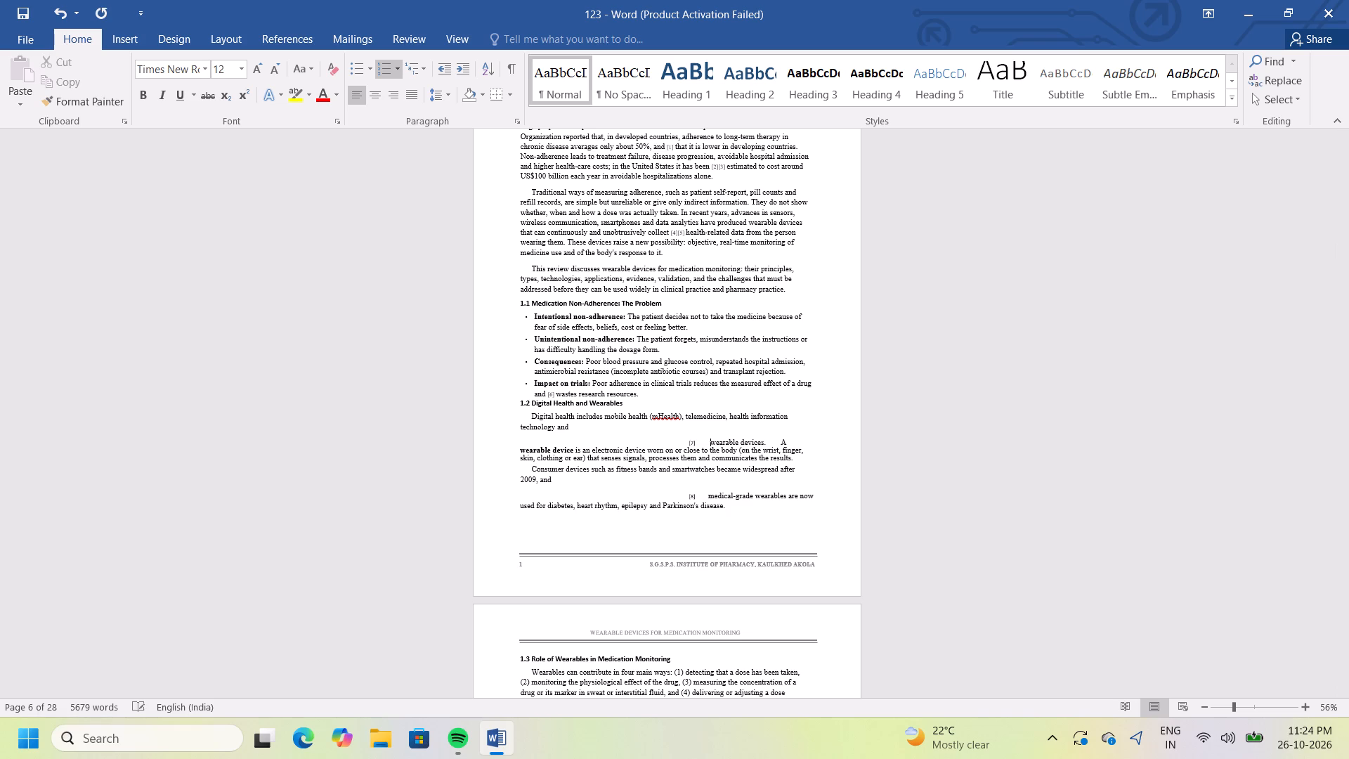
Remove the automatic citation number and wide indent before "wearable devices" in section 1.2, bringing the text to the page margin.
click(684, 443)
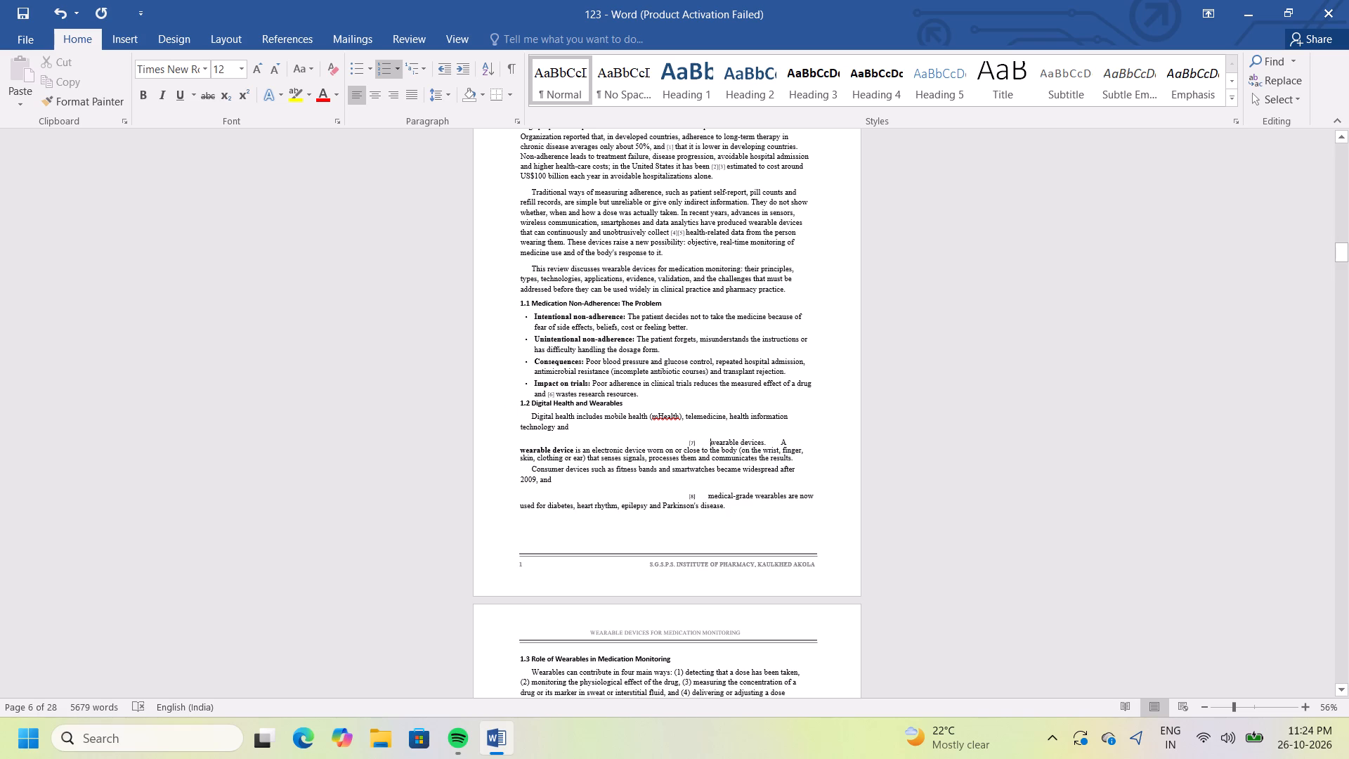
double_click(684, 443)
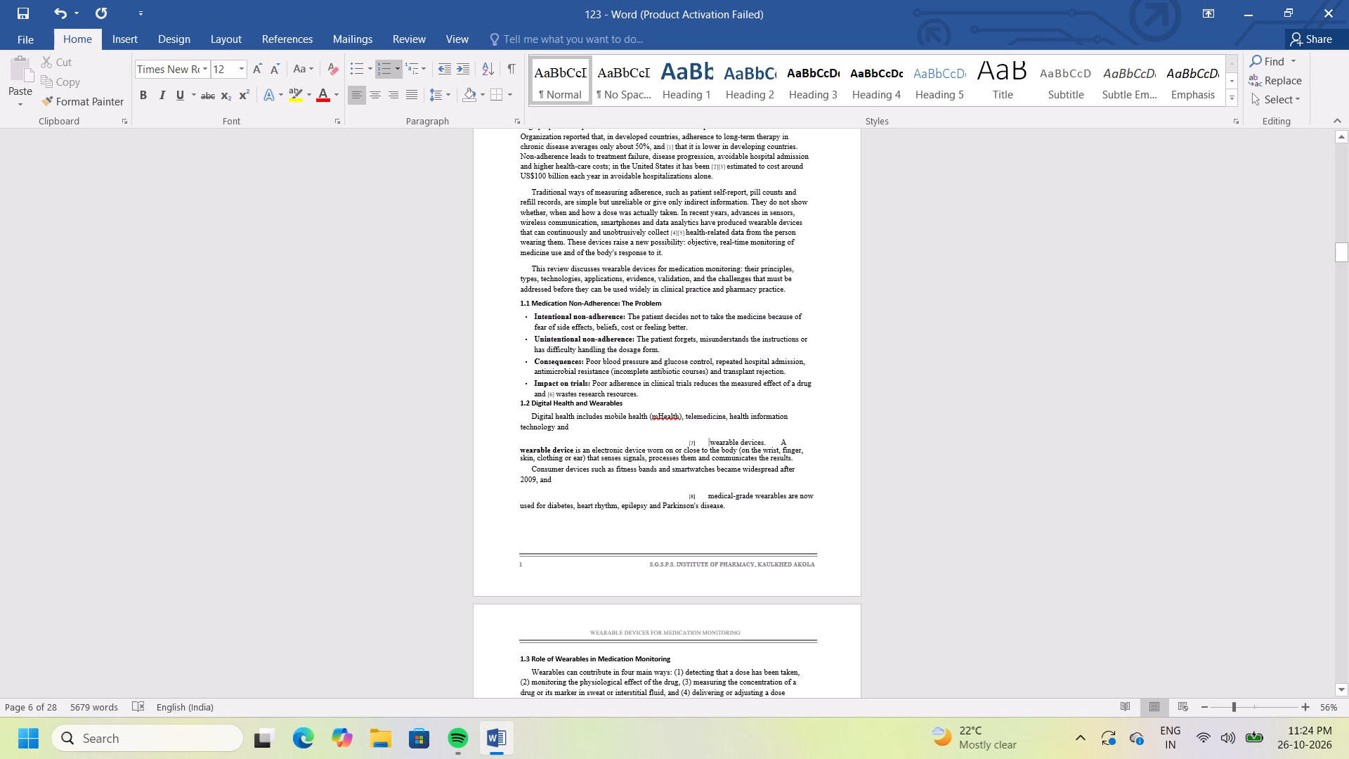
click(688, 443)
click(688, 443)
key(Left)
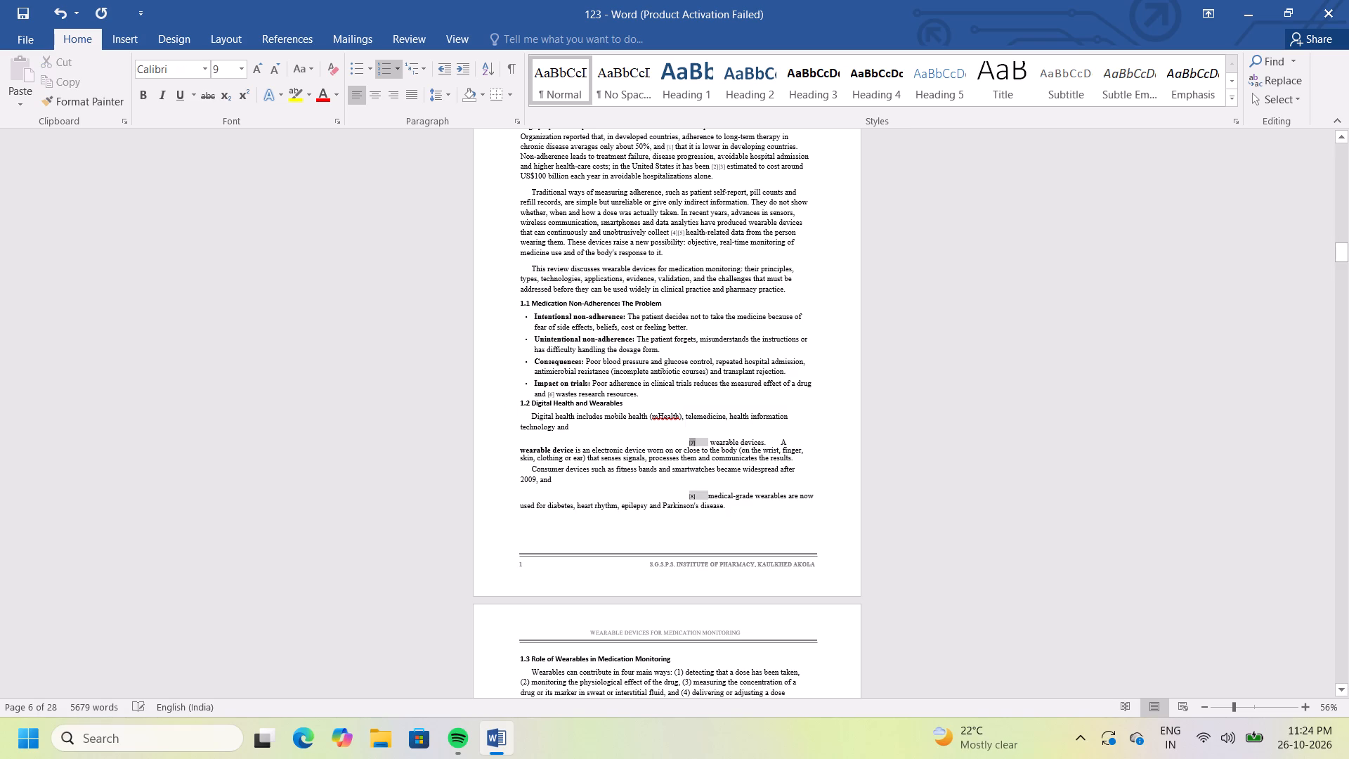
key(Left)
key(Right)
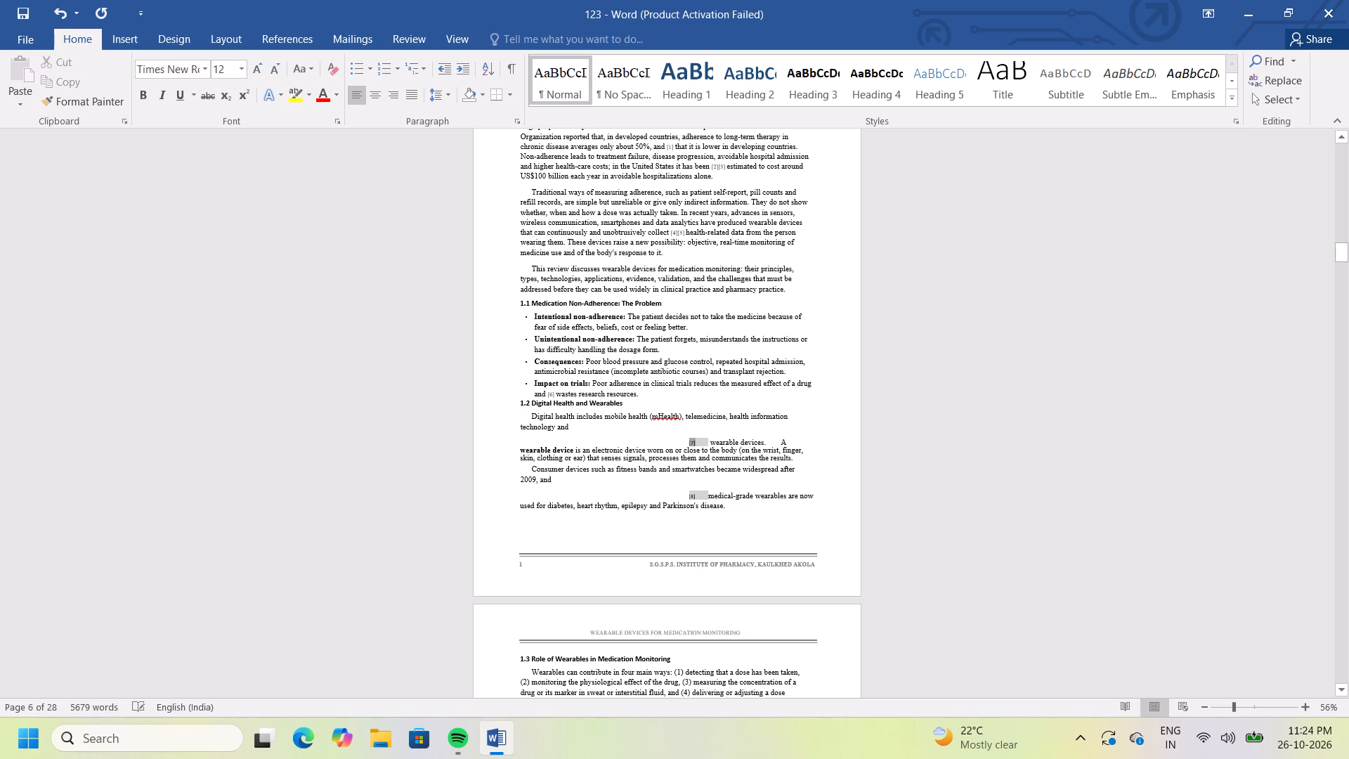
key(BackSpace)
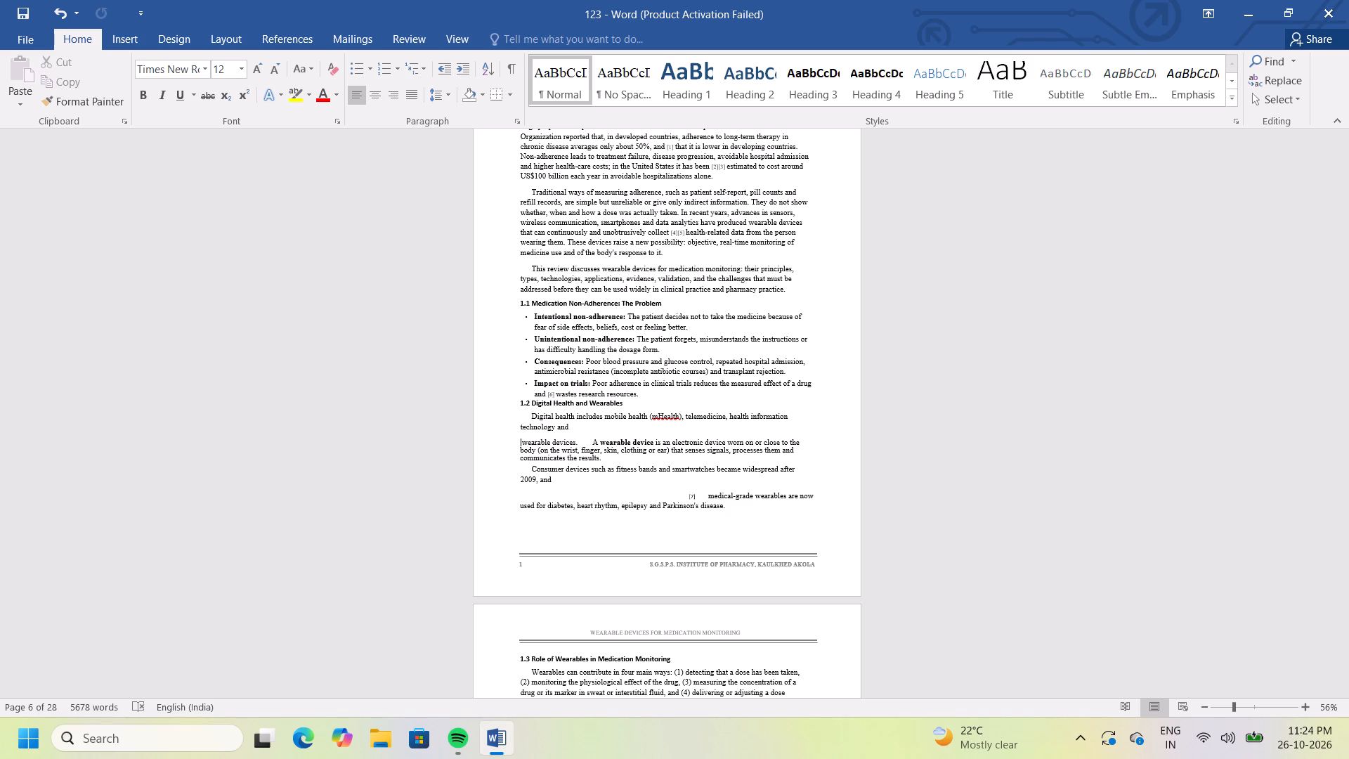
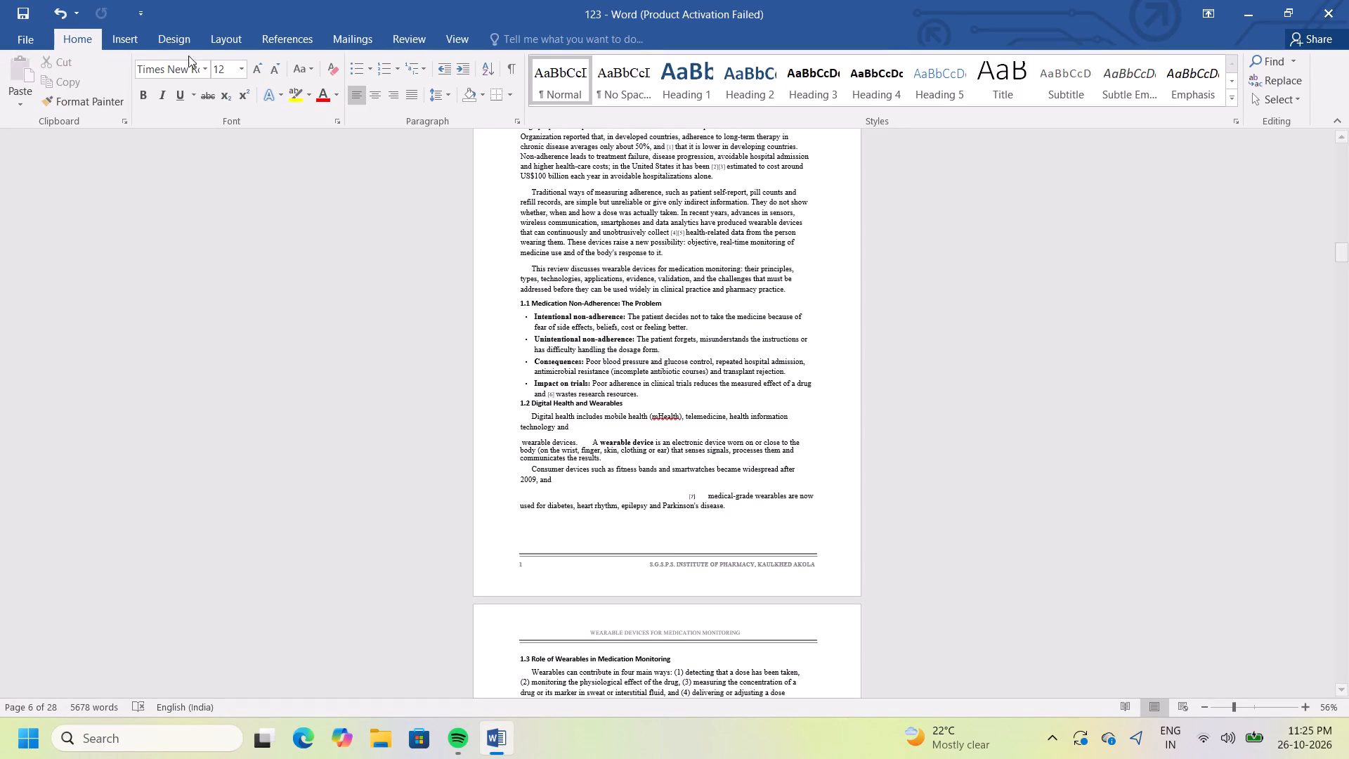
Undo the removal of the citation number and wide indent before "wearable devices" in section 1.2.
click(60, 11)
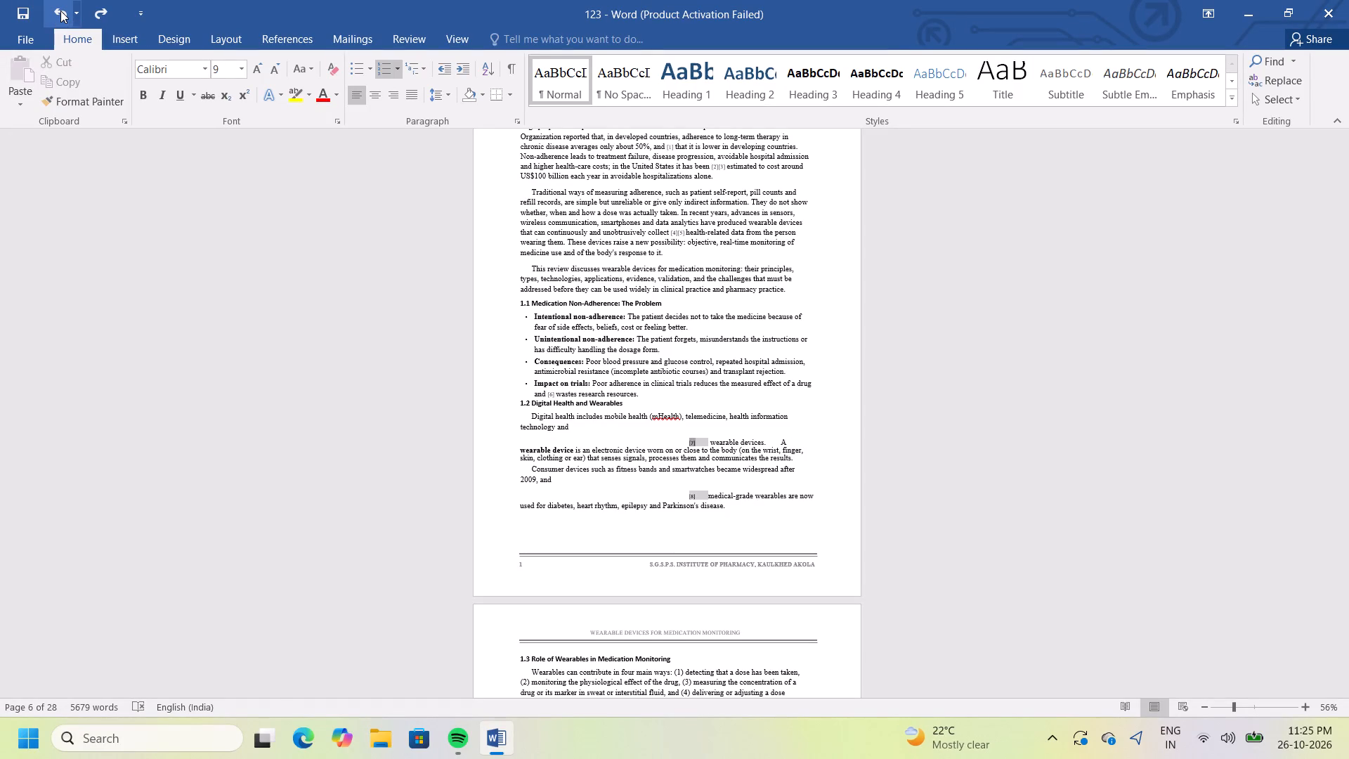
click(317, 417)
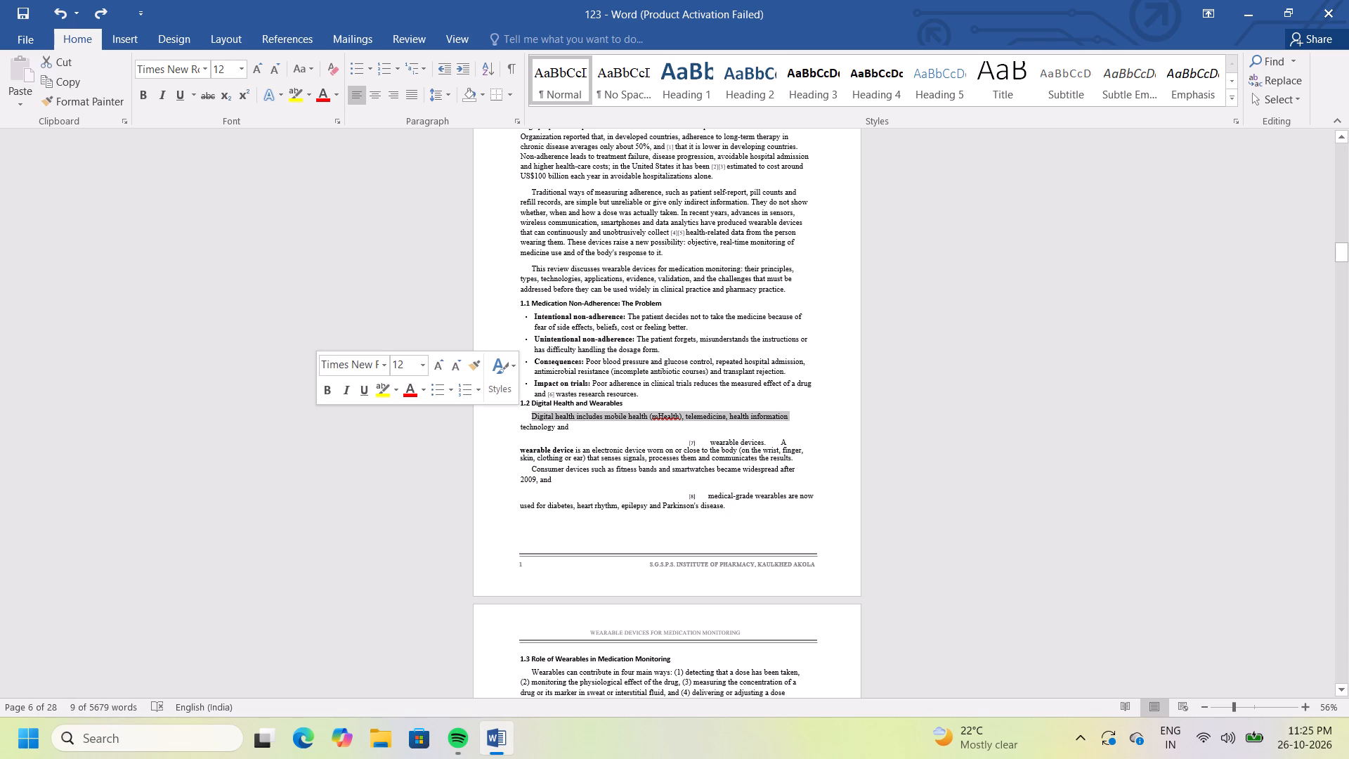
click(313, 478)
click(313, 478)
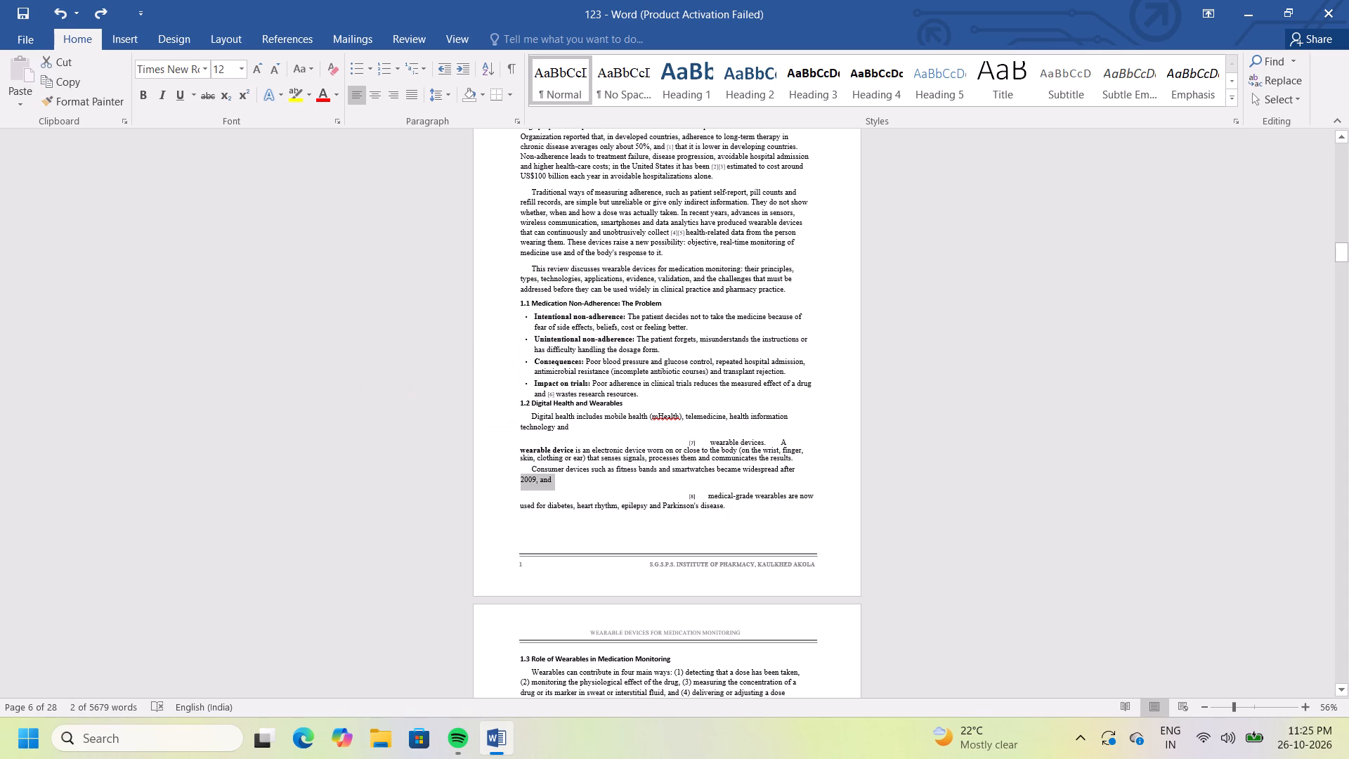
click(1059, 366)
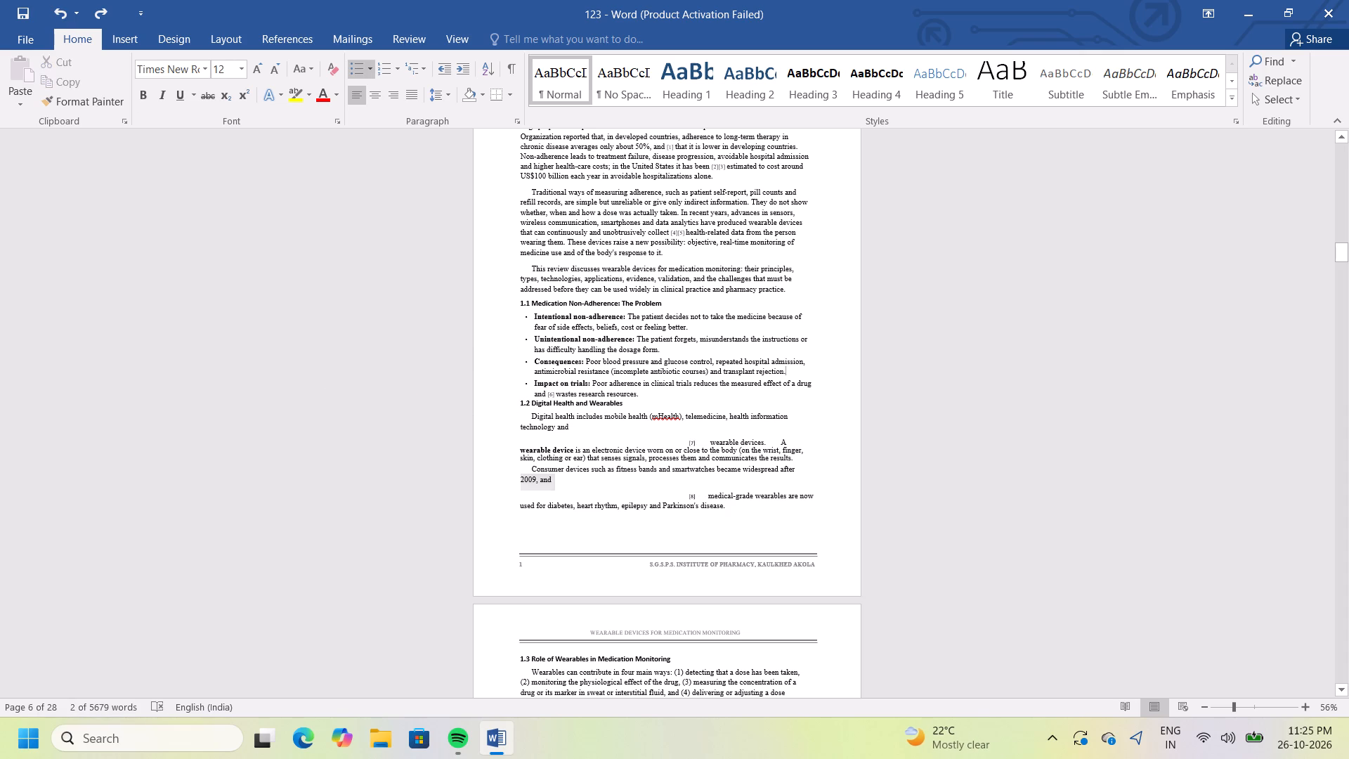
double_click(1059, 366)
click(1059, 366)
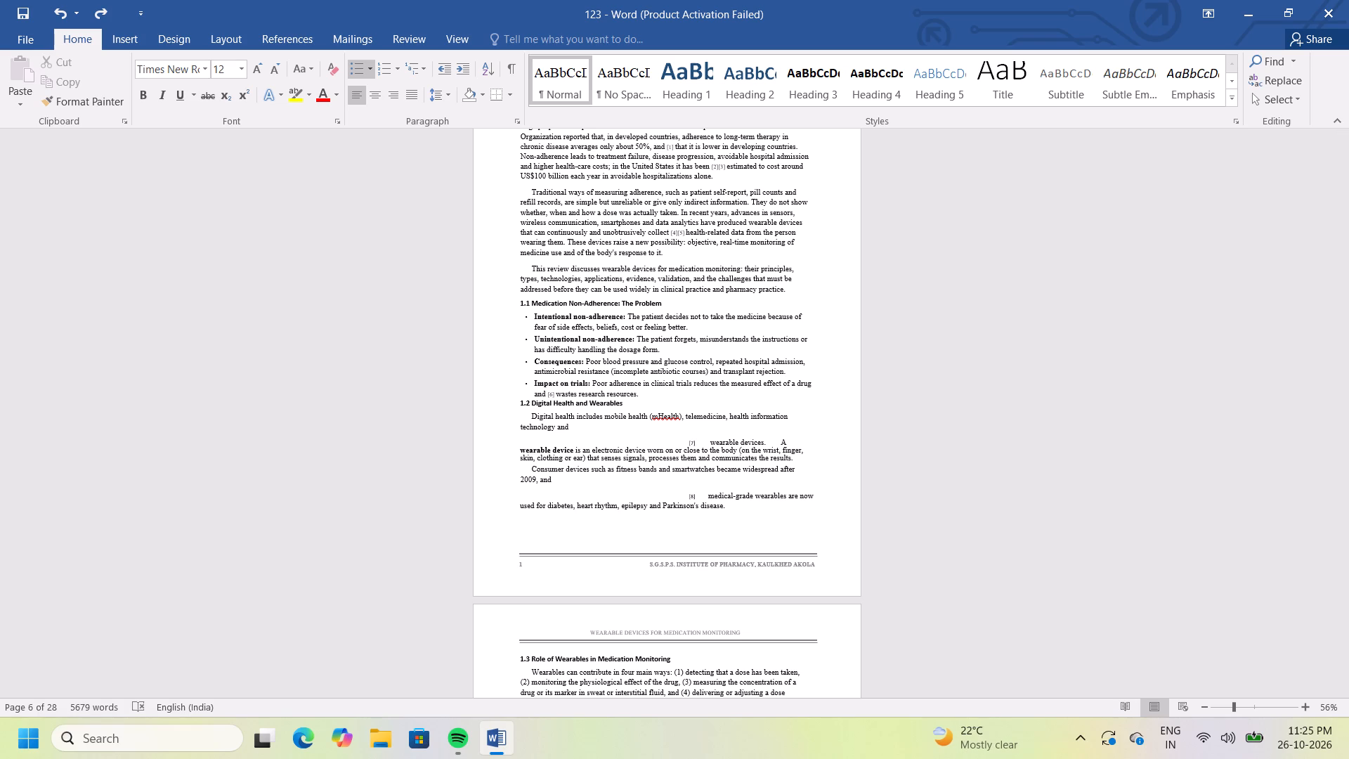
Remove the citation number and break before "wearable devices" in section 1.2, joining it to "technology and" with a single space.
click(710, 443)
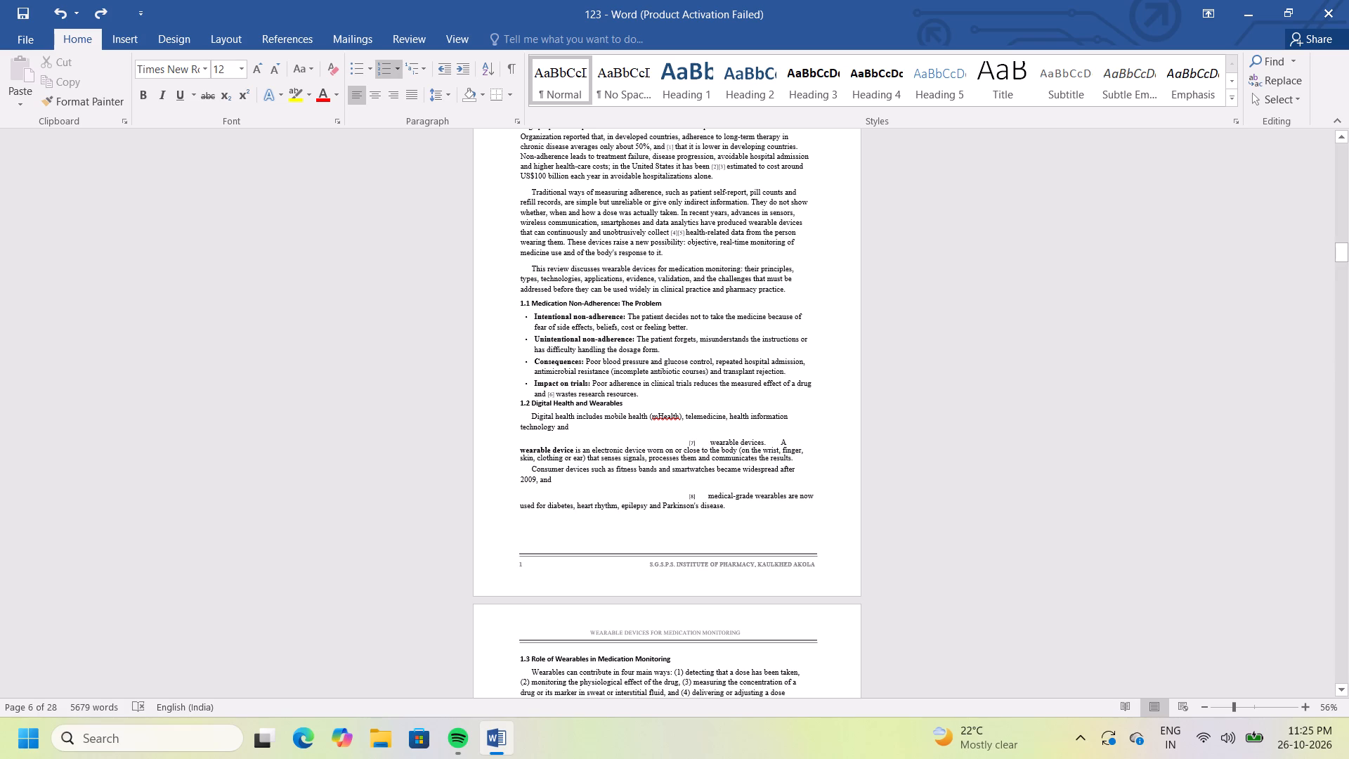
key(BackSpace)
key(BackSpace)
key(BackSpace)
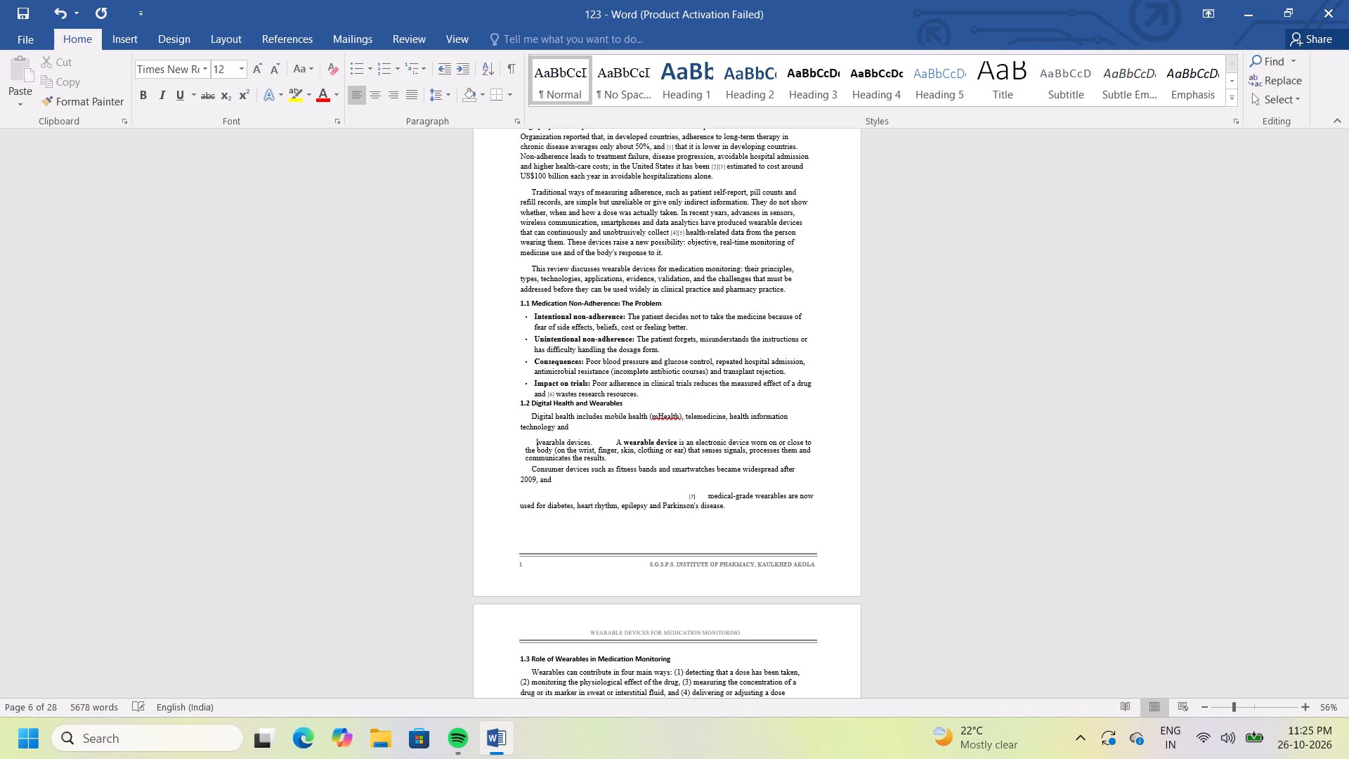
key(BackSpace)
key(BackSpace)
key(BackSpace)
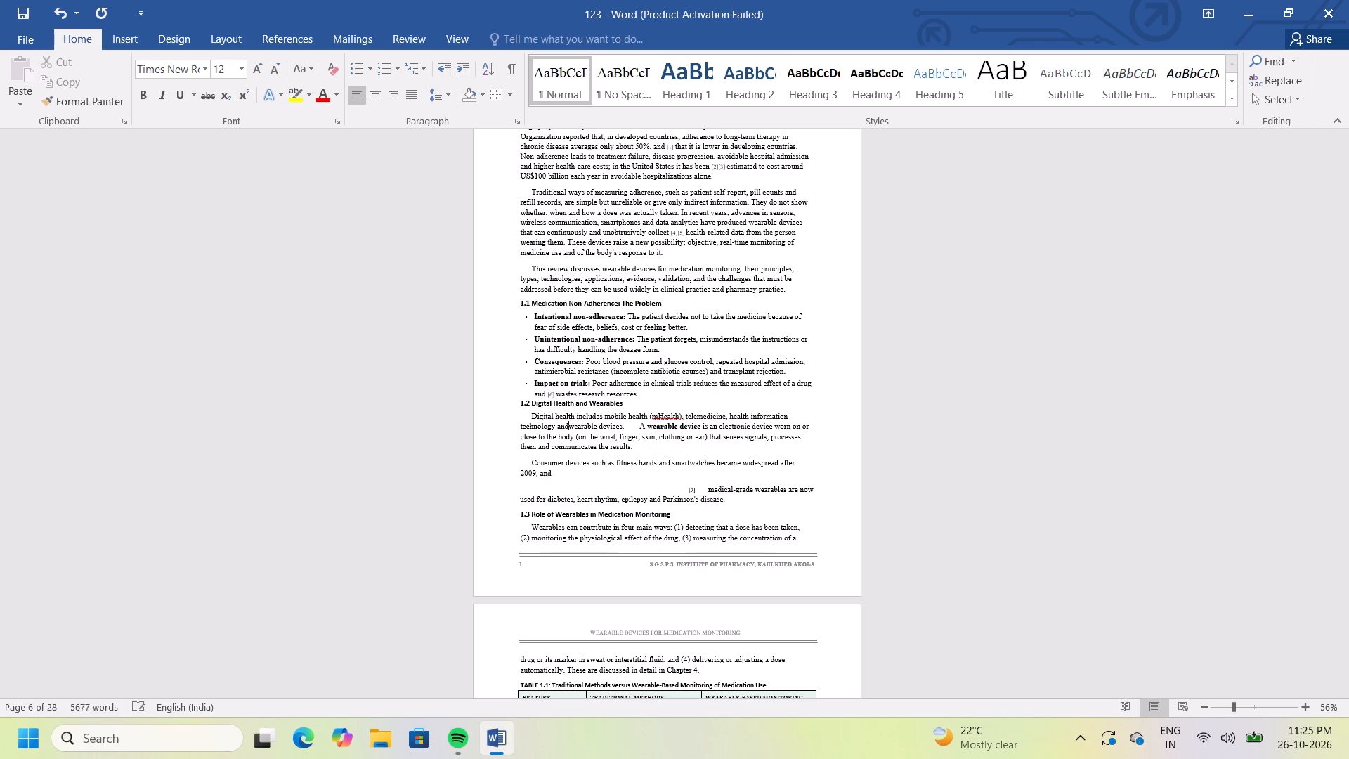
key(space)
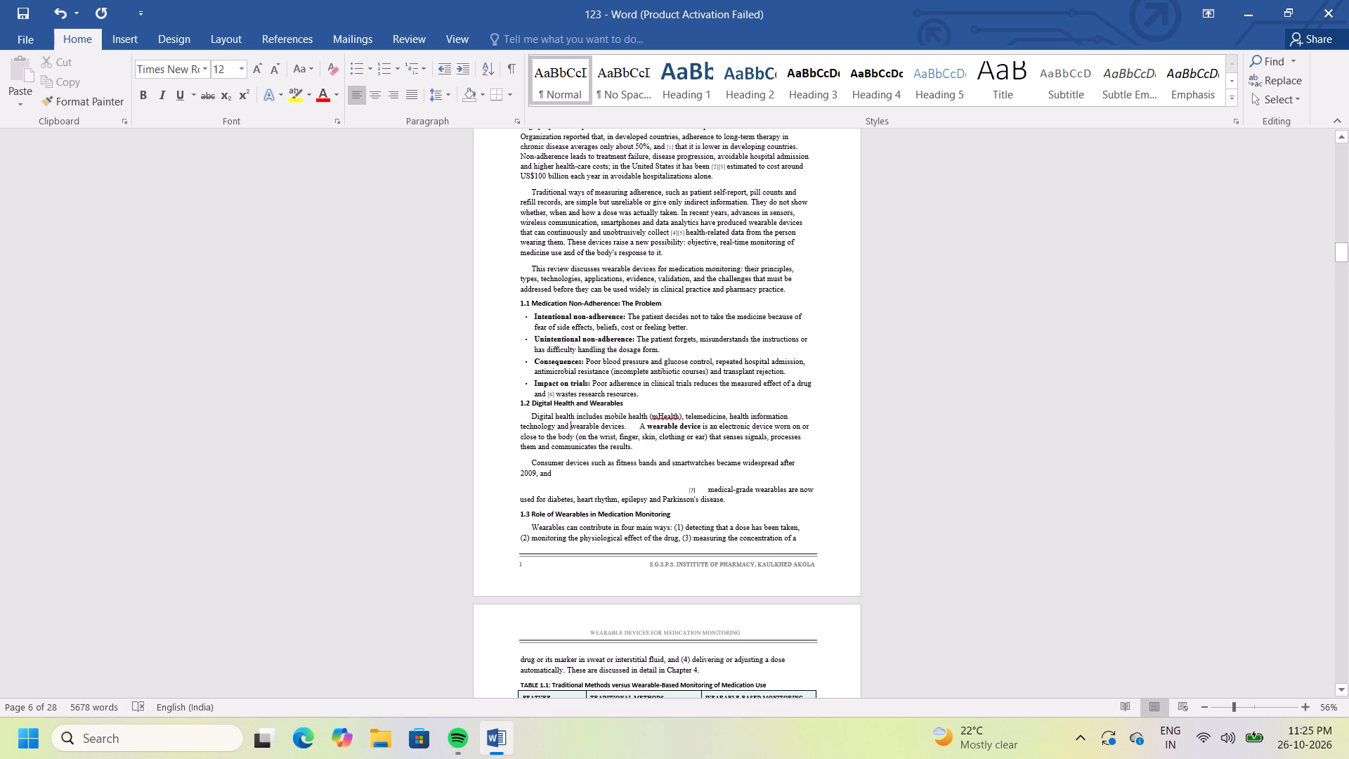
Replace the wide gap before "A wearable device" in section 1.2 with a single space.
click(640, 427)
key(BackSpace)
key(BackSpace)
key(space)
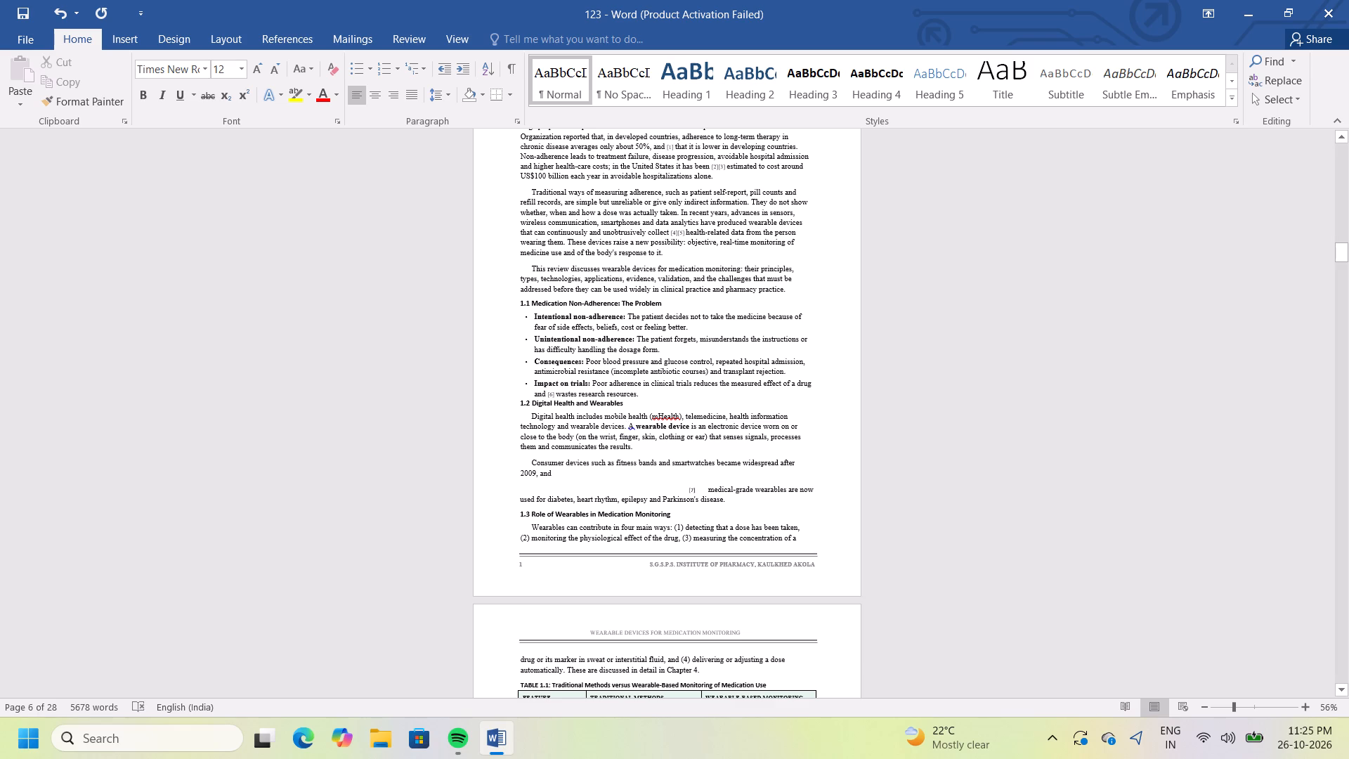
Remove the citation number and break before "medical-grade wearables" in section 1.2, joining it to "2009, and" with a single space.
click(708, 487)
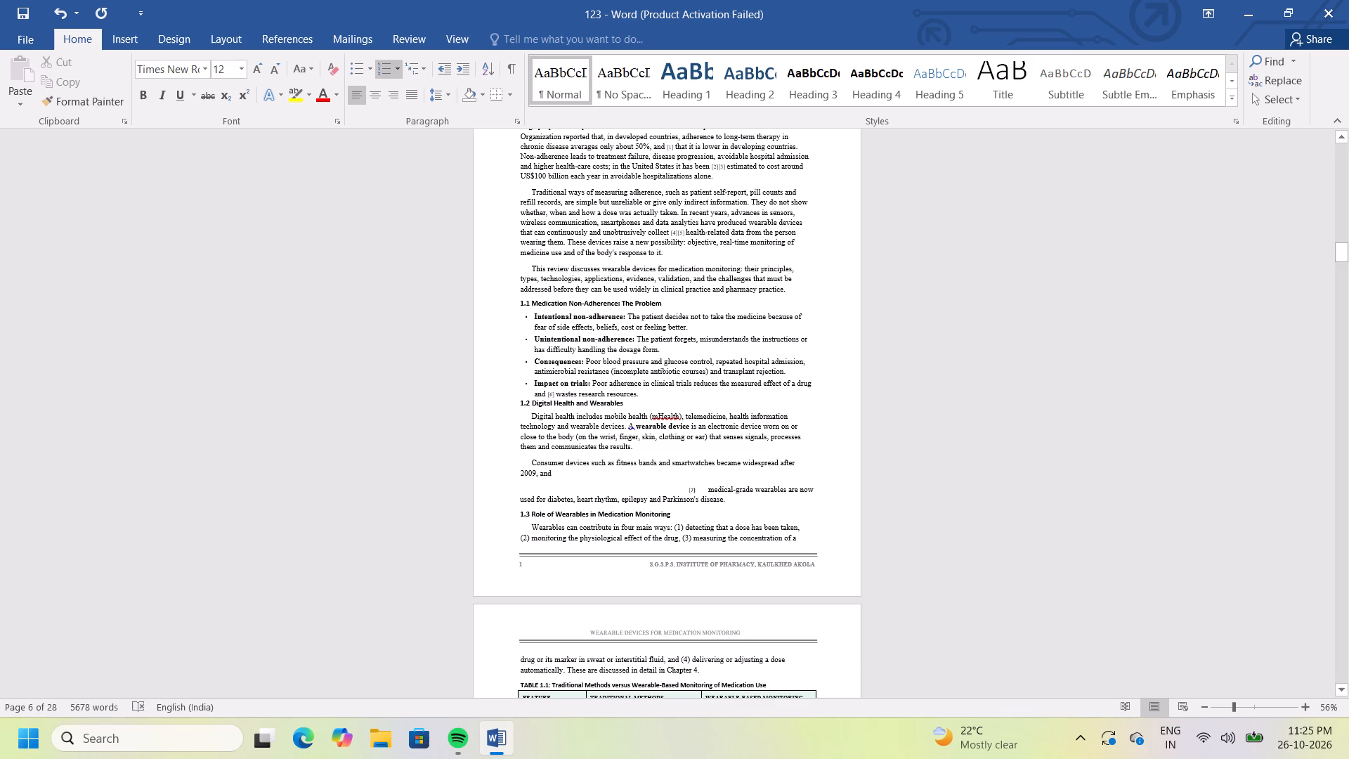
key(BackSpace)
key(BackSpace)
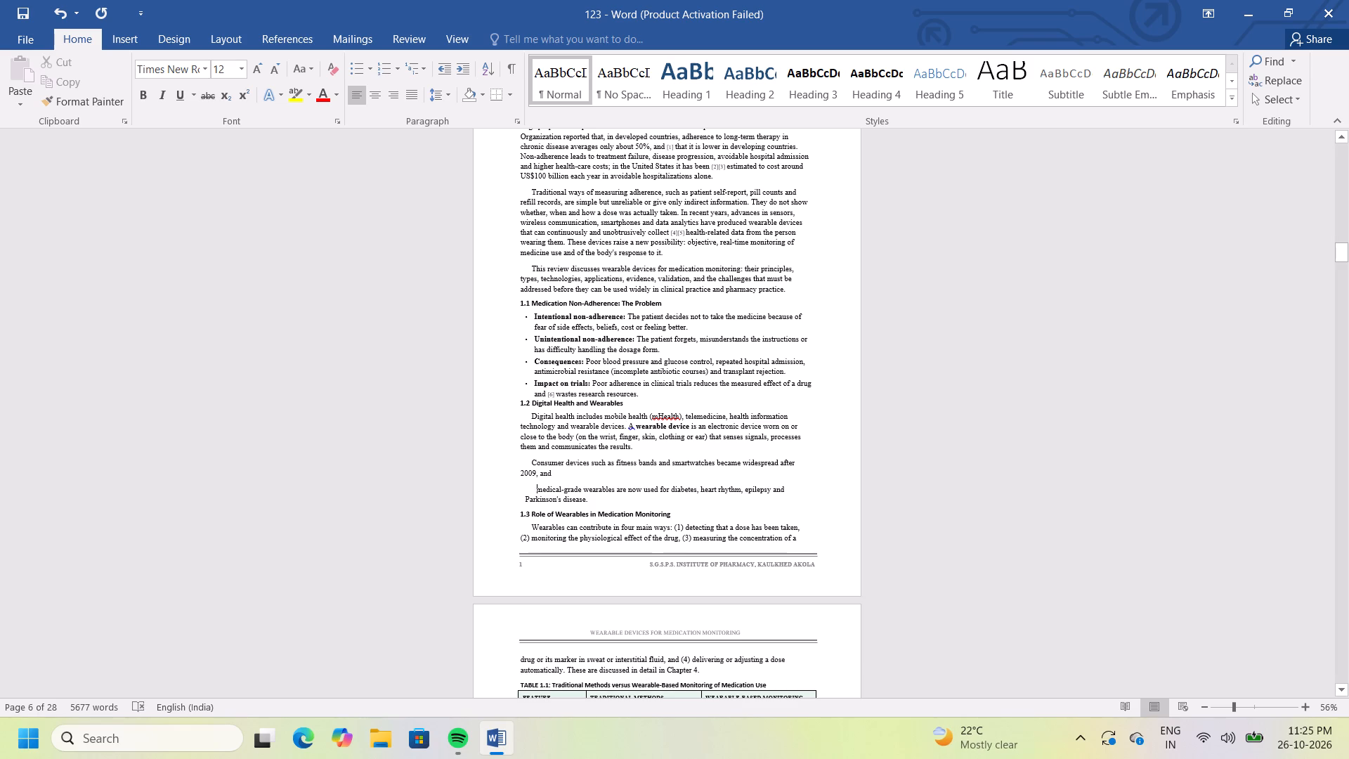
key(BackSpace)
key(BackSpace)
key(BackSpace)
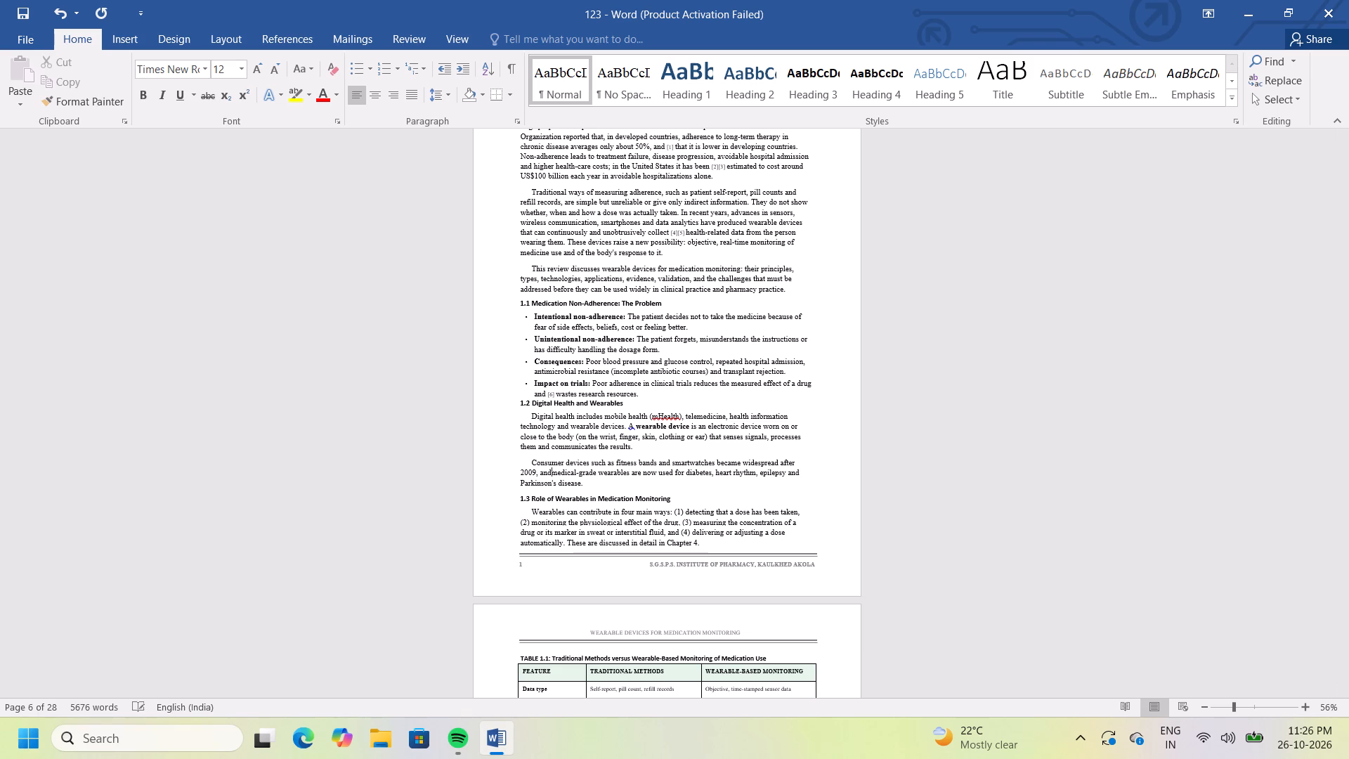
key(space)
click(983, 465)
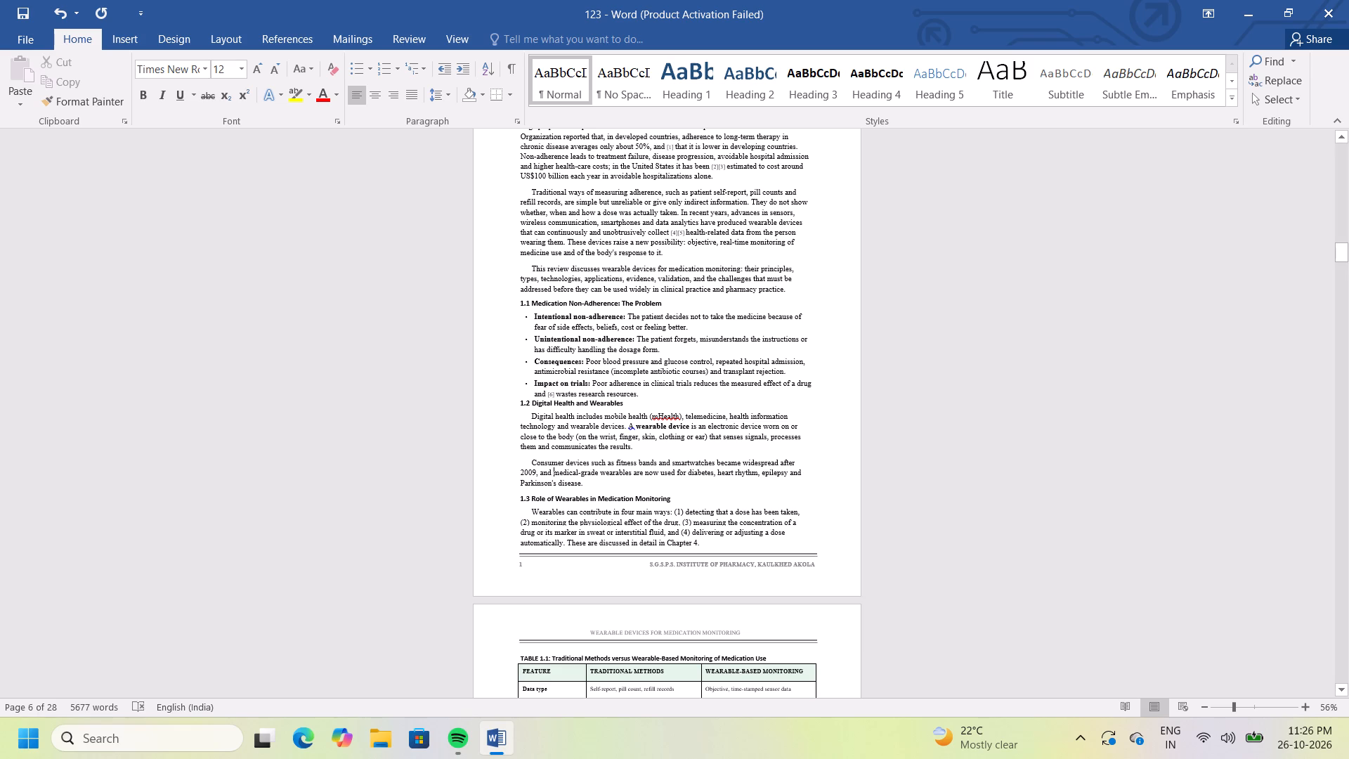
Delete the sentence "These are discussed in detail in Chapter 4." from the end of section 1.3's paragraph.
triple_click(1342, 689)
double_click(1342, 689)
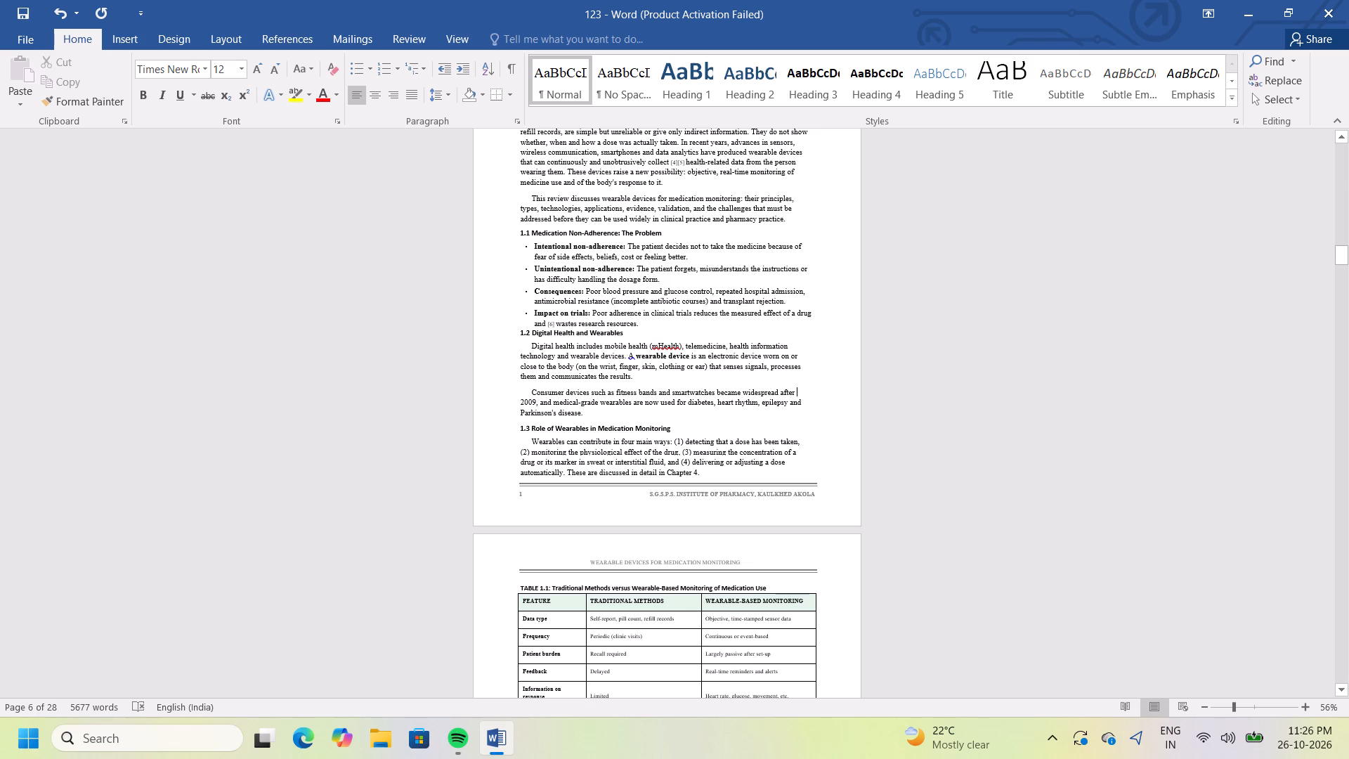
click(698, 473)
click(717, 474)
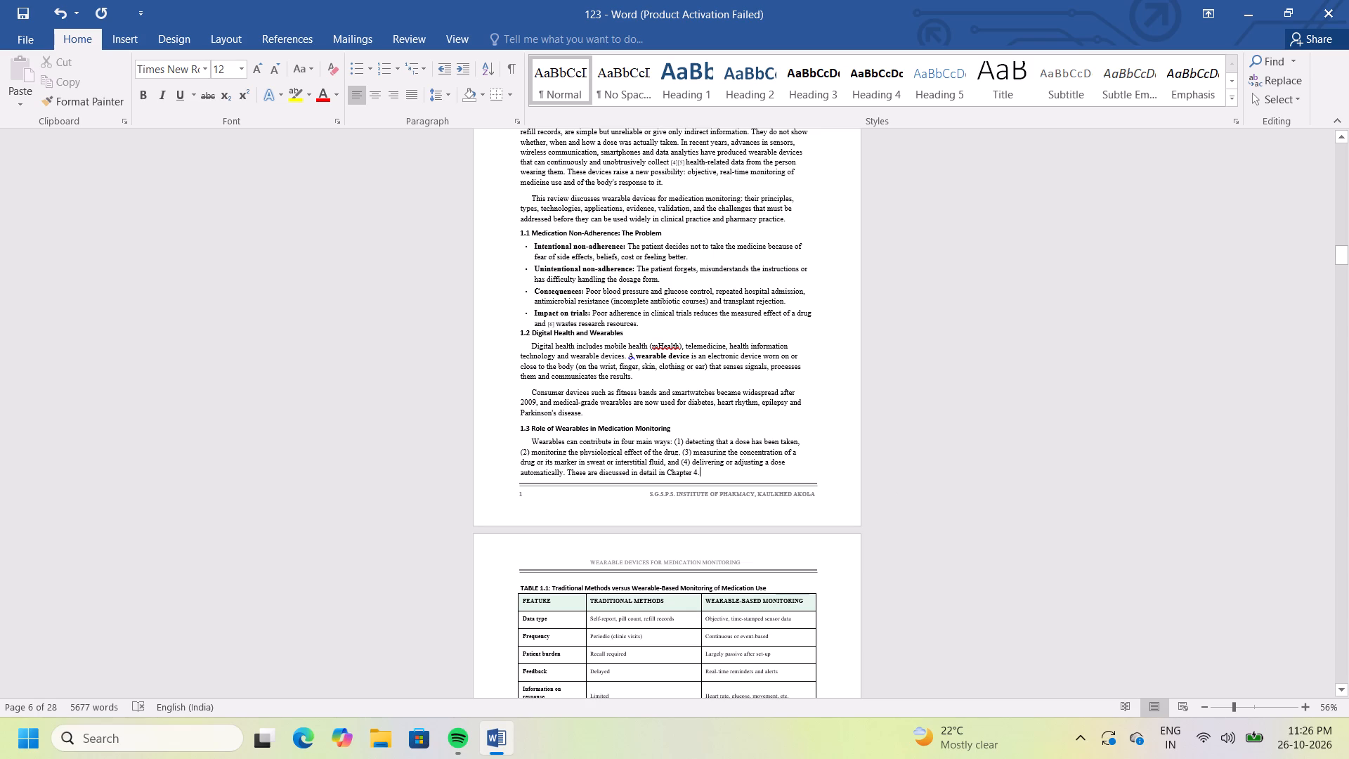
key(BackSpace)
key(BackSpace)
key(BackSpace)
key(BackSpace)
key(BackSpace)
key(BackSpace)
key(BackSpace)
key(BackSpace)
key(BackSpace)
key(BackSpace)
key(BackSpace)
key(BackSpace)
key(BackSpace)
key(BackSpace)
key(BackSpace)
key(BackSpace)
key(BackSpace)
key(BackSpace)
key(BackSpace)
key(BackSpace)
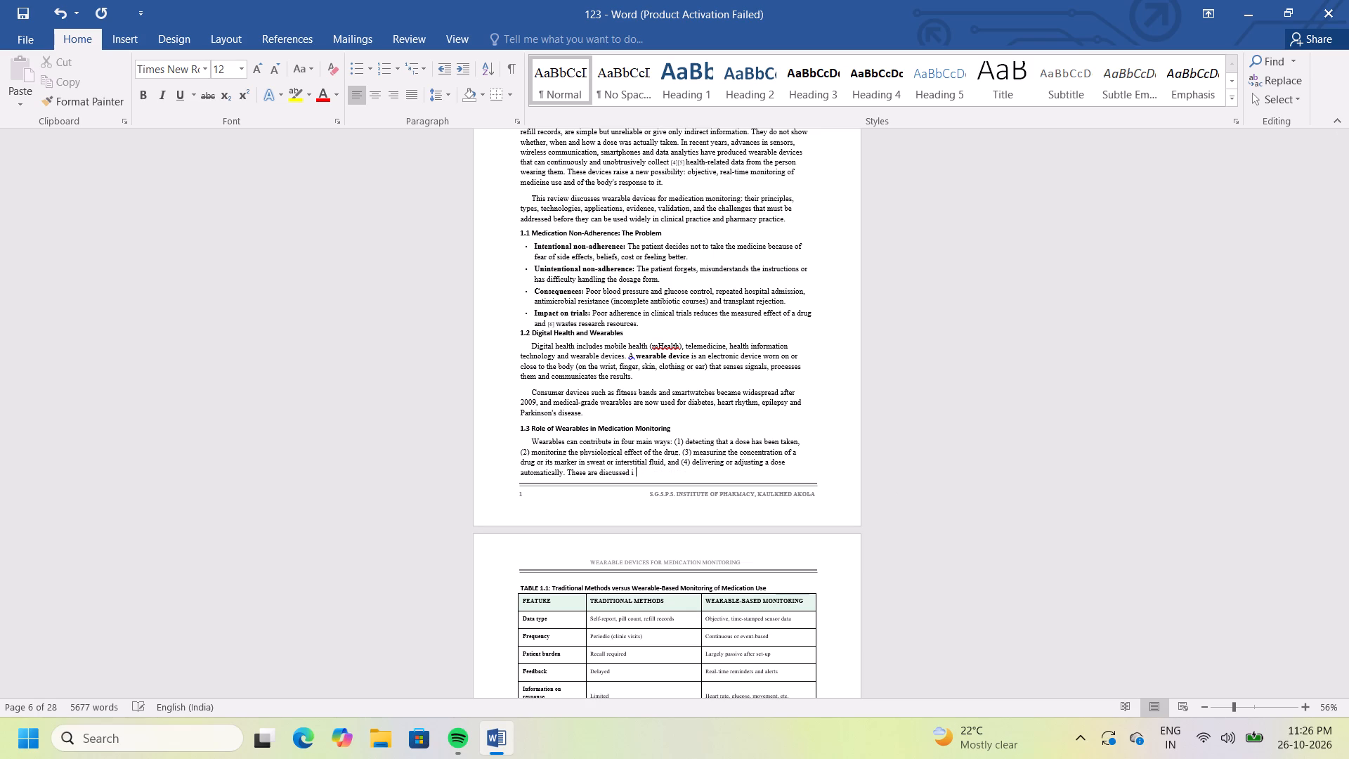
key(BackSpace)
key(BackSpace)
key(BackSpace)
key(BackSpace)
key(BackSpace)
key(BackSpace)
key(BackSpace)
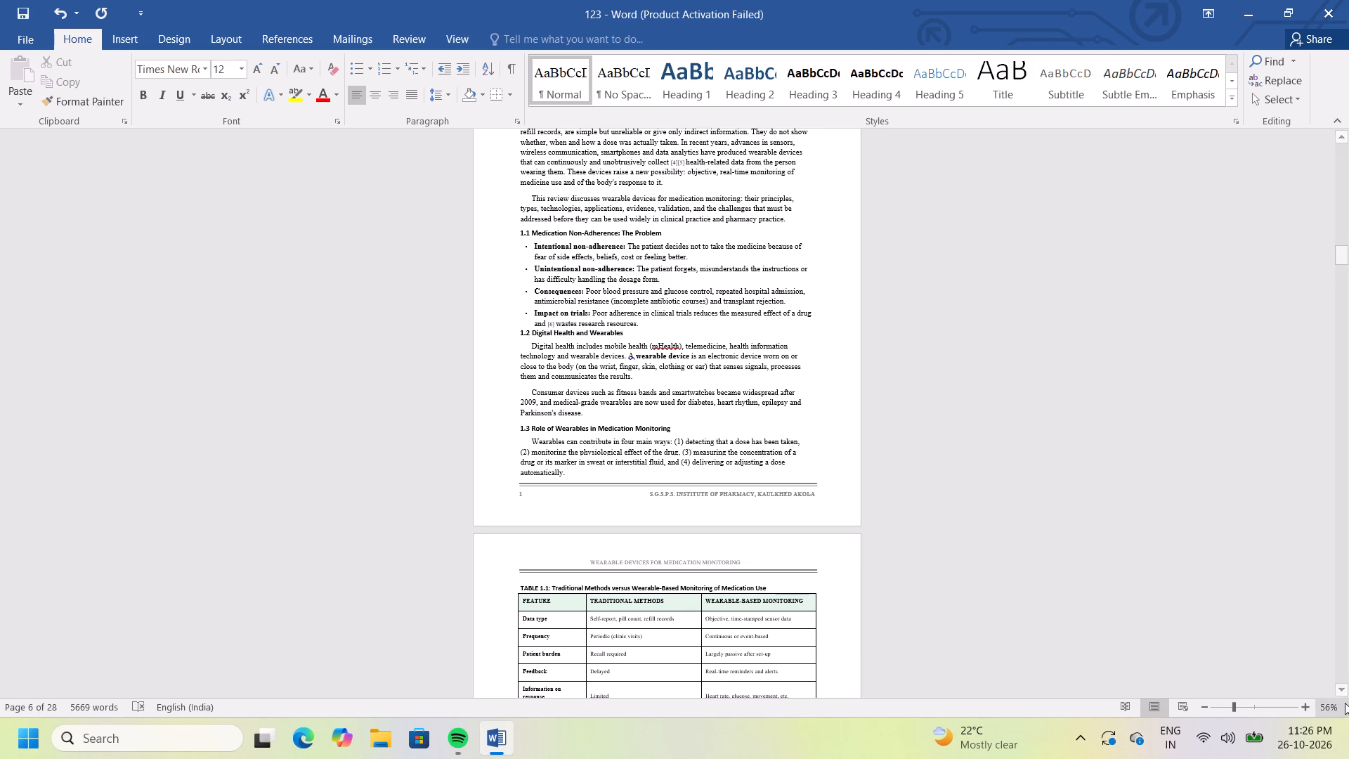
Under Definitions, join the citation number and "discontinuation (stopping therapy)" to the line ending "regimen) and", adding a space before the citation.
triple_click(1347, 691)
triple_click(1347, 691)
click(1347, 691)
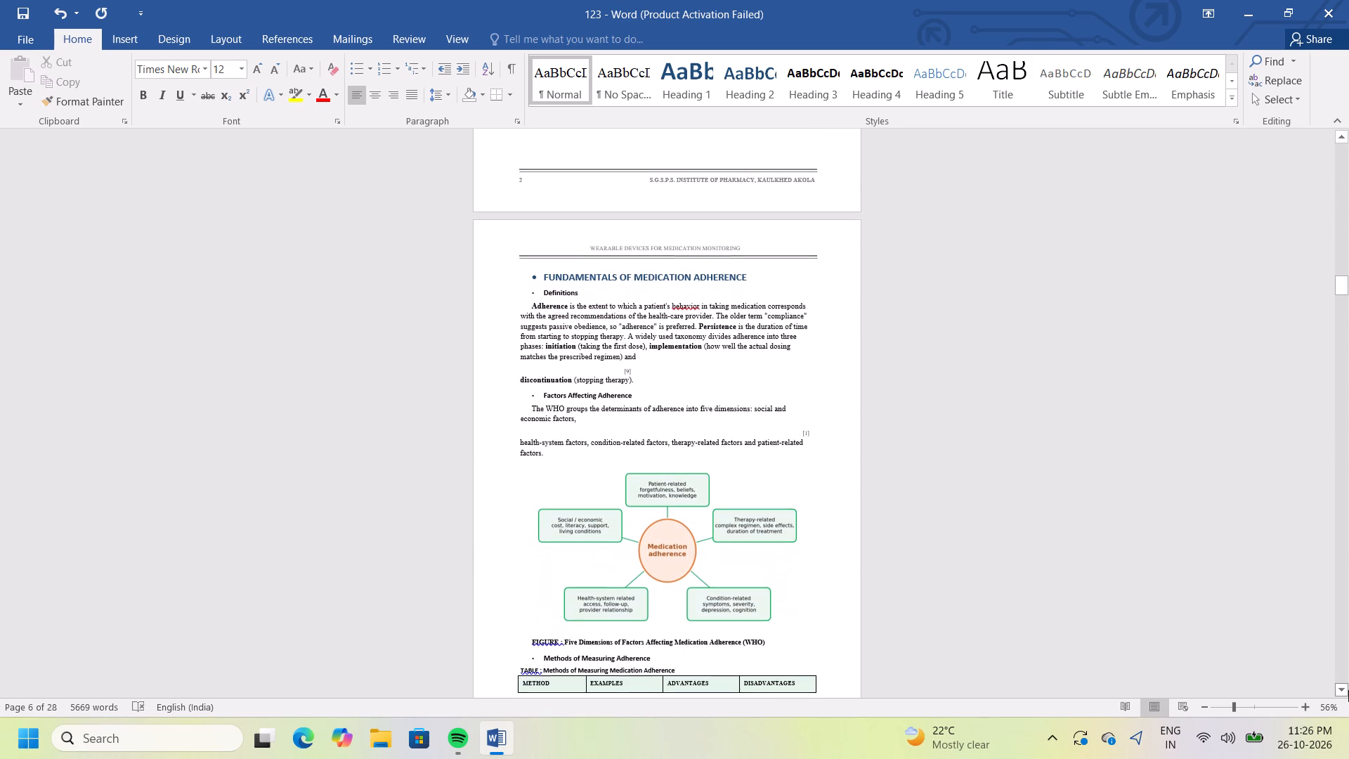
double_click(1348, 690)
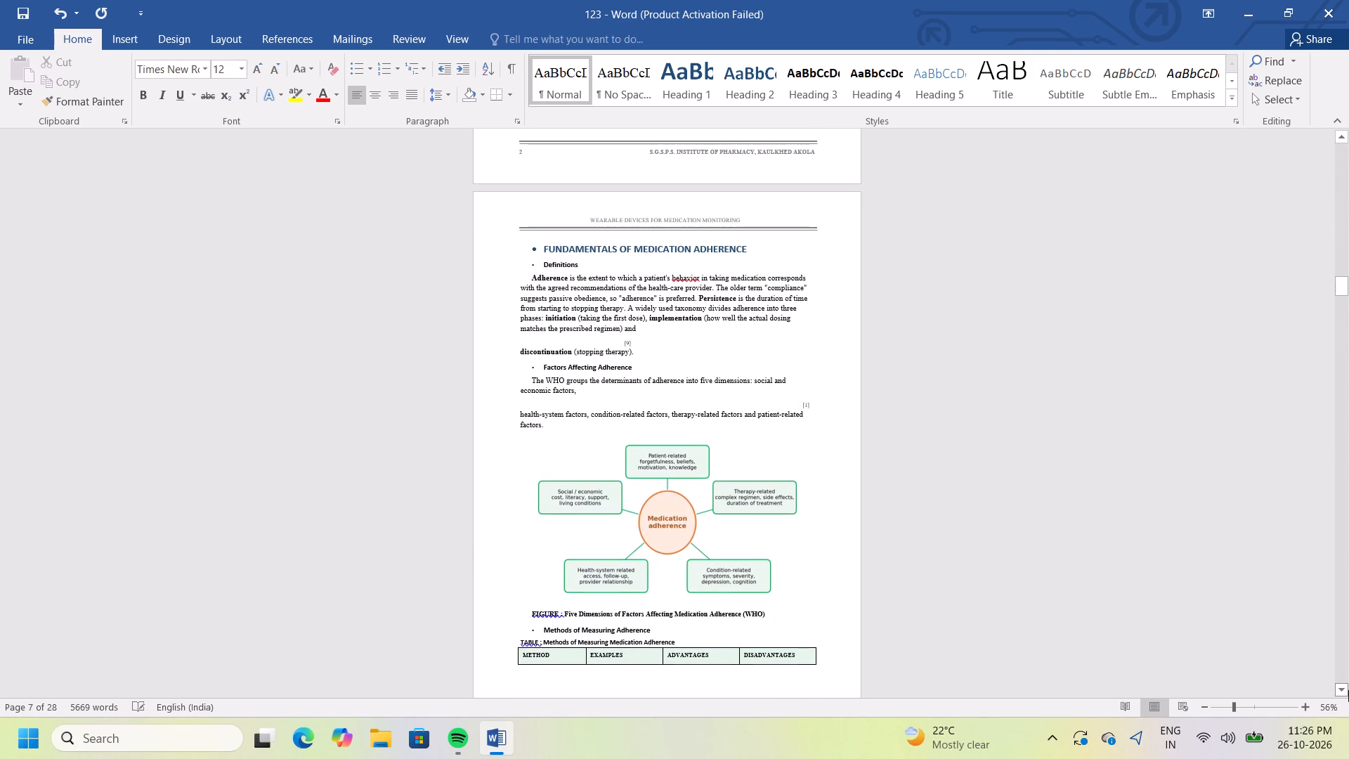
triple_click(1348, 690)
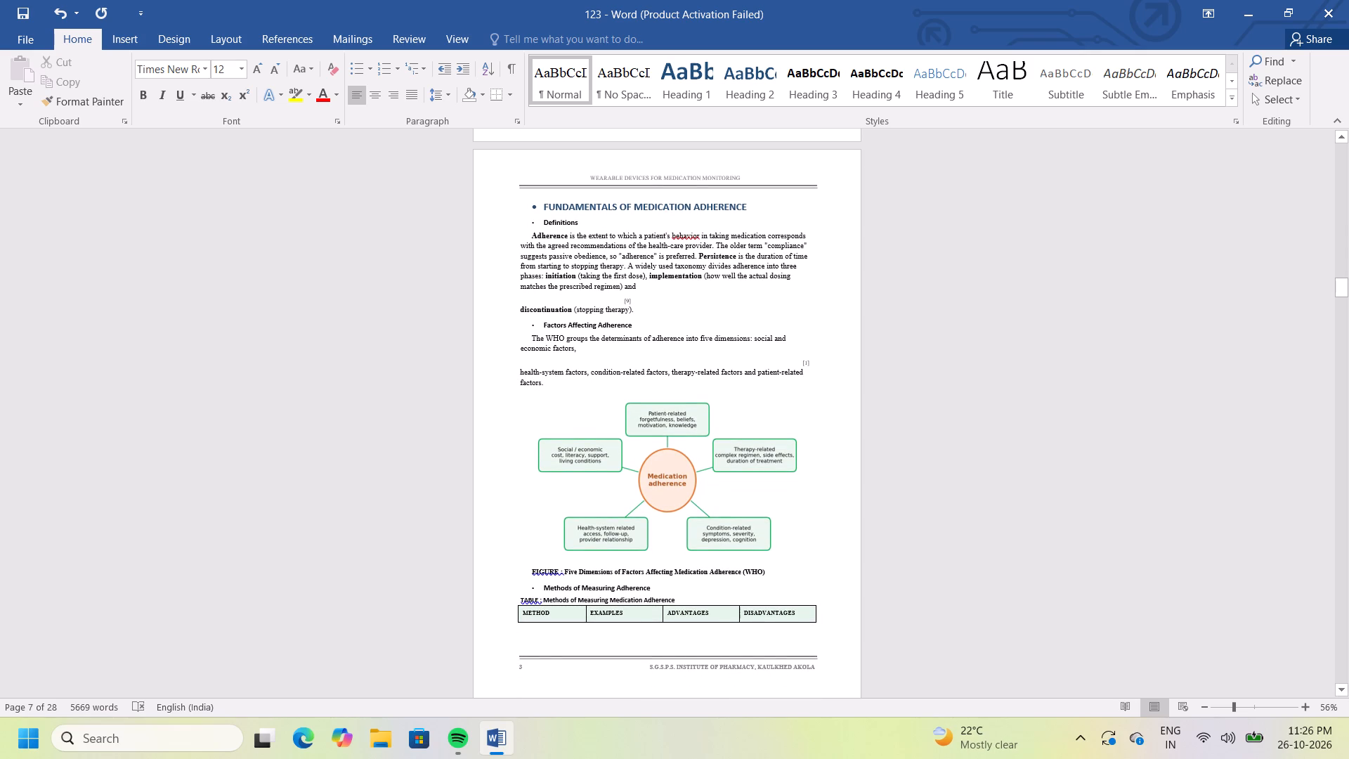
click(623, 299)
key(BackSpace)
key(BackSpace)
key(BackSpace)
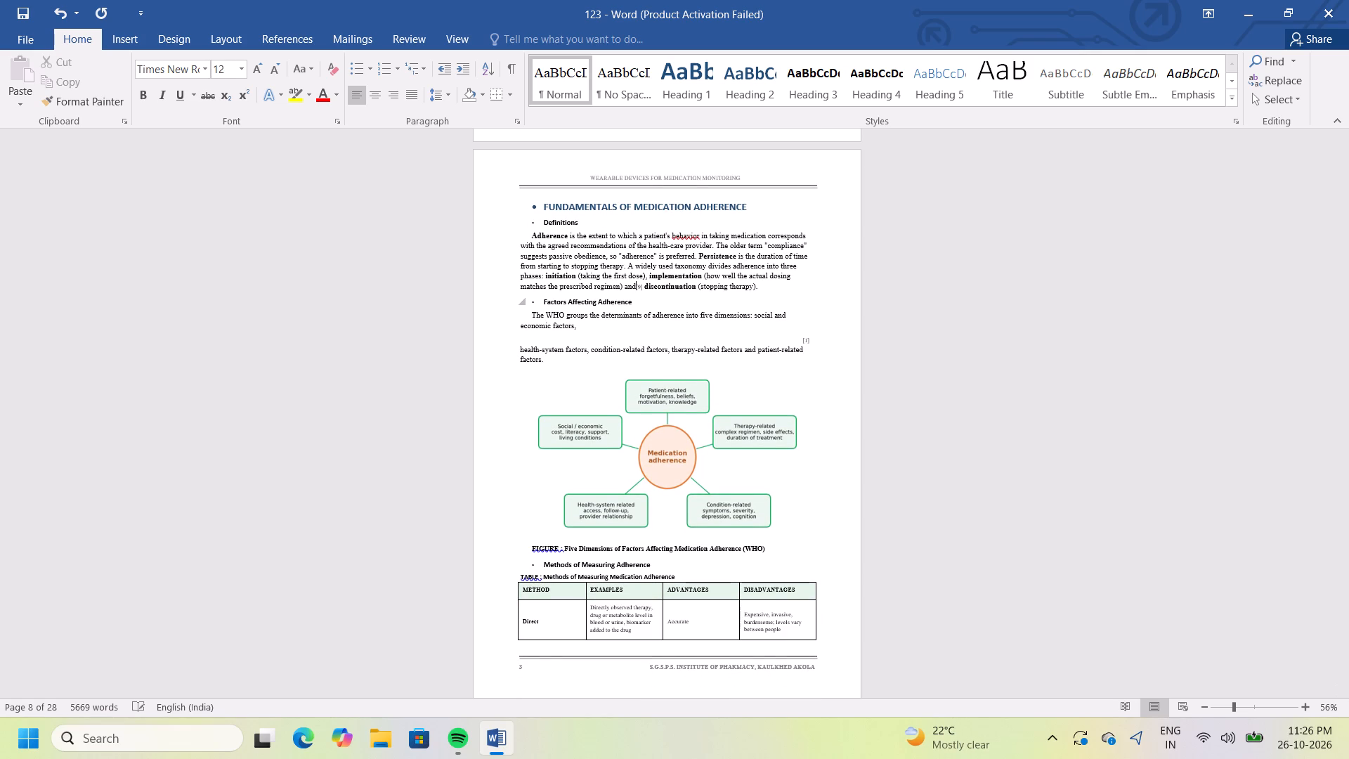
key(space)
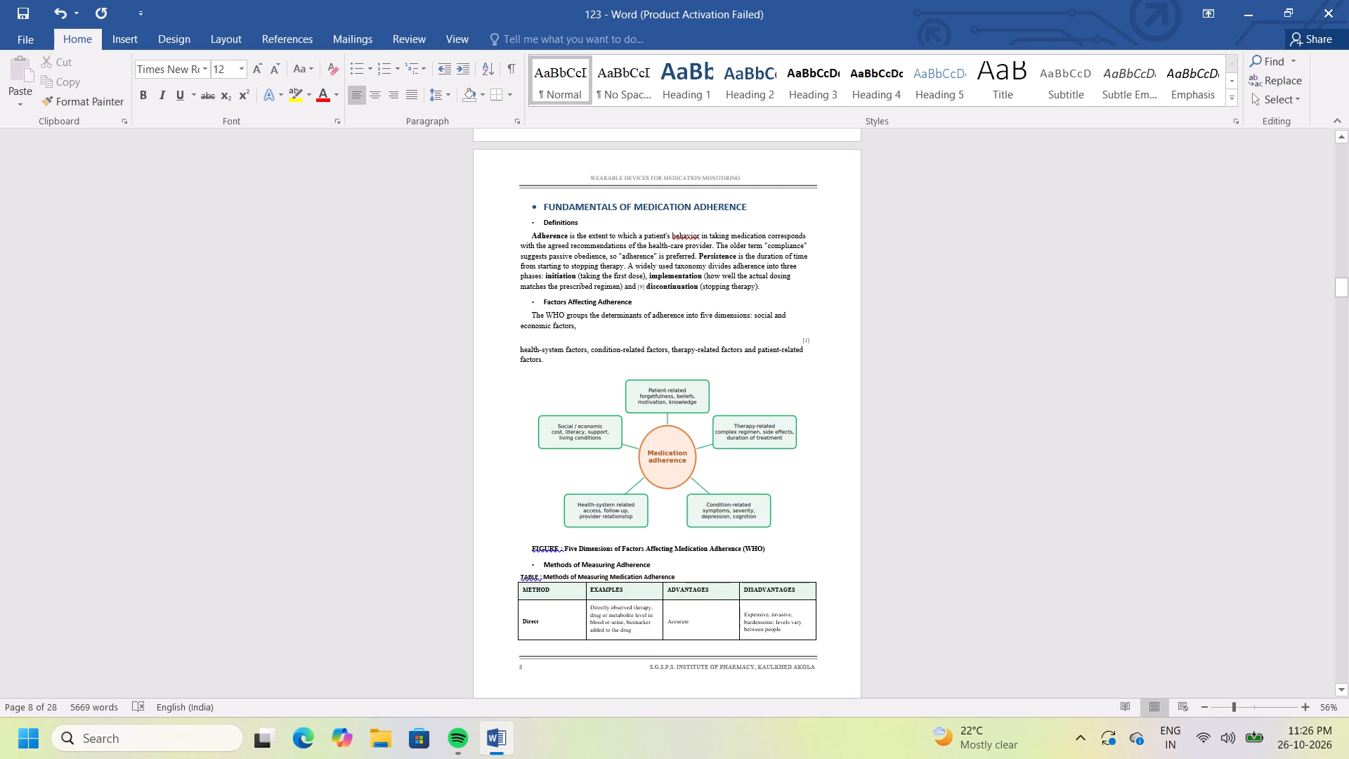
Under Factors Affecting Adherence, join the citation number and "health-system factors" text to "economic factors," with a space before the citation.
click(795, 339)
key(BackSpace)
key(BackSpace)
key(BackSpace)
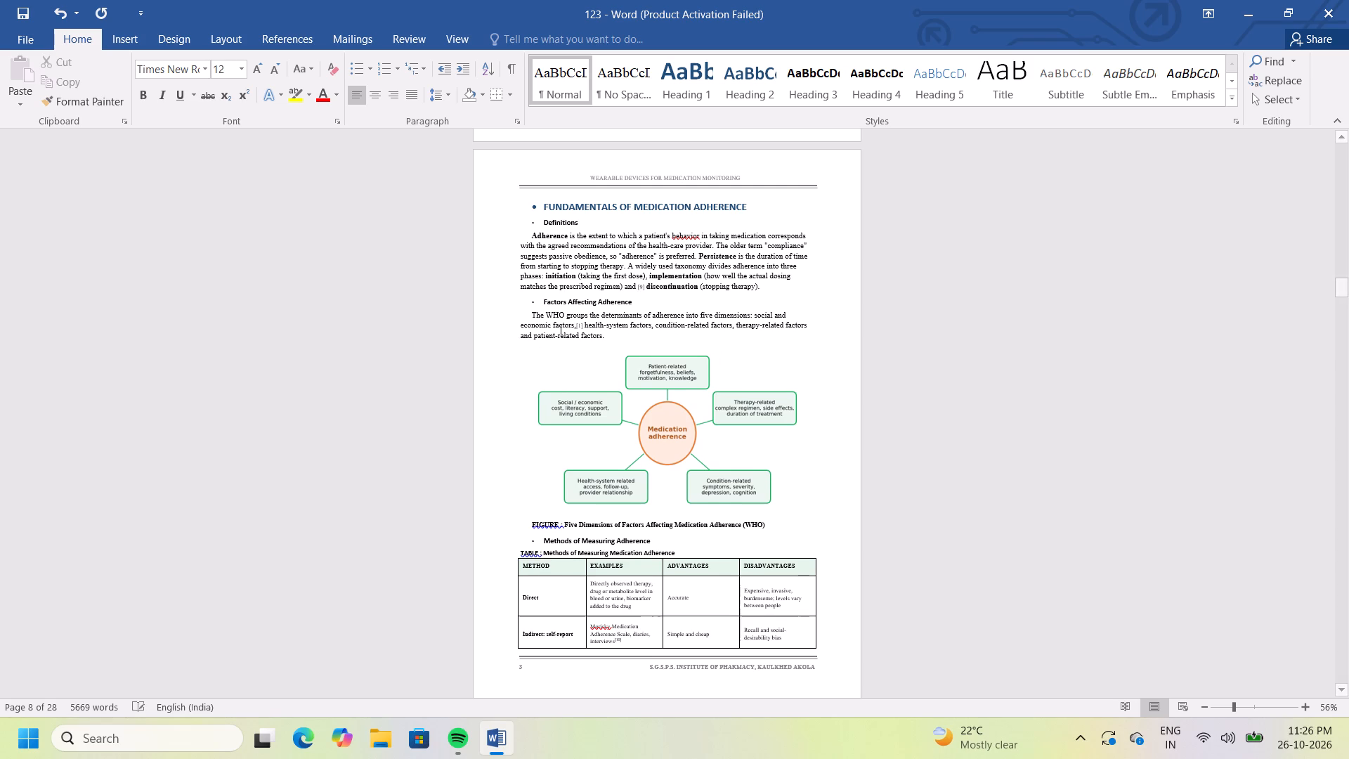
click(795, 339)
key(space)
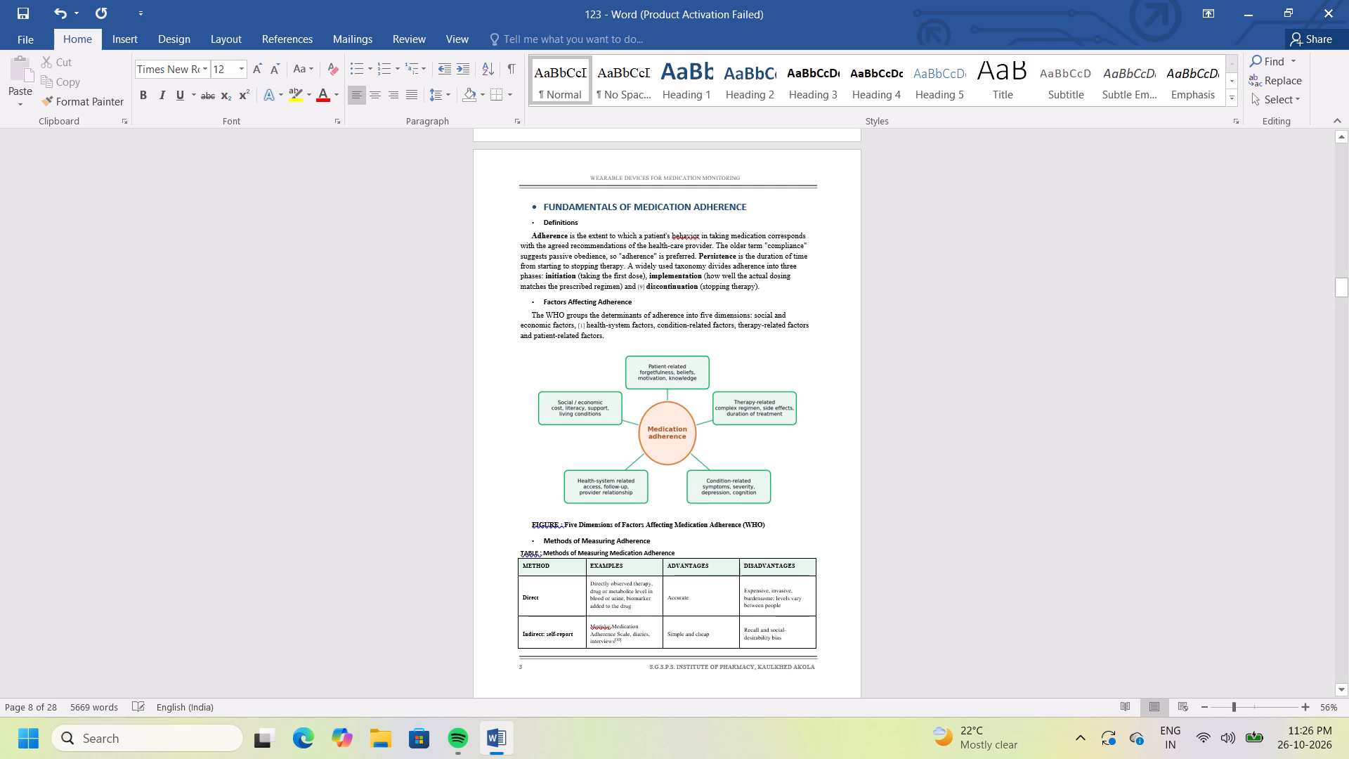
click(997, 476)
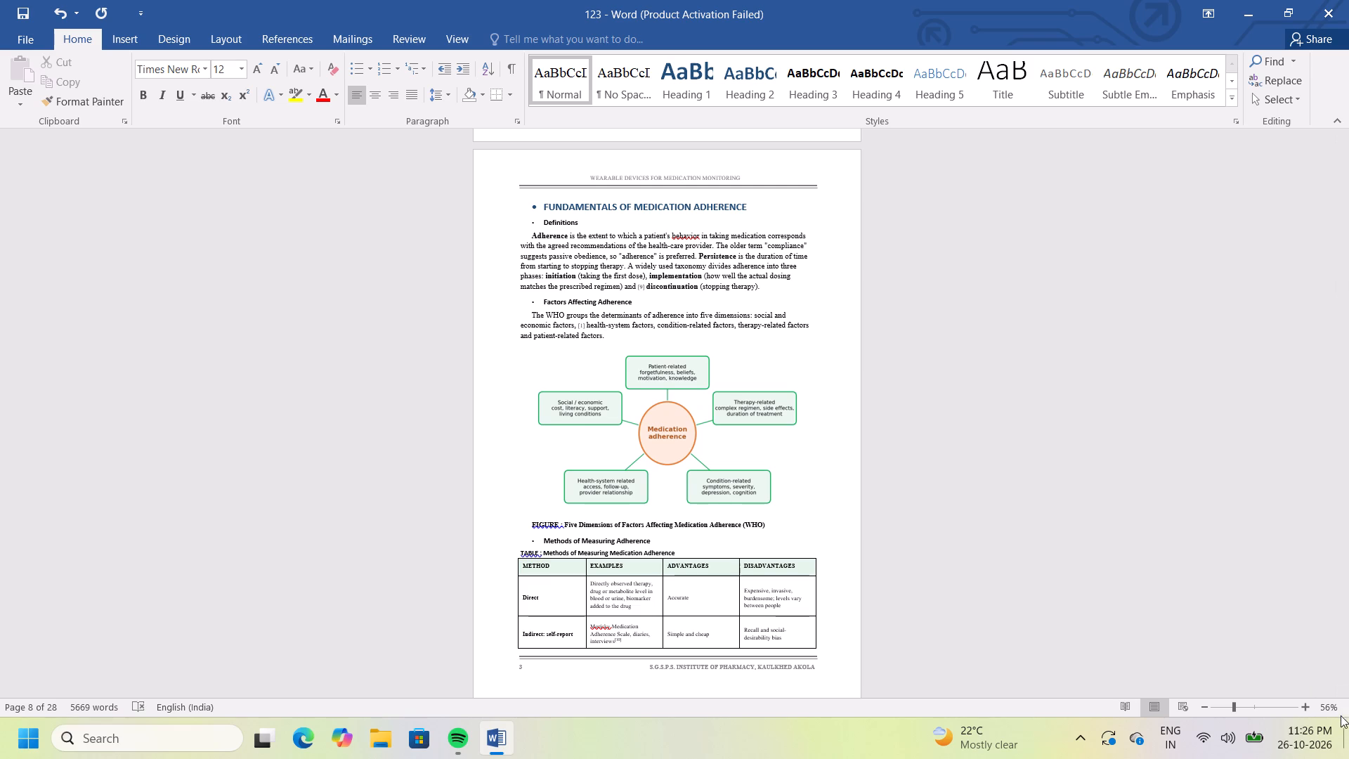
Under Adherence Metrics, join the citation number and "chronic therapy" to "adequate adherence for" with a space before the citation.
triple_click(1341, 686)
triple_click(1341, 686)
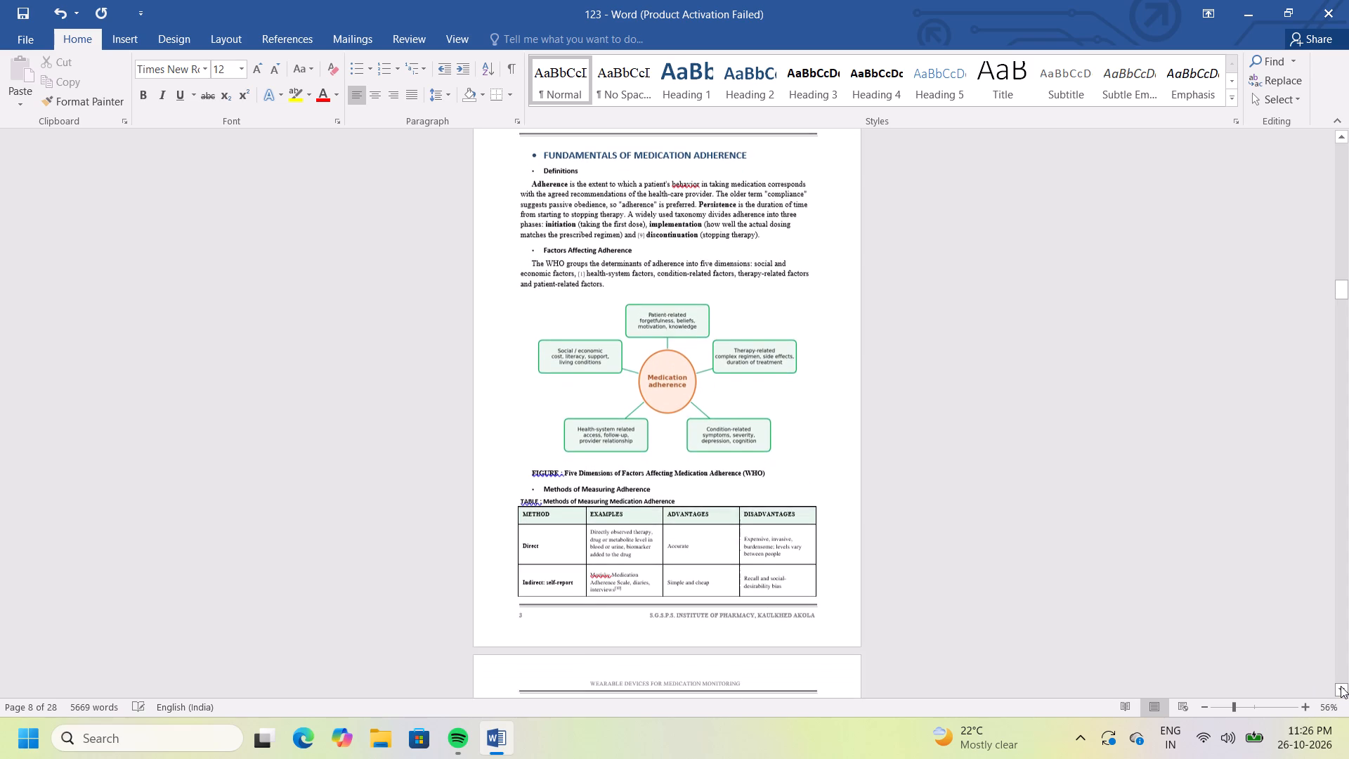
triple_click(1341, 686)
double_click(1341, 686)
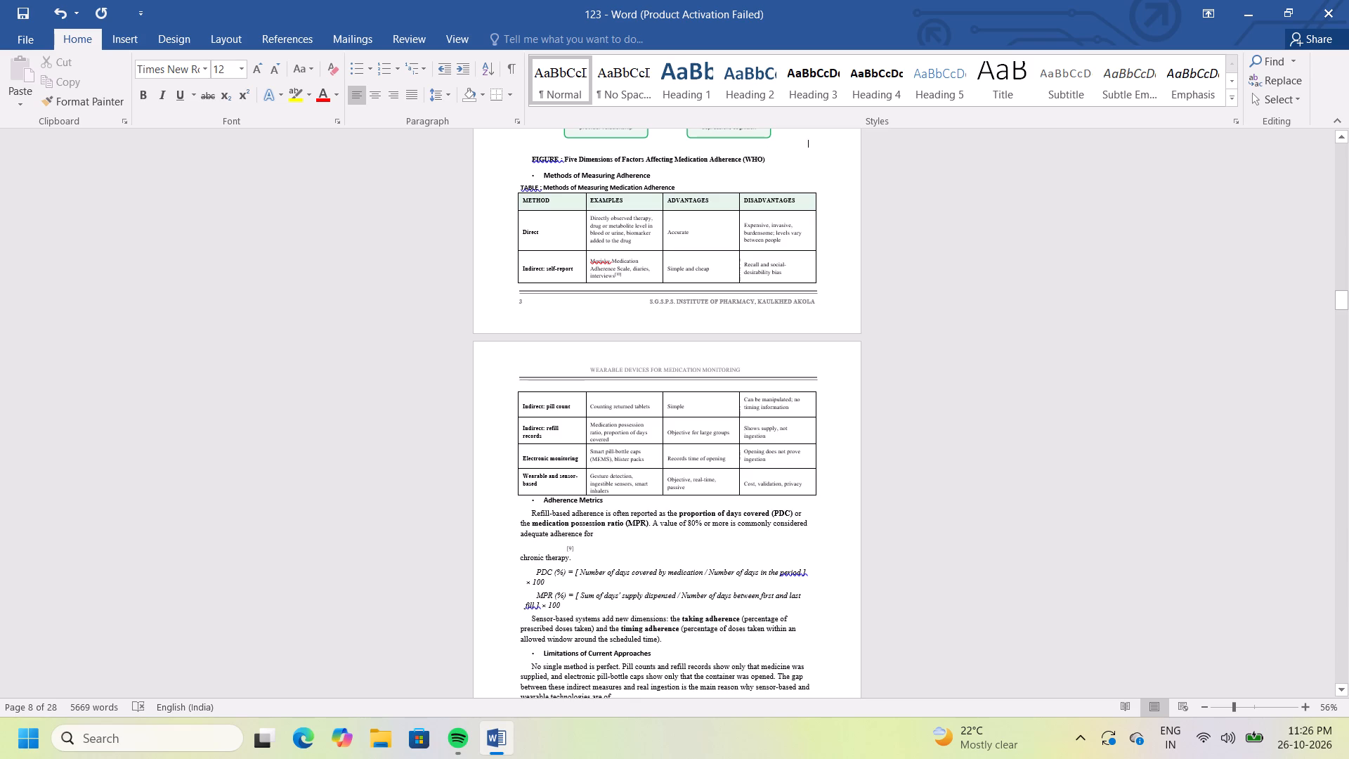
click(561, 548)
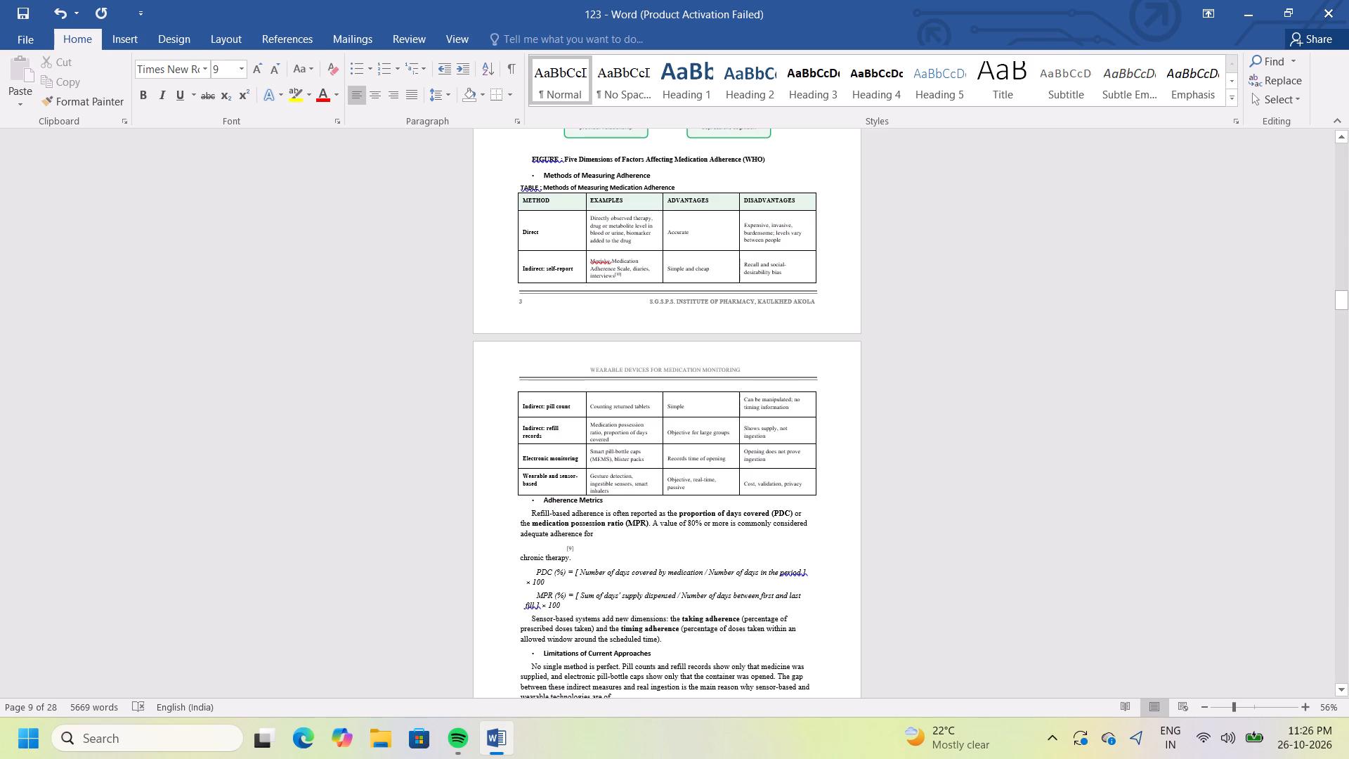
key(BackSpace)
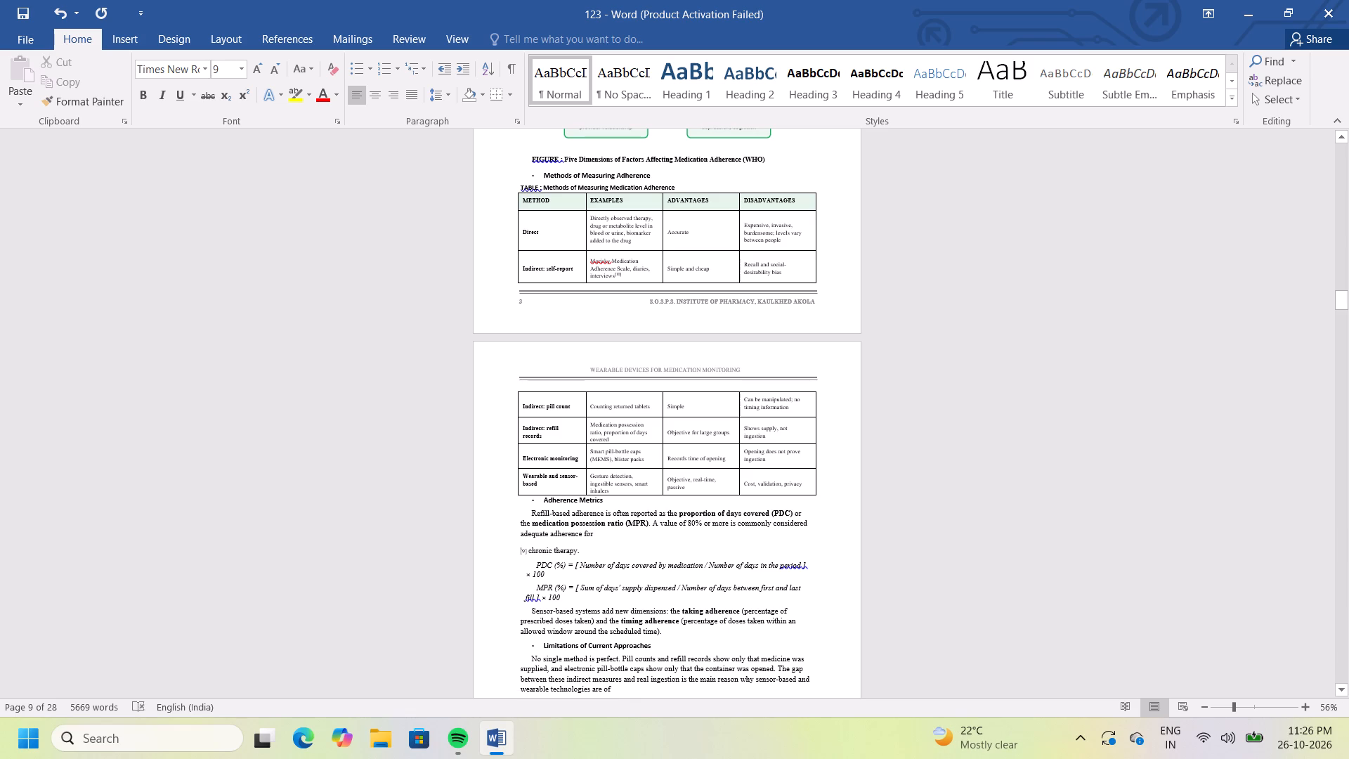
key(BackSpace)
key(BackSpace)
key(space)
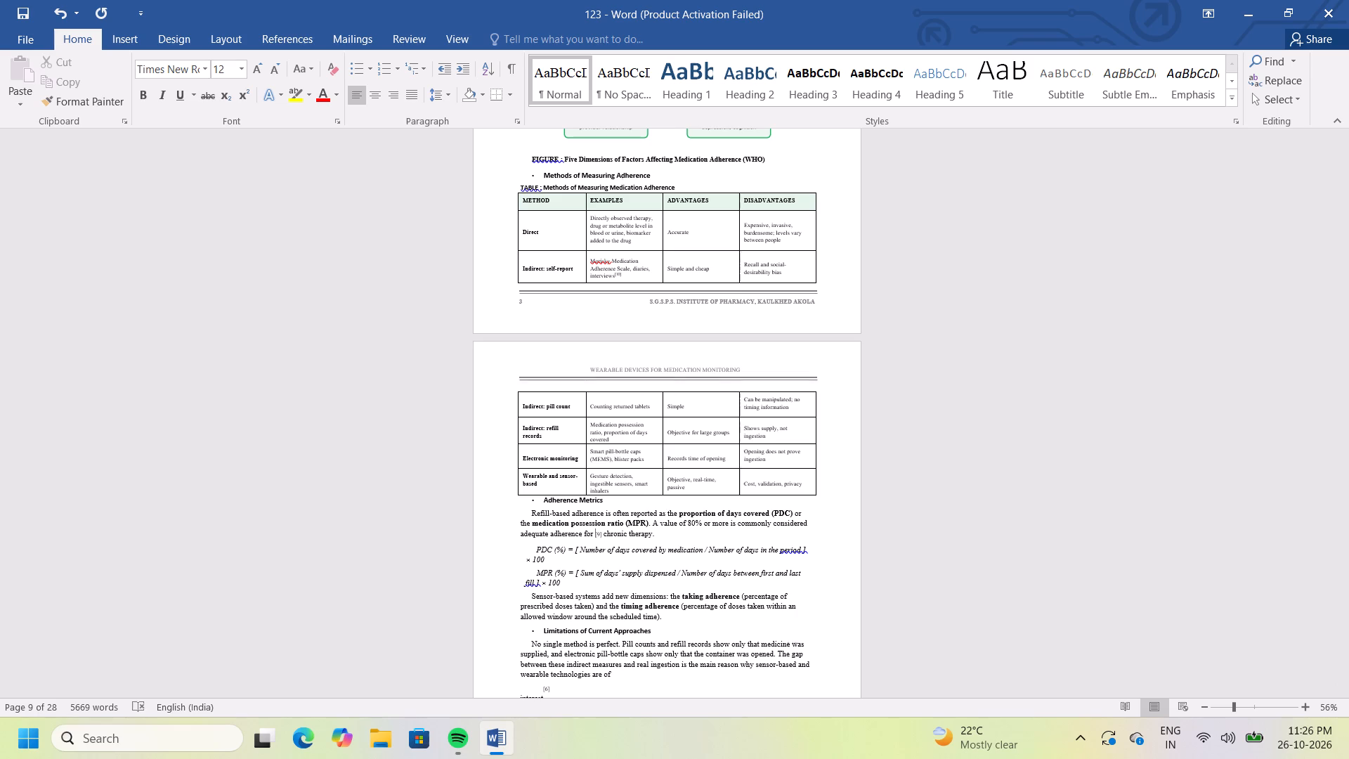
click(987, 563)
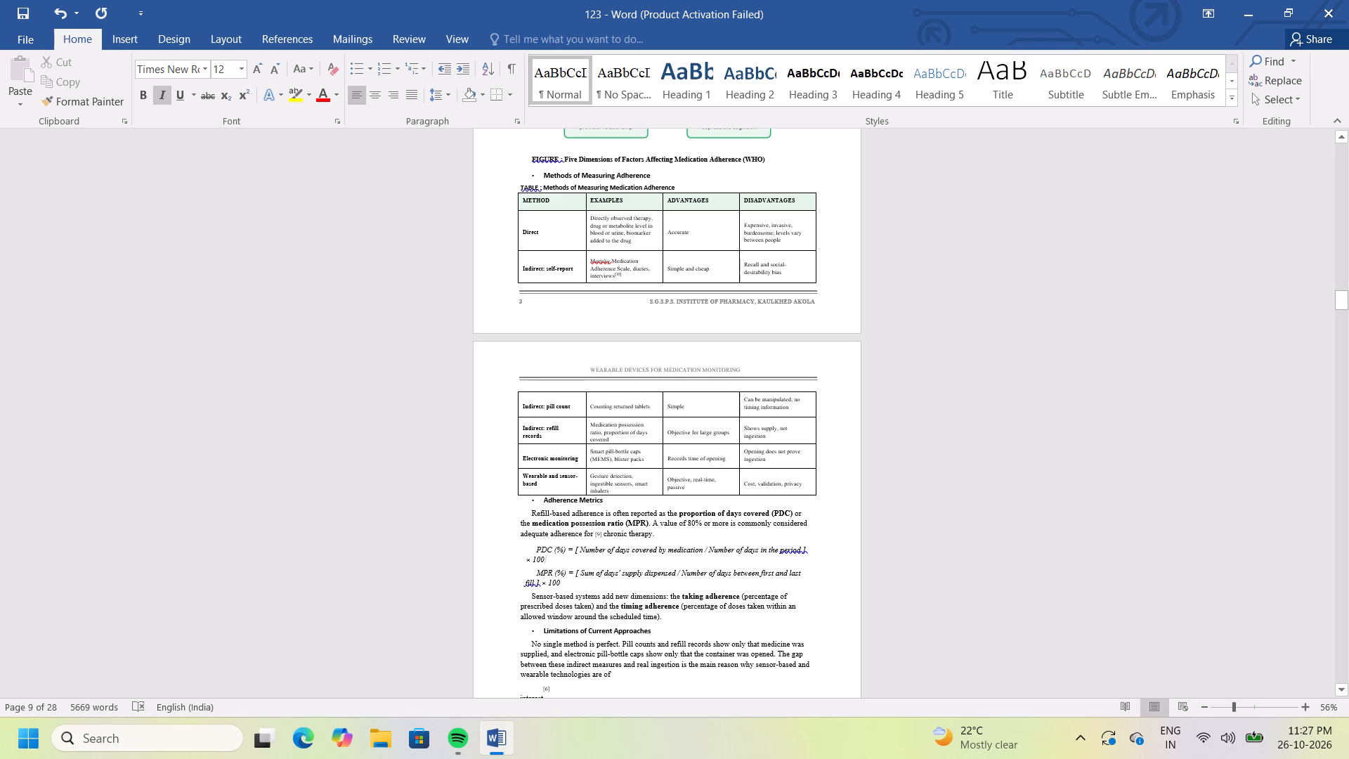
Under Limitations of Current Approaches, join the citation number and "interest." to "wearable technologies are of" with a space before the citation.
key(Down)
key(Down)
key(Down)
key(Down)
key(Down)
key(Down)
key(Down)
key(Down)
key(Down)
key(Down)
key(Down)
key(Down)
key(Down)
key(Down)
key(Down)
key(Down)
key(Down)
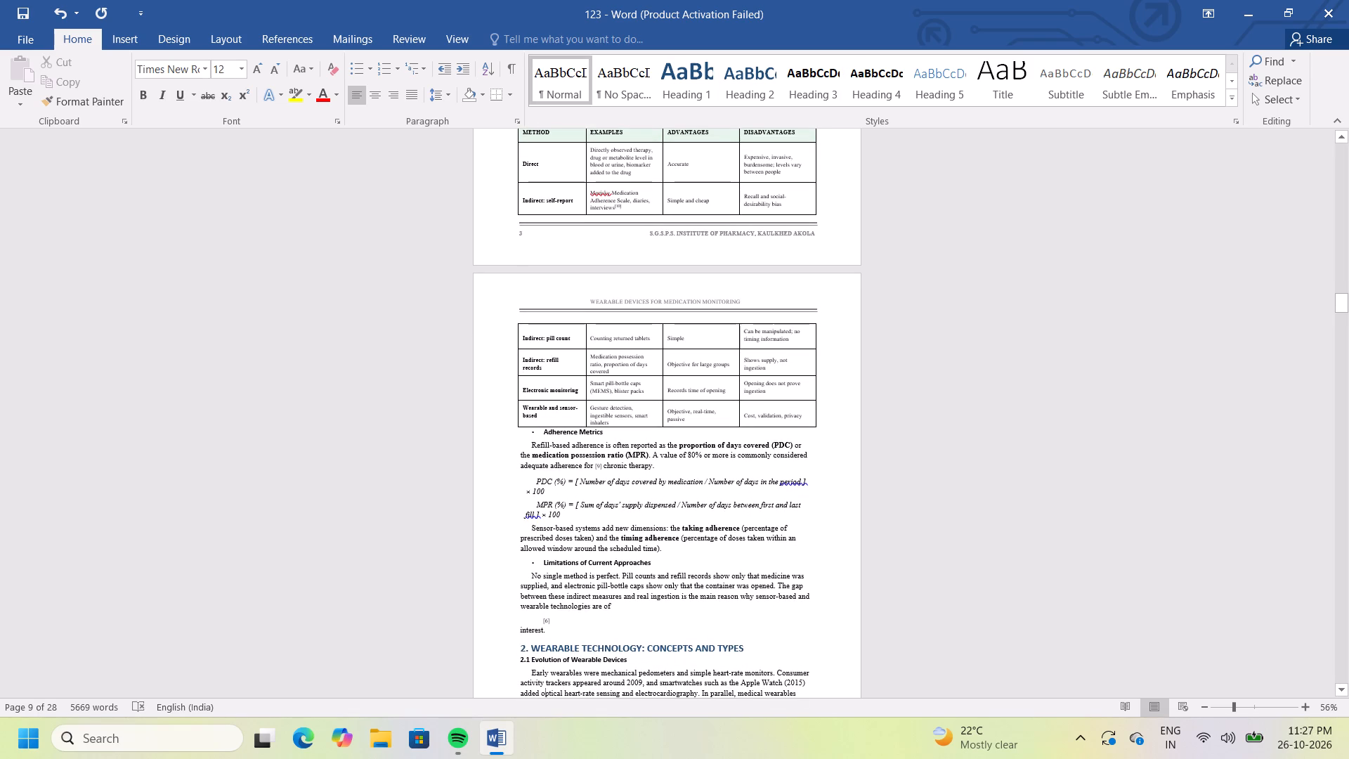
click(539, 622)
key(BackSpace)
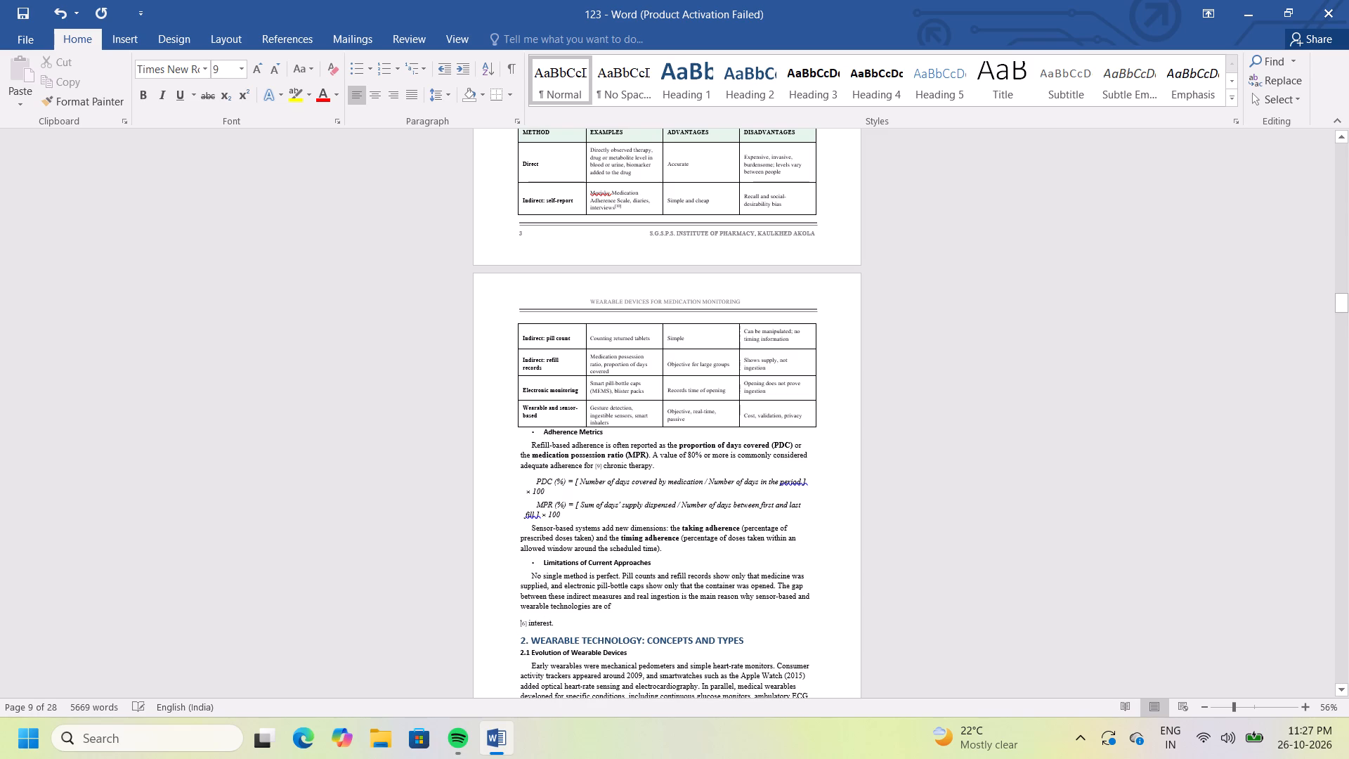
key(BackSpace)
key(BackSpace)
key(space)
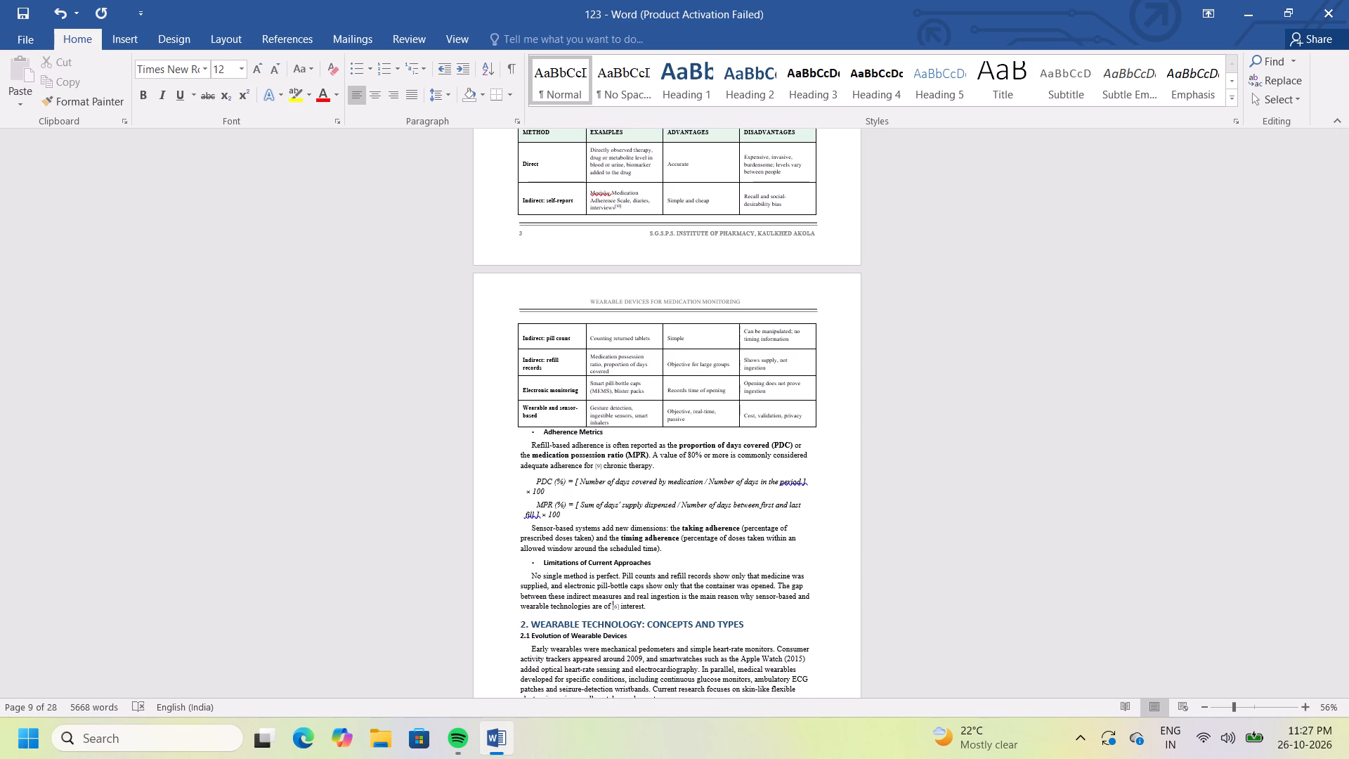
In section 2.1, join the citation numbers and "sensors that can measure chemical markers." to "microneedle patches and sweat" with a space before the citations.
triple_click(1336, 695)
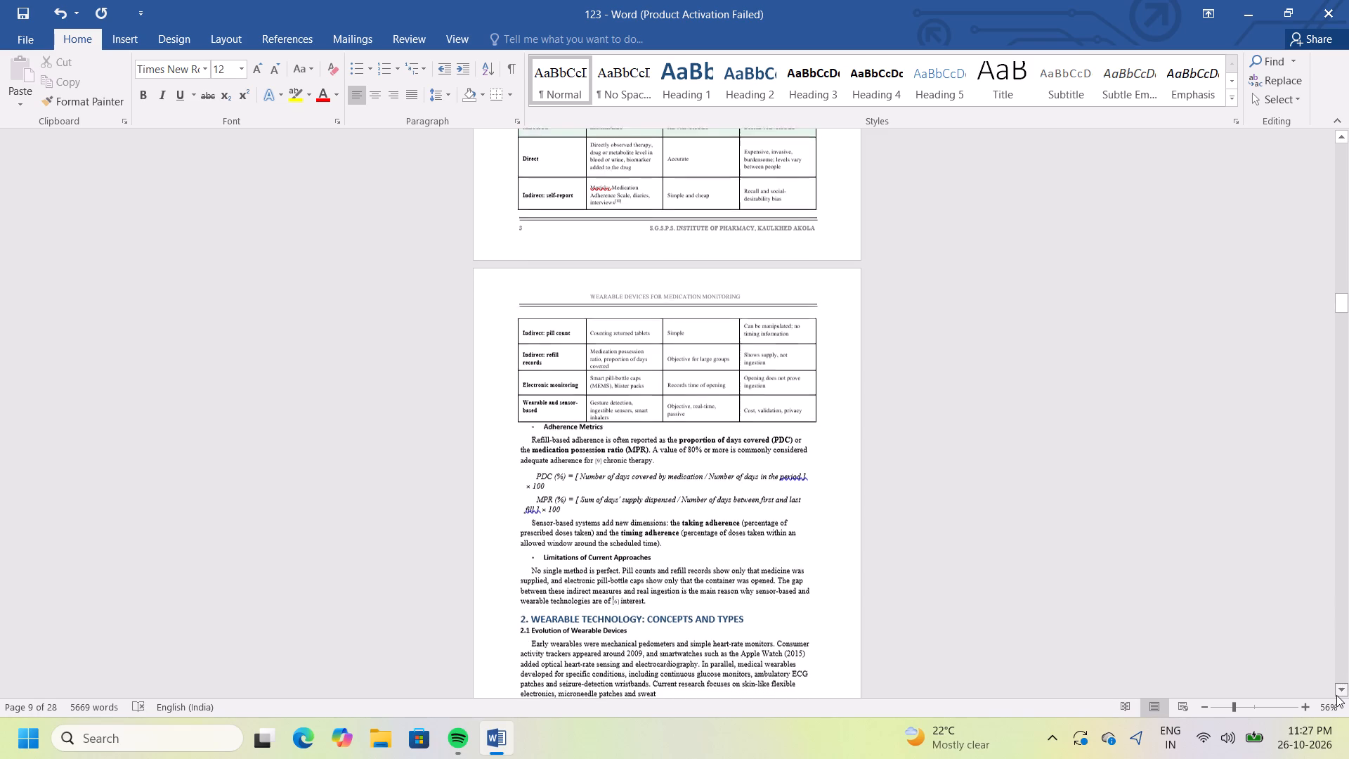
triple_click(1336, 695)
triple_click(1336, 695)
triple_click(1336, 695)
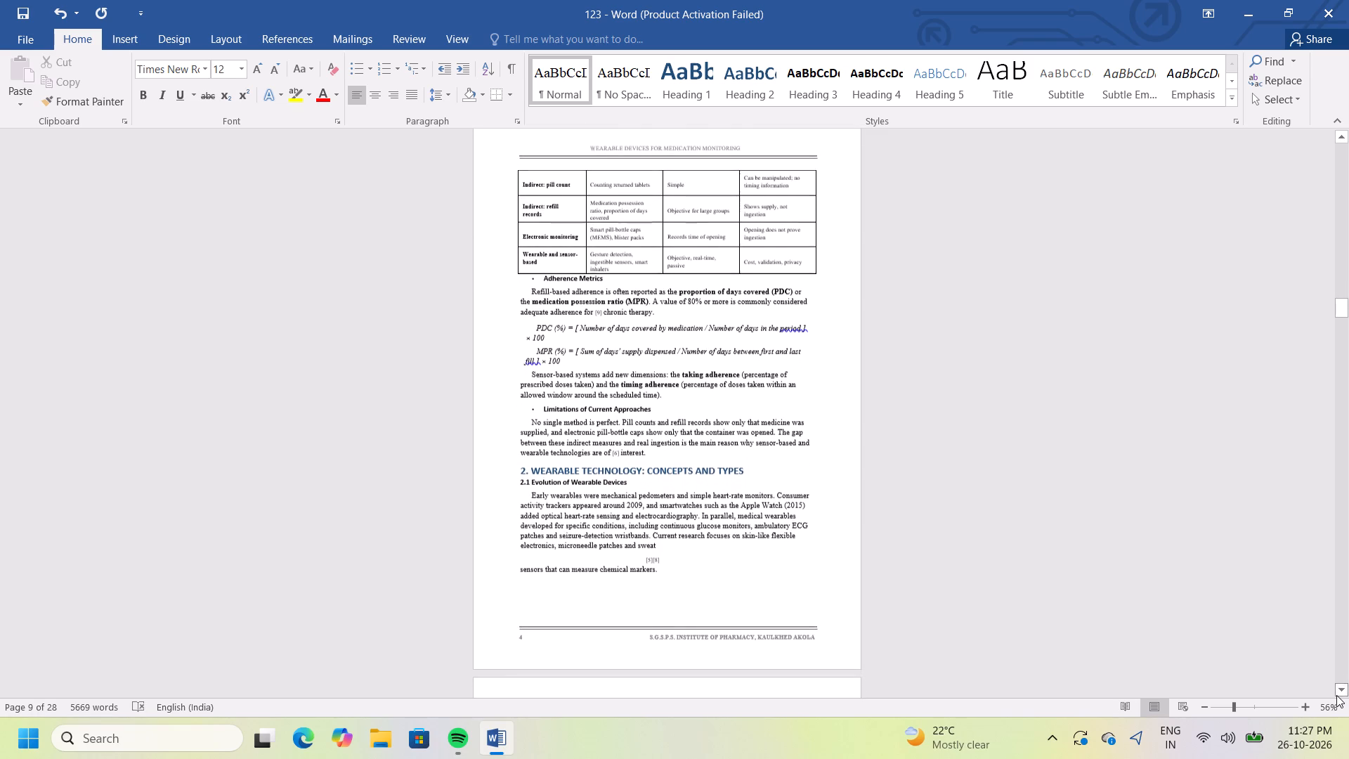
click(644, 544)
key(BackSpace)
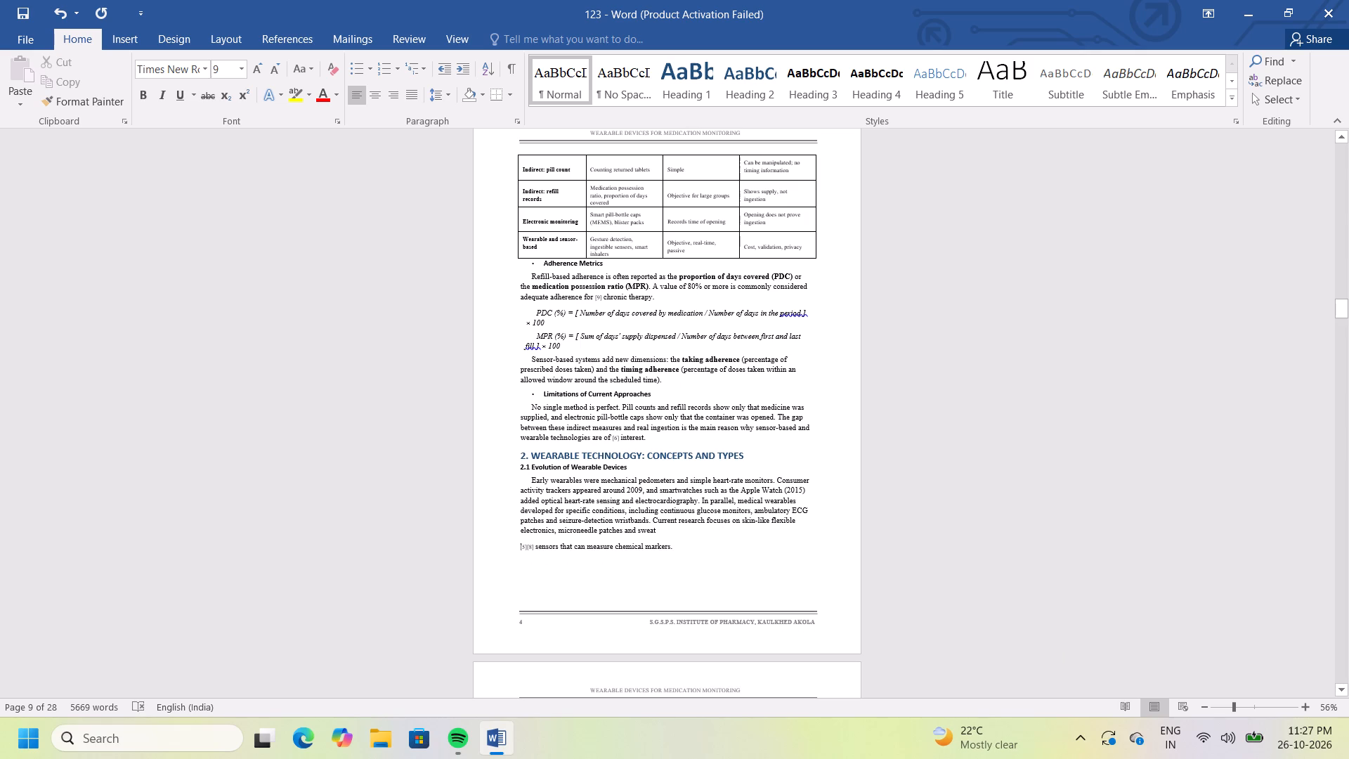
key(BackSpace)
key(BackSpace)
key(space)
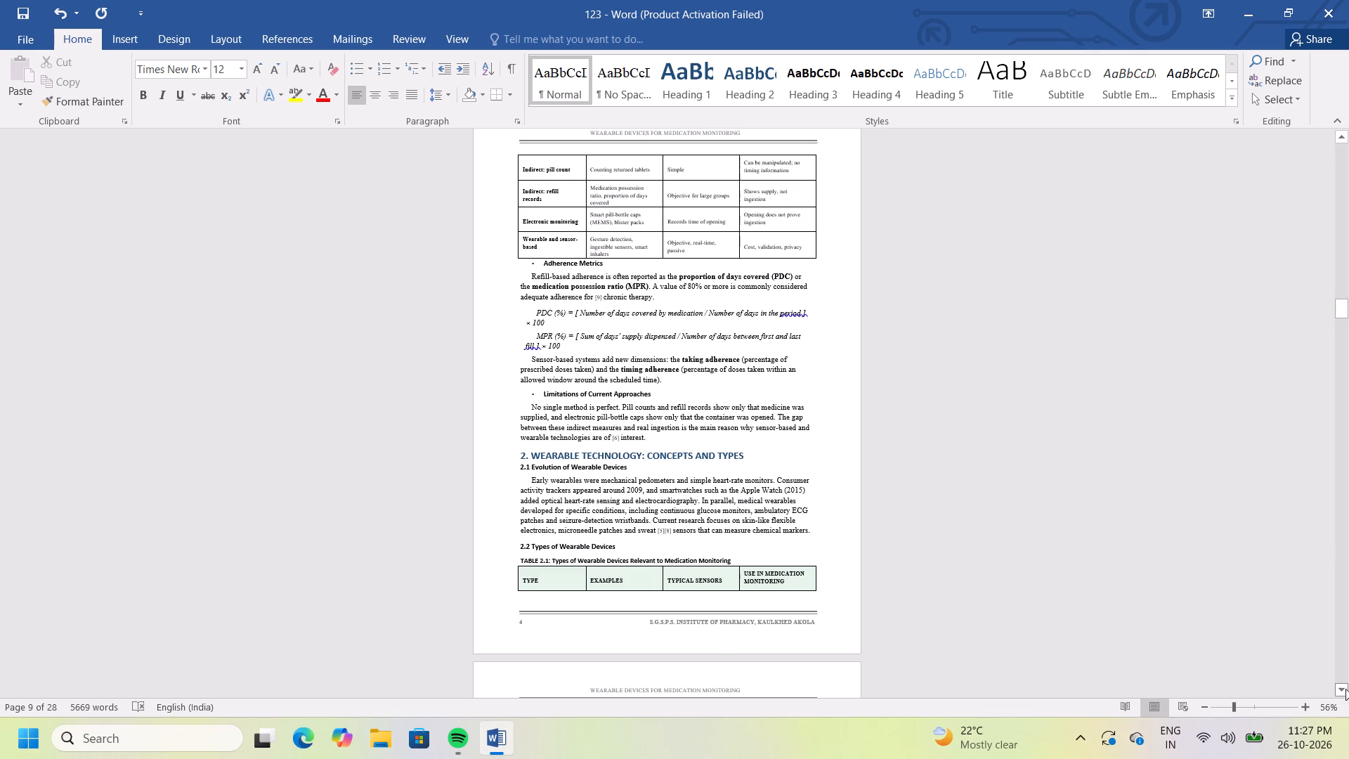
Check the pages from section 2.2 to the start of section 3.1 for broken citation lines and layout problems.
triple_click(1341, 685)
triple_click(1341, 685)
triple_click(1341, 685)
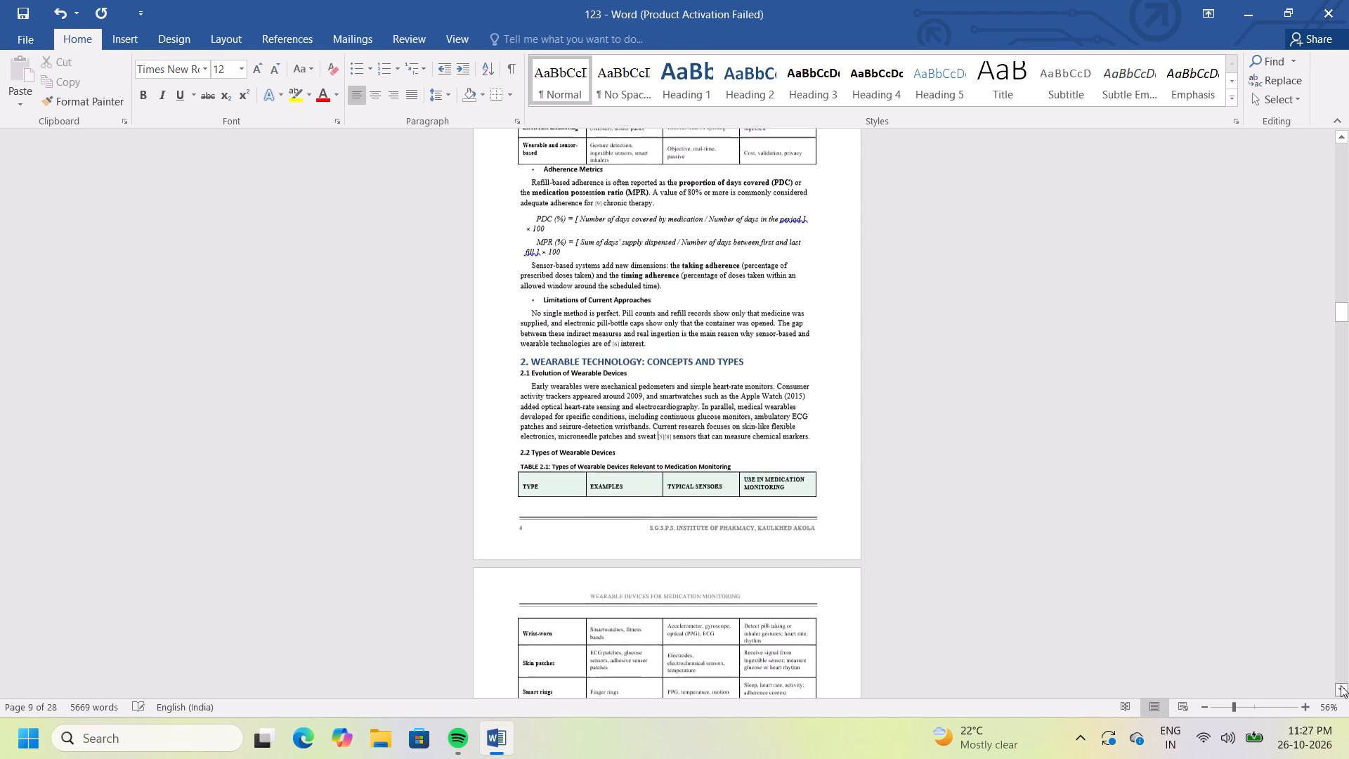
click(1341, 685)
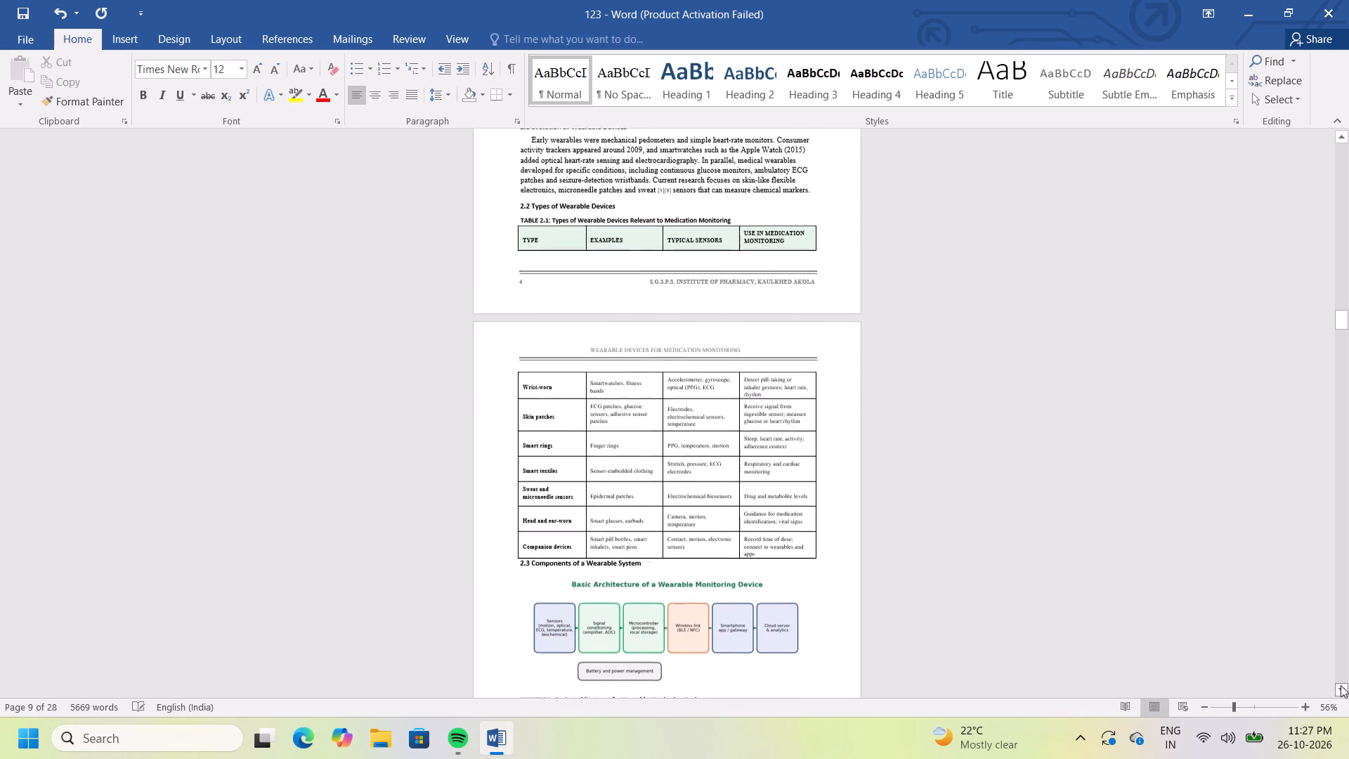
triple_click(1341, 685)
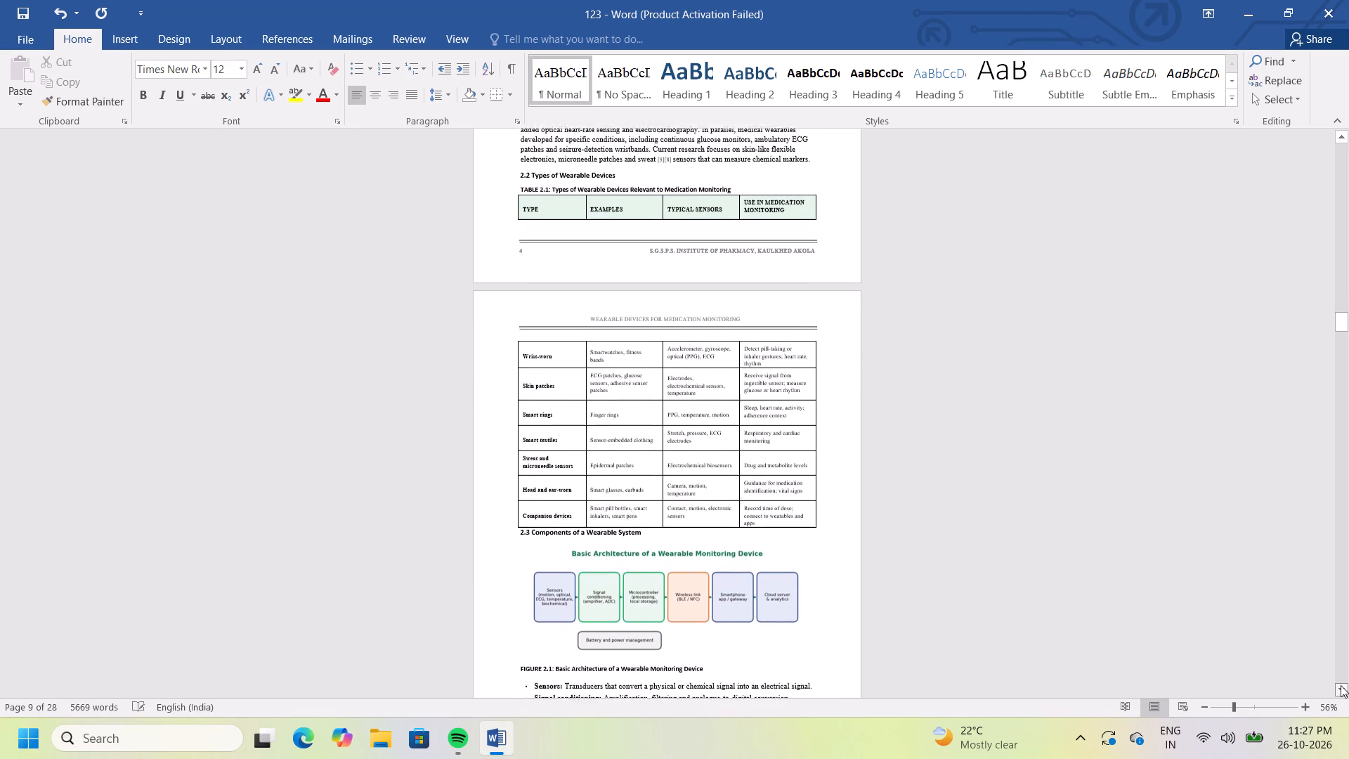
triple_click(1341, 685)
triple_click(1341, 685)
triple_click(1341, 685)
triple_click(1341, 685)
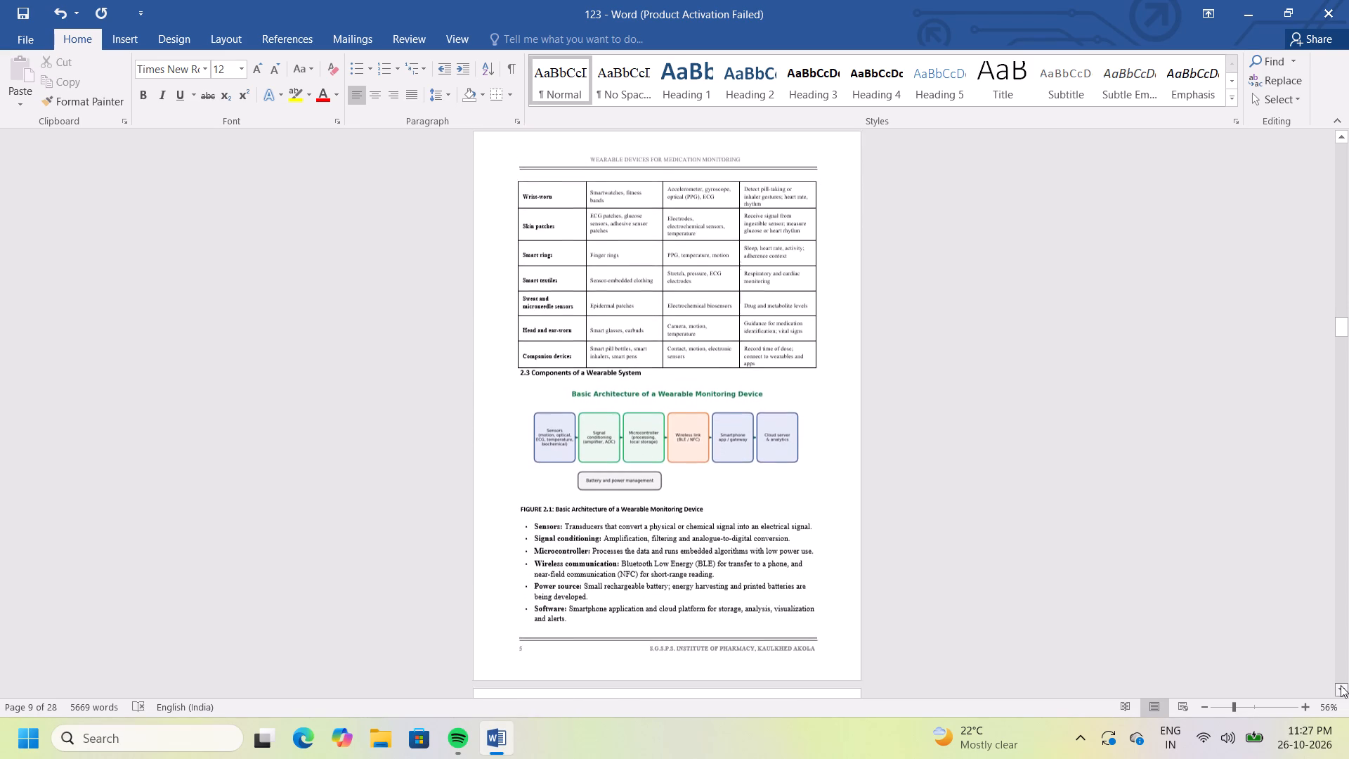
triple_click(1341, 685)
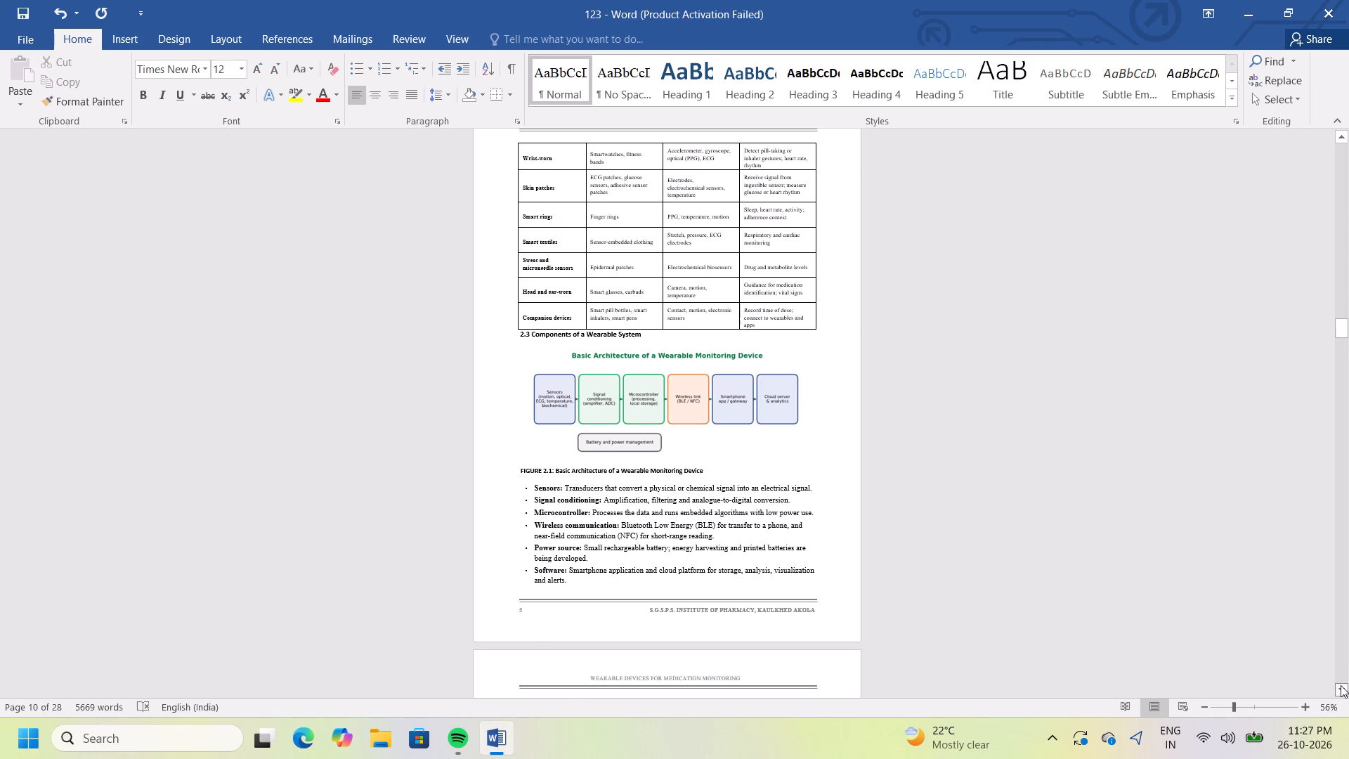
triple_click(1341, 685)
click(1341, 685)
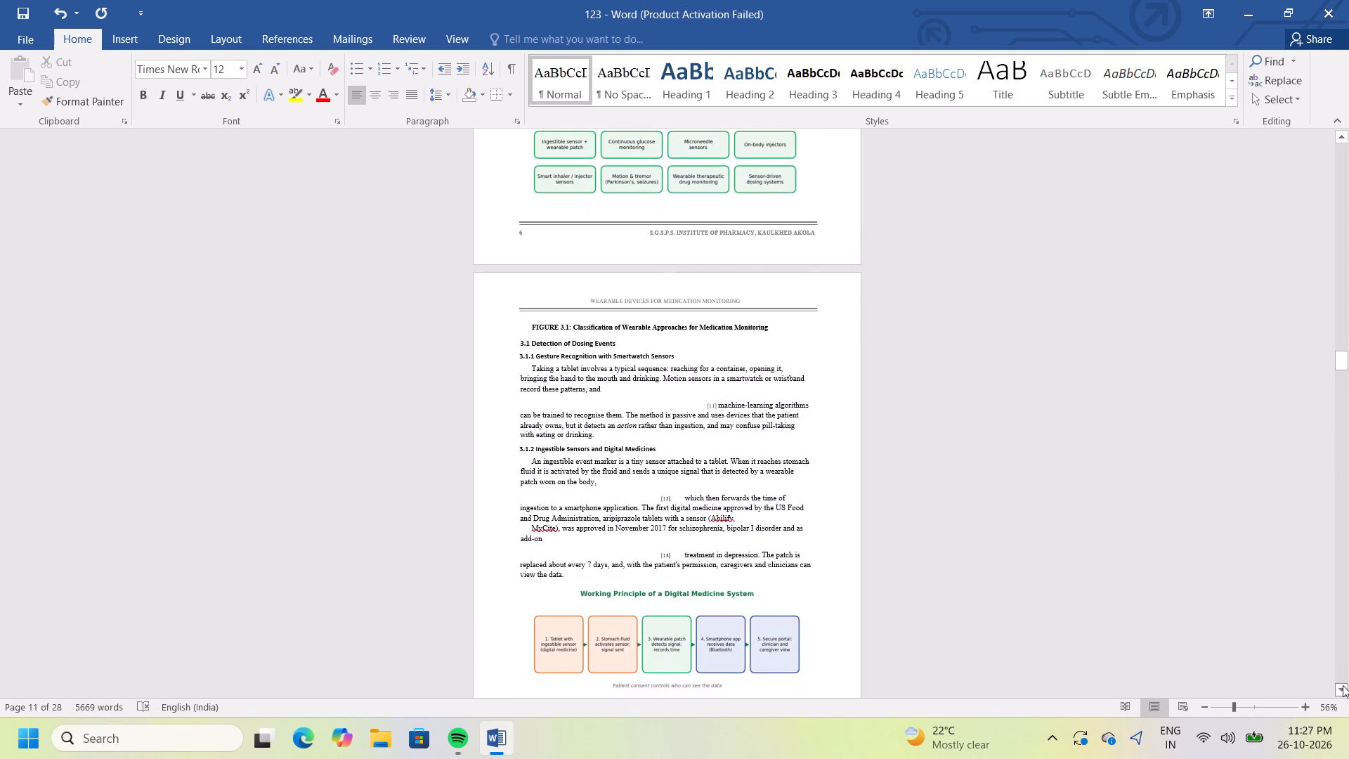
triple_click(1336, 139)
triple_click(1336, 139)
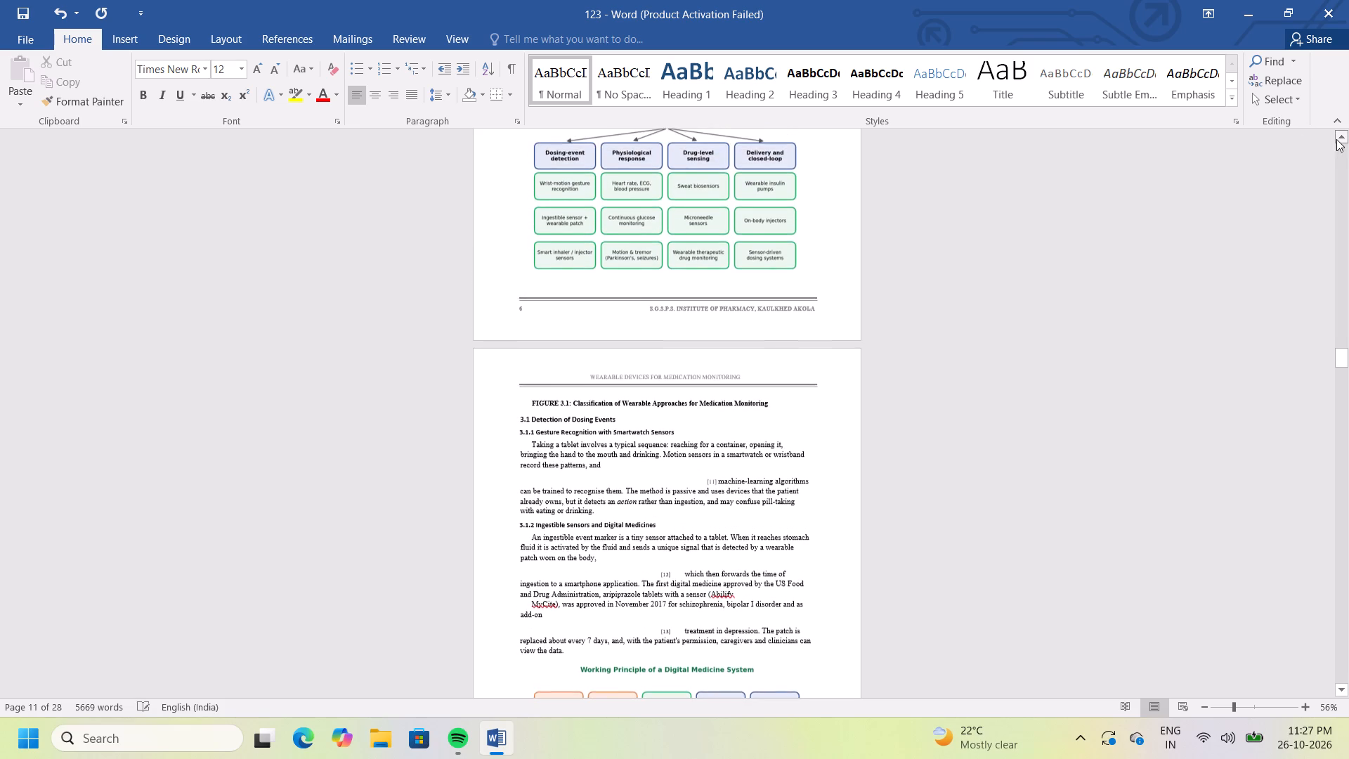
triple_click(1336, 139)
triple_click(1336, 139)
triple_click(1336, 139)
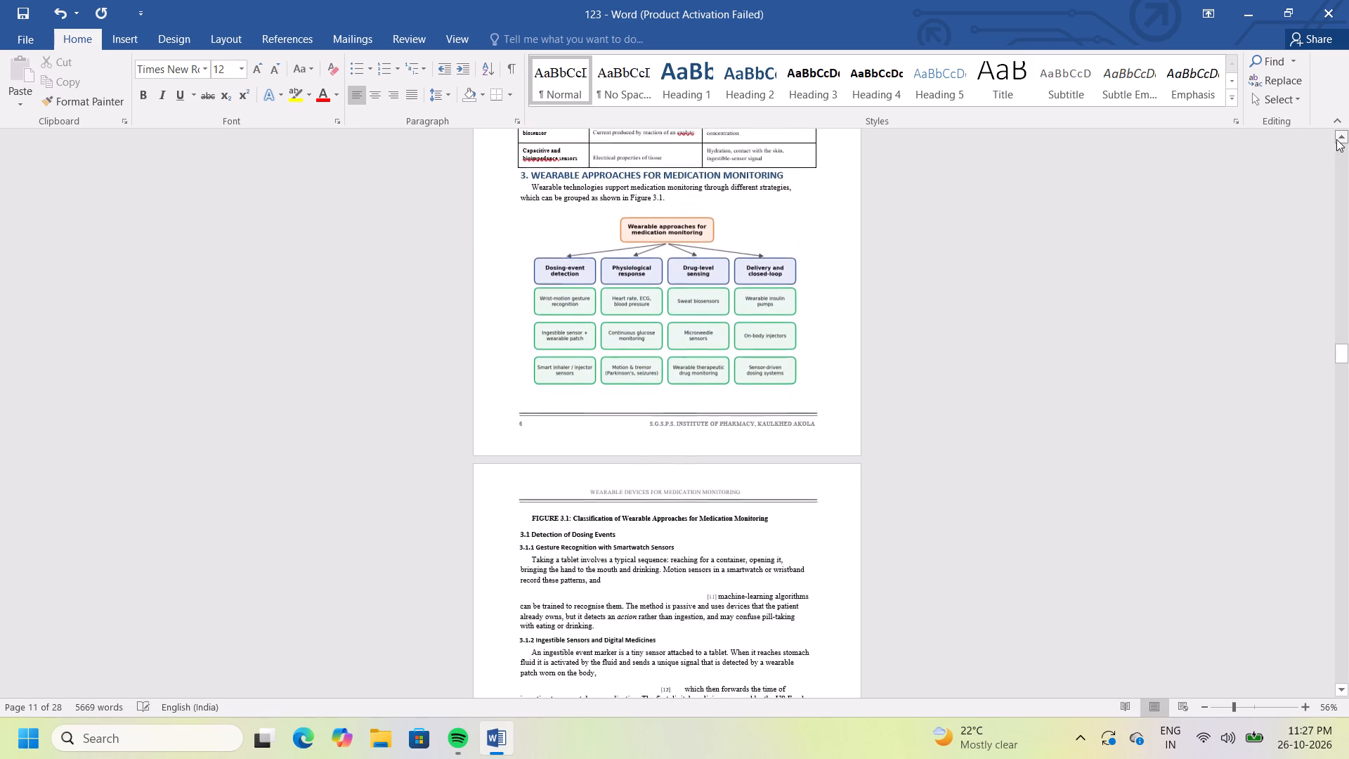
double_click(1336, 139)
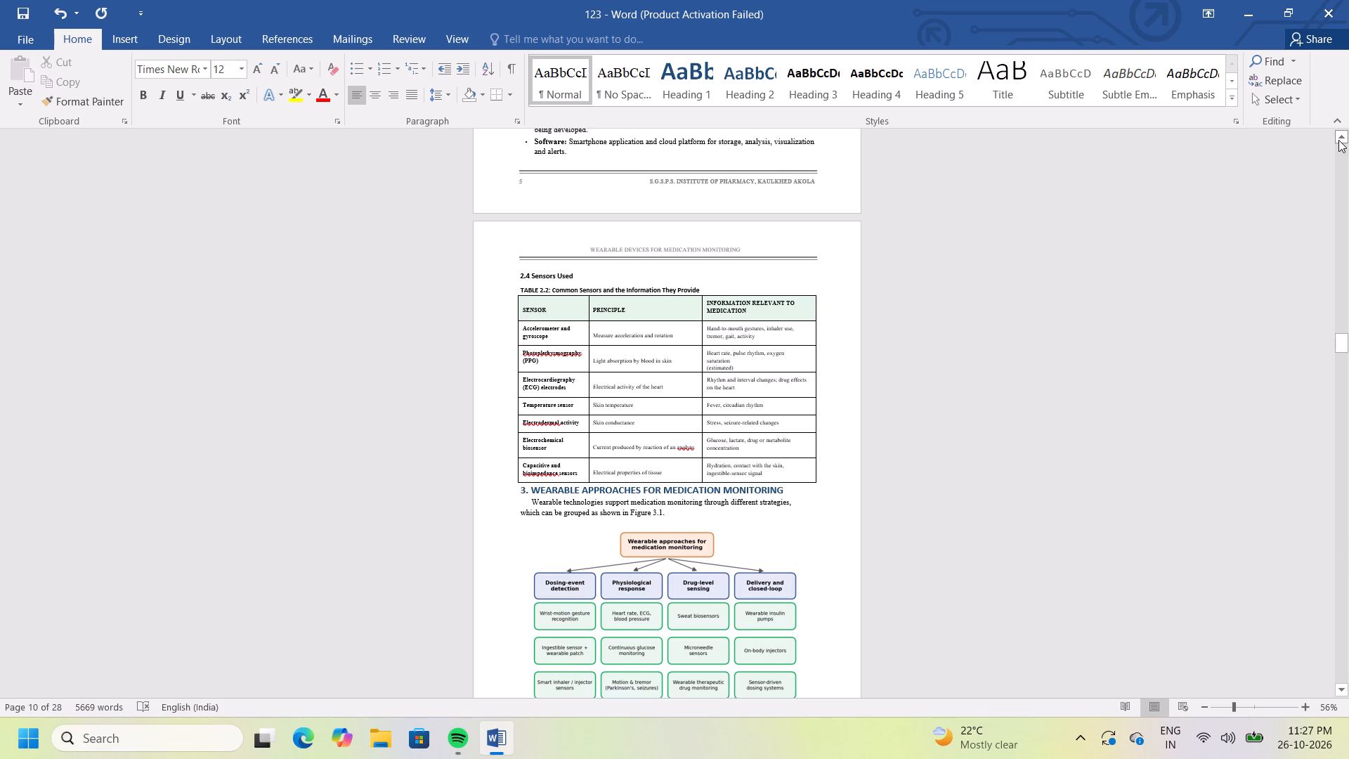
In section 3.1.1, join the citation number and "machine-learning algorithms" text to "record these patterns, and" with a space before the citation.
key(Down)
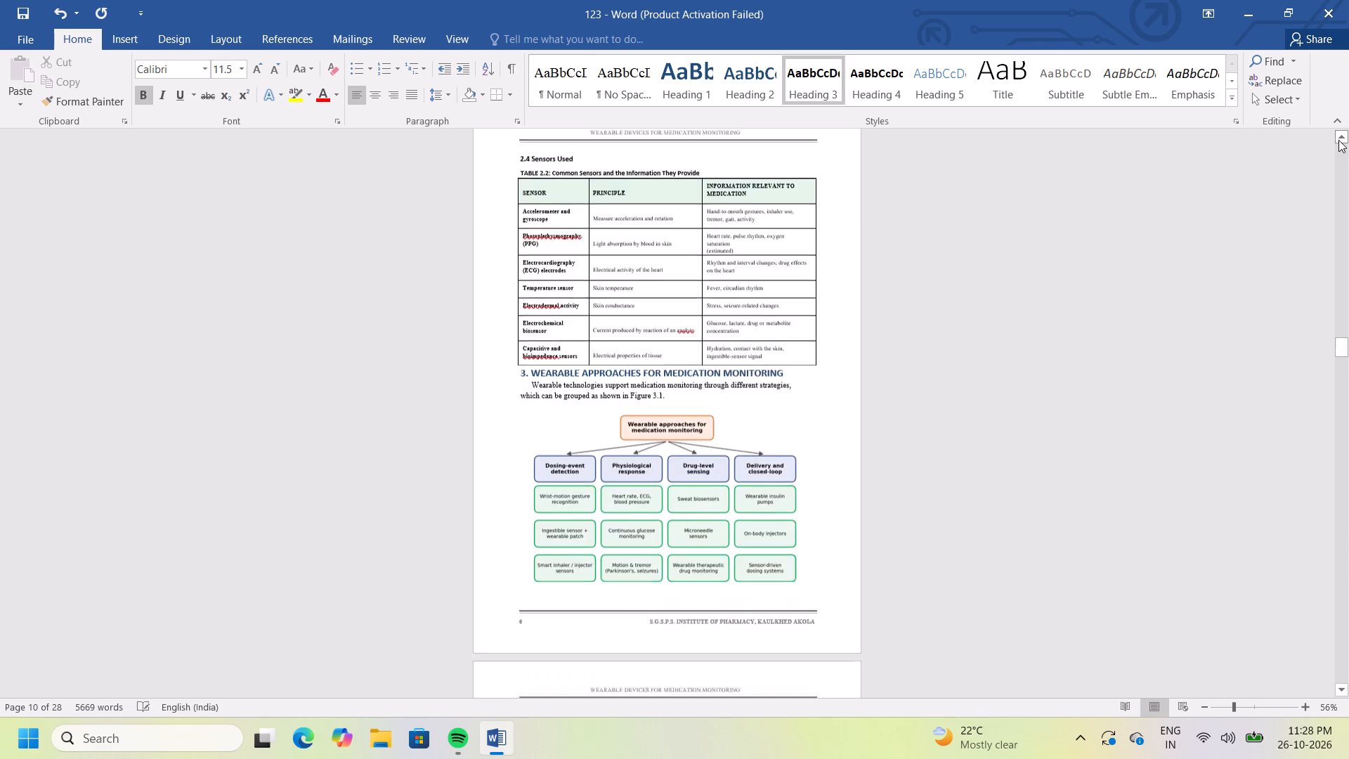
key(Down)
key(Down)
key(Down)
key(Down)
key(Down)
key(Down)
key(Down)
key(Down)
key(Down)
key(Down)
key(Down)
key(Down)
key(Down)
key(Down)
key(Down)
key(Down)
key(Down)
key(Down)
key(Down)
key(Down)
key(Down)
key(Down)
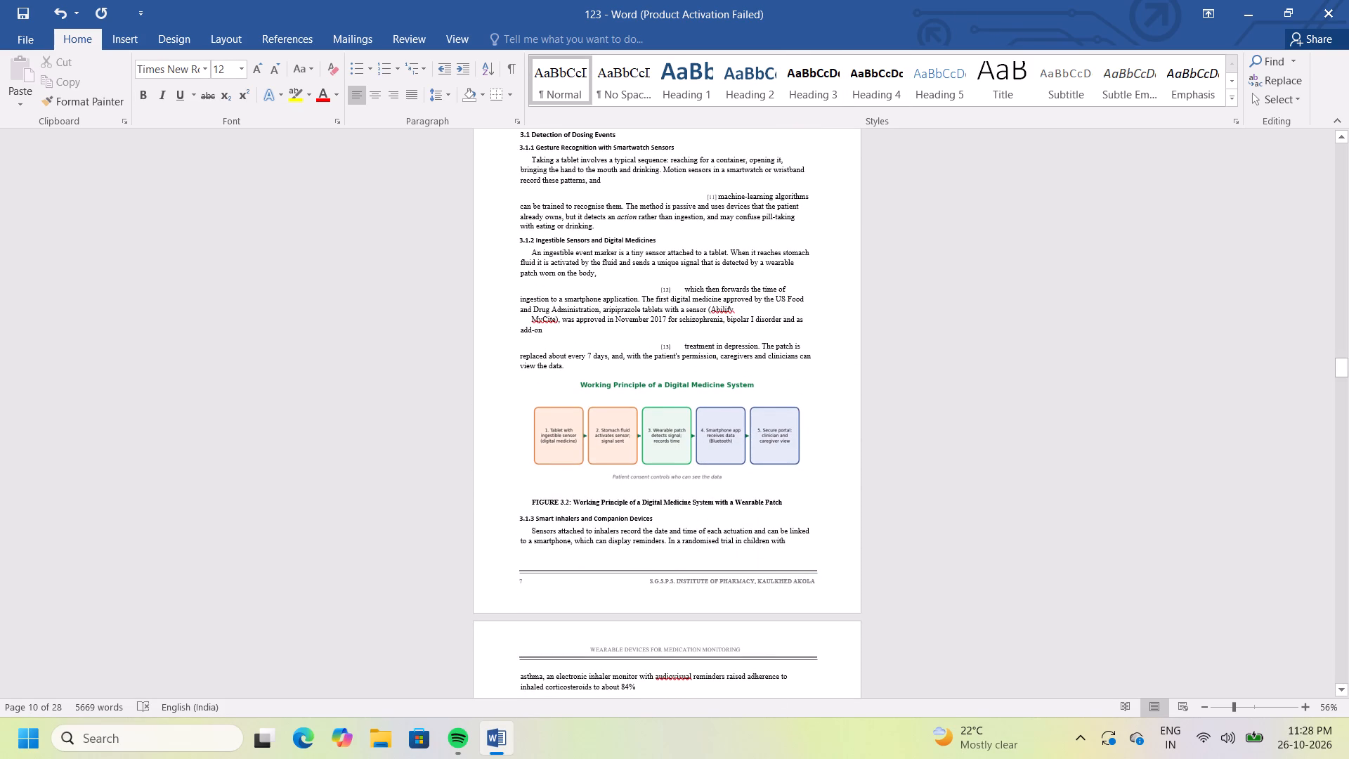
click(703, 202)
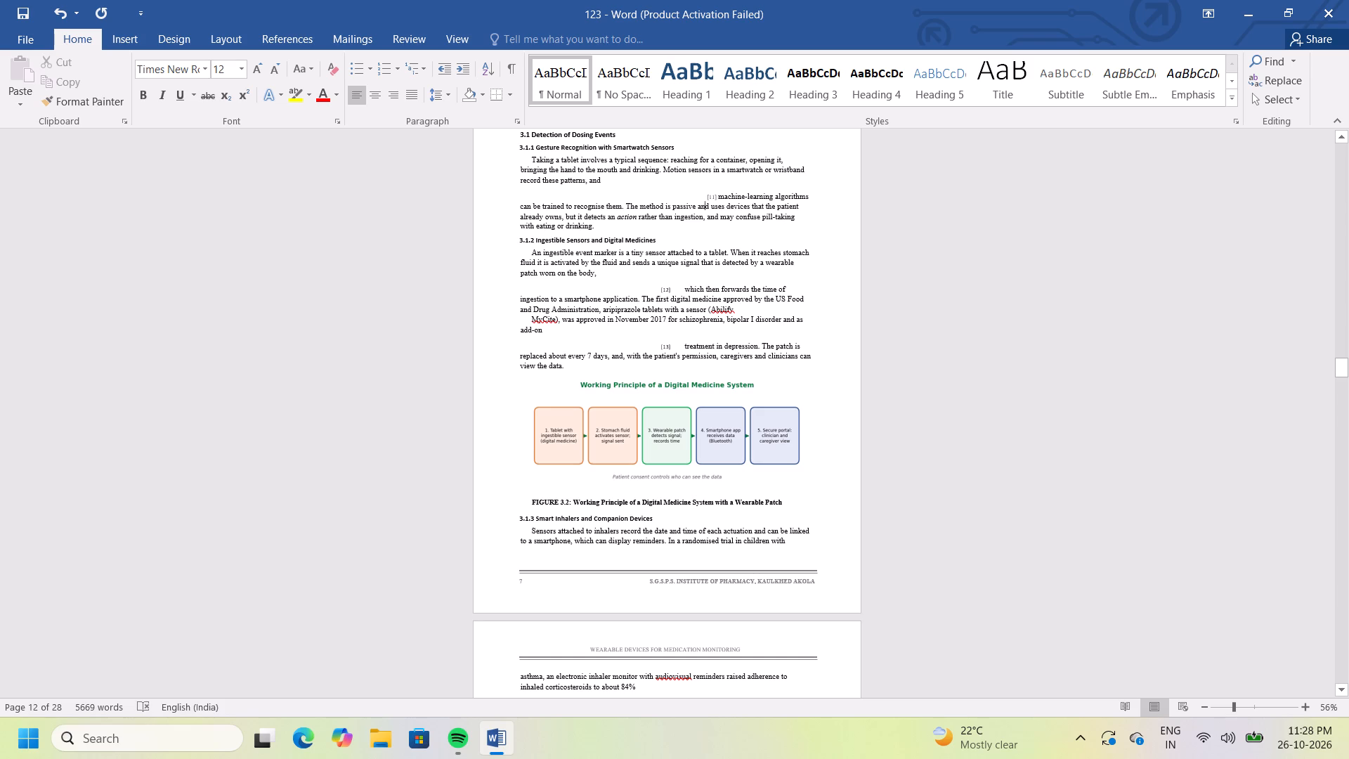
click(706, 198)
key(BackSpace)
key(BackSpace)
key(BackSpace)
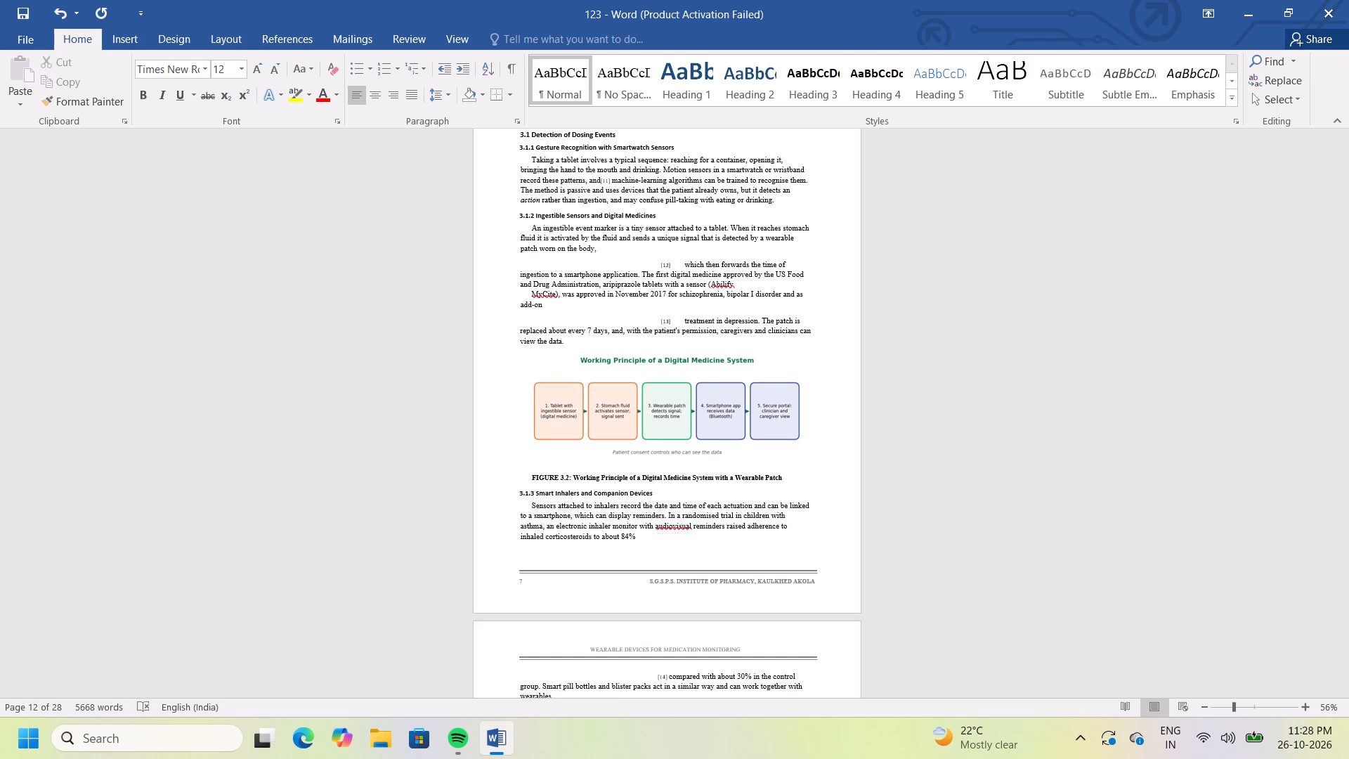
key(space)
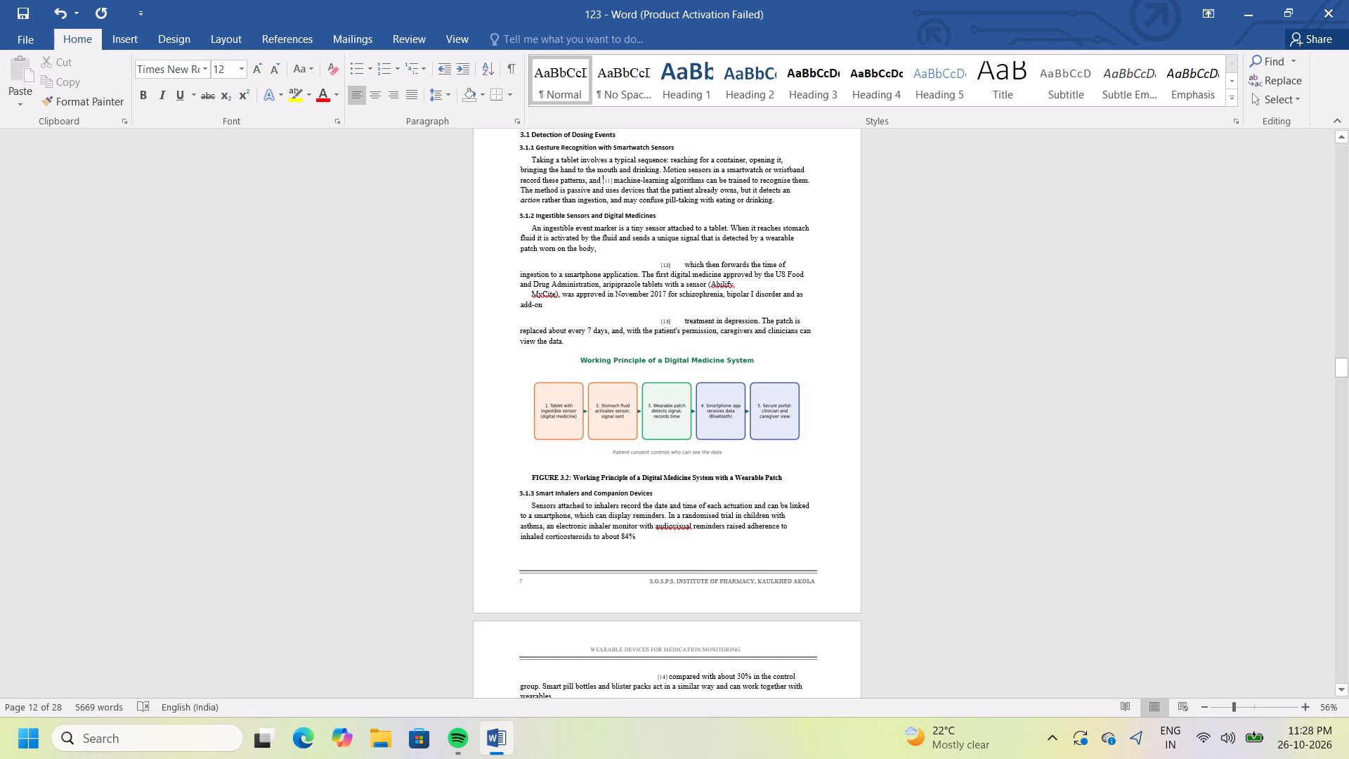
In section 3.1.2, remove the stray citation number and join "which then forwards the time of" to "patch worn on the body," with a space between.
click(656, 266)
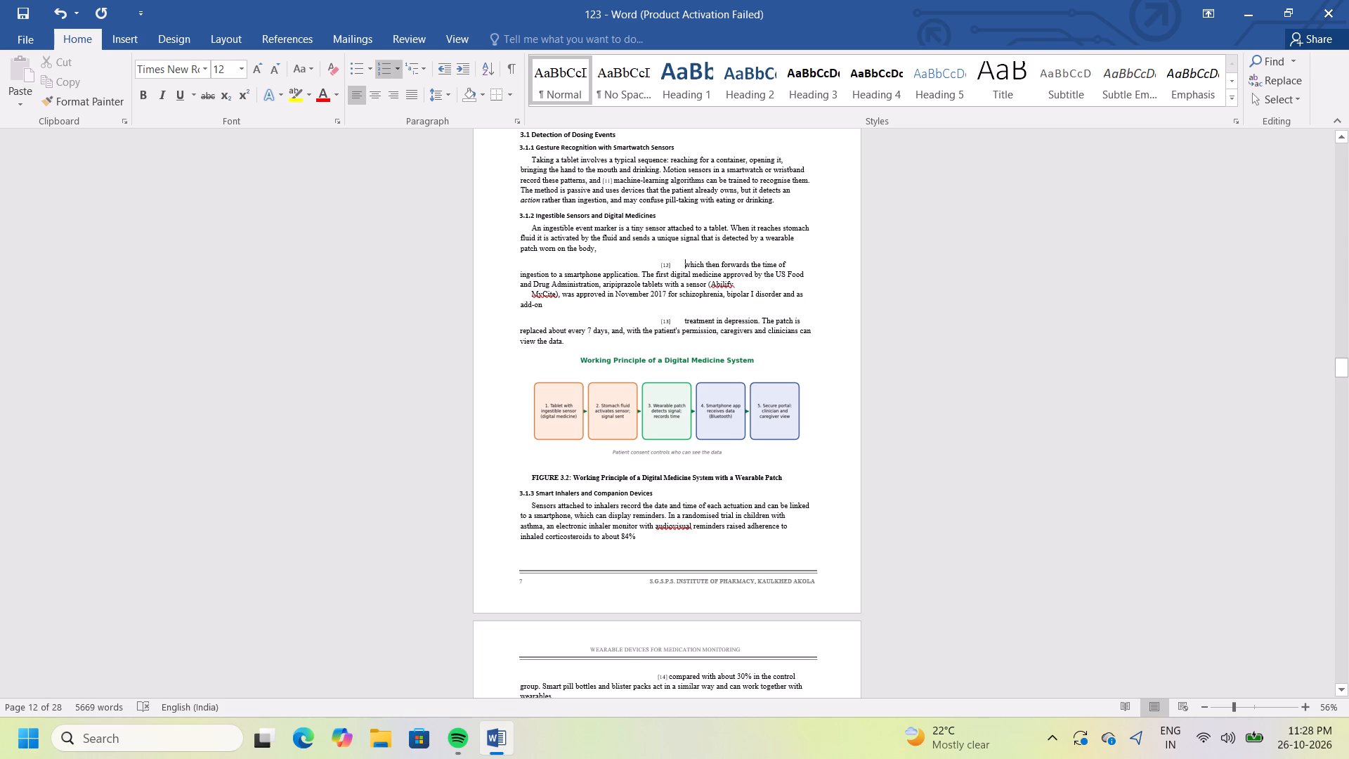
click(657, 264)
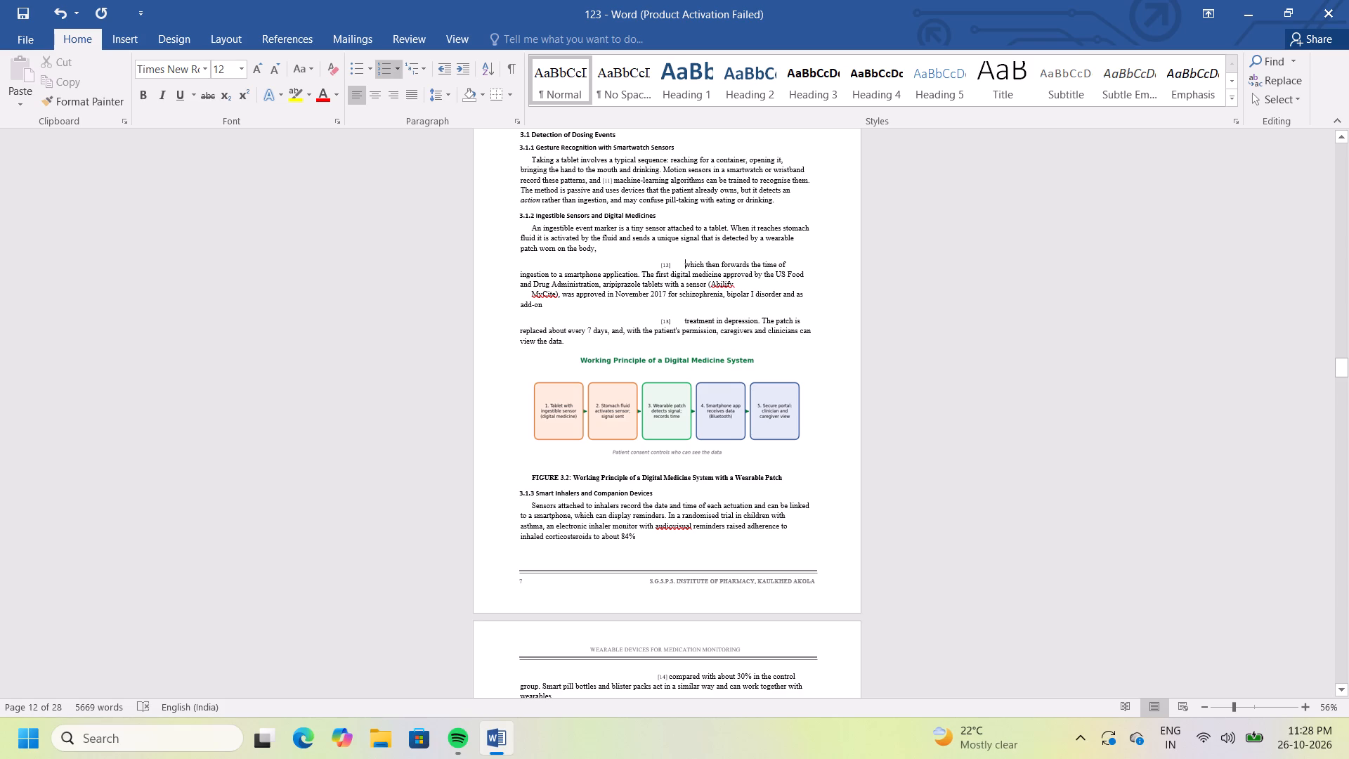
click(657, 267)
key(BackSpace)
key(BackSpace)
key(BackSpace)
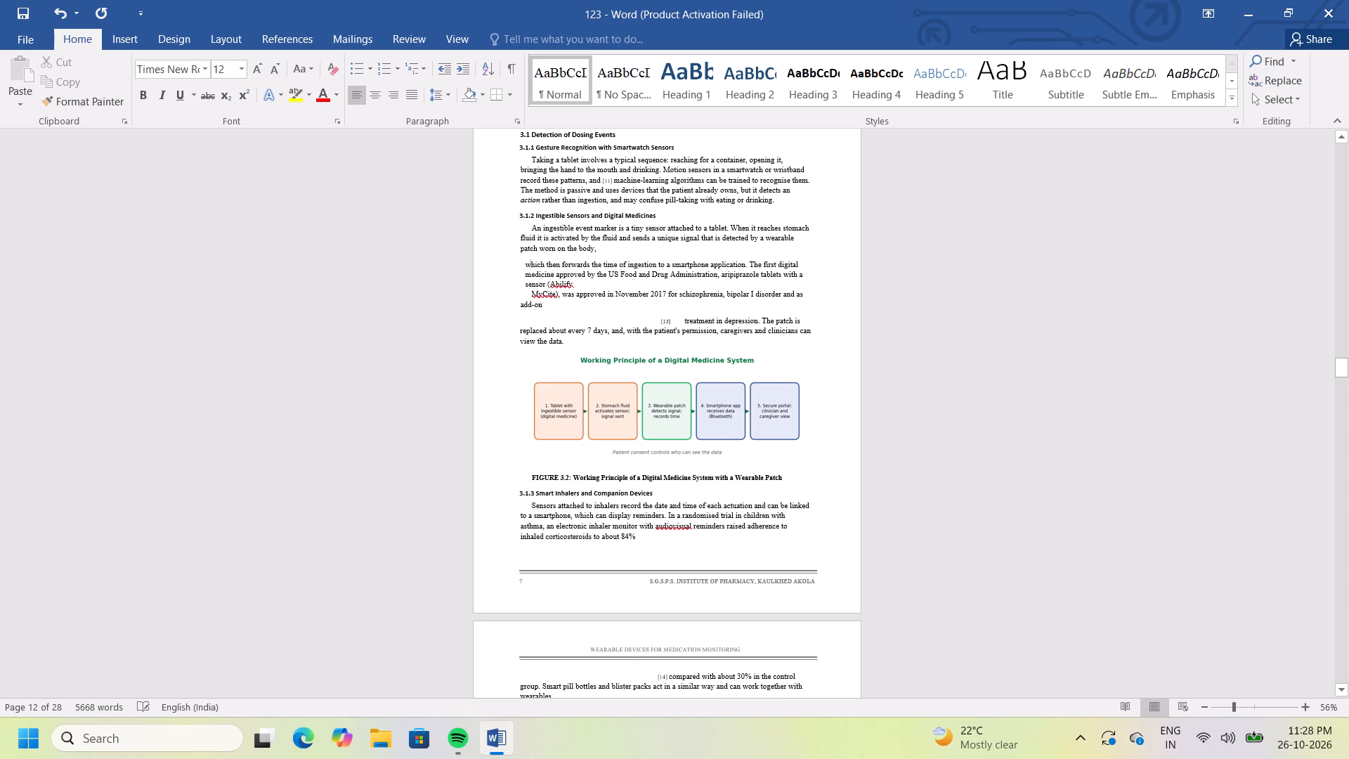
key(BackSpace)
key(BackSpace)
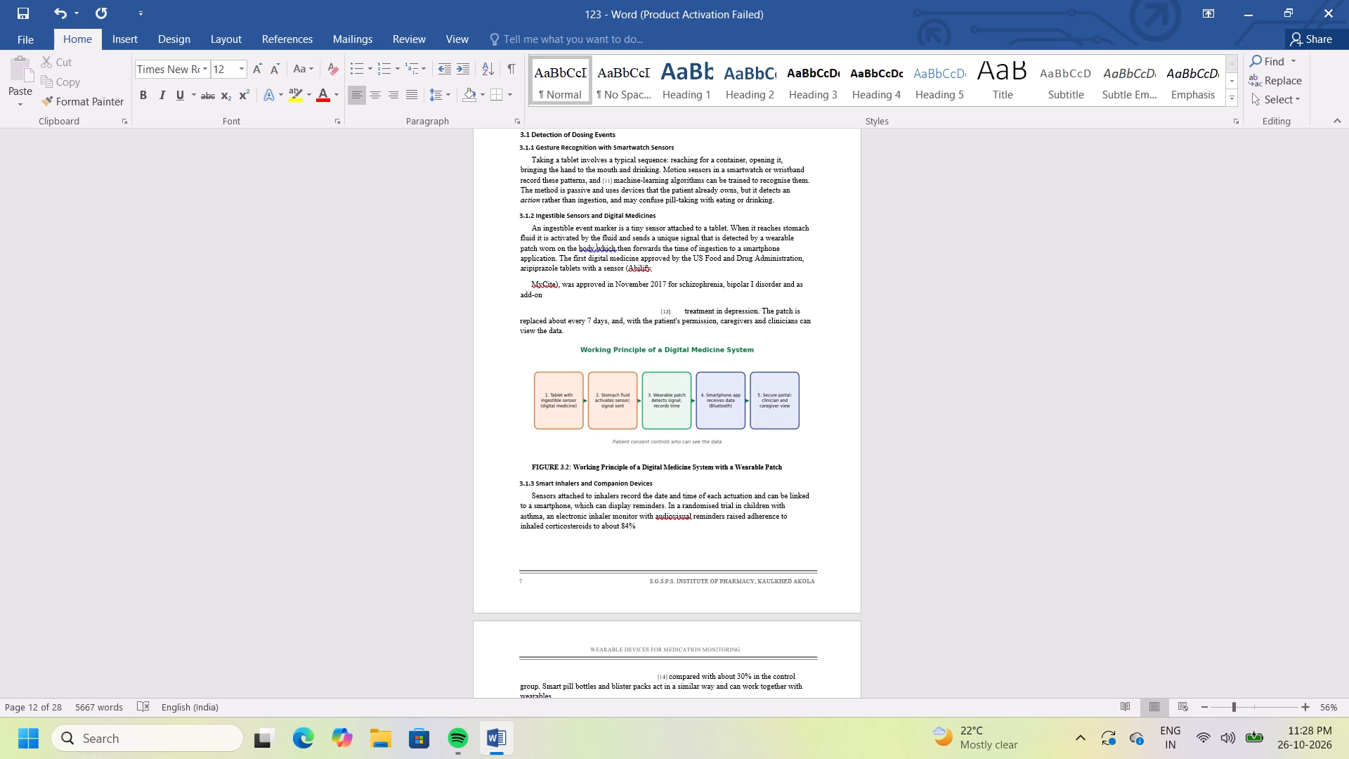
key(BackSpace)
text(,)
key(space)
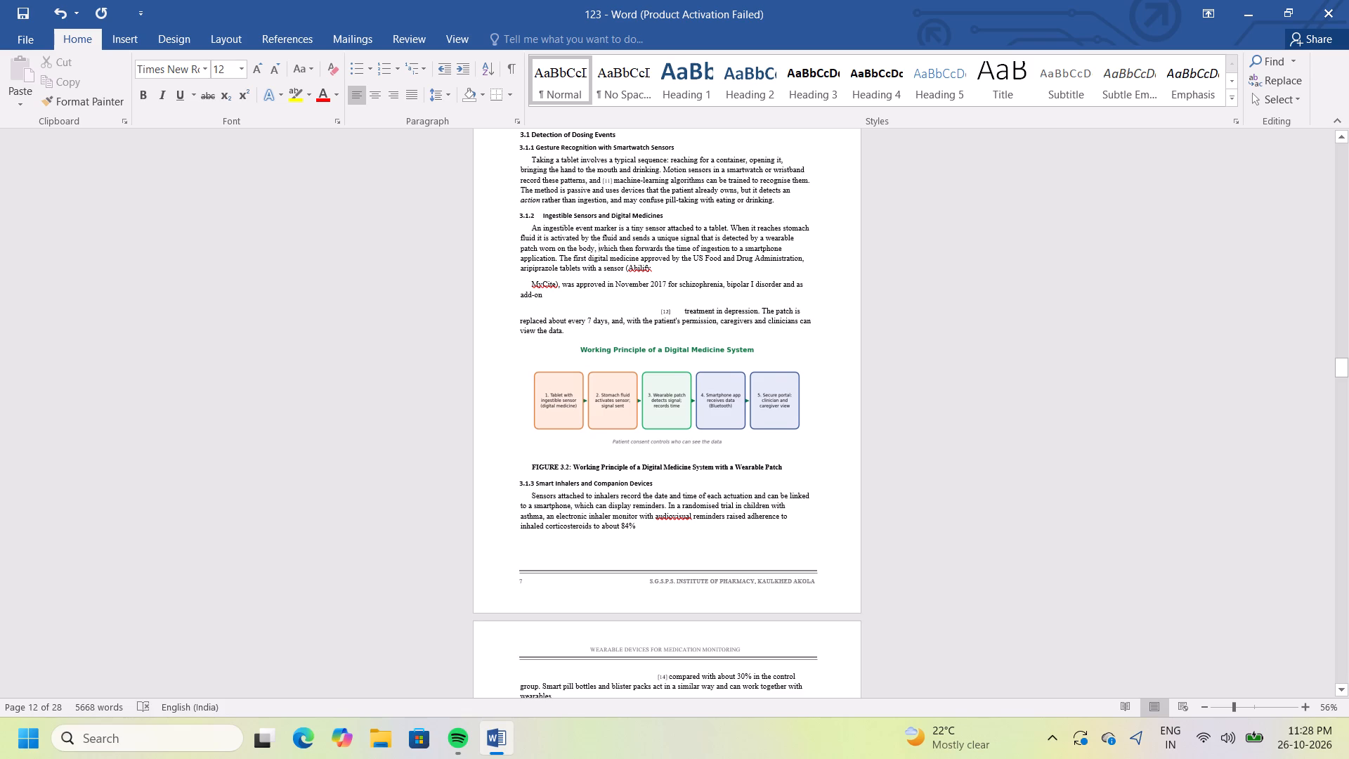
In section 3.1.2, remove the citation number before "treatment in depression" and join that text to "add-on" with a space.
click(657, 311)
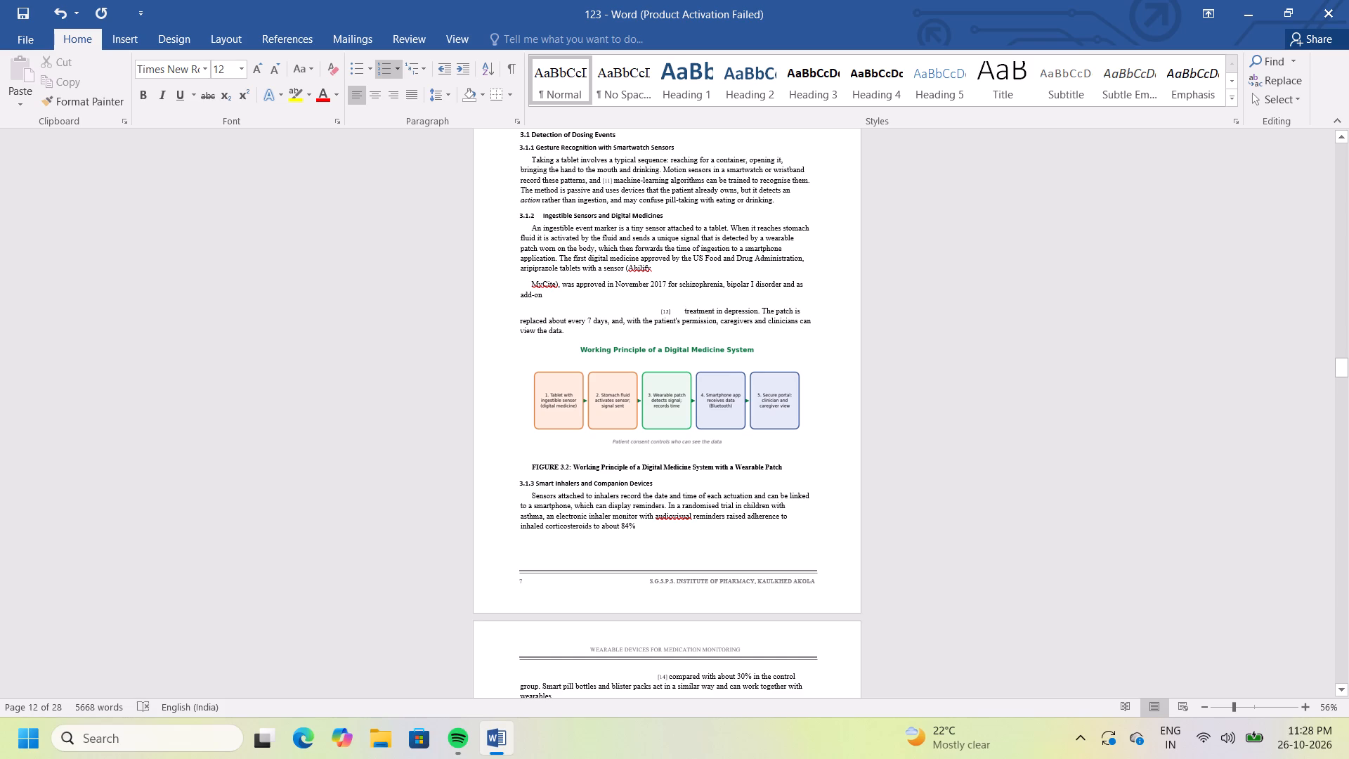
key(BackSpace)
key(BackSpace)
key(BackSpace)
key(BackSpace)
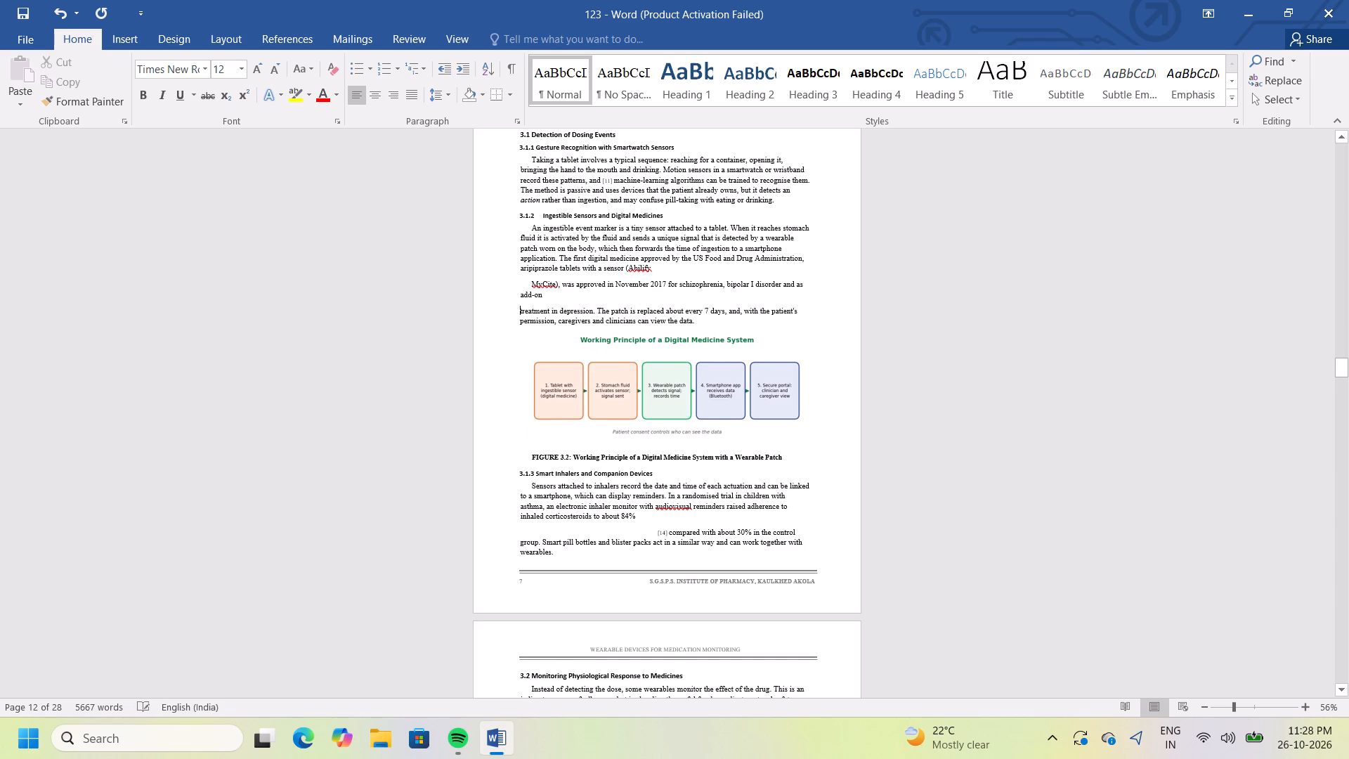
key(BackSpace)
key(space)
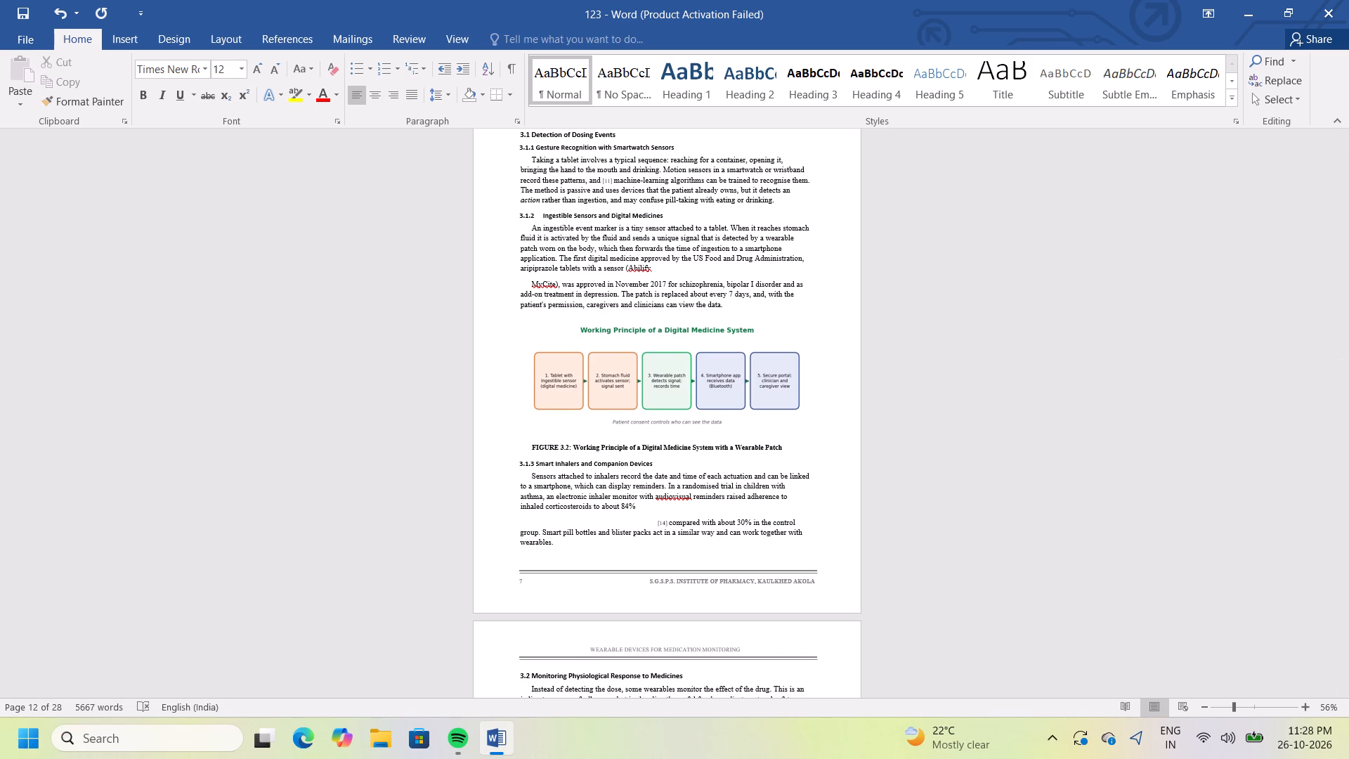
In section 3.1.2, join the indented line starting "MyCite)" to "(Abilify" with a space between the words.
click(530, 284)
key(BackSpace)
key(BackSpace)
key(BackSpace)
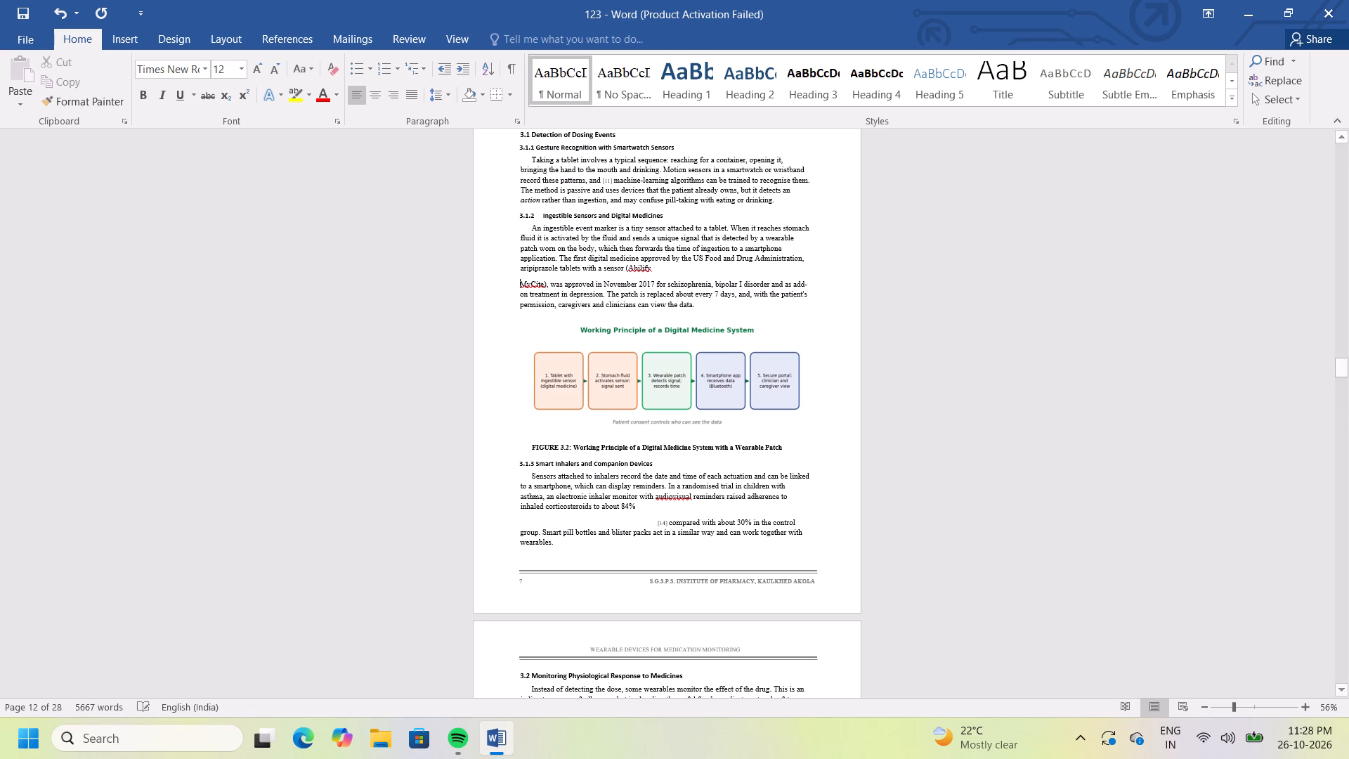
key(space)
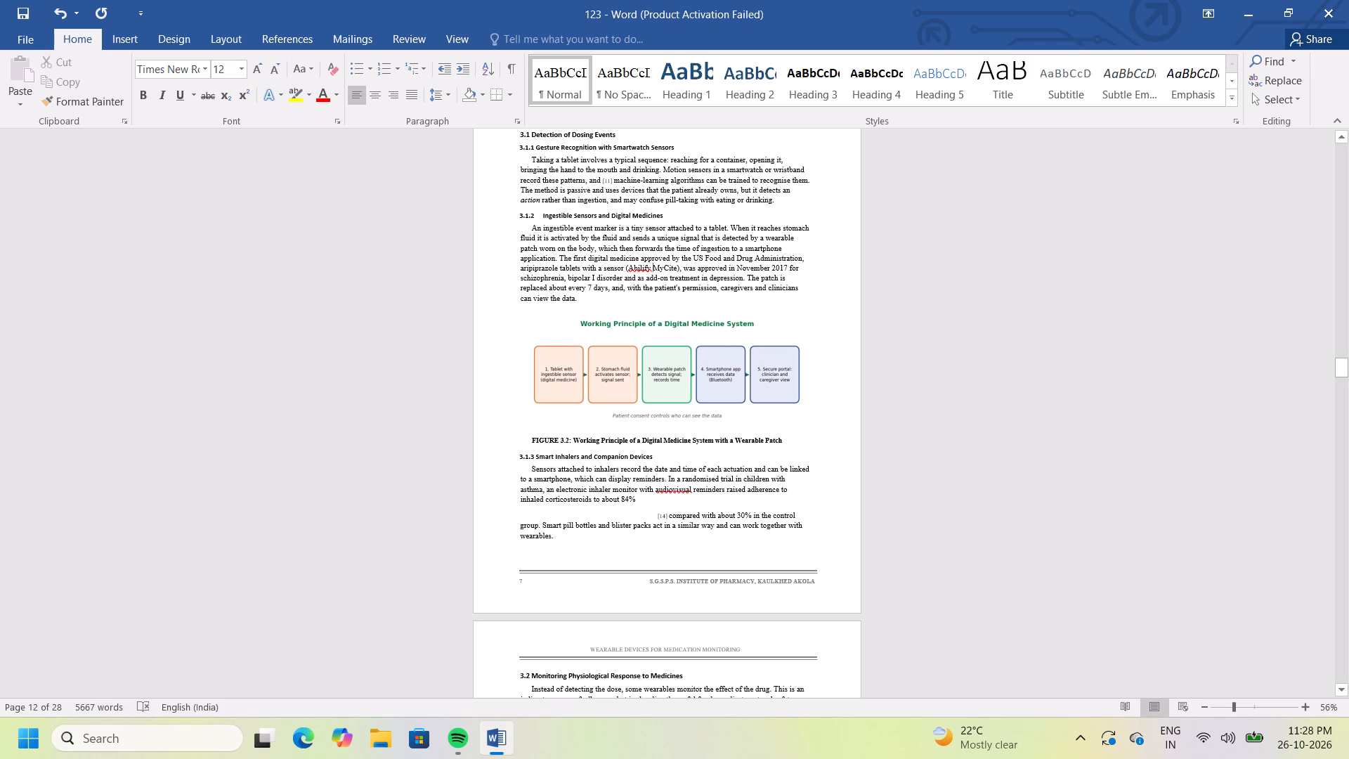
In section 3.1.3, join the citation number and "compared with about 50%" text to "about 84%" with a space before the citation.
click(655, 515)
key(BackSpace)
key(BackSpace)
key(BackSpace)
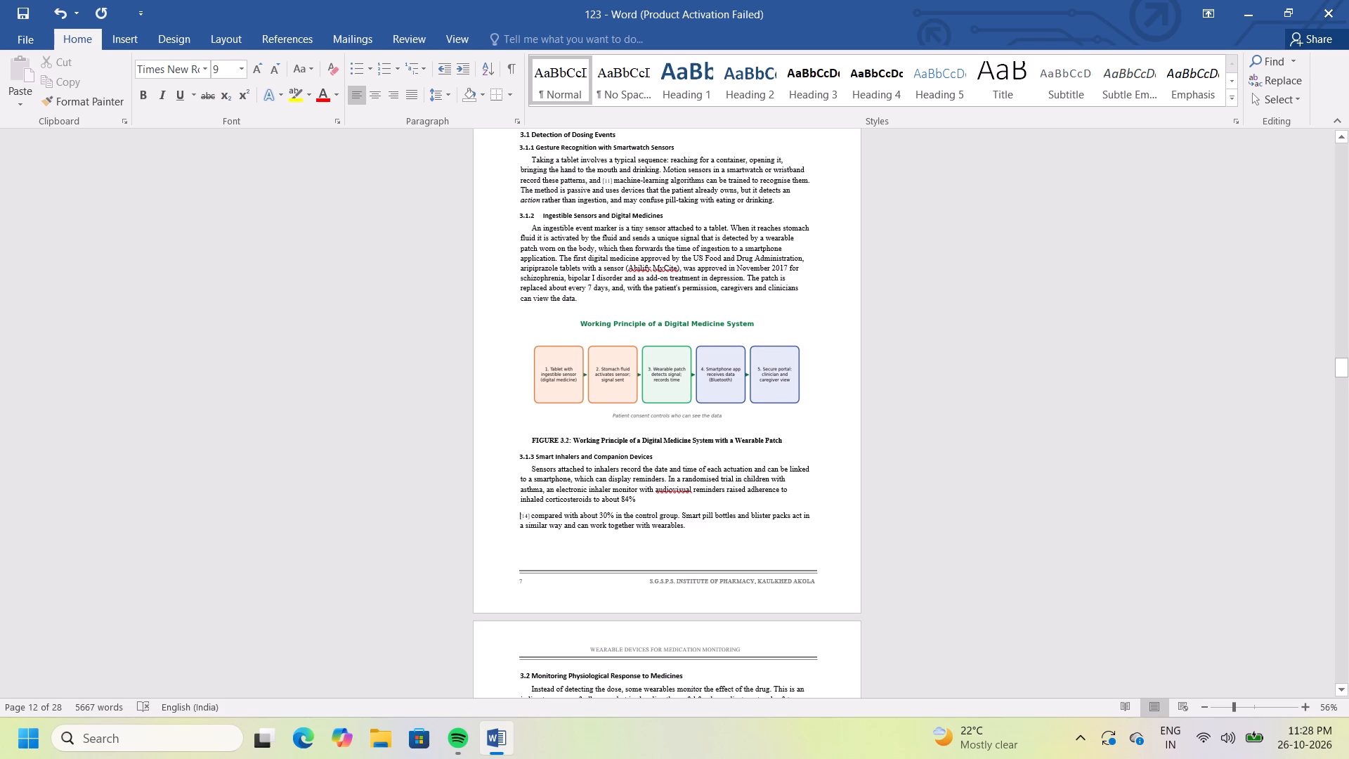
key(space)
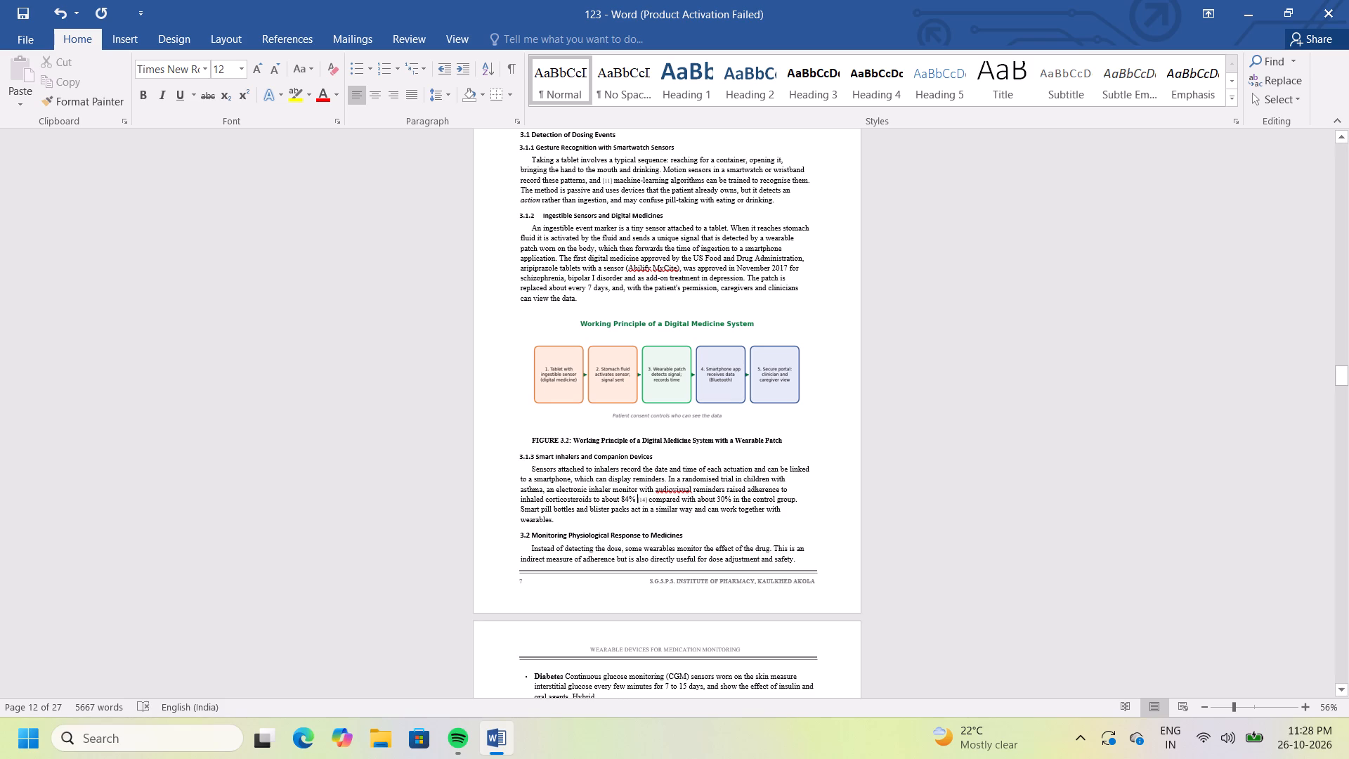
In section 3.2's Diabetes bullet, join the citation and "closed-loop systems" text to "Hybrid" with a space before the citation.
key(Down)
key(Down)
key(Down)
key(Down)
key(Down)
key(Down)
key(Down)
key(Down)
key(Down)
key(Down)
key(Down)
key(Down)
key(Down)
key(Down)
key(Down)
key(Down)
key(Down)
key(Down)
key(Down)
key(Down)
key(Down)
key(Down)
key(Down)
key(Down)
key(Down)
key(Down)
key(Down)
key(Down)
key(Down)
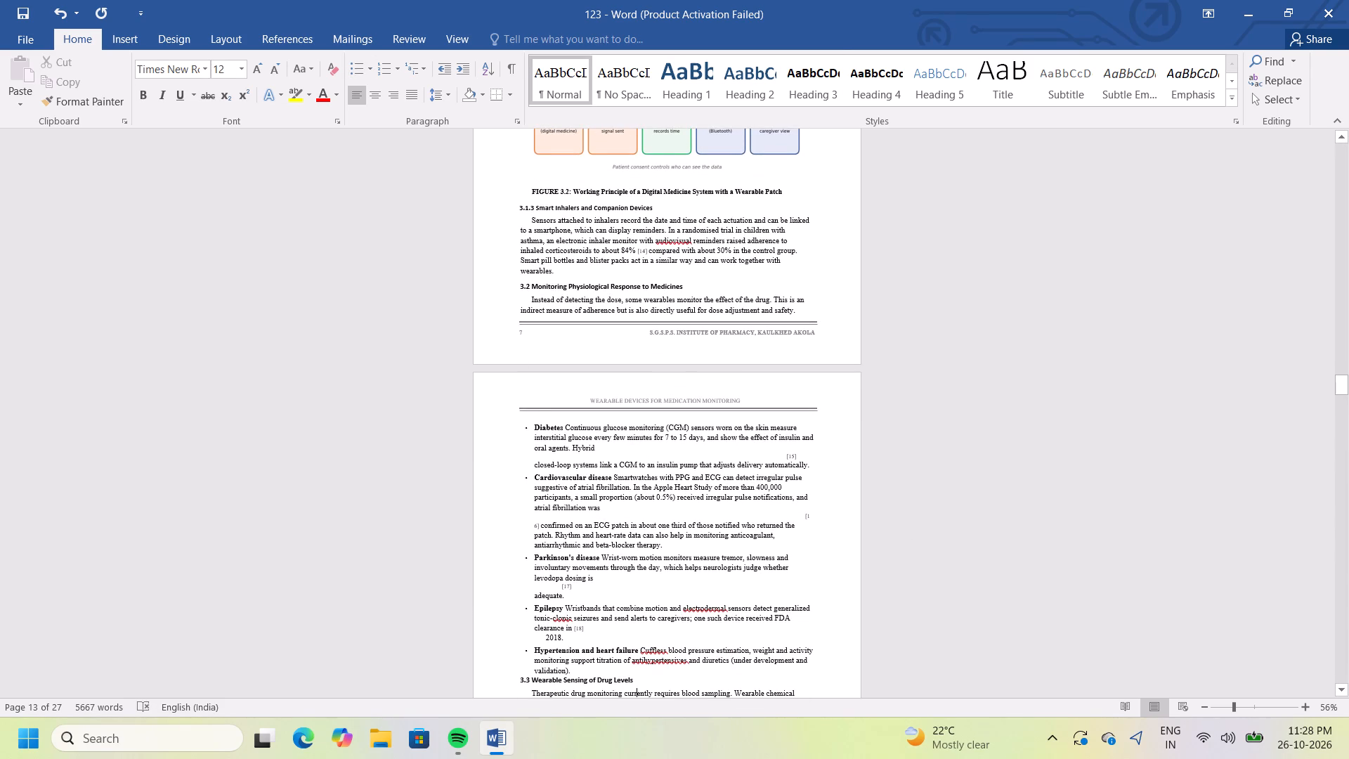
click(784, 458)
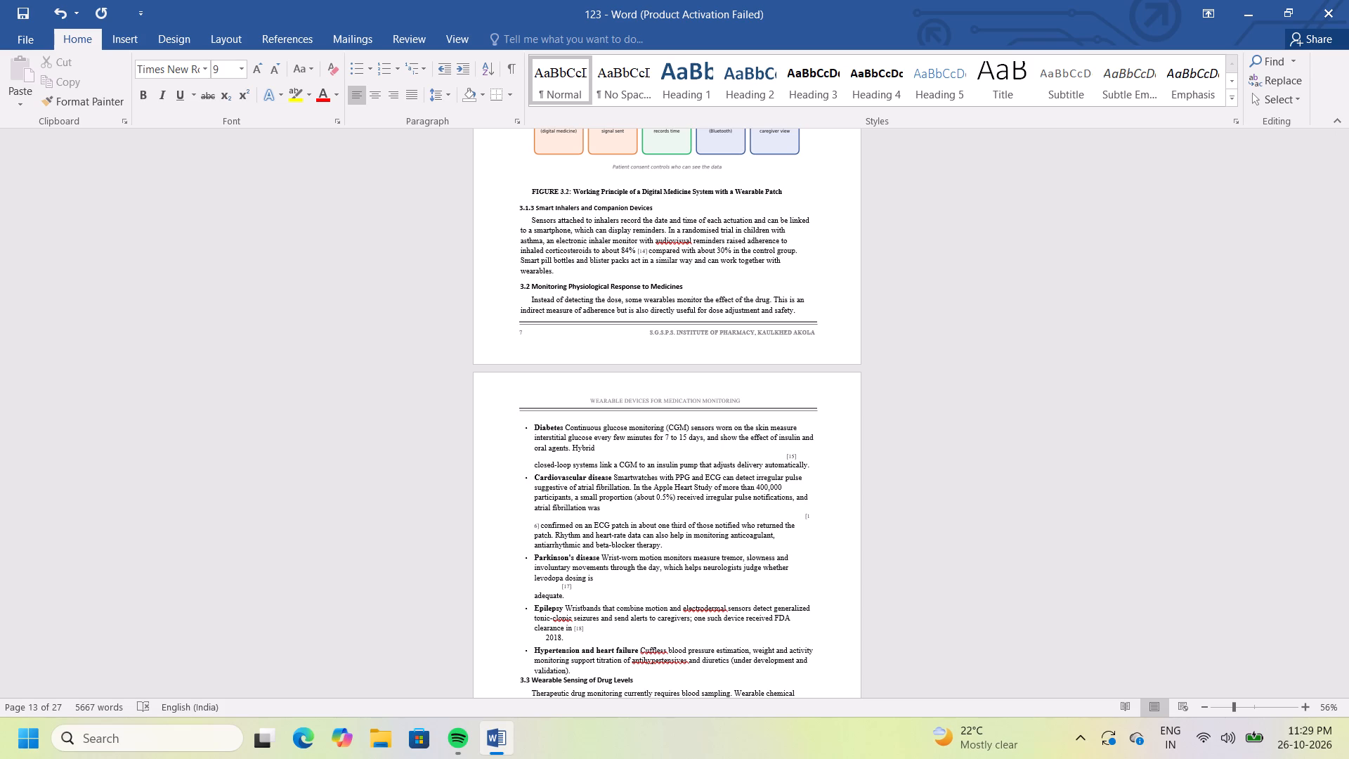
key(BackSpace)
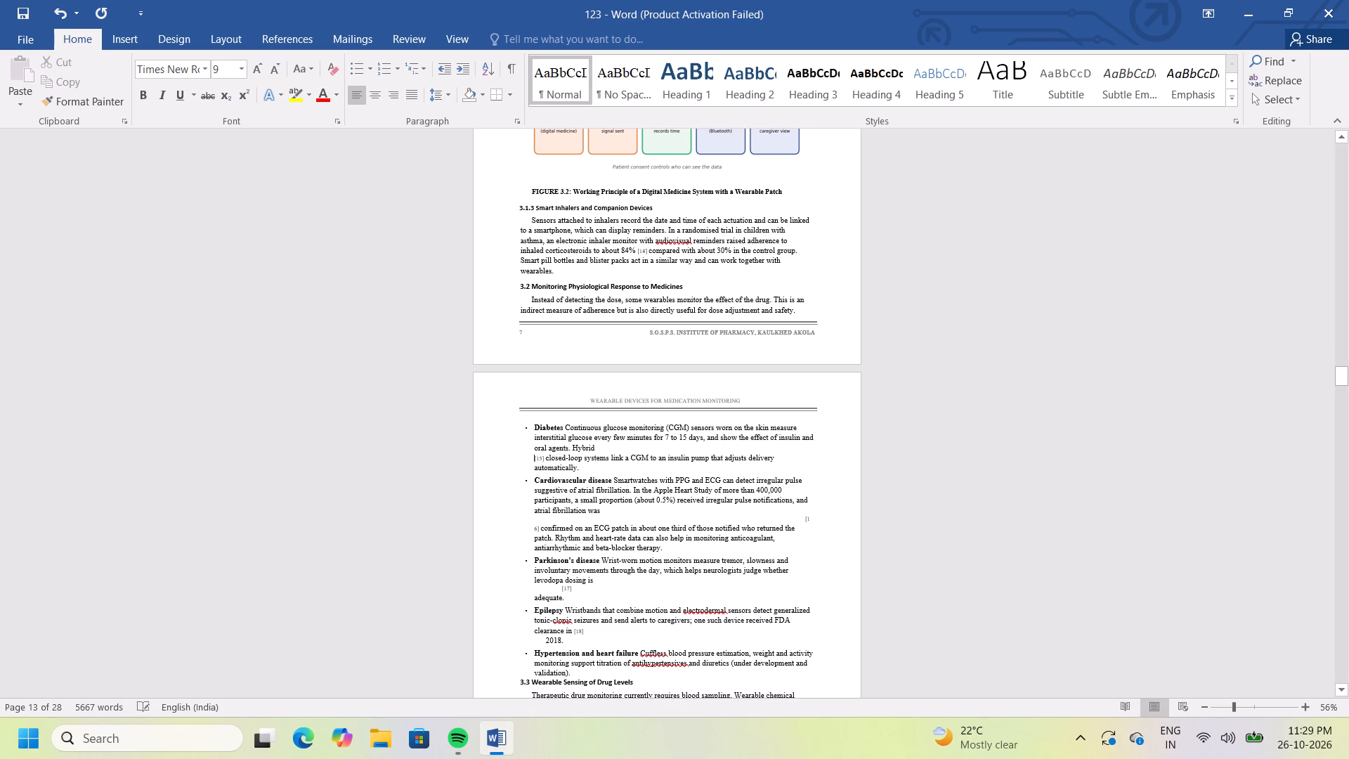
key(BackSpace)
key(BackSpace)
key(BackSpace)
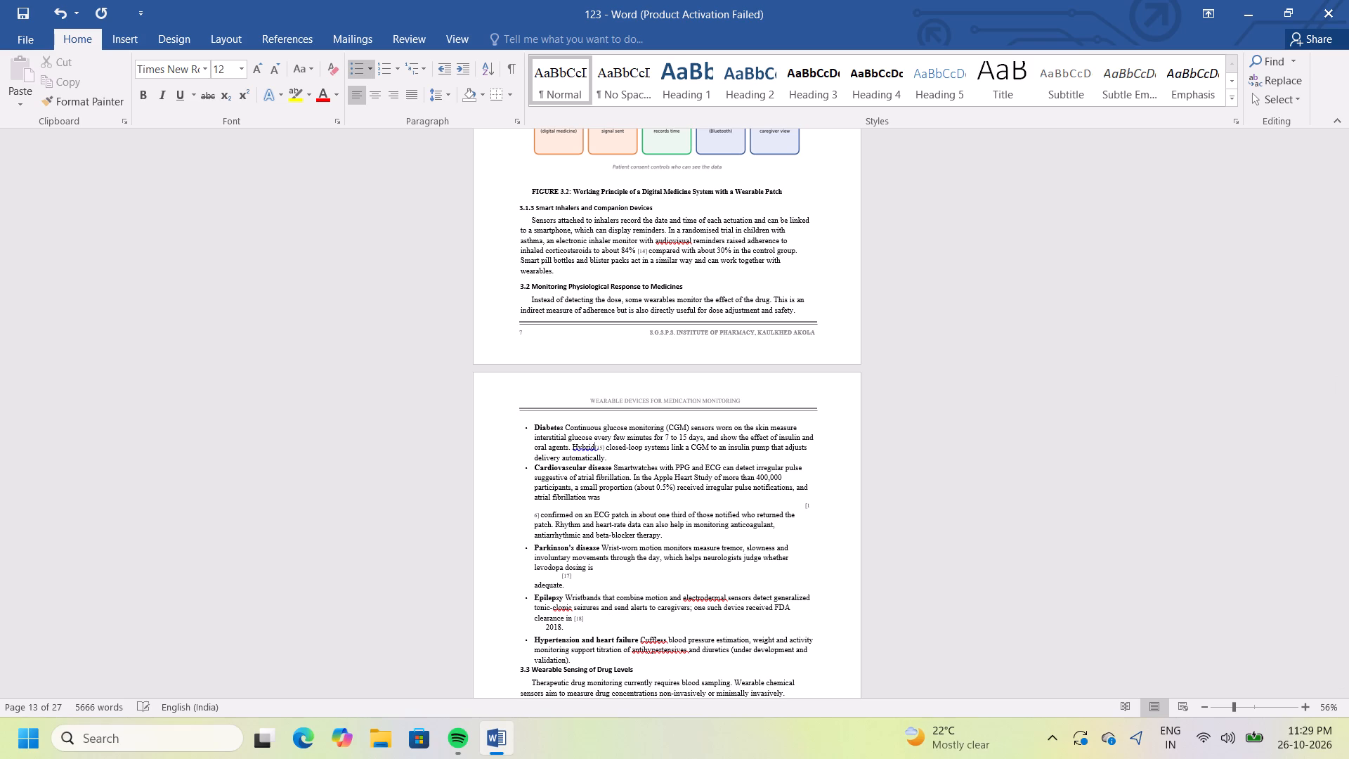
key(space)
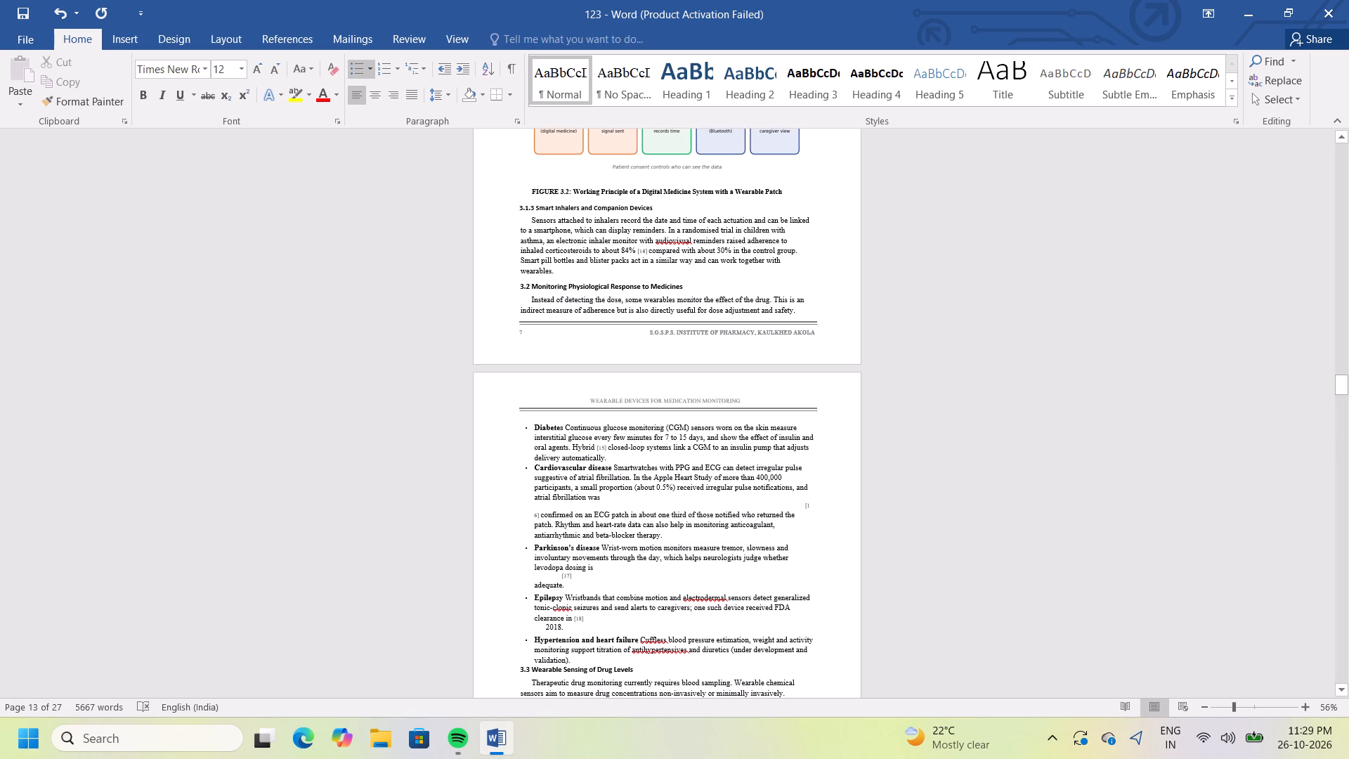
In the Cardiovascular disease bullet, join the citation and "confirmed on an ECG patch" text to "atrial fibrillation was" with a space before the citation.
click(797, 508)
key(BackSpace)
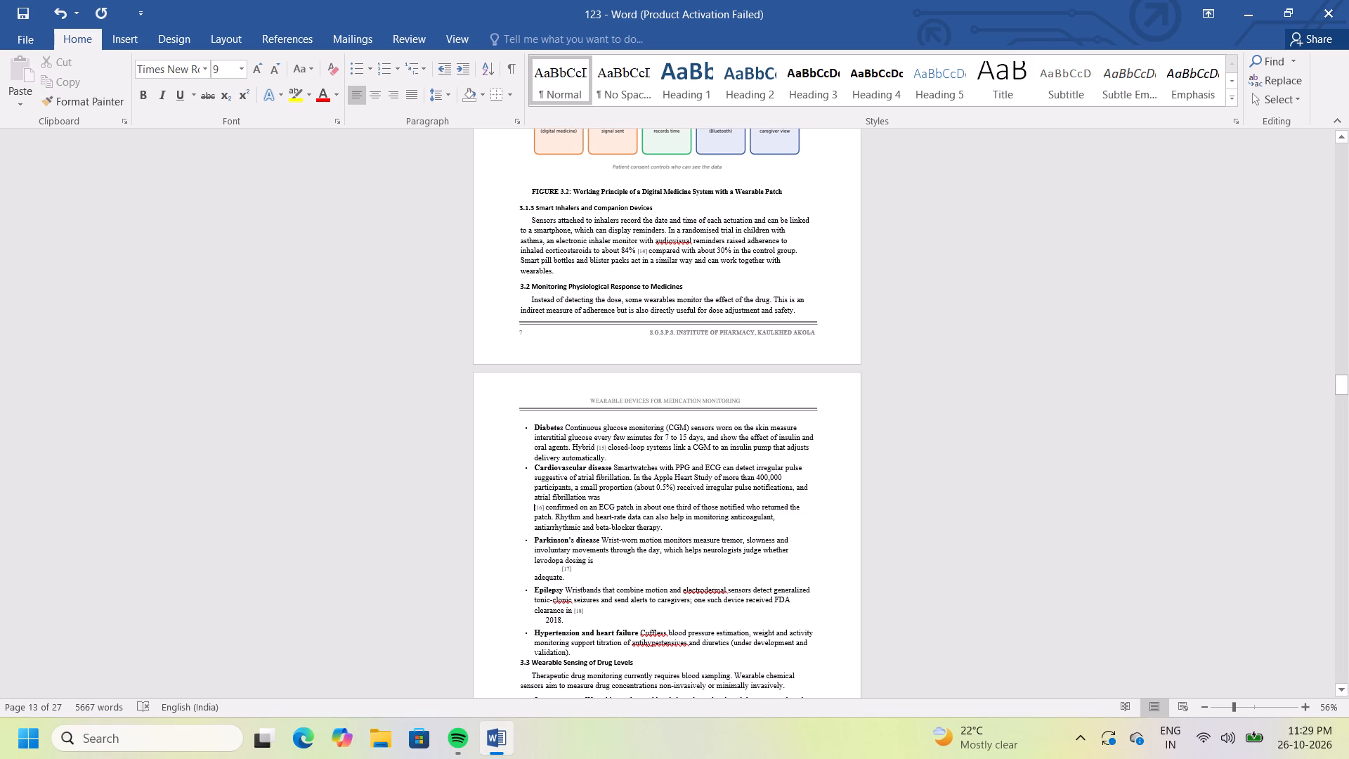
key(BackSpace)
key(BackSpace)
key(BackSpace)
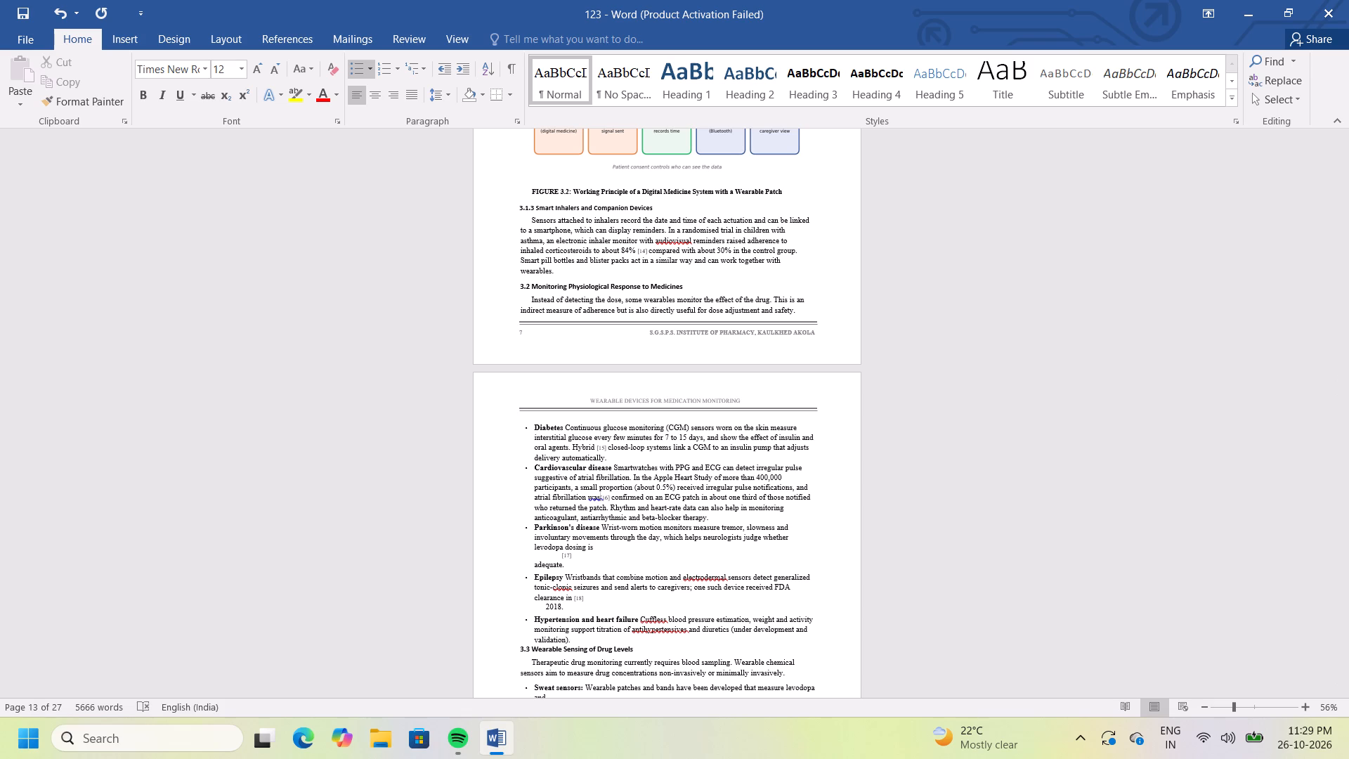
key(space)
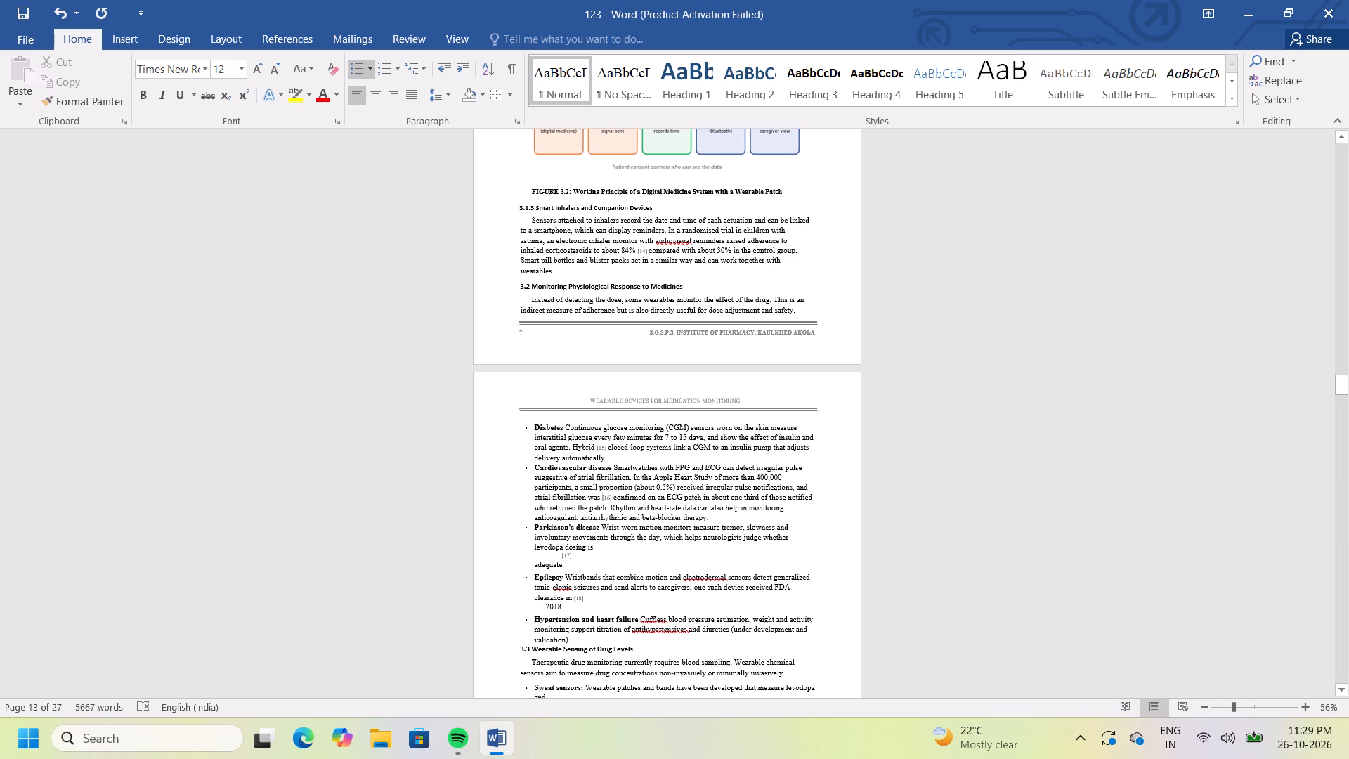
In the Parkinson's disease bullet, join the citation and "adequate." to "levodopa dosing is" with a space before the citation.
click(557, 557)
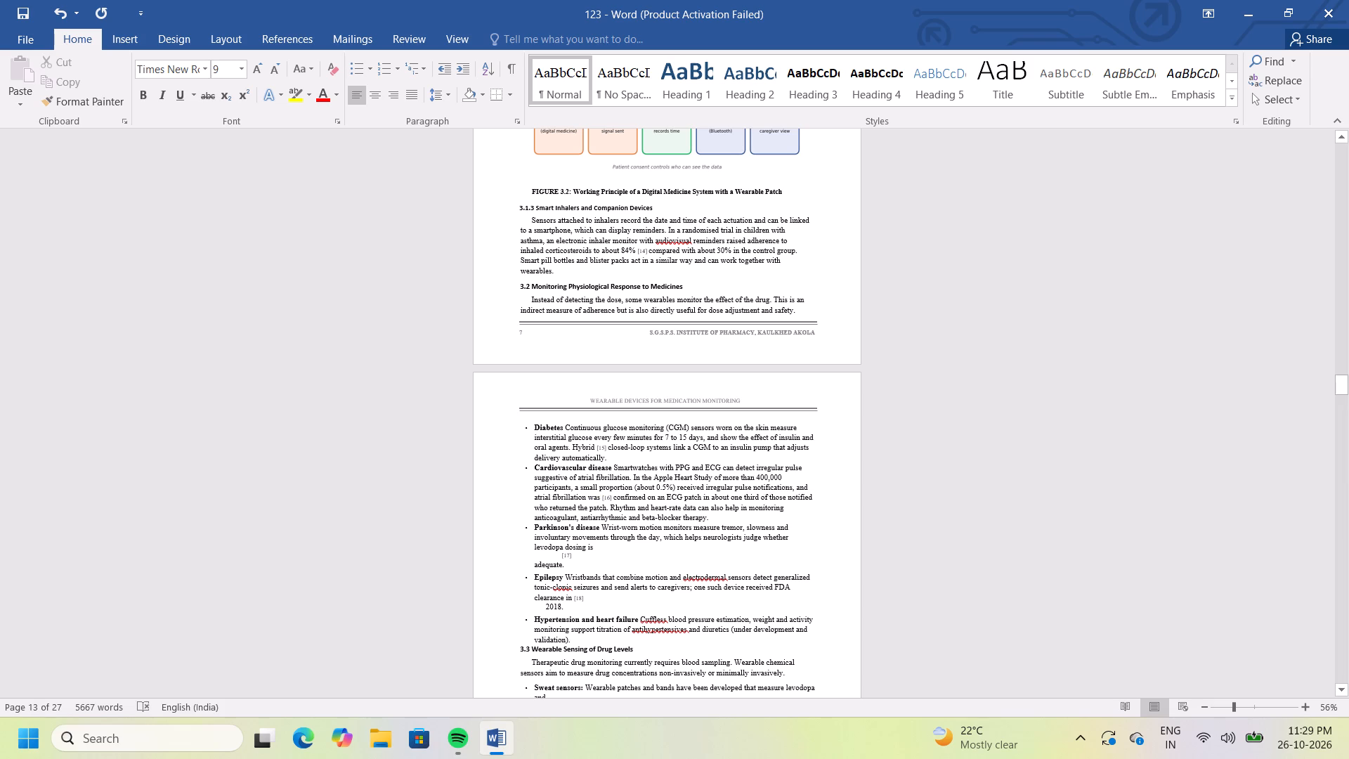
key(BackSpace)
key(BackSpace)
key(BackSpace)
key(BackSpace)
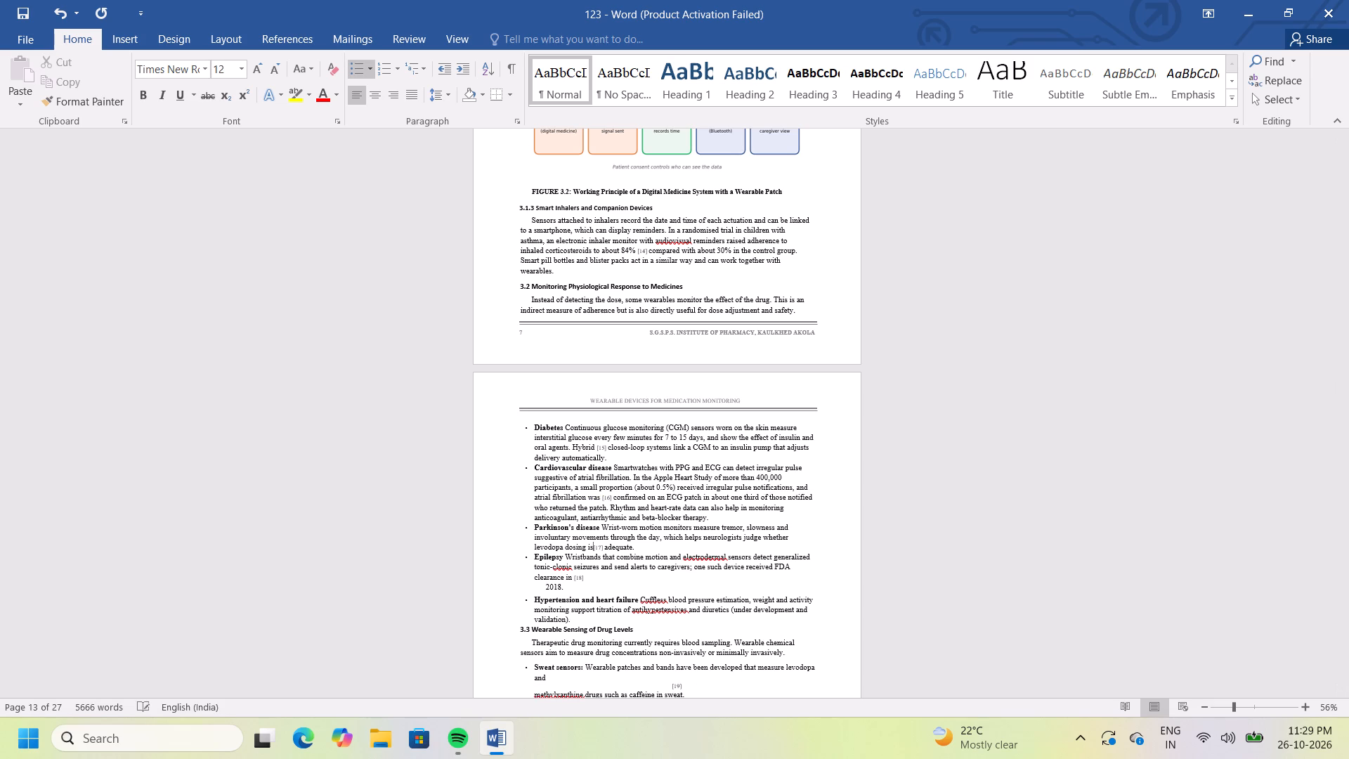
key(space)
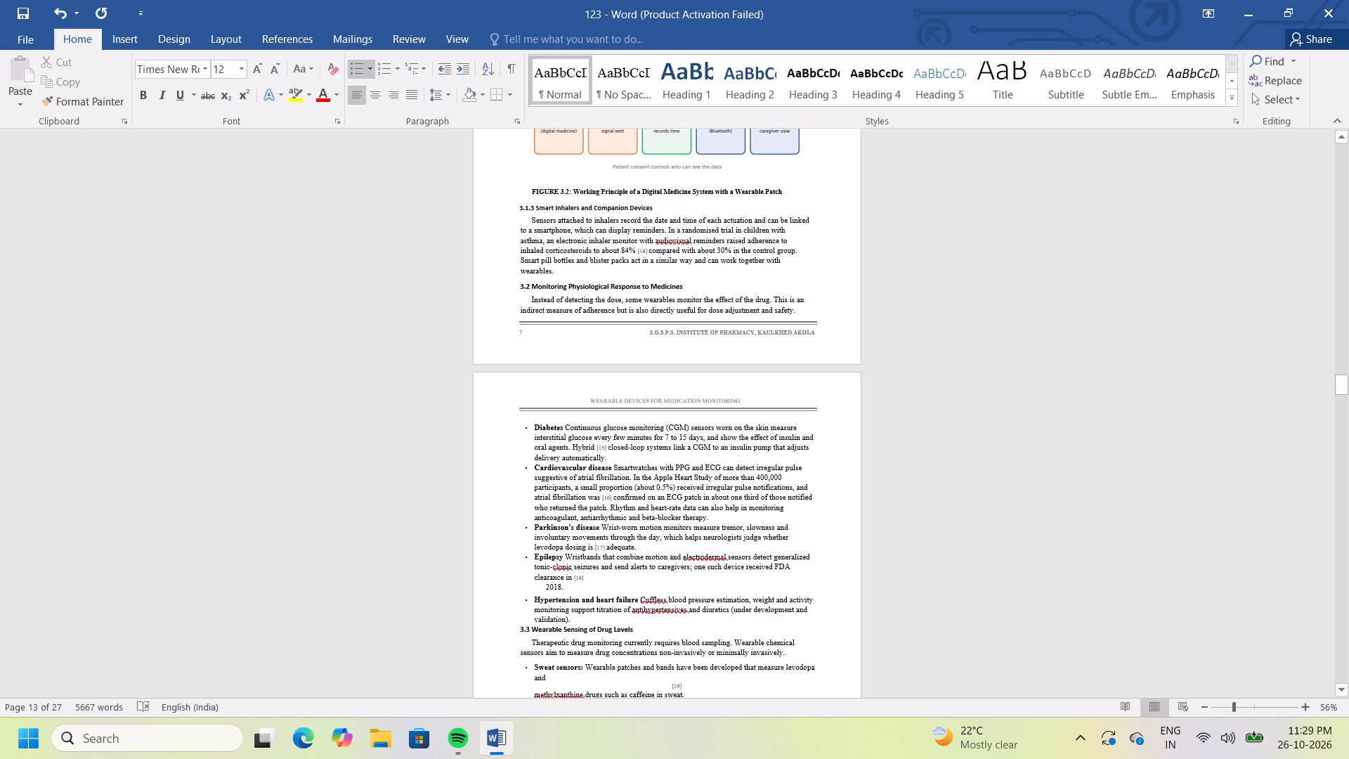
In the Epilepsy bullet, join the indented "2018." to the citation after "clearance in" with a space between.
click(543, 589)
key(BackSpace)
key(BackSpace)
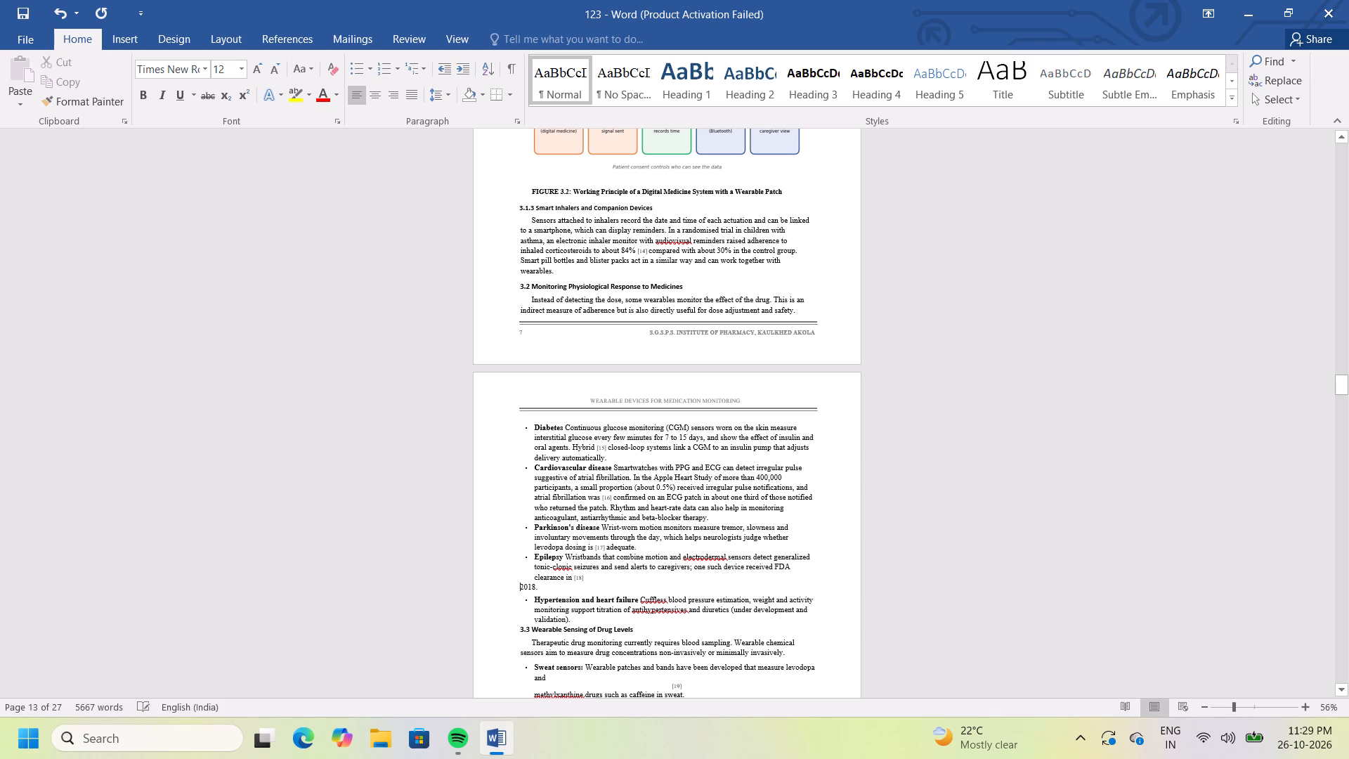
key(BackSpace)
key(space)
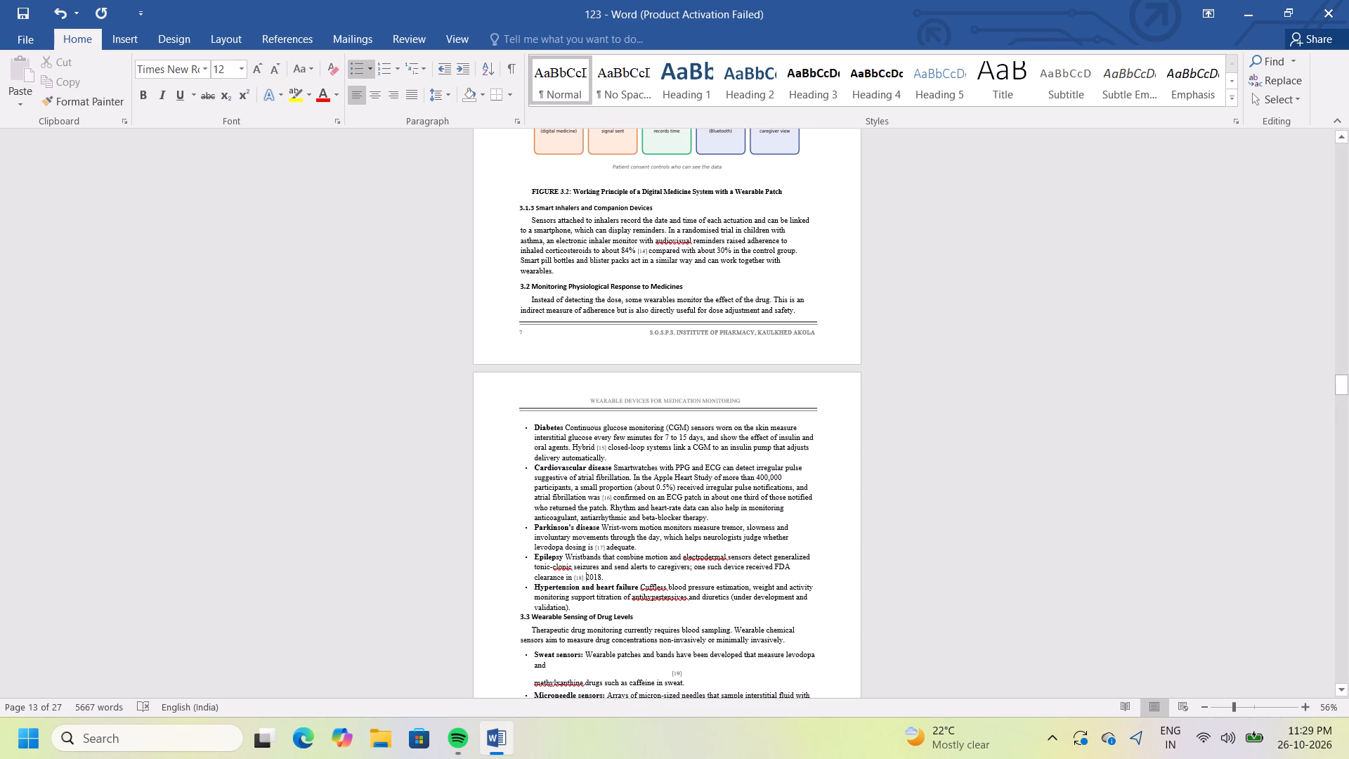
In section 3.3's Sweat sensors bullet, join the citation and "methylxanthine drugs" text to "levodopa and" with a space before the citation.
key(Down)
key(Down)
key(Down)
key(Down)
key(Down)
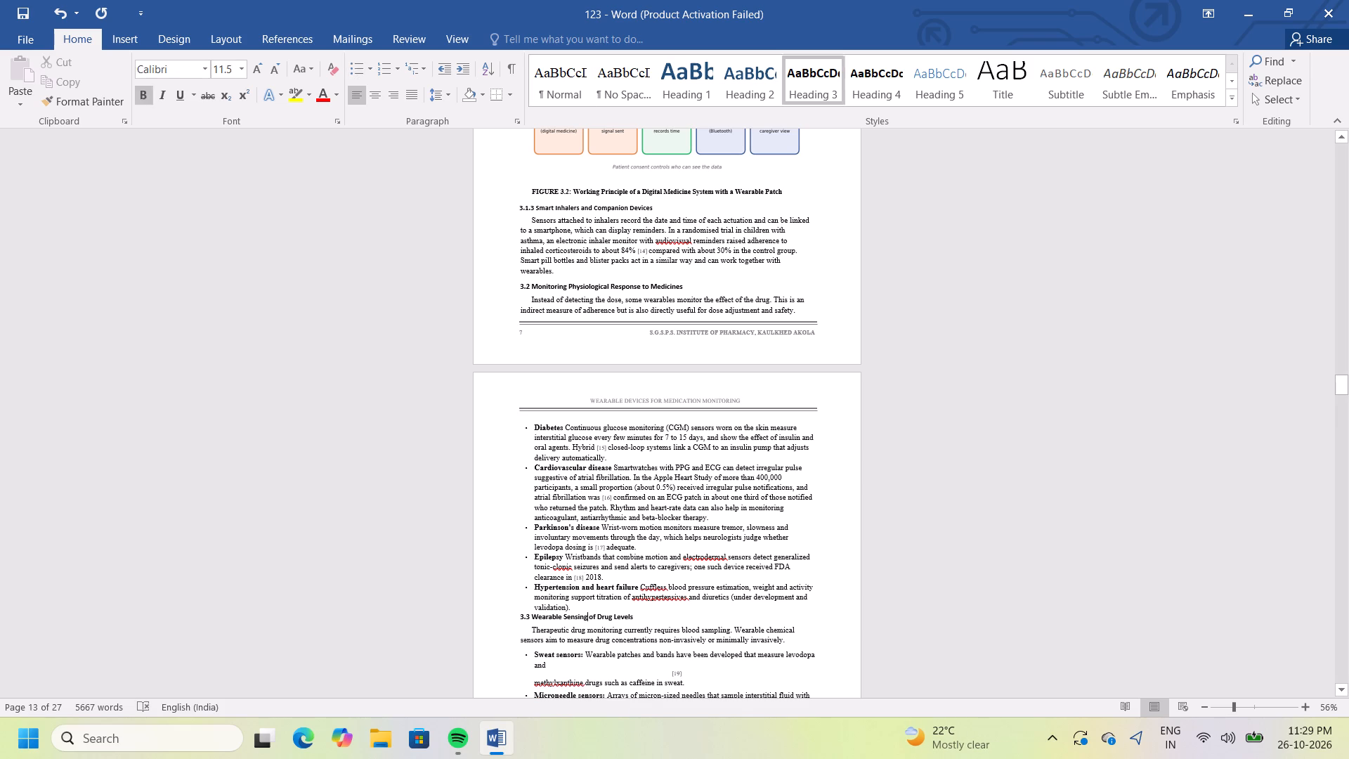
key(Down)
key(Down)
key(Down)
key(Down)
key(Down)
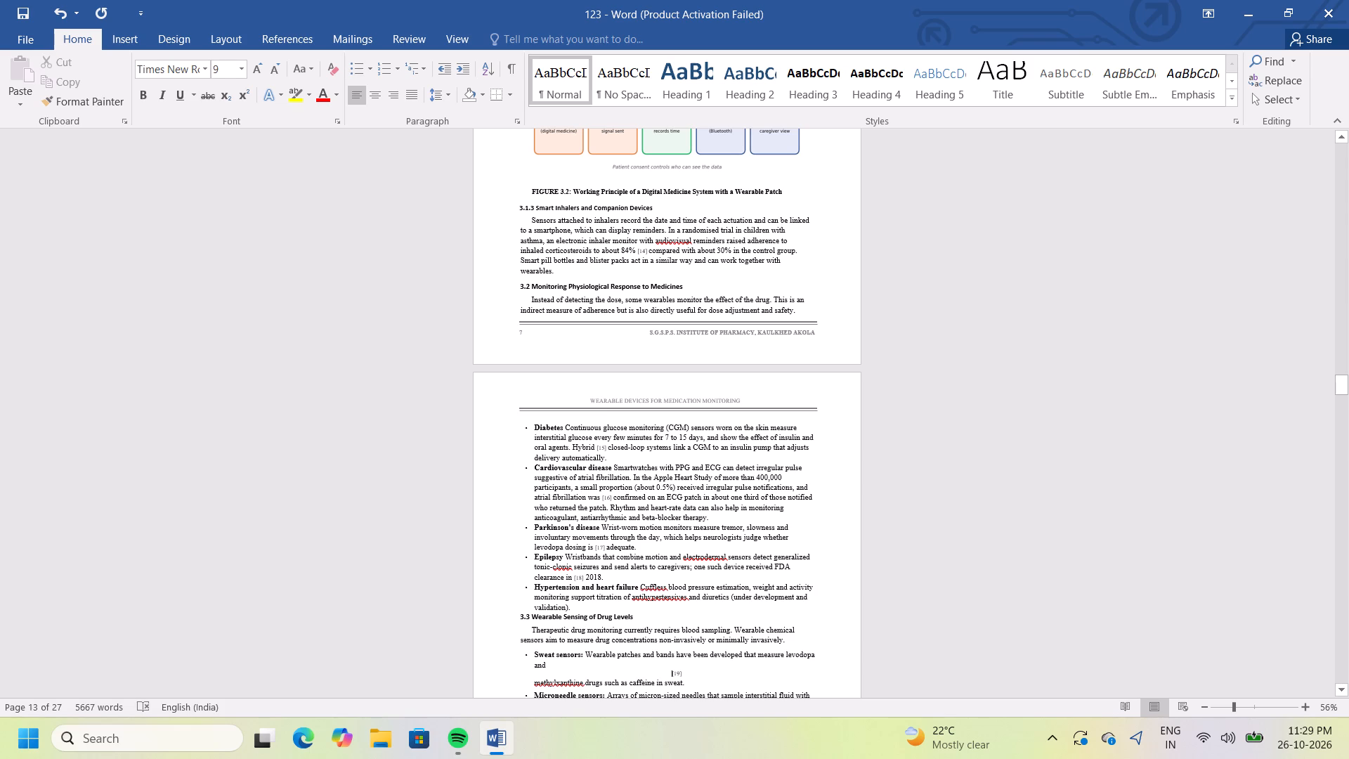
key(Down)
key(Down)
key(Down)
key(Down)
key(Down)
key(Down)
key(Down)
key(Down)
key(Down)
key(Down)
key(Down)
key(Down)
key(Down)
key(Down)
key(Down)
key(Down)
key(Down)
key(Down)
key(Down)
key(Down)
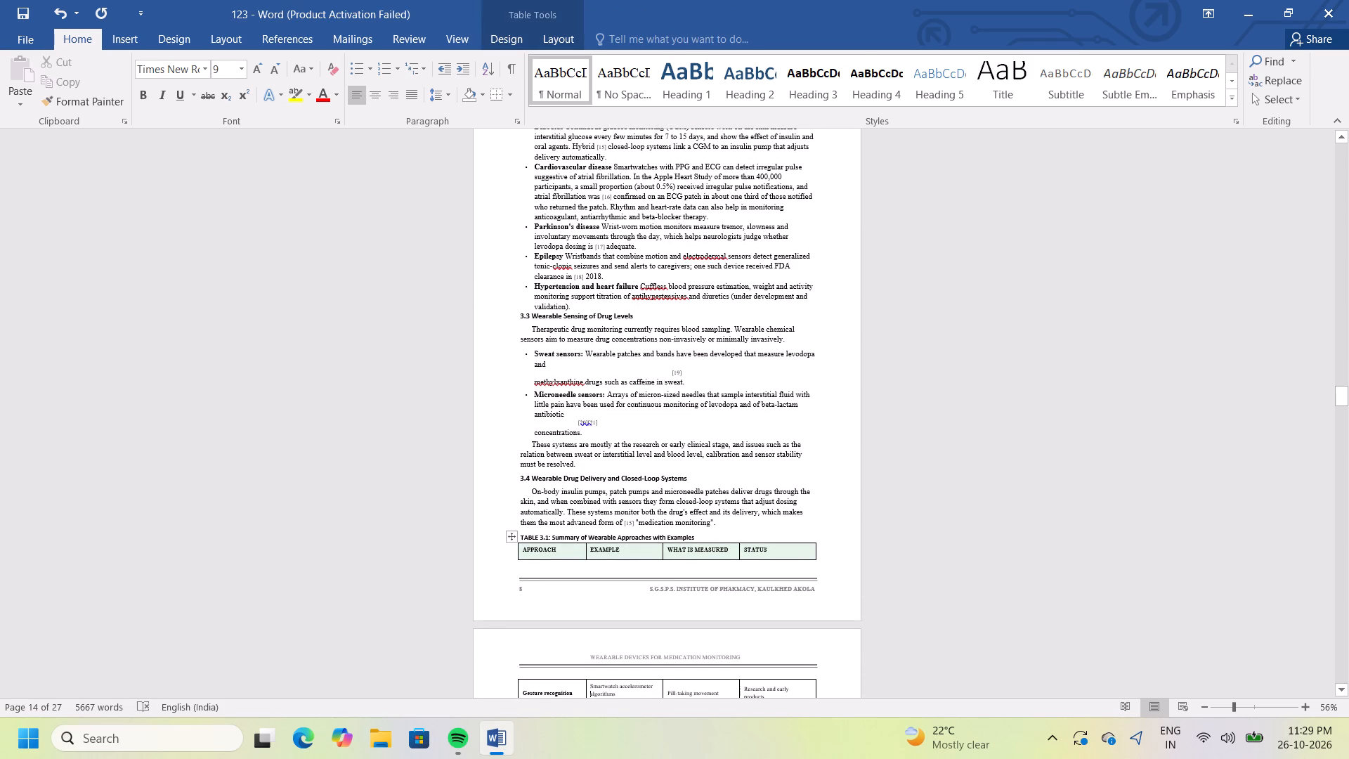
click(667, 374)
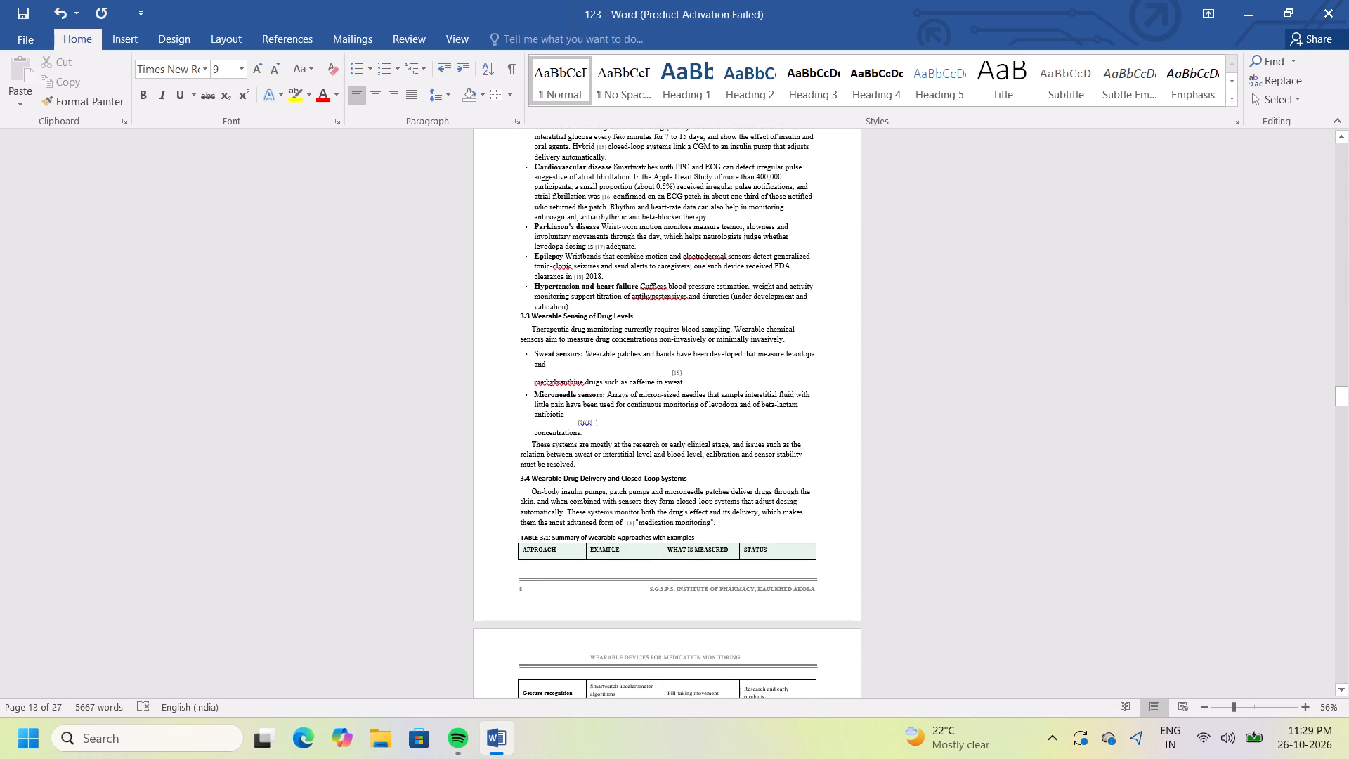
key(BackSpace)
key(BackSpace)
key(BackSpace)
key(BackSpace)
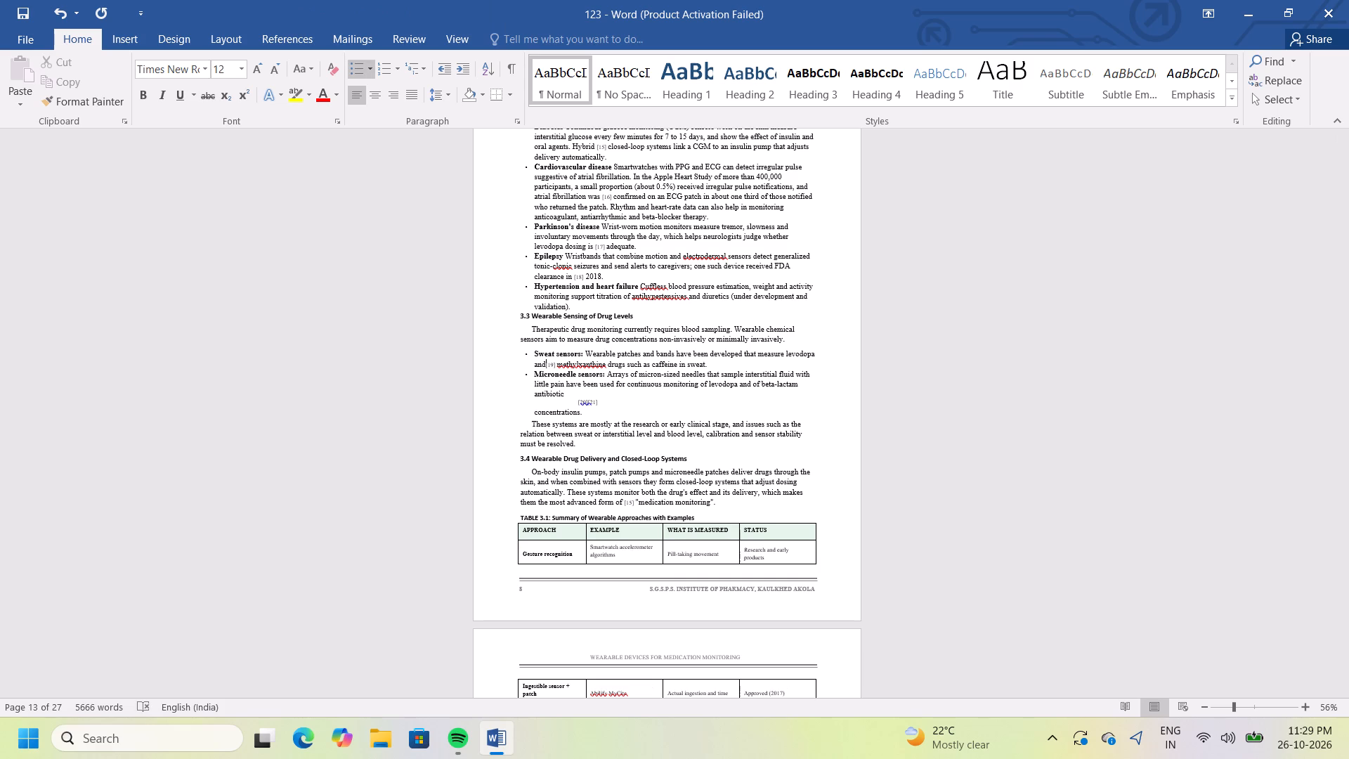
key(space)
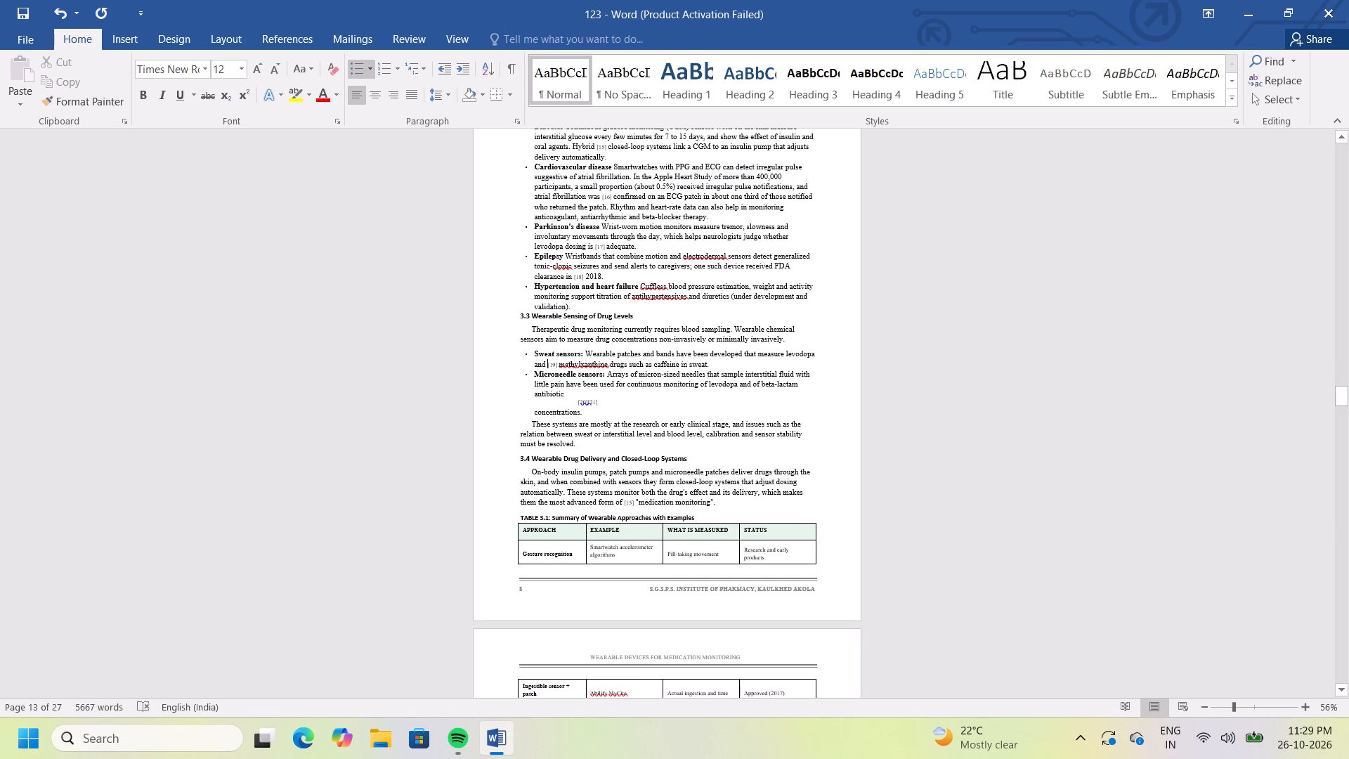
In the Microneedle sensors bullet, join the paired citations and "concentrations." to "beta-lactam antibiotic" with a space before the citations.
click(575, 403)
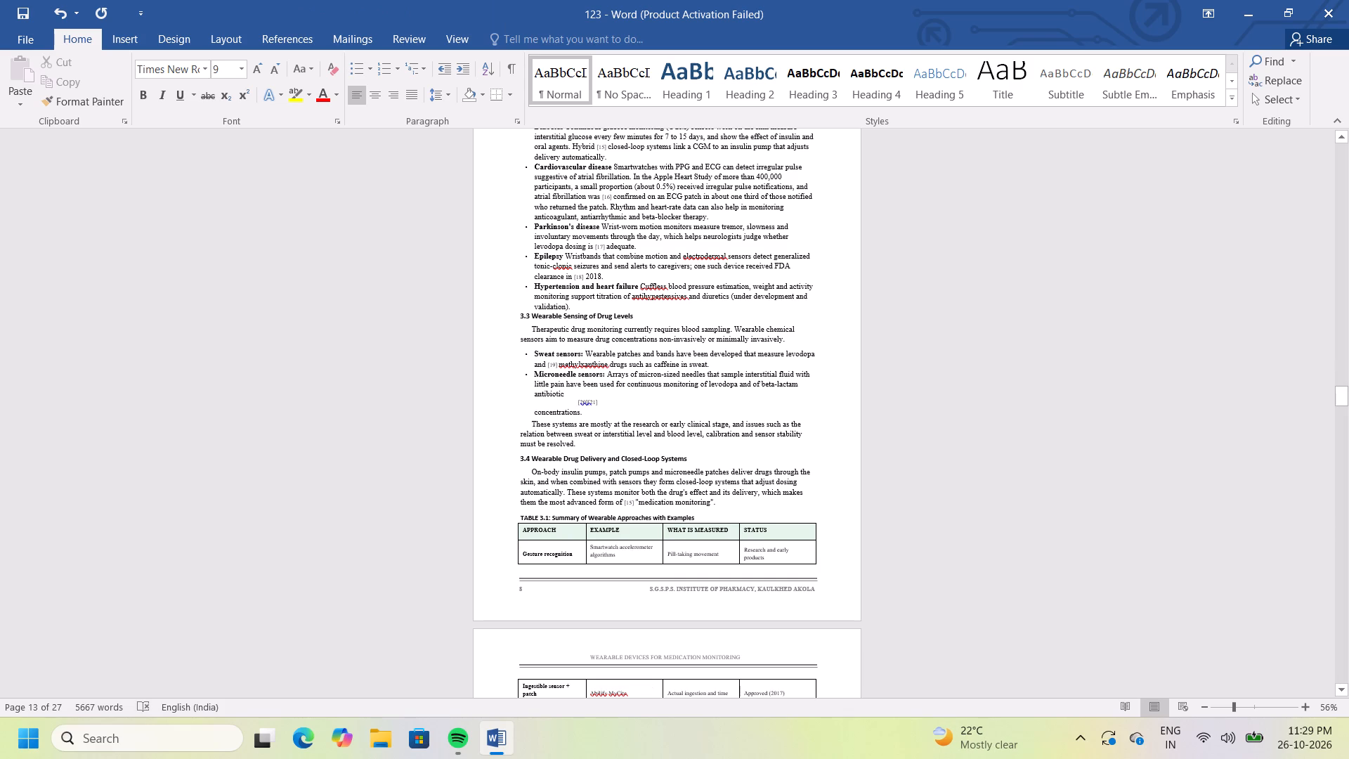
key(BackSpace)
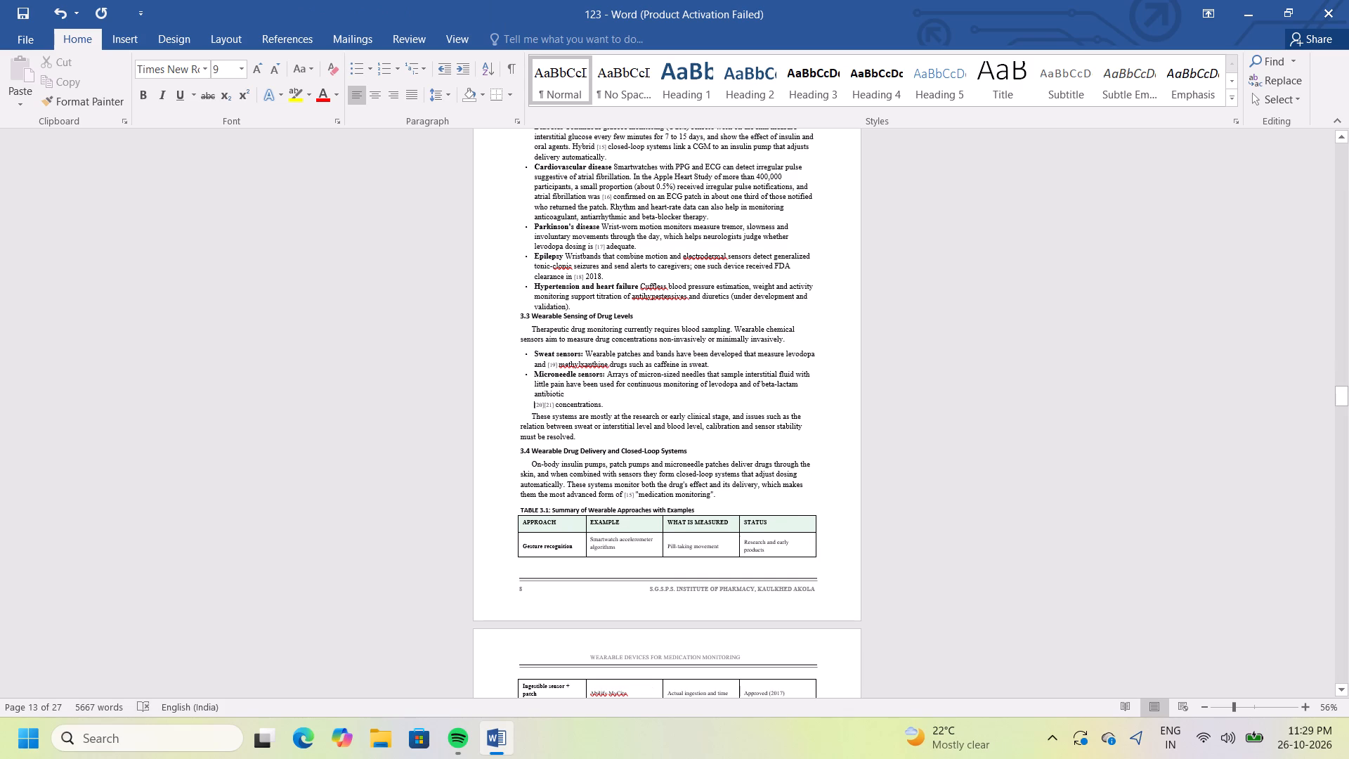
key(BackSpace)
key(BackSpace)
key(BackSpace)
key(space)
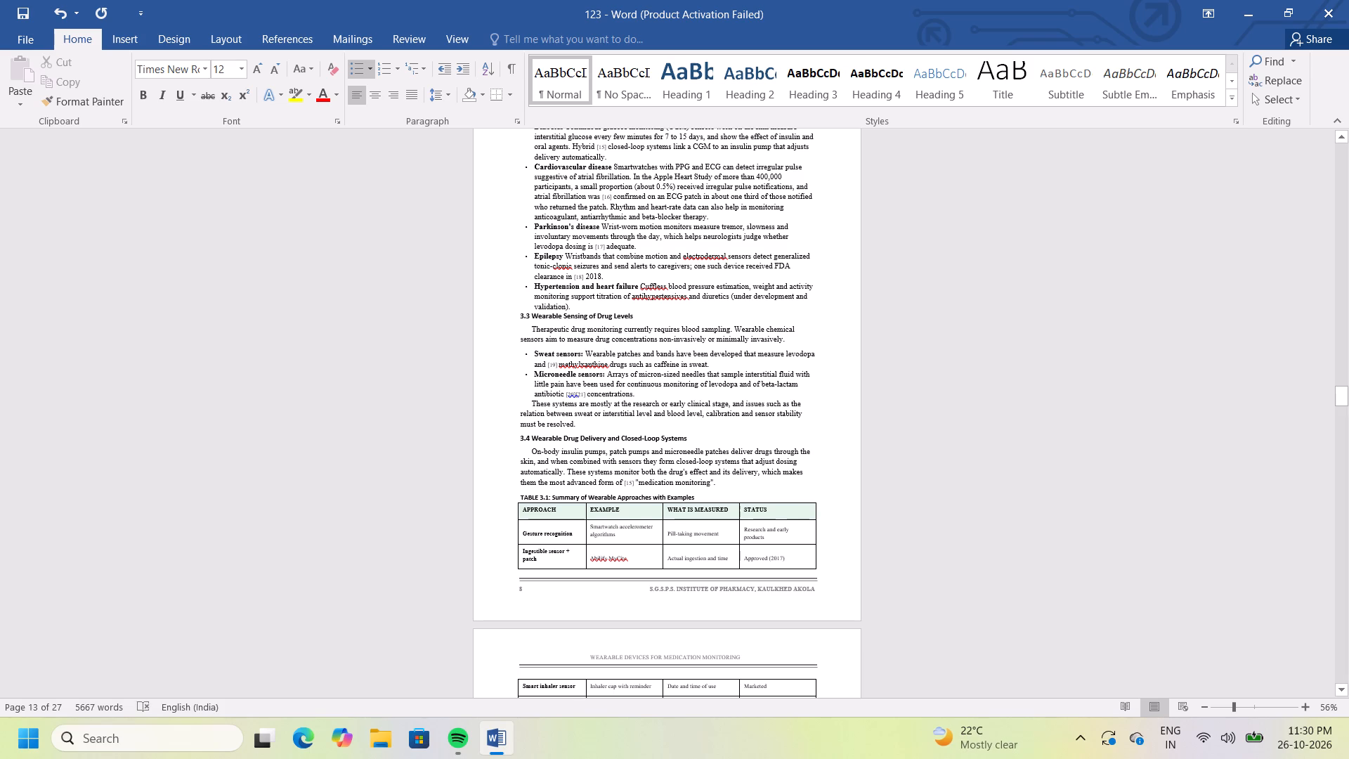
In section 4.1, join the citation and "create small channels" text to "silicon, metals or polymers" with a space before the citation.
key(Down)
key(Down)
key(Down)
key(Down)
key(Down)
key(Down)
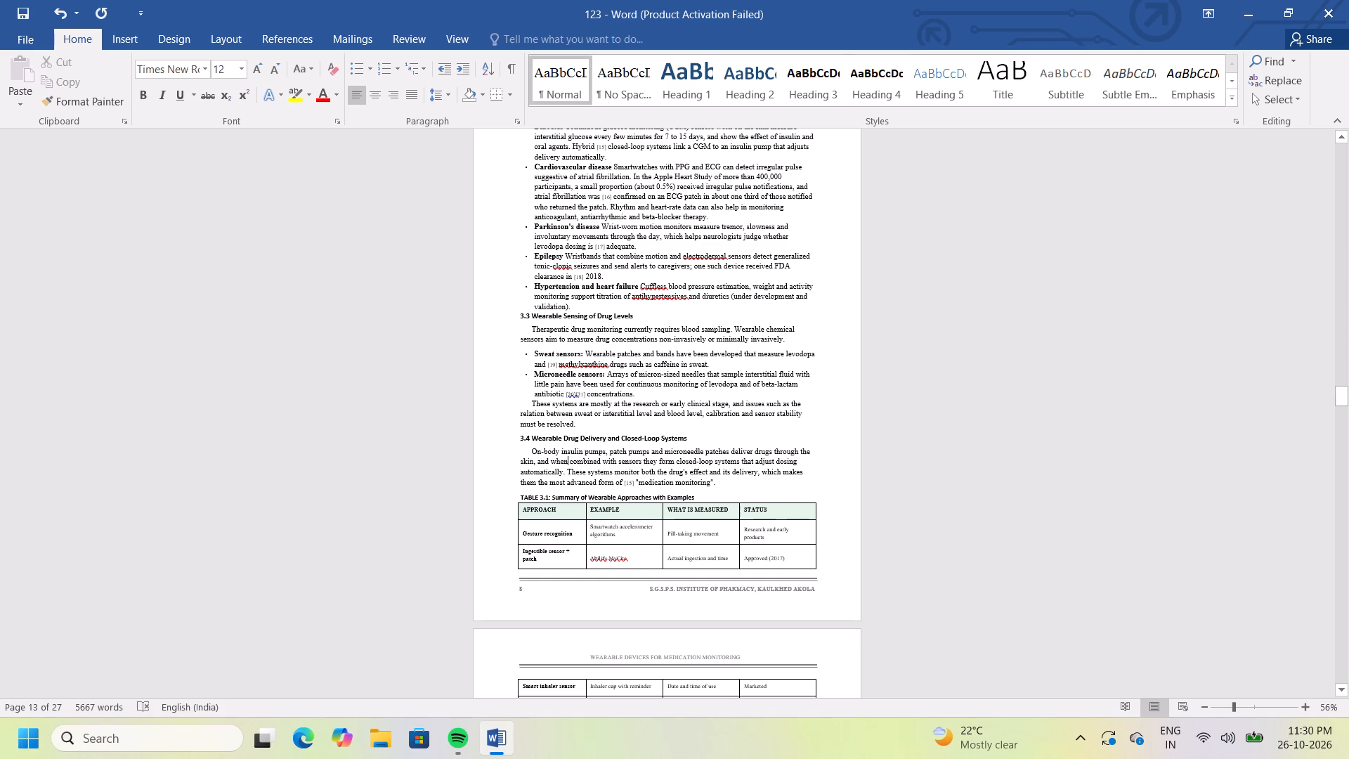
key(Down)
triple_click(1336, 685)
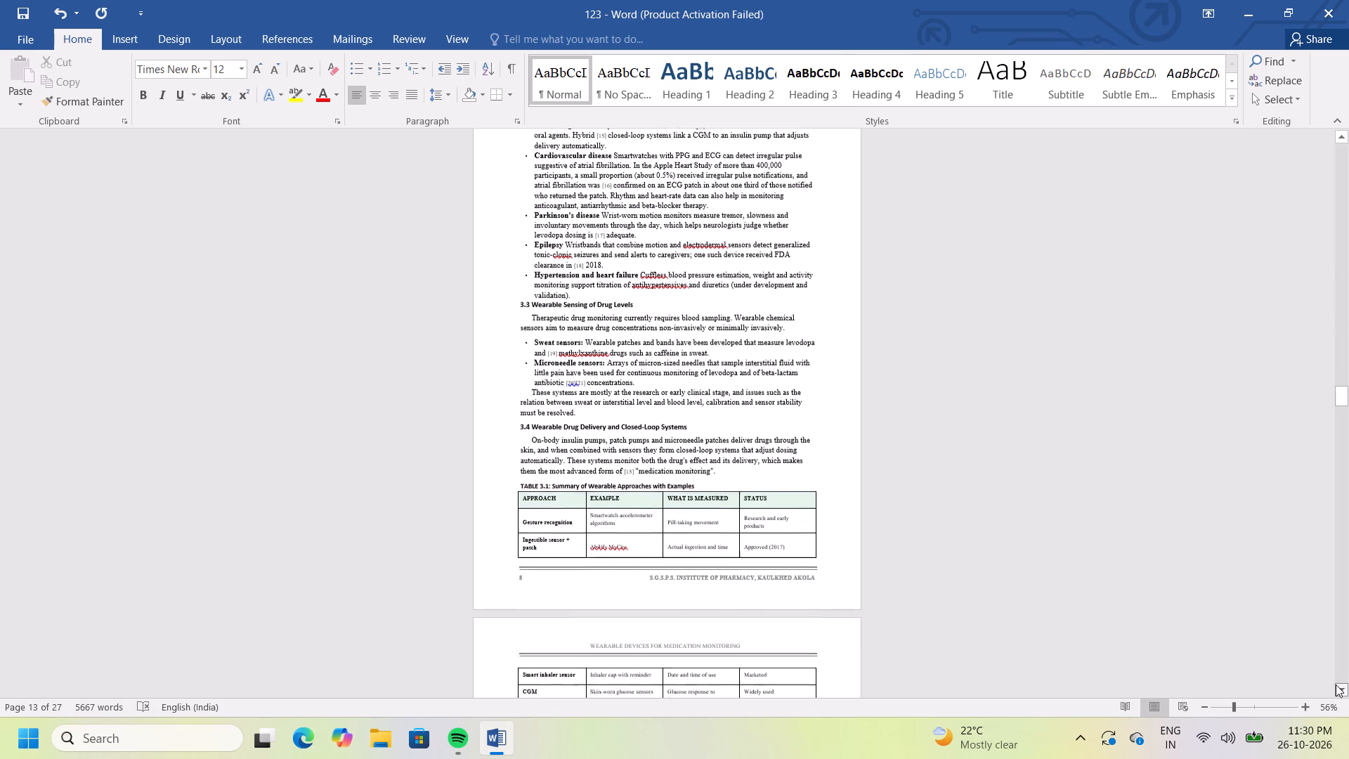
triple_click(1336, 685)
double_click(1336, 685)
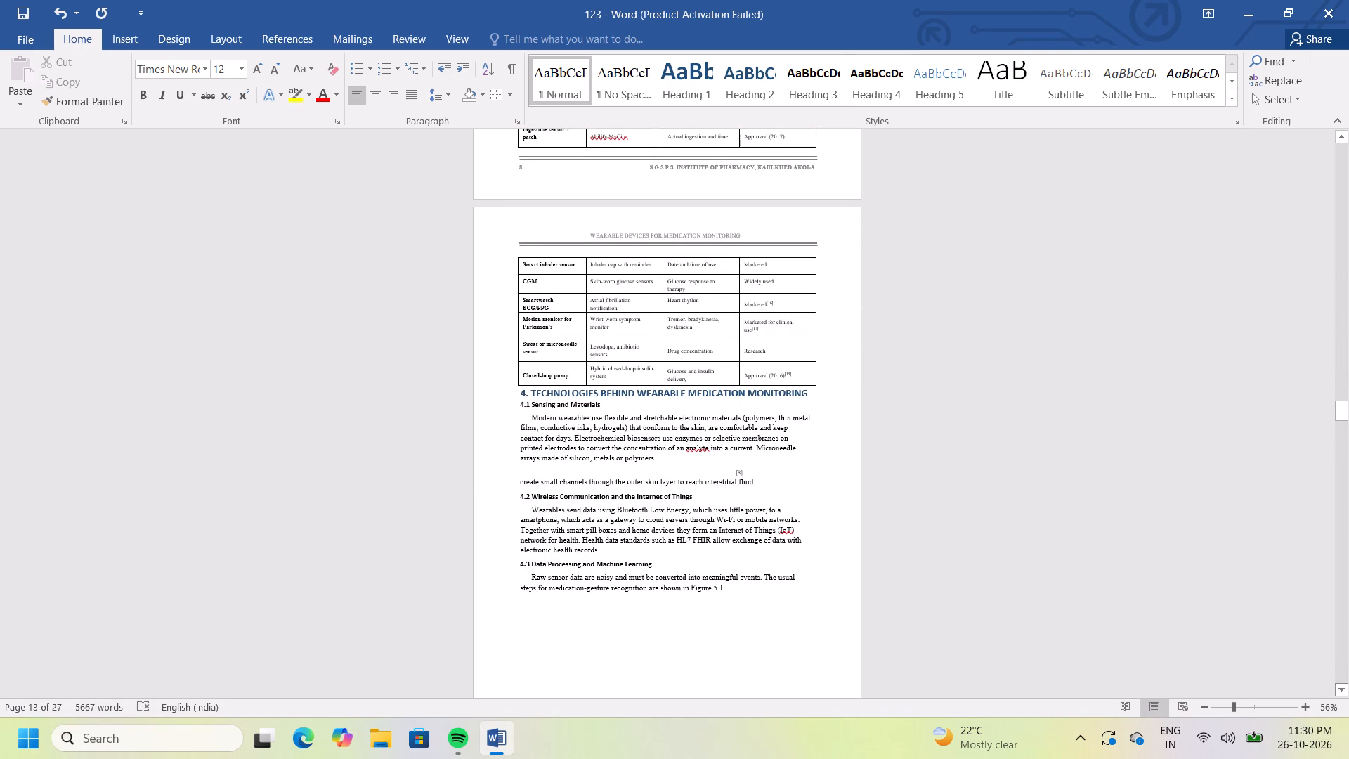
click(734, 471)
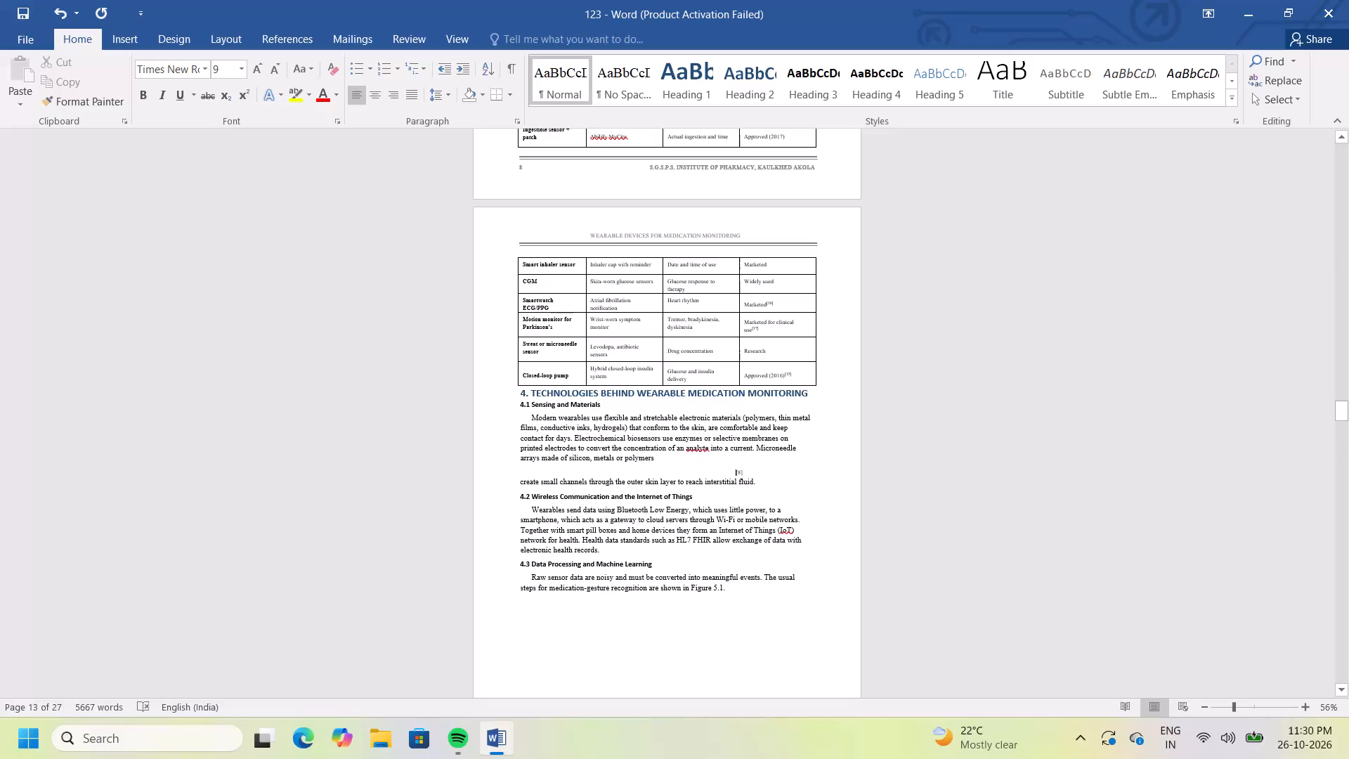
key(BackSpace)
key(BackSpace)
key(BackSpace)
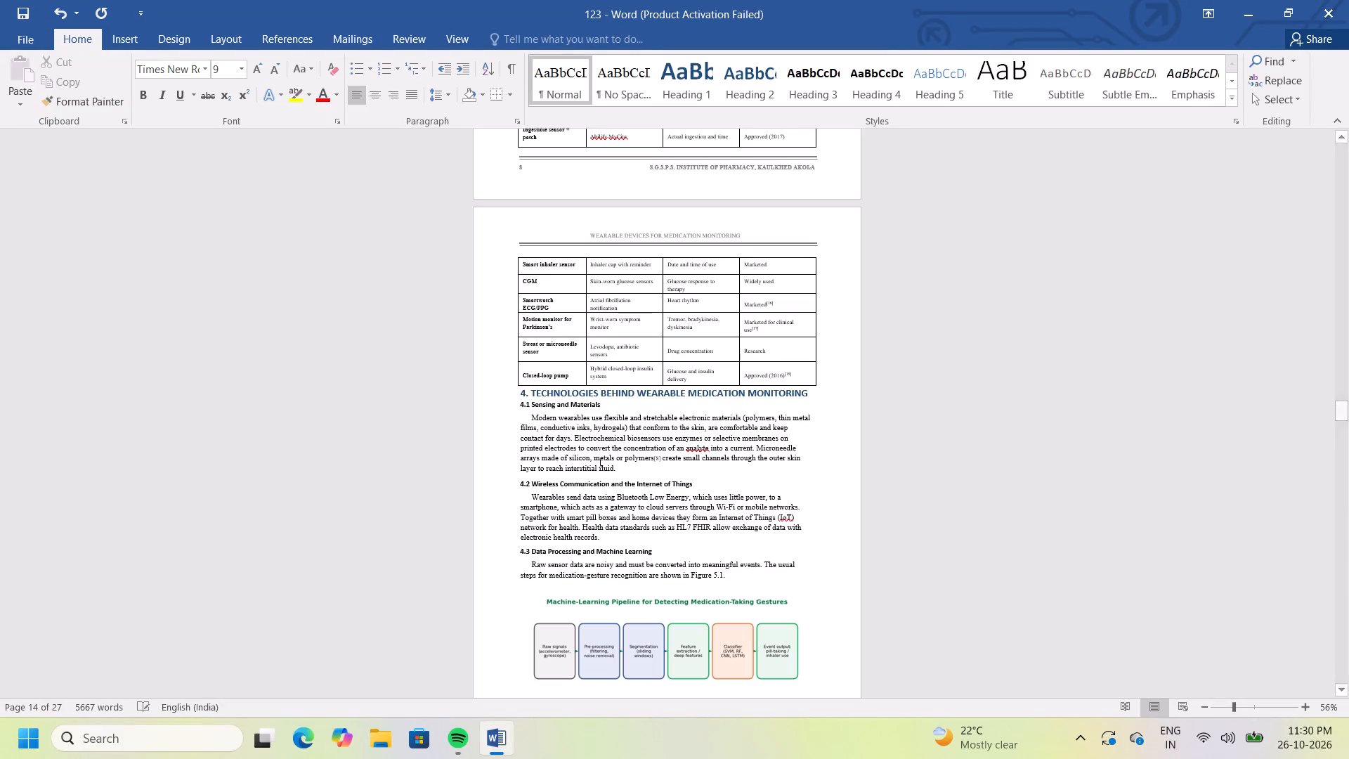
key(space)
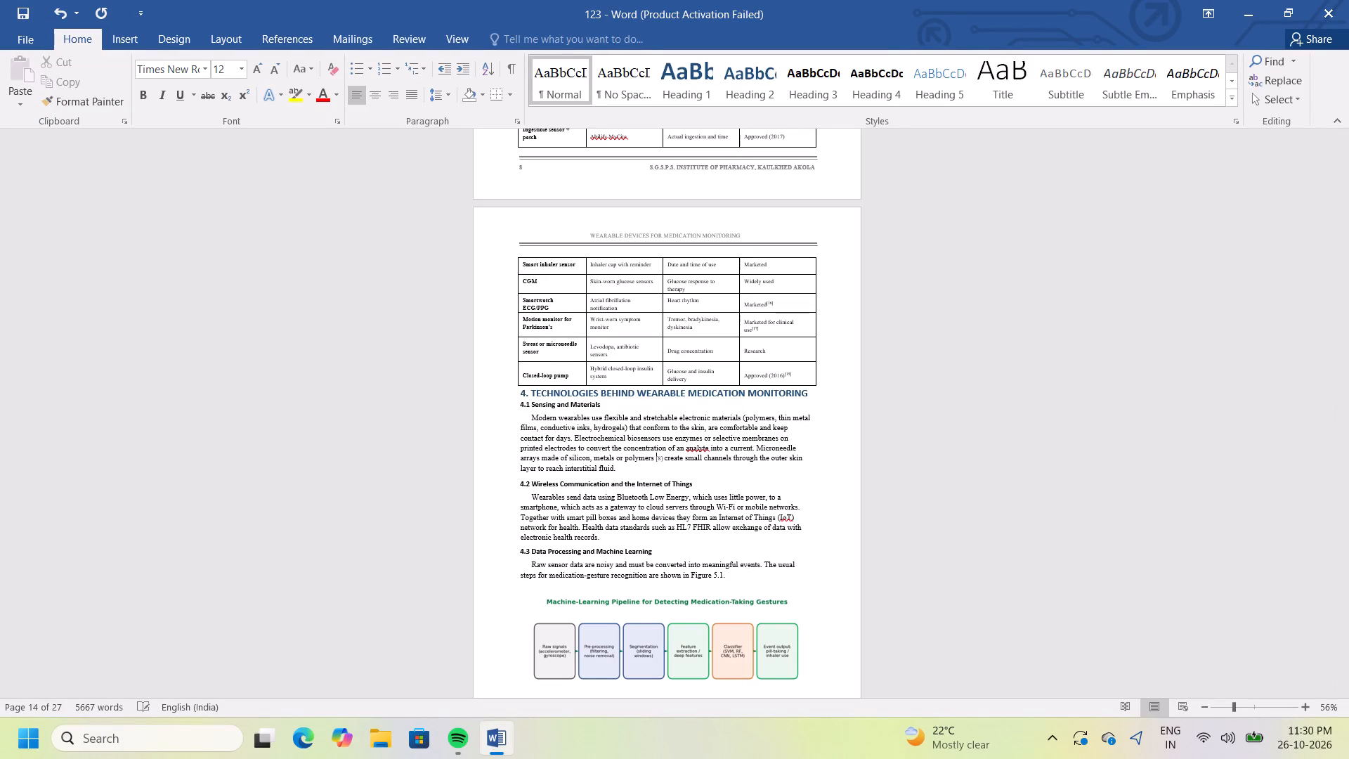
In section 4.3's Classification bullet, join the citation and "networks label each window" text to "recurrent neural" with a space before the citation.
key(Down)
key(Down)
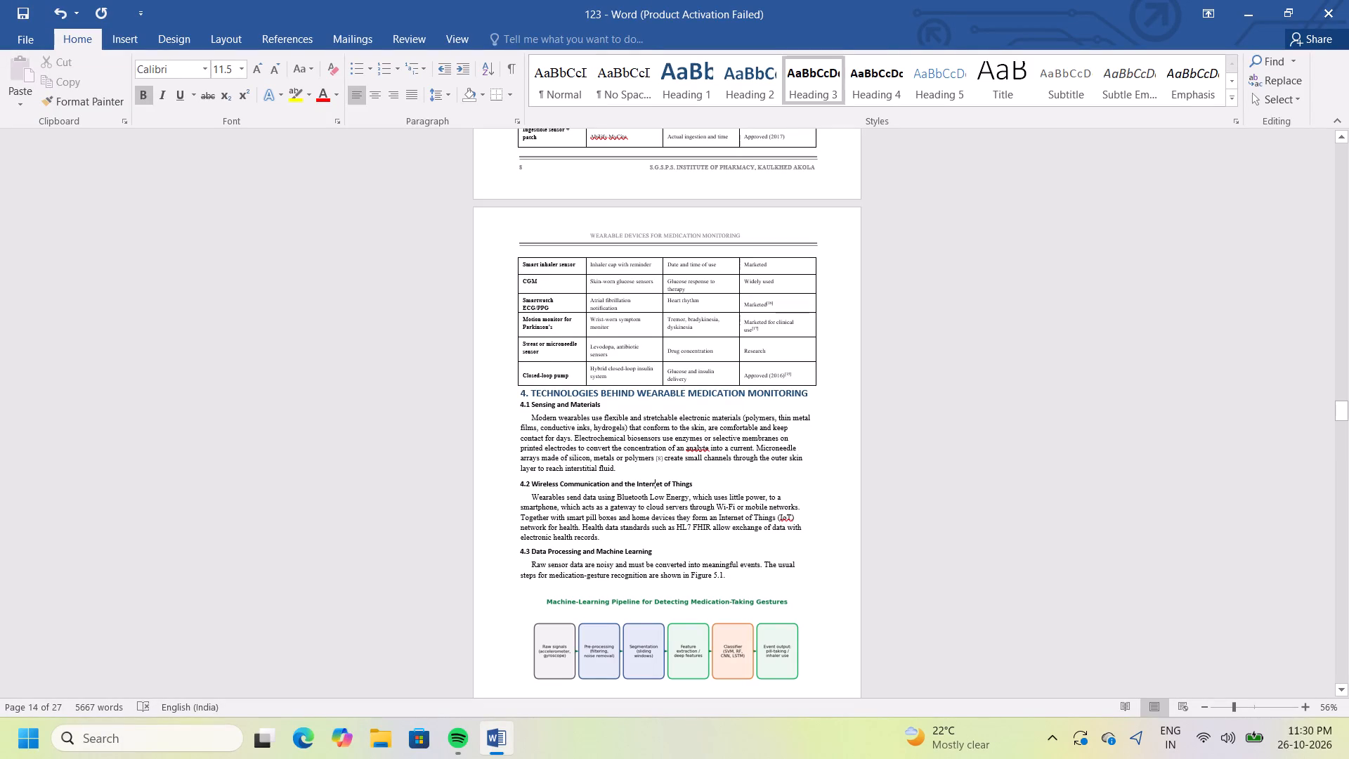
key(Down)
key(Down)
key(Down)
key(Down)
key(Down)
key(Down)
key(Down)
key(Down)
key(Down)
key(Down)
key(Down)
key(Down)
key(Down)
key(Down)
key(Down)
key(Down)
key(Down)
key(Down)
key(Down)
key(Down)
key(Down)
key(Down)
key(Down)
key(Down)
key(Down)
key(Down)
key(Down)
key(Down)
key(Down)
key(Down)
key(Down)
key(Down)
key(Down)
key(Down)
key(Down)
key(Down)
key(Down)
key(Down)
key(Down)
key(Down)
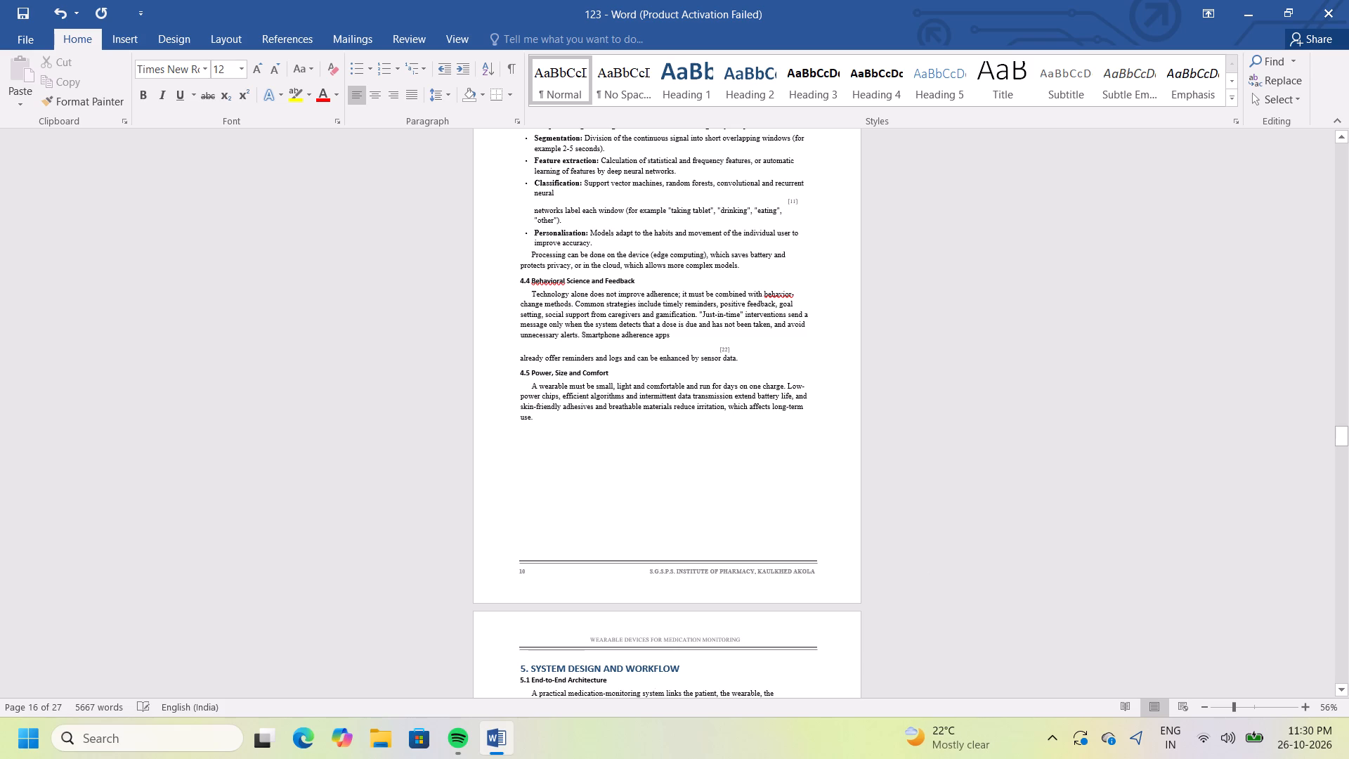
click(786, 203)
key(BackSpace)
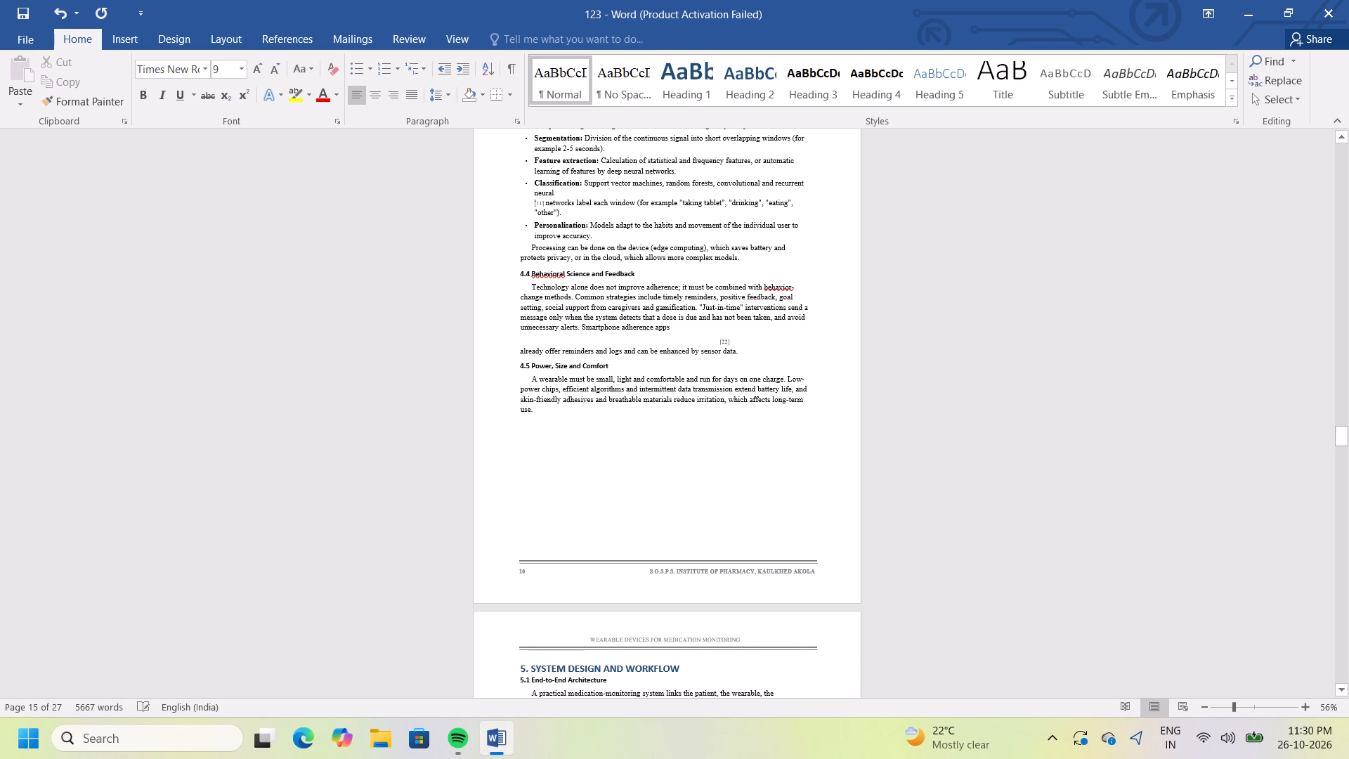
key(BackSpace)
key(BackSpace)
key(BackSpace)
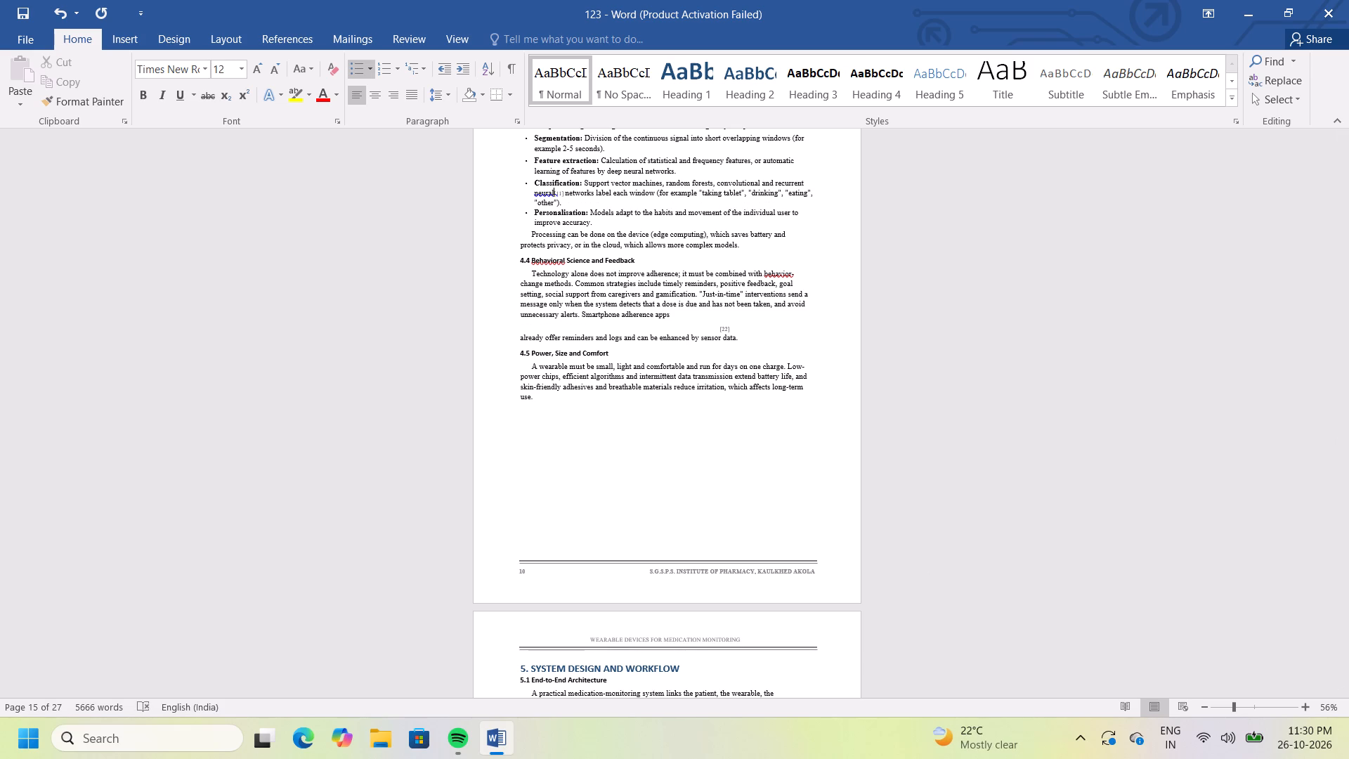
key(space)
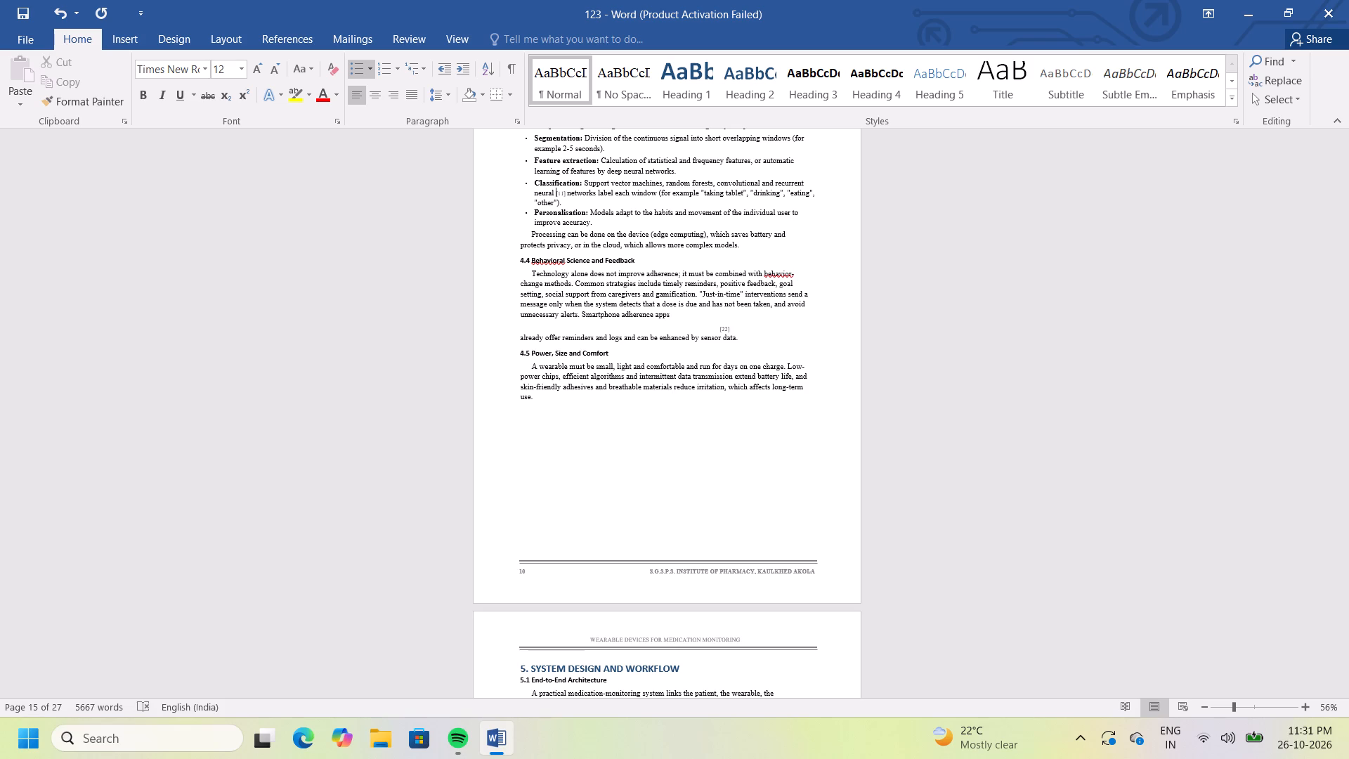
In section 4.4, join the citation and "already offer reminders" text to "Smartphone adherence apps" with a space before the citation.
drag(719, 327, 1196, 398)
click(1196, 398)
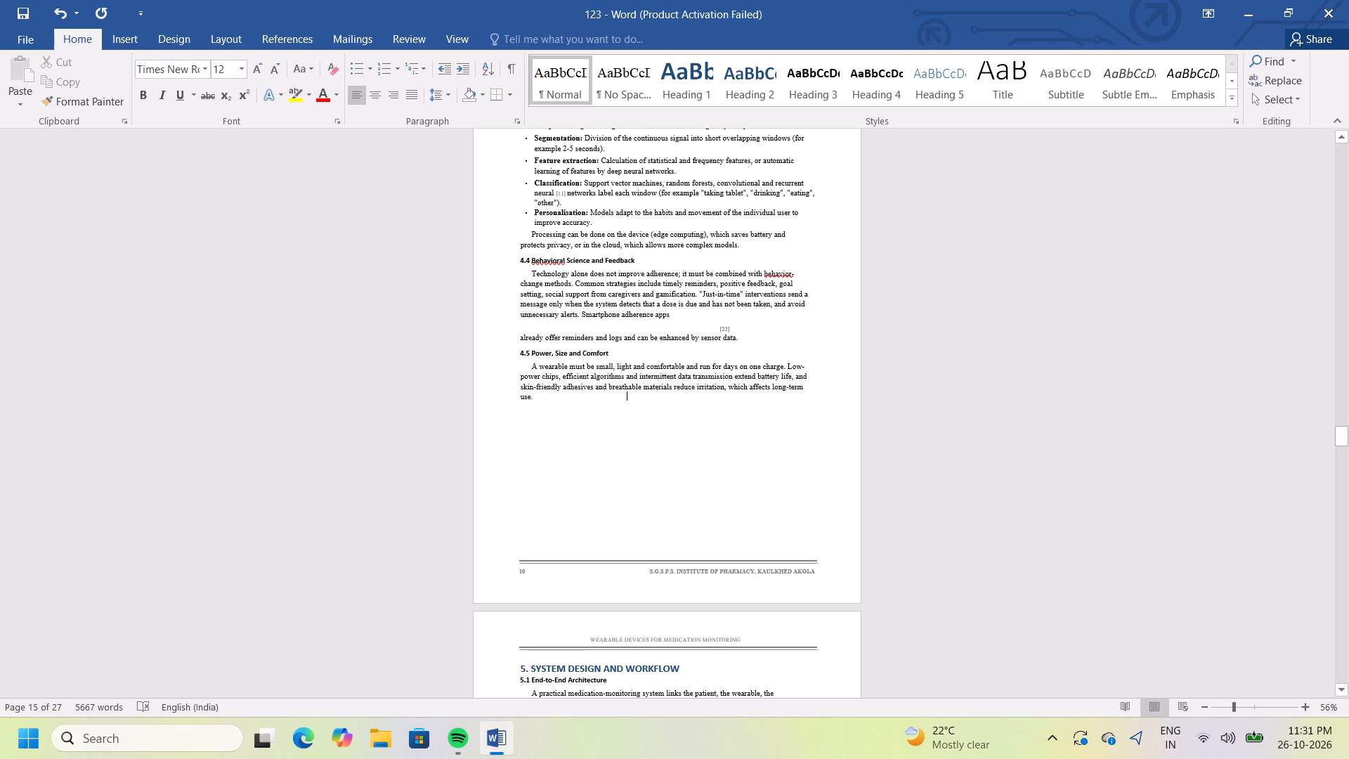
click(716, 327)
key(BackSpace)
key(BackSpace)
key(BackSpace)
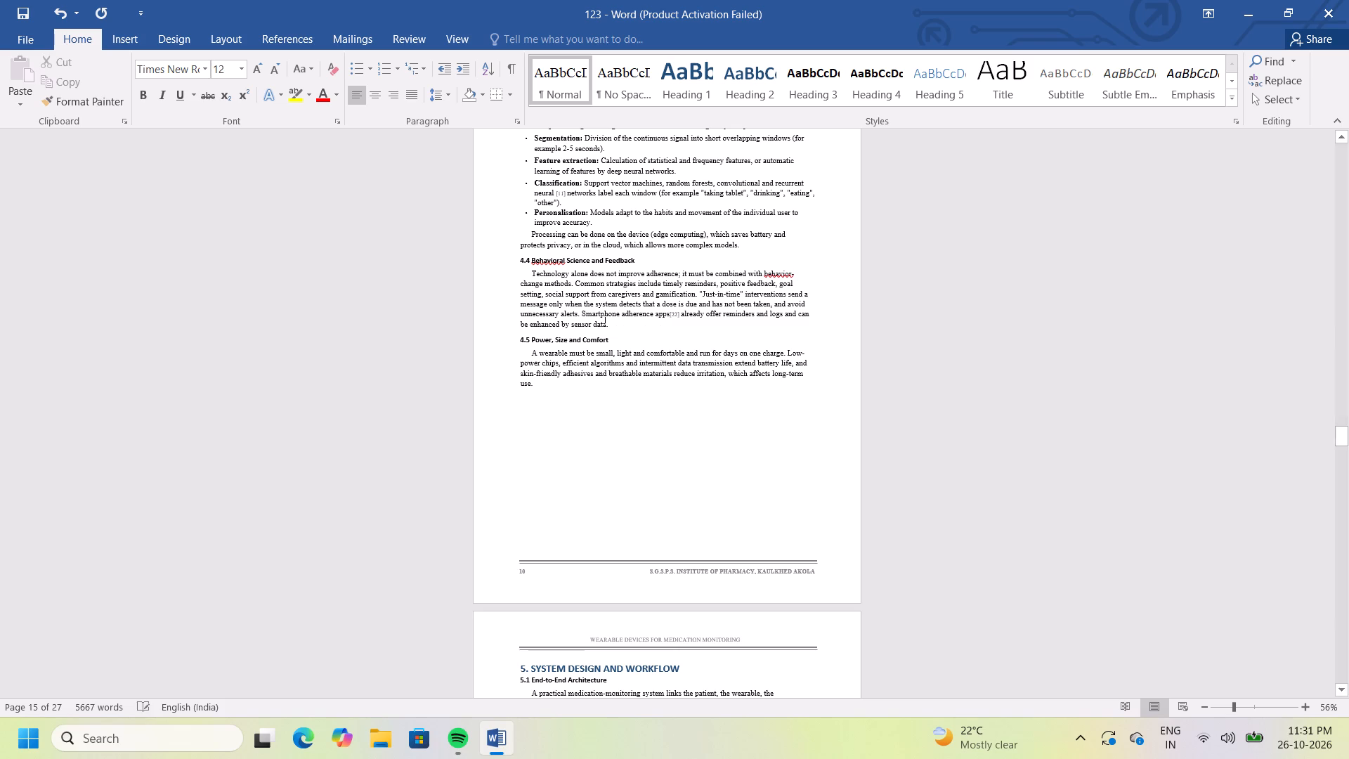
key(space)
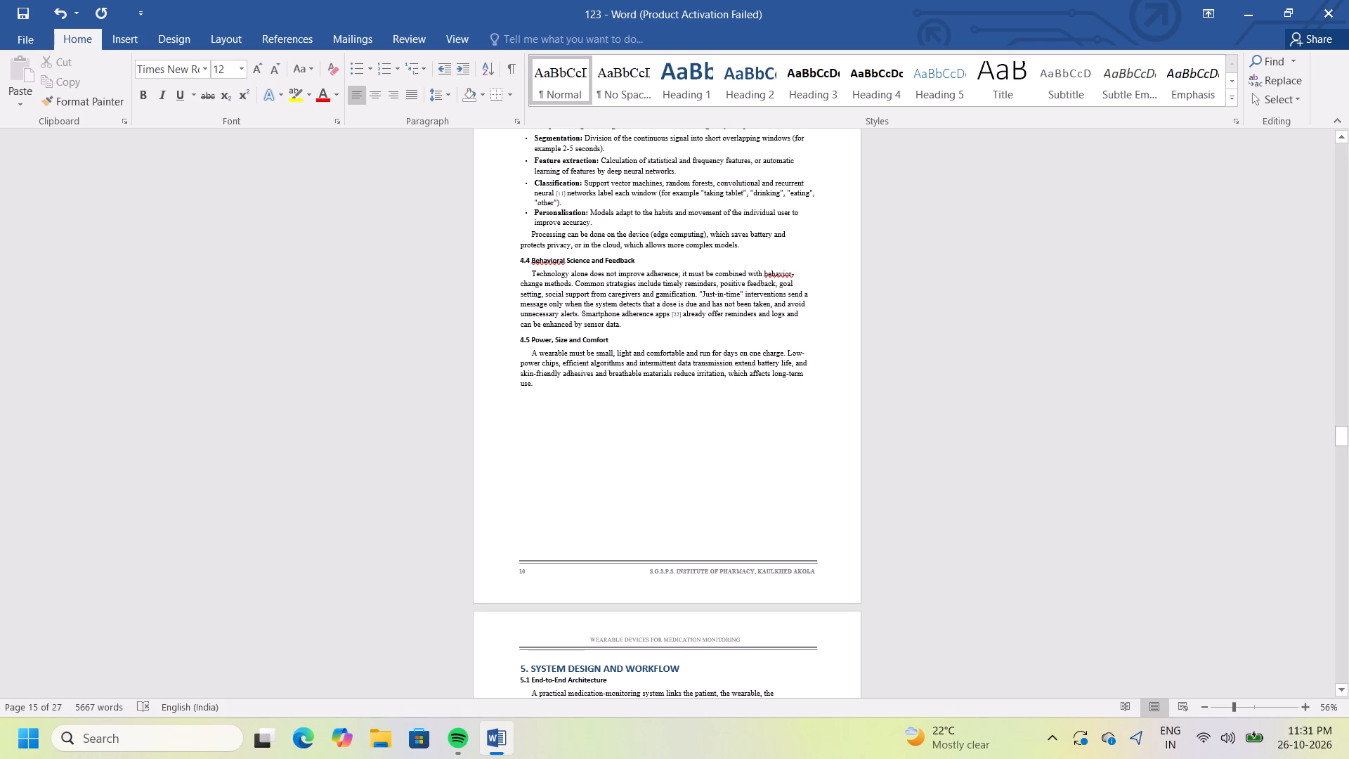
In section 5.5, join the citation and "complement medication therapy management" text to "wearable data can" with a space before the citation.
key(Down)
key(Down)
key(Down)
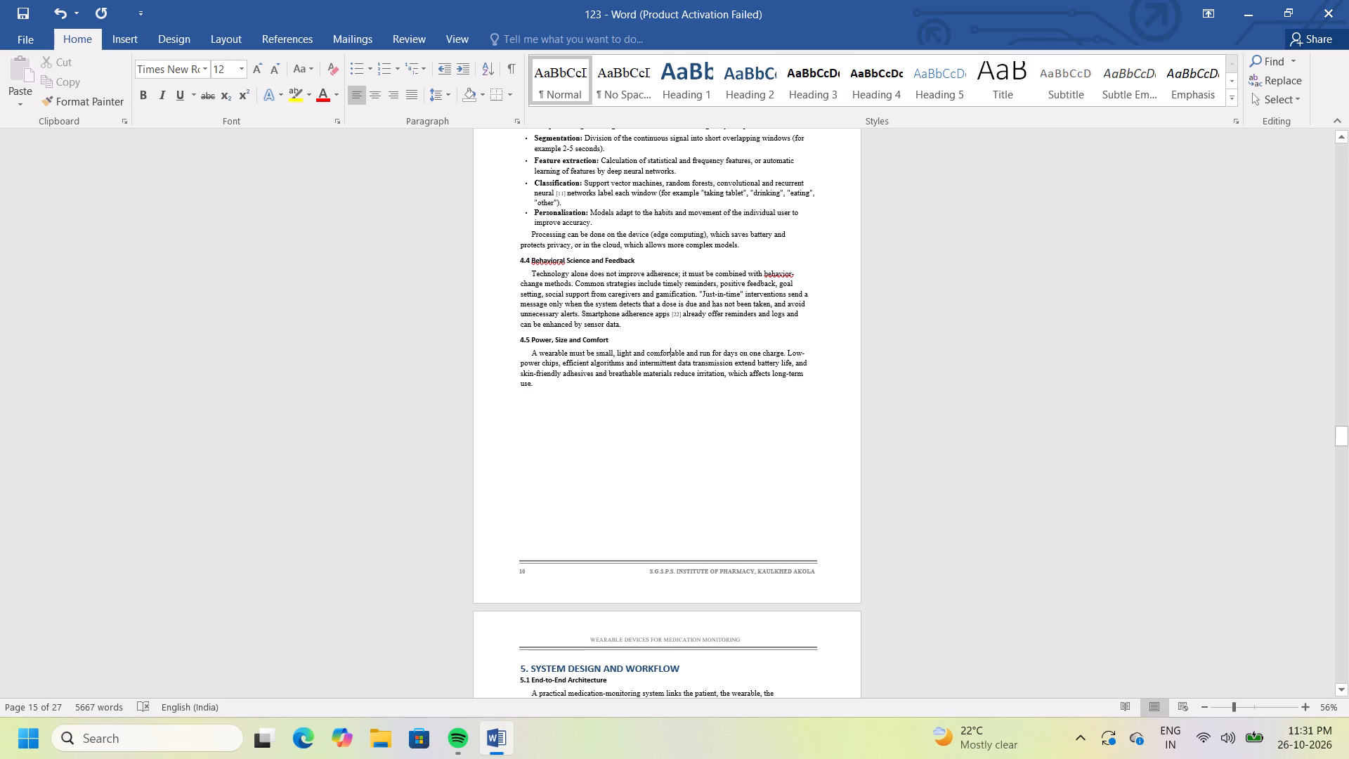
key(Down)
key(Down)
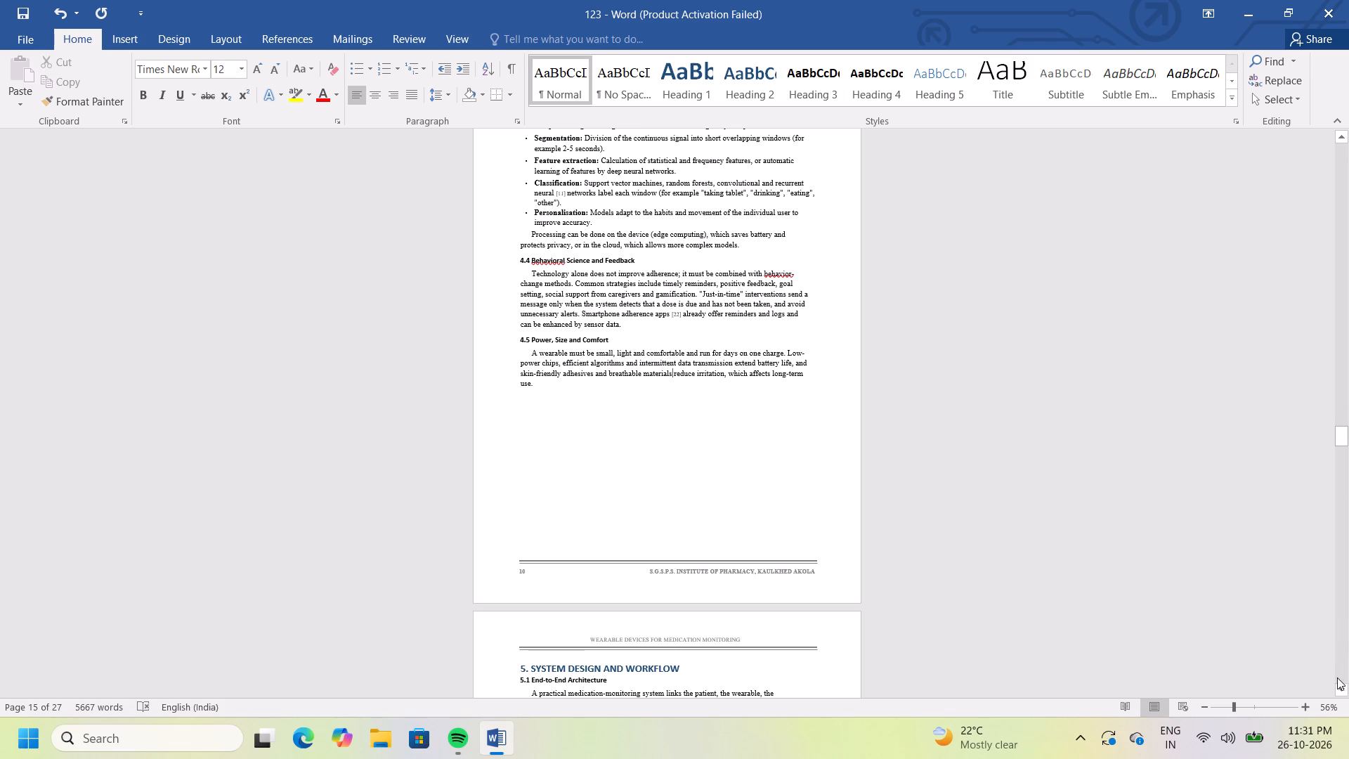
triple_click(1338, 686)
click(1338, 686)
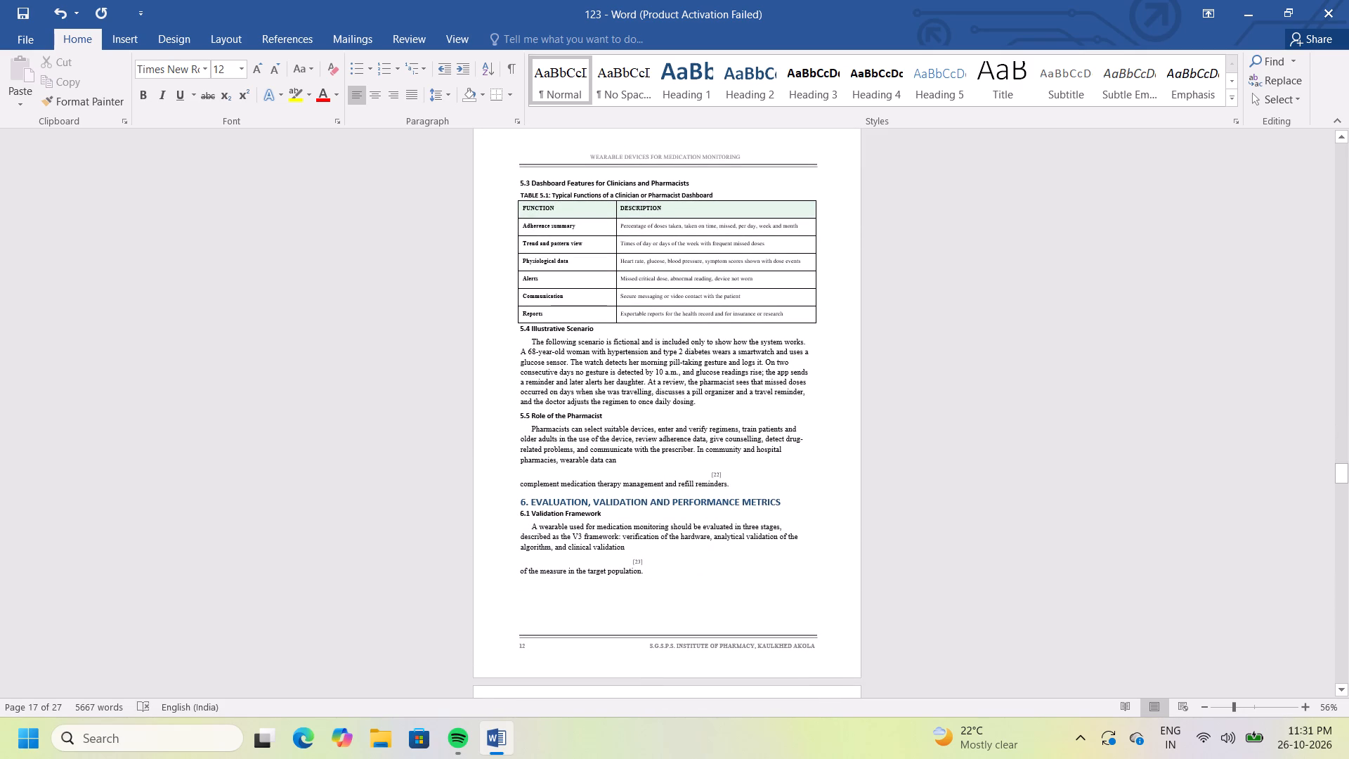
click(707, 474)
key(BackSpace)
key(BackSpace)
key(BackSpace)
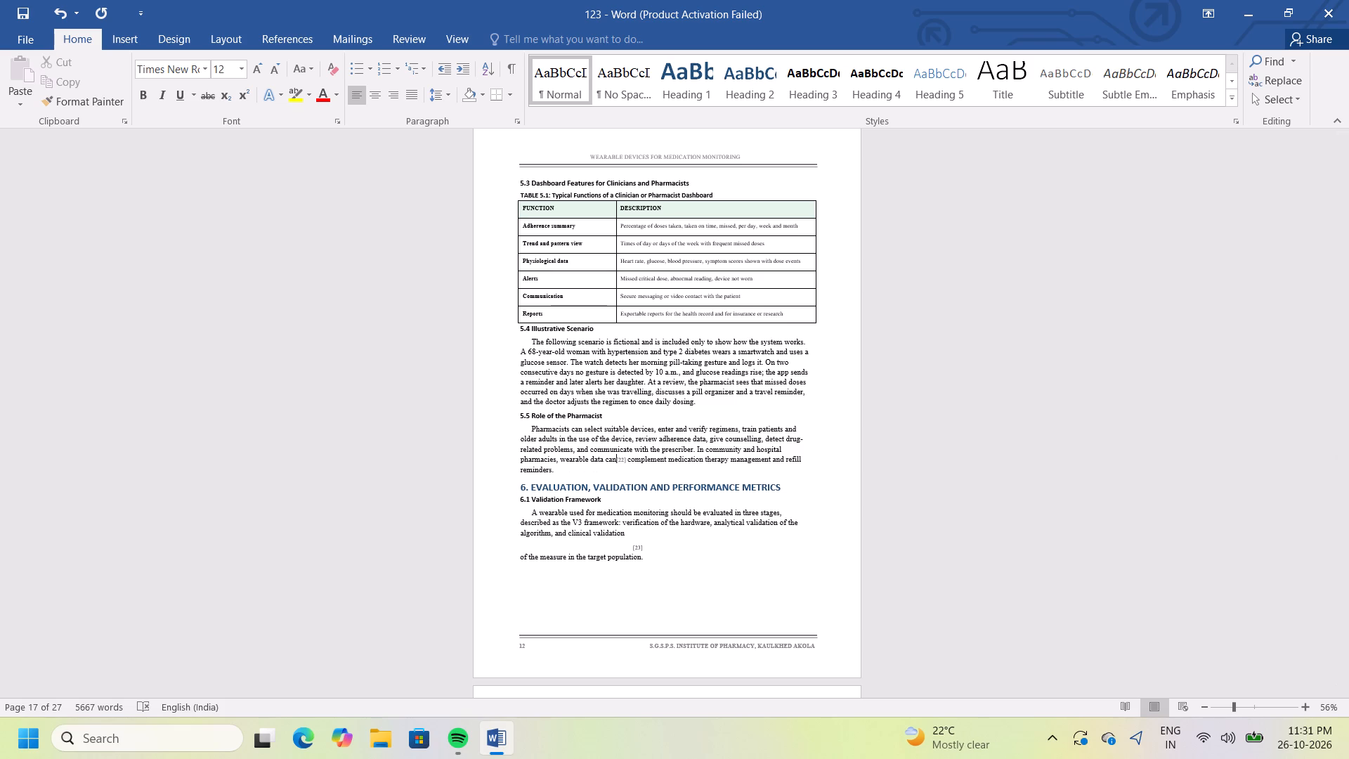
key(space)
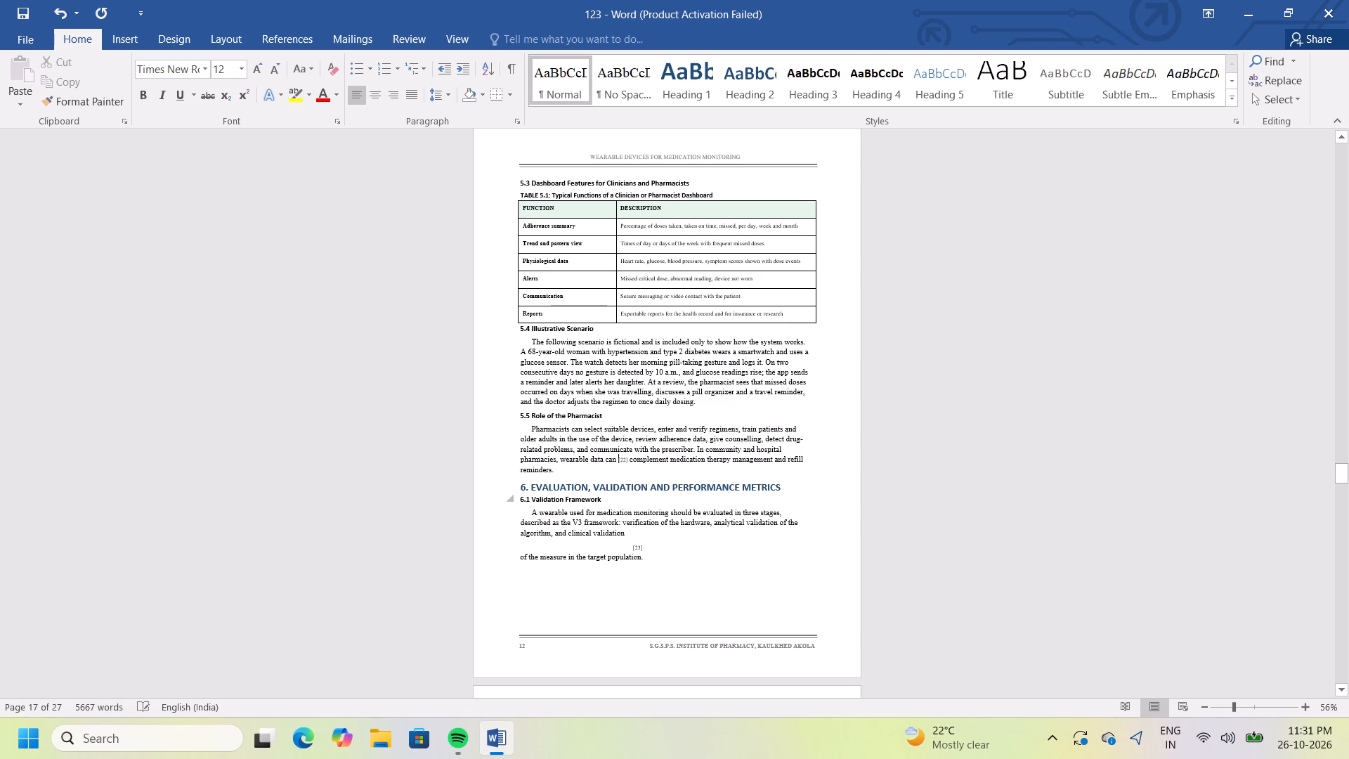
In section 6.1, join the citation and "of the measure" text to "clinical validation" with a space before the citation.
click(627, 544)
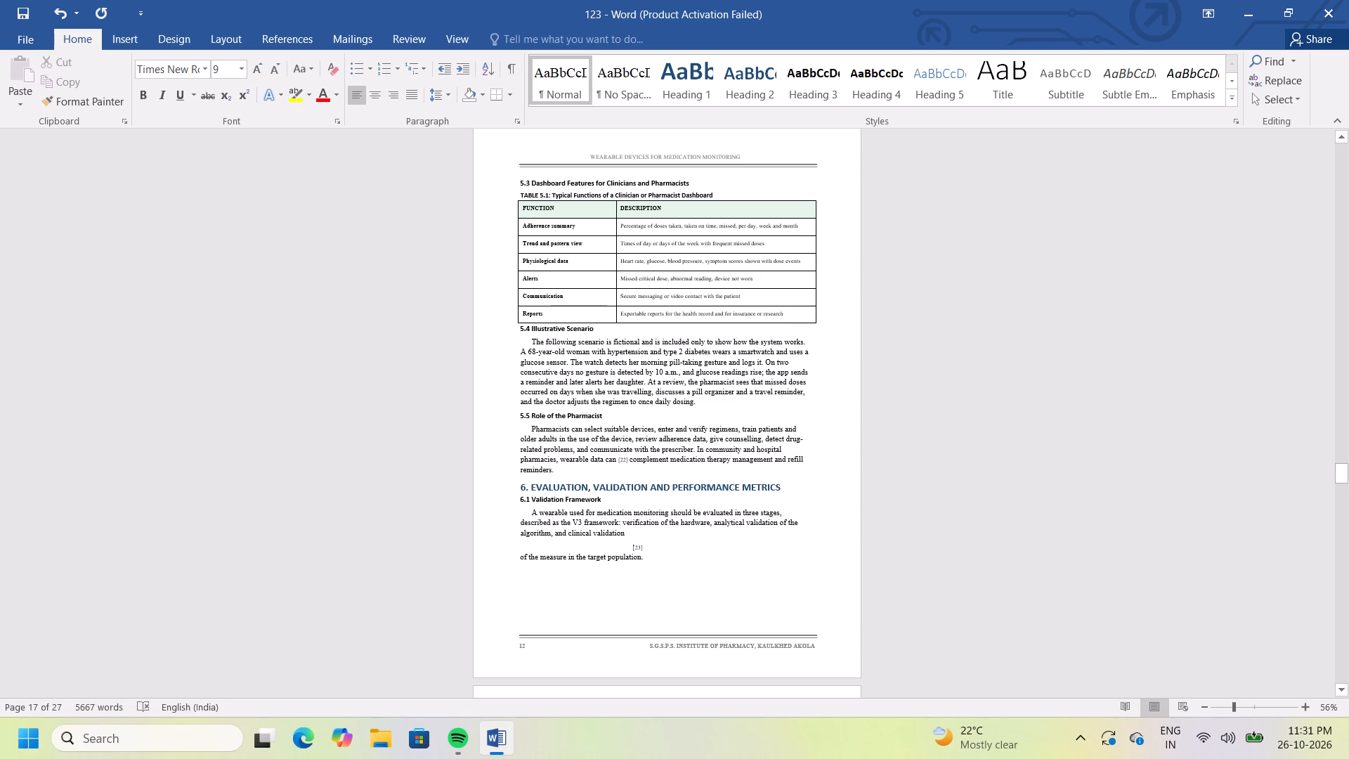
click(627, 544)
key(BackSpace)
key(BackSpace)
key(BackSpace)
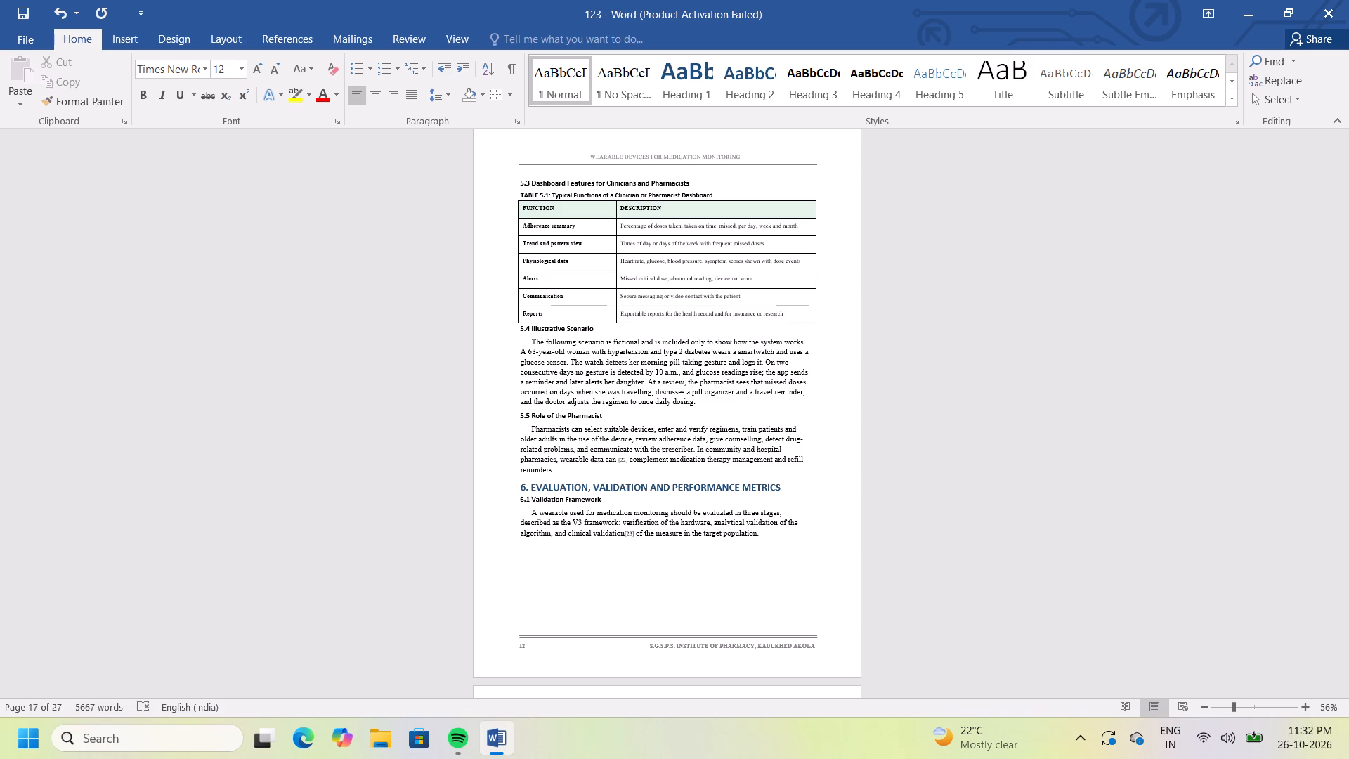
key(space)
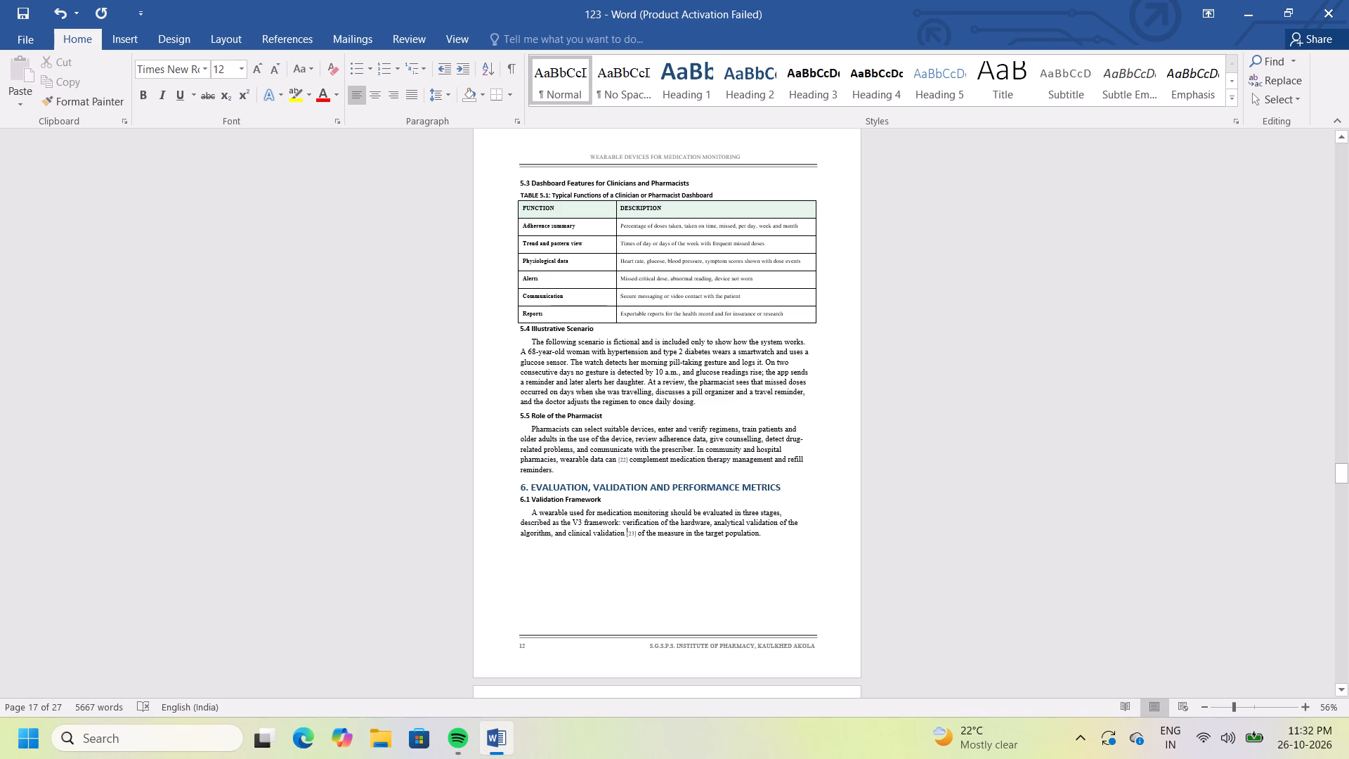
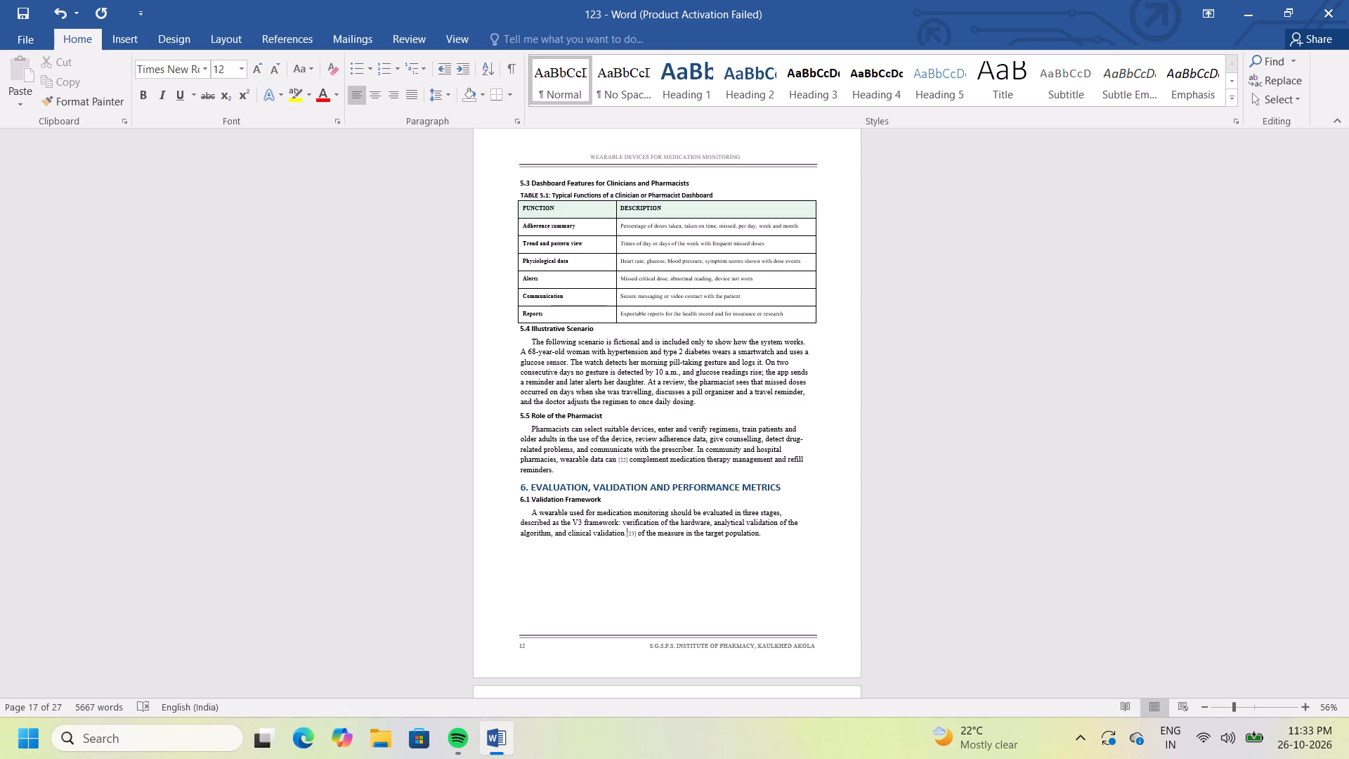
In section 6.4, join the citation and "participants and real-life conditions" text to "must therefore include diverse" with a space before the citation.
key(Down)
key(Down)
key(Down)
key(Down)
key(Down)
key(Down)
key(Down)
key(Down)
key(Down)
key(Down)
key(Down)
key(Down)
key(Down)
key(Down)
key(Down)
key(Down)
key(Down)
key(Down)
key(Down)
key(Down)
key(Down)
key(Down)
key(Down)
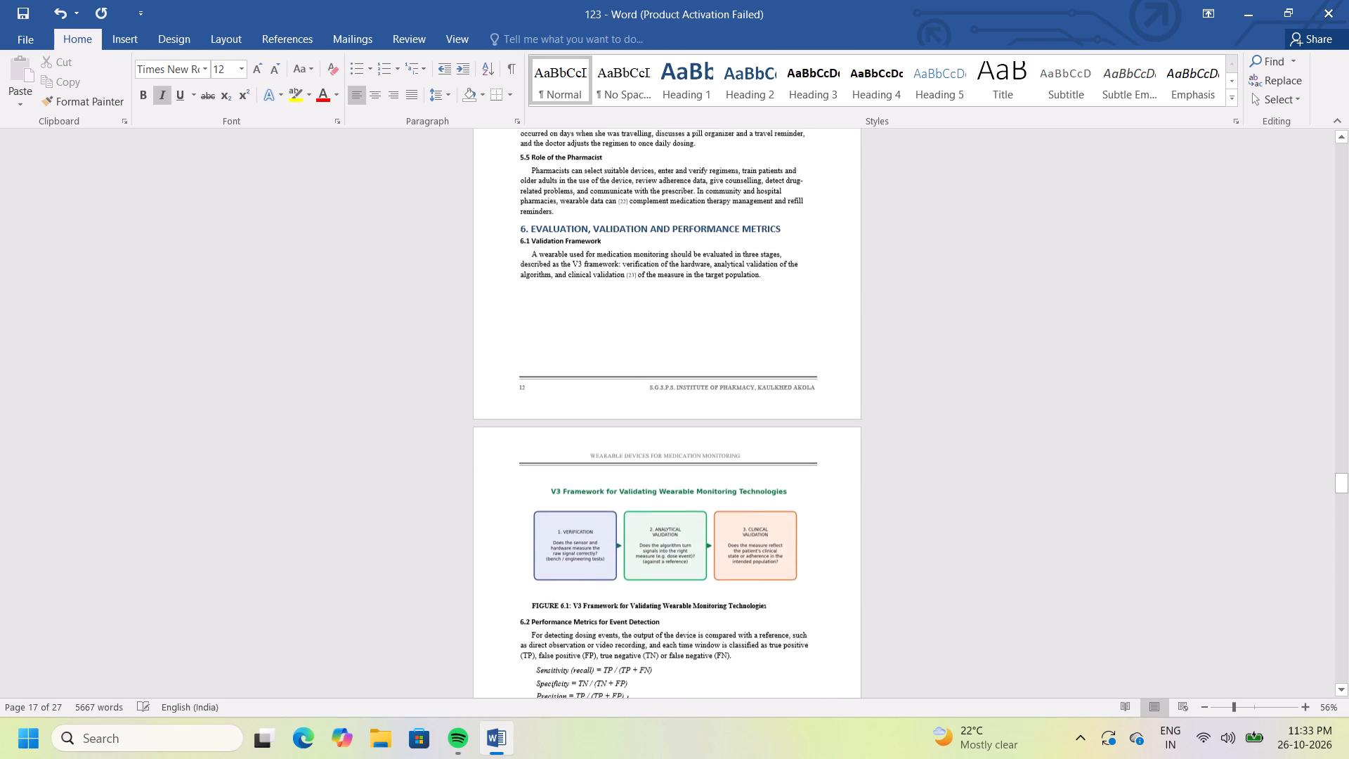
key(Down)
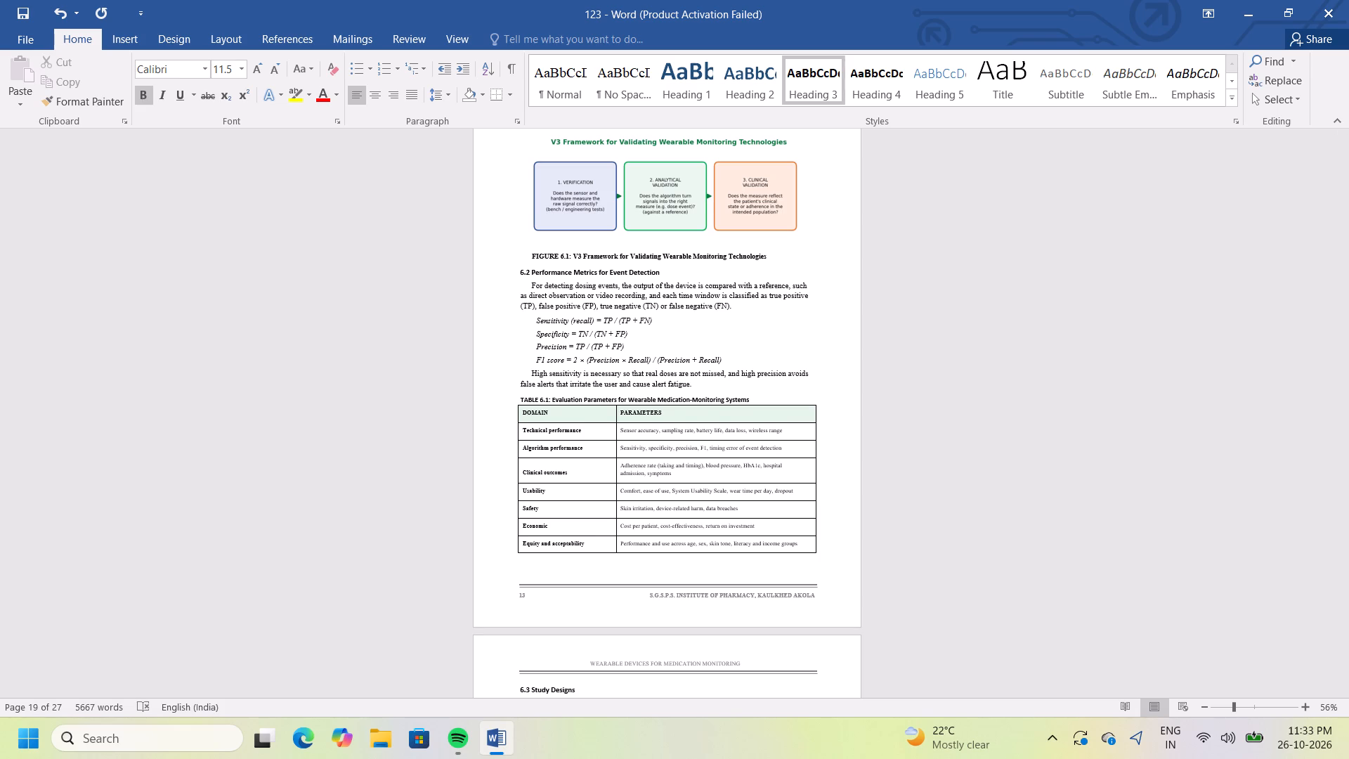
key(Down)
key(Down)
key(Down)
key(Down)
key(Down)
key(Down)
key(Down)
key(Down)
key(Down)
key(Down)
key(Down)
key(Down)
key(Down)
key(Down)
key(Down)
key(Down)
key(Down)
key(Down)
key(Down)
key(Down)
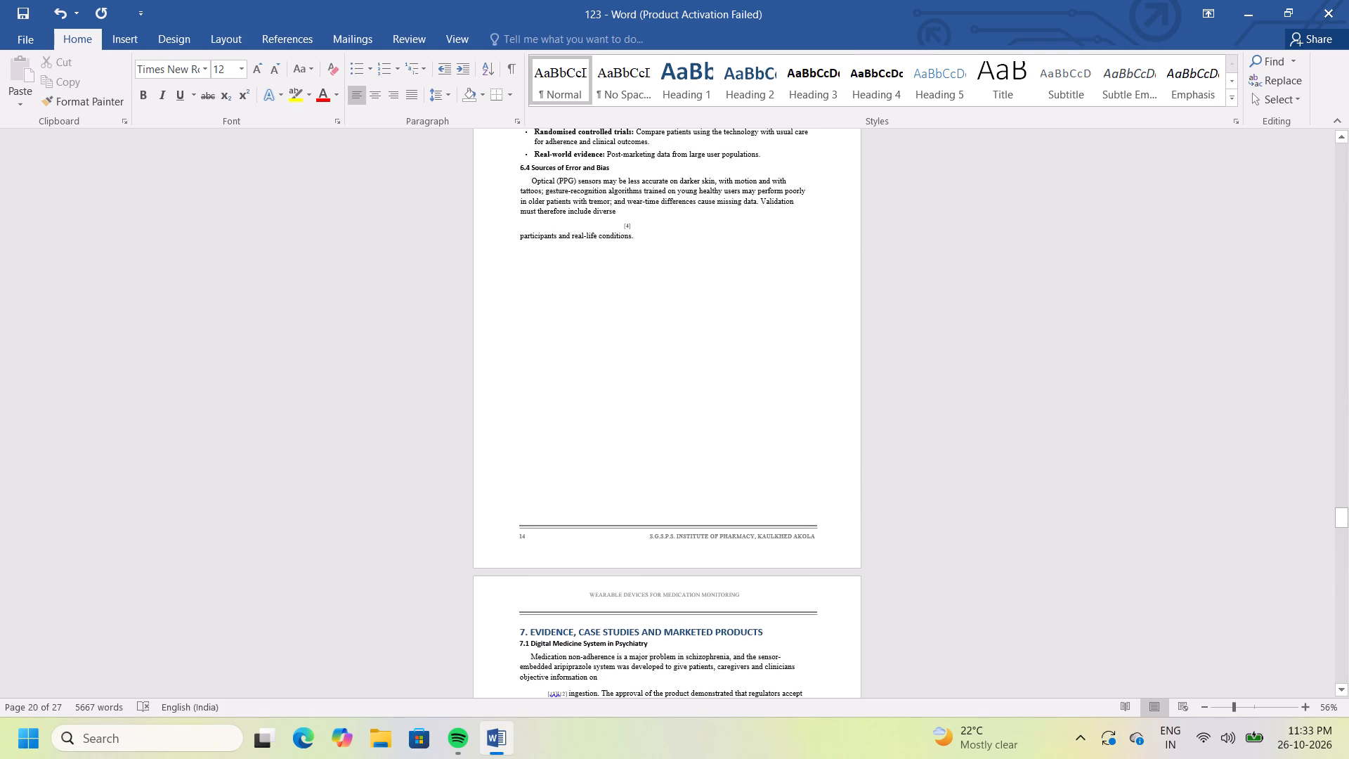
click(623, 222)
key(BackSpace)
key(BackSpace)
key(BackSpace)
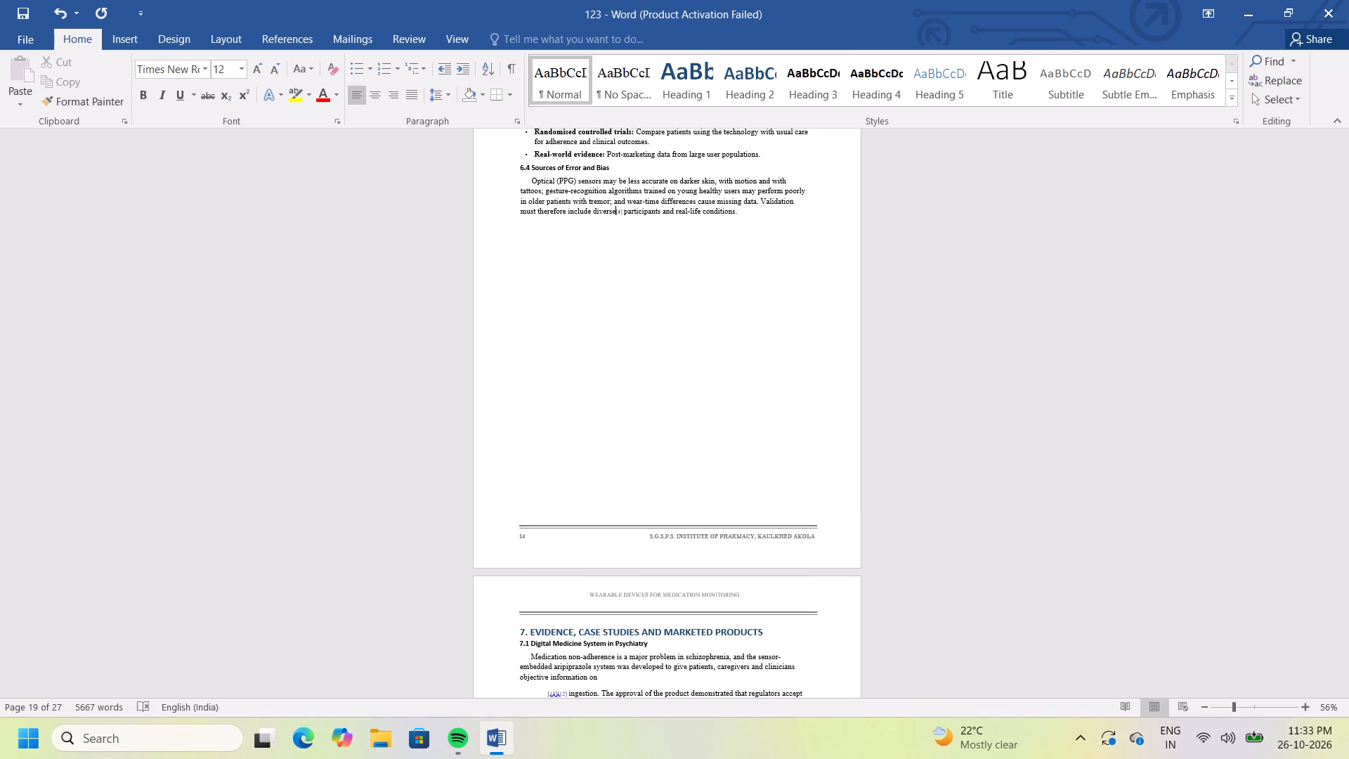
key(space)
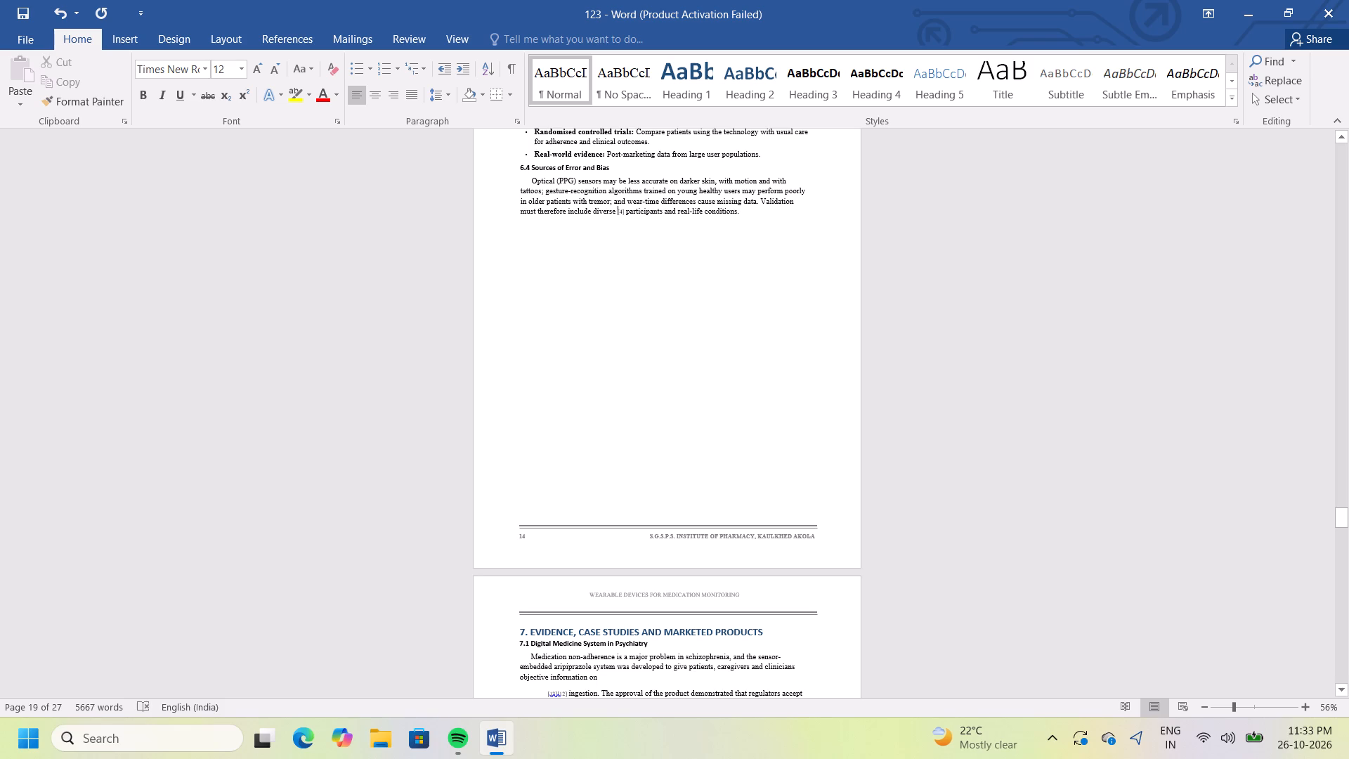
In section 7.1, join the citation and "ingestion" text to "objective information on" with a space before the citation.
key(Down)
key(Down)
key(Down)
key(Down)
key(Down)
key(Down)
key(Down)
key(Down)
key(Down)
key(Down)
key(Down)
key(Down)
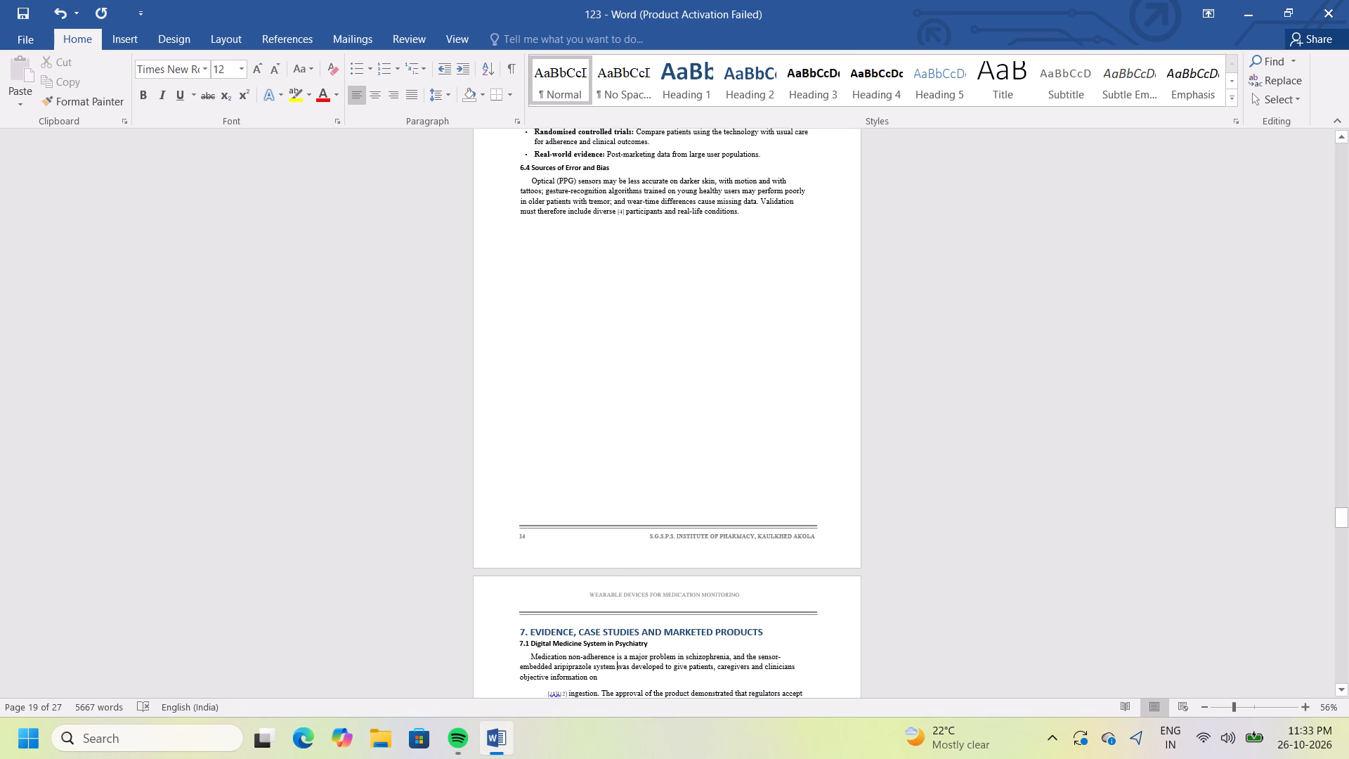
key(Down)
key(Down)
key(Down)
key(Down)
key(Down)
key(Down)
key(Down)
key(Down)
key(Down)
key(Down)
key(Down)
key(Down)
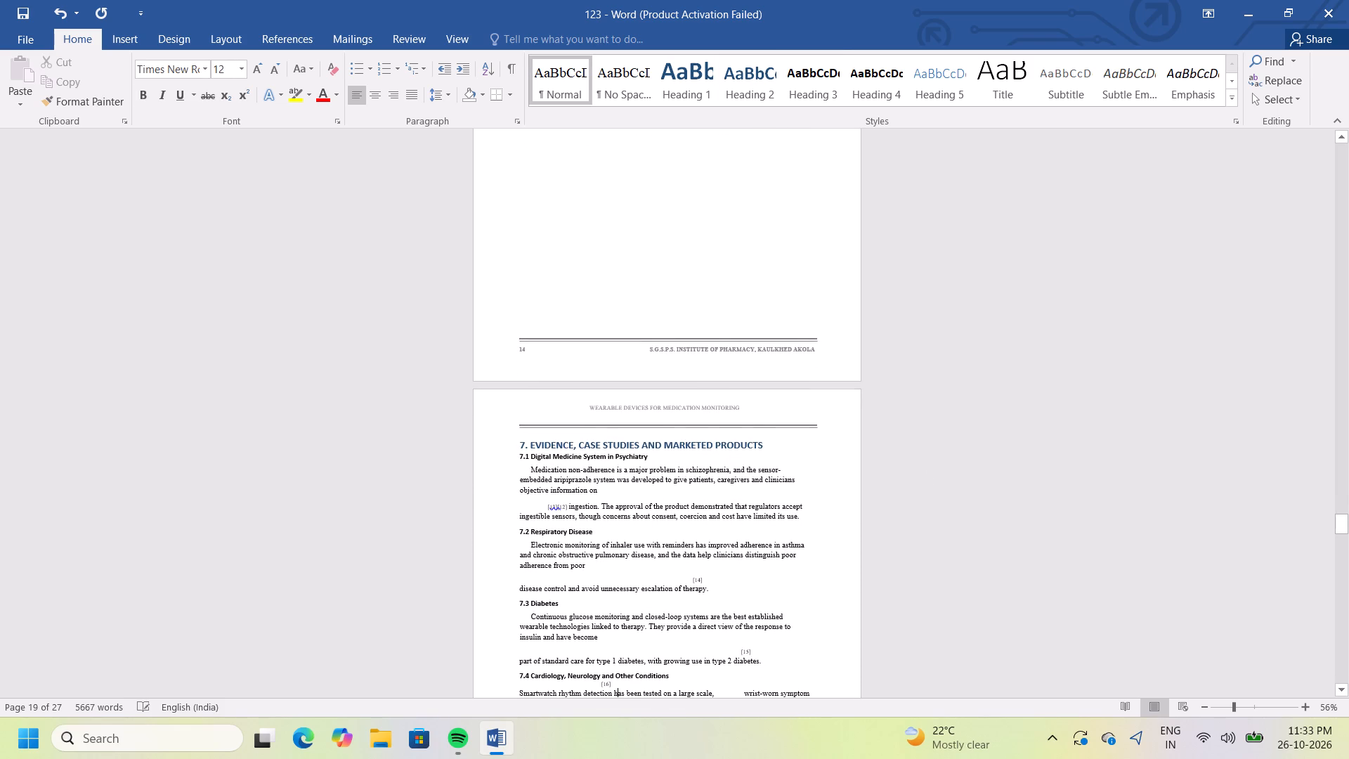
click(543, 508)
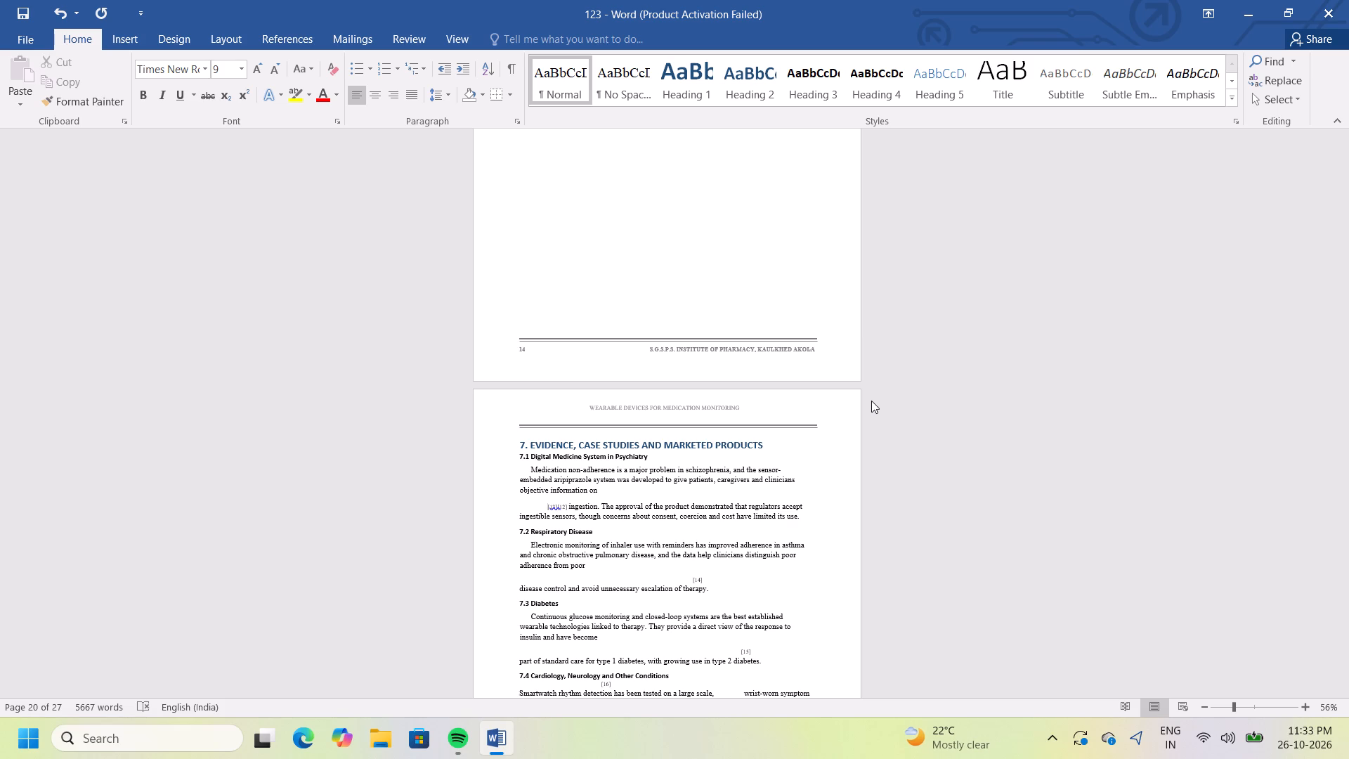
key(BackSpace)
key(BackSpace)
key(BackSpace)
key(space)
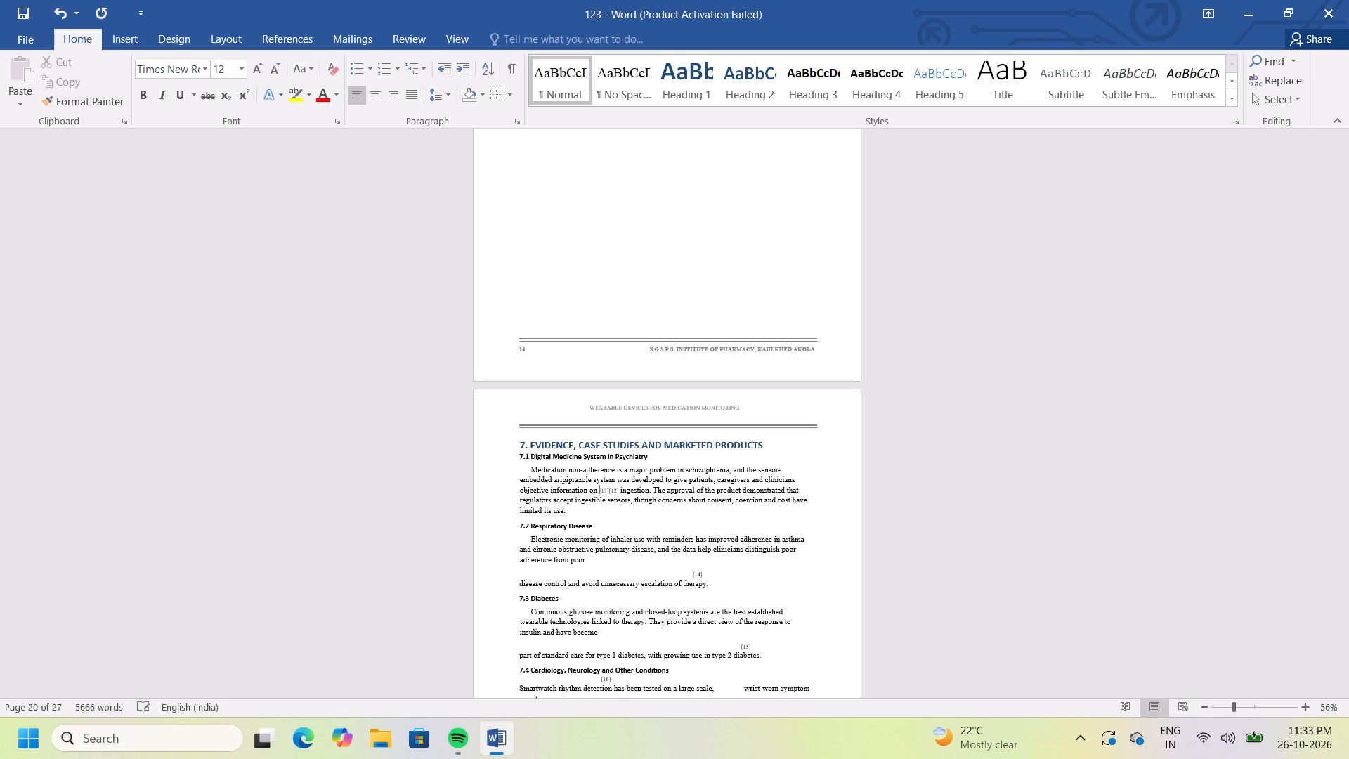
In section 7.2, join the citation and "disease control" text to "adherence from poor" with a space before the citation.
click(689, 571)
key(BackSpace)
key(BackSpace)
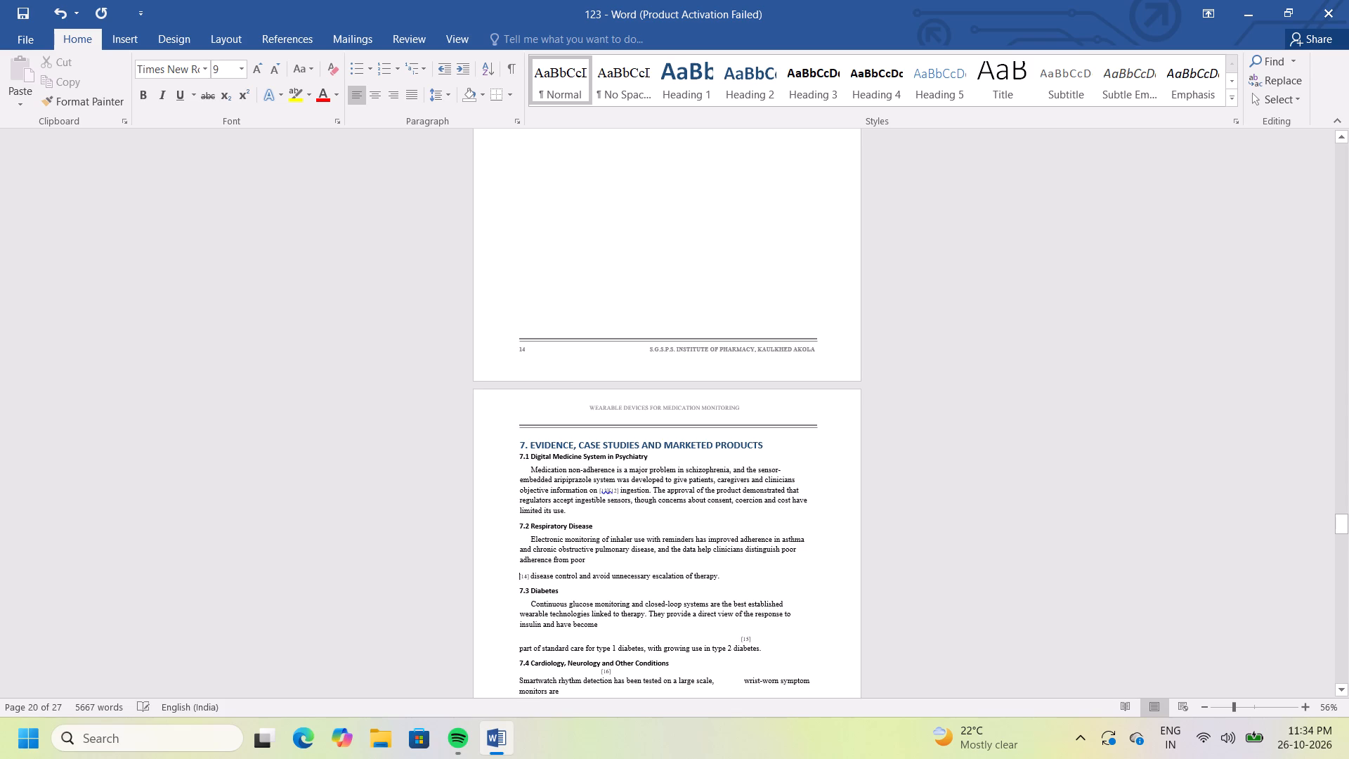
key(BackSpace)
key(space)
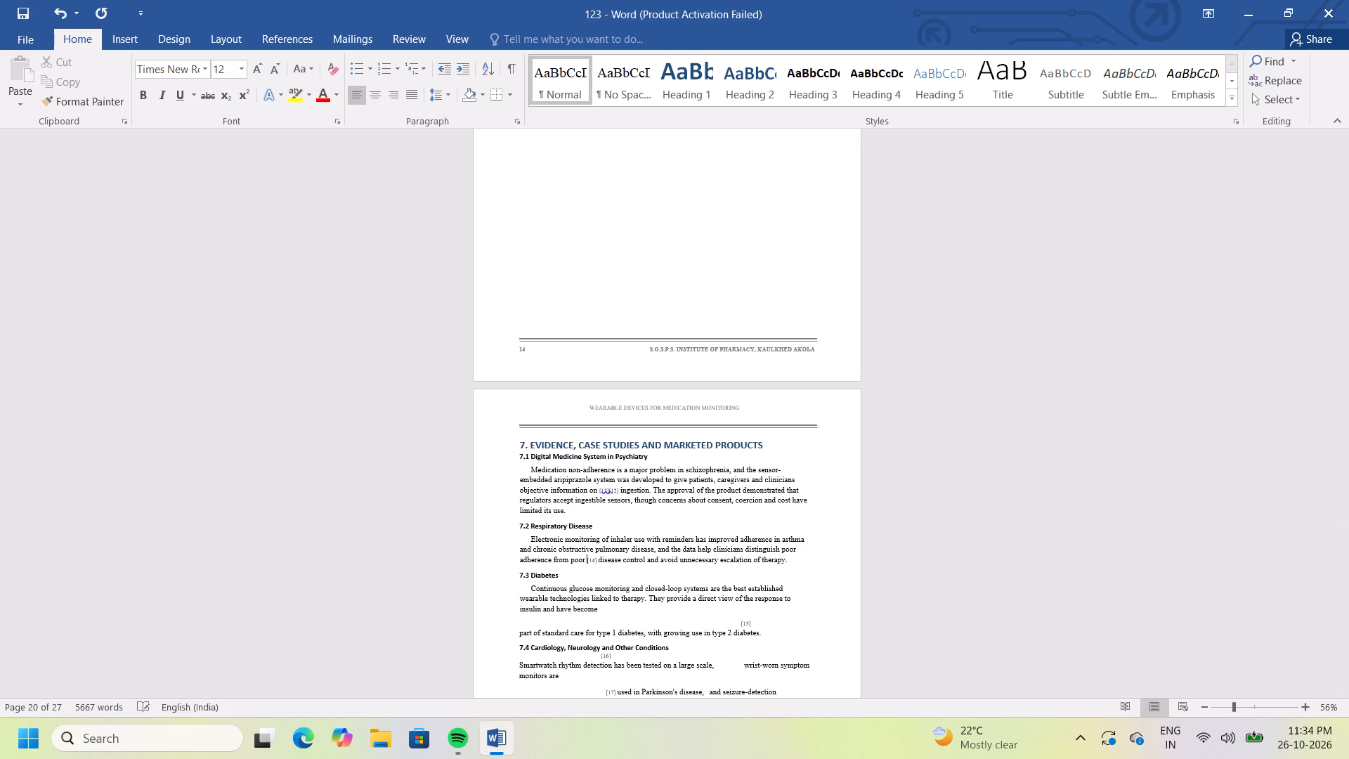
In section 7.3, join the citation and "part of standard care" text to "insulin and have become" with a space before the citation.
click(741, 620)
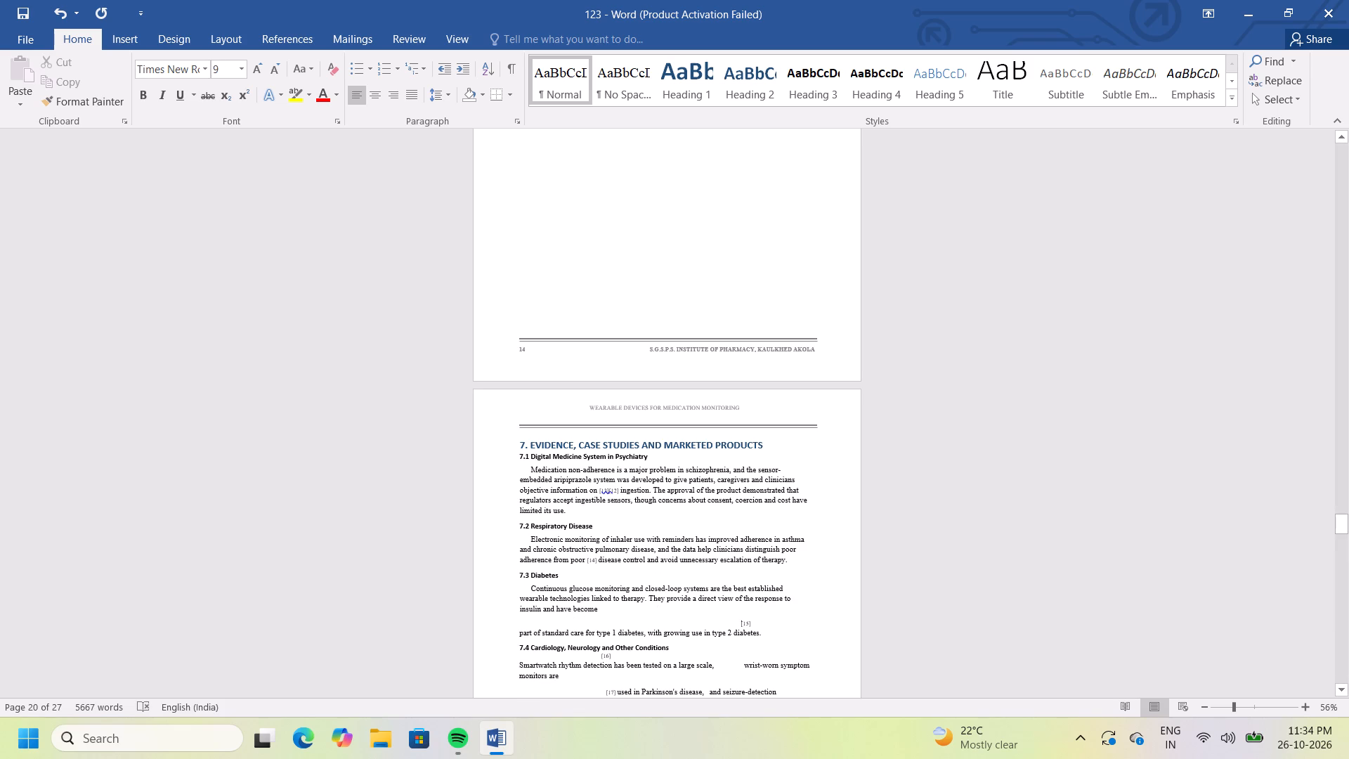
click(738, 625)
key(BackSpace)
key(BackSpace)
key(BackSpace)
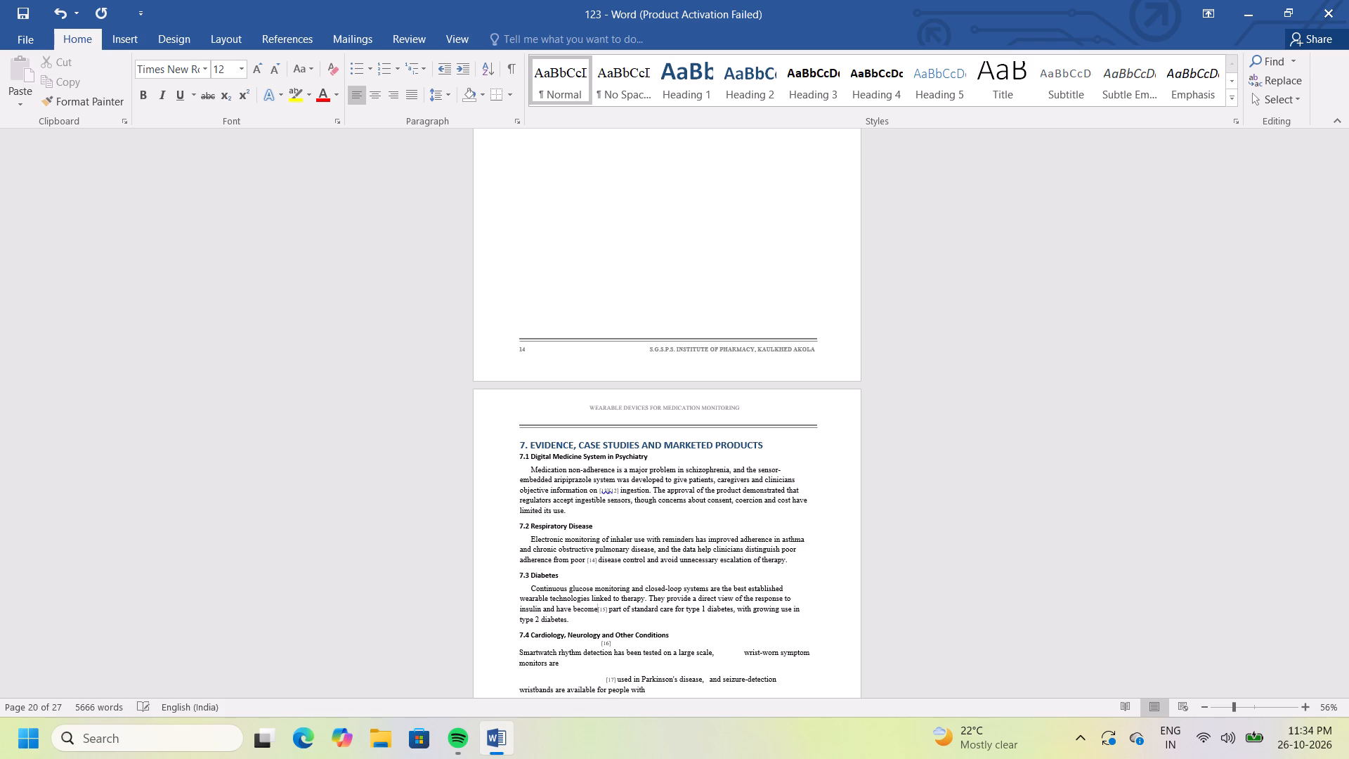
key(space)
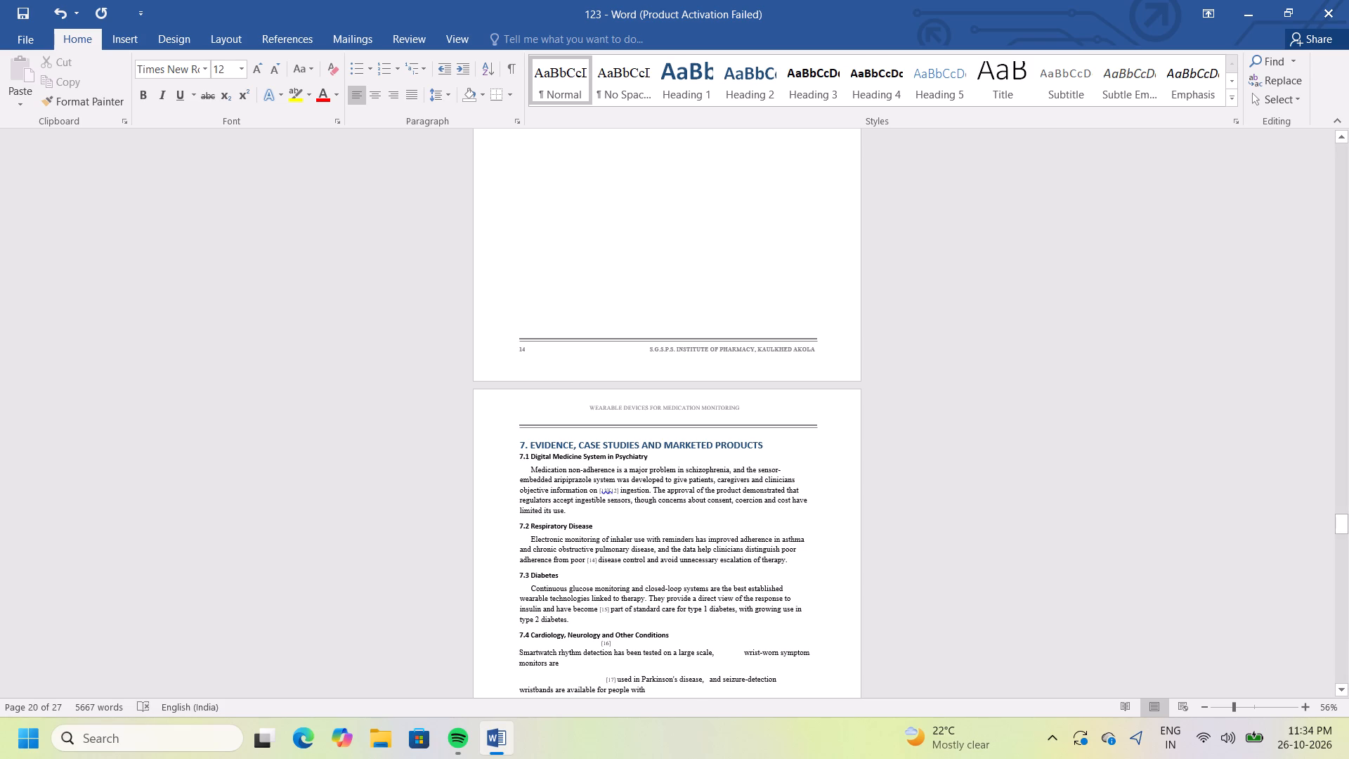
In section 7.4, reduce the wide gap between "on a large scale," and "wrist-worn symptom monitors".
click(744, 650)
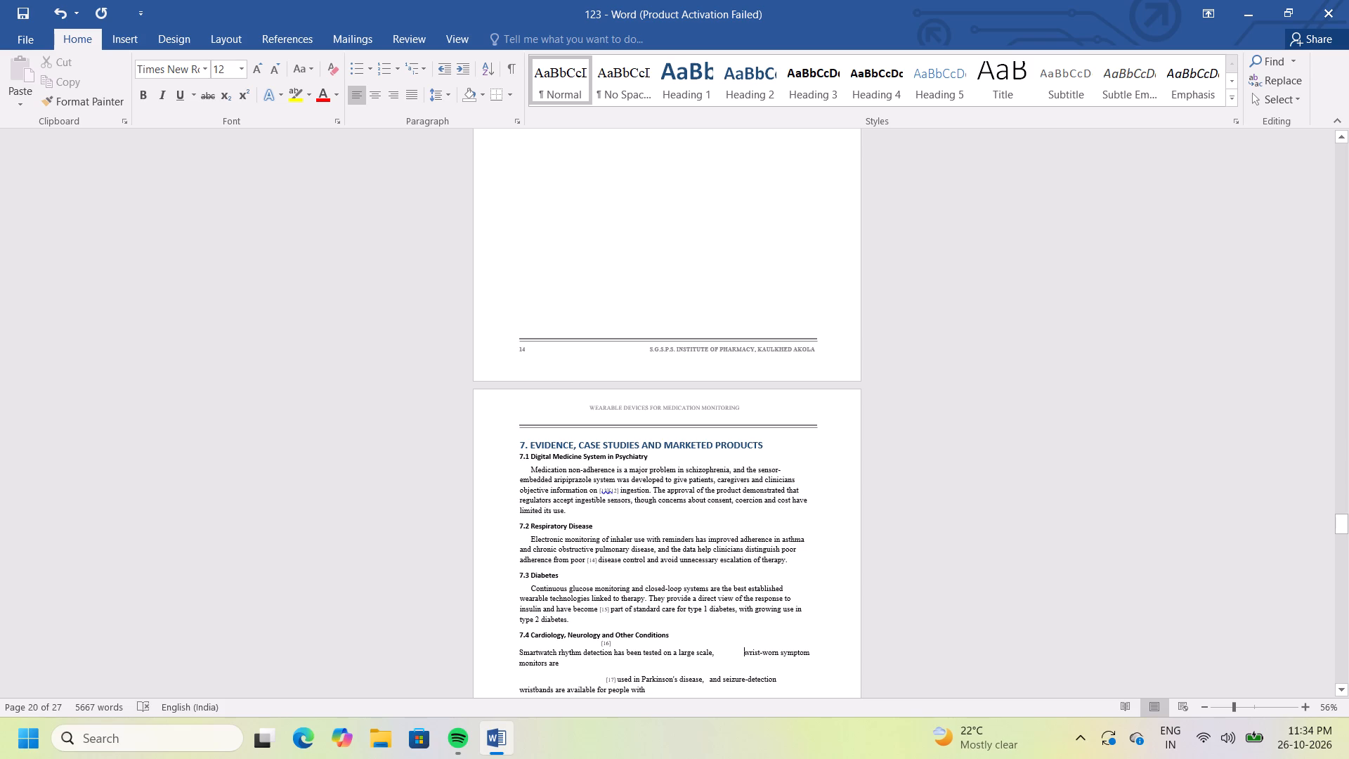
key(BackSpace)
In section 7.4, join the citation and "used in Parkinson's disease" text to "monitors are" with a space before the citation.
click(603, 677)
key(BackSpace)
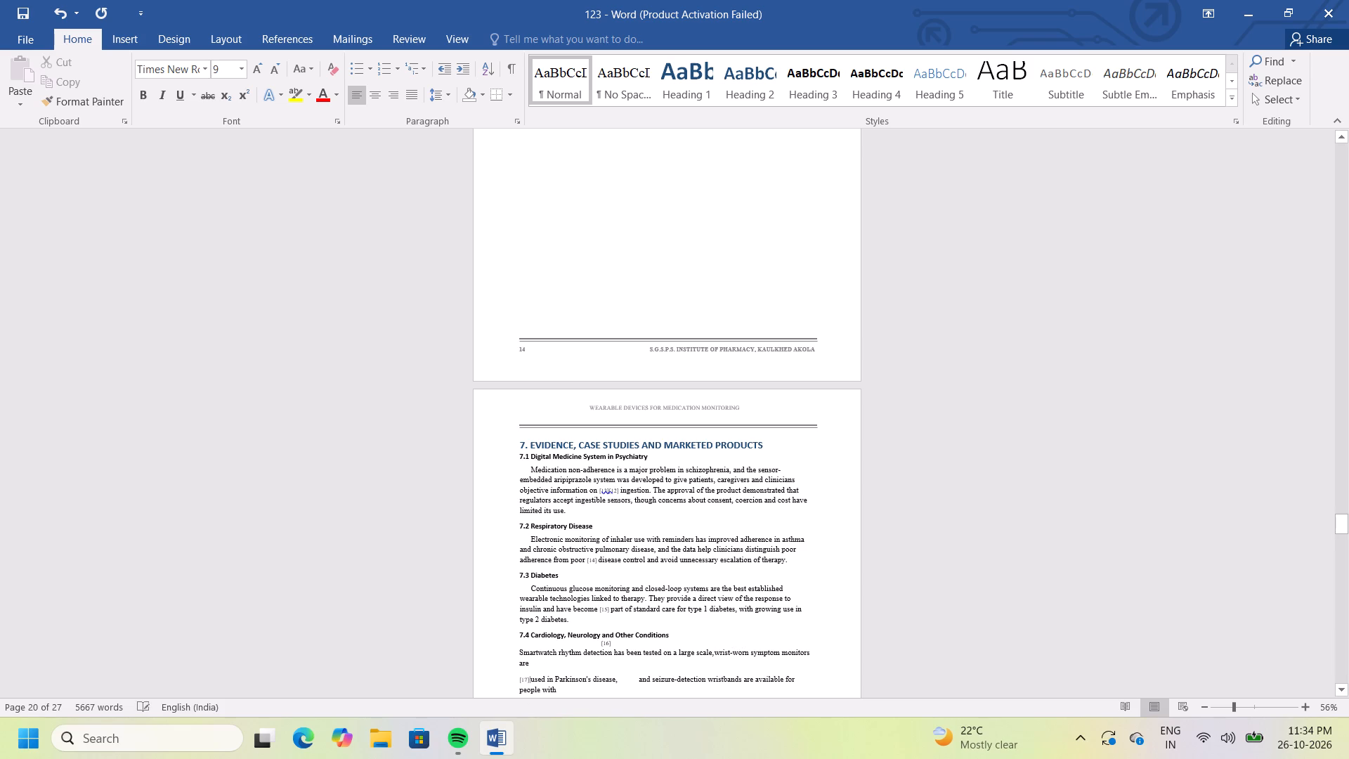
key(BackSpace)
key(BackSpace)
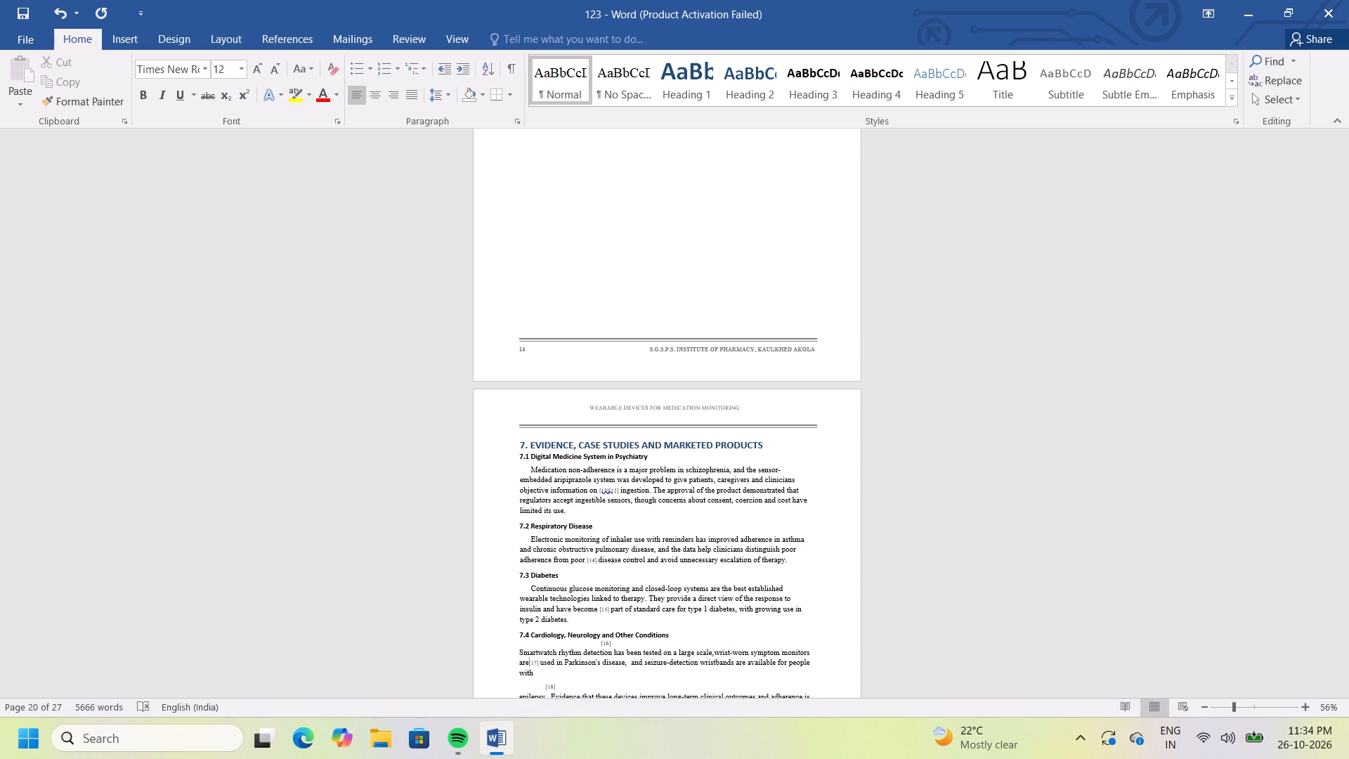
key(space)
Delete the stray citation line between heading 7.4 and "Smartwatch rhythm detection", starting that text on a new line directly below the heading.
click(518, 648)
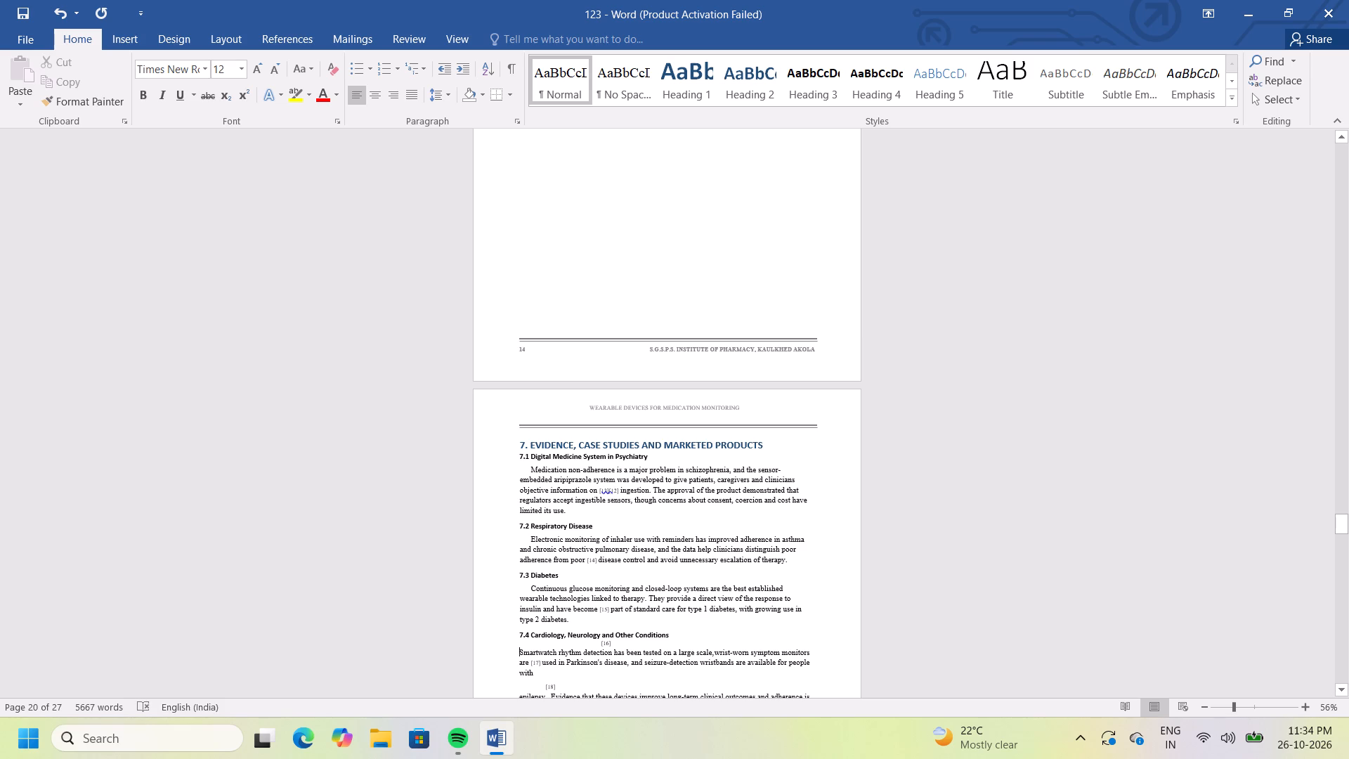
key(BackSpace)
key(BackSpace)
key(BackSpace)
key(BackSpace)
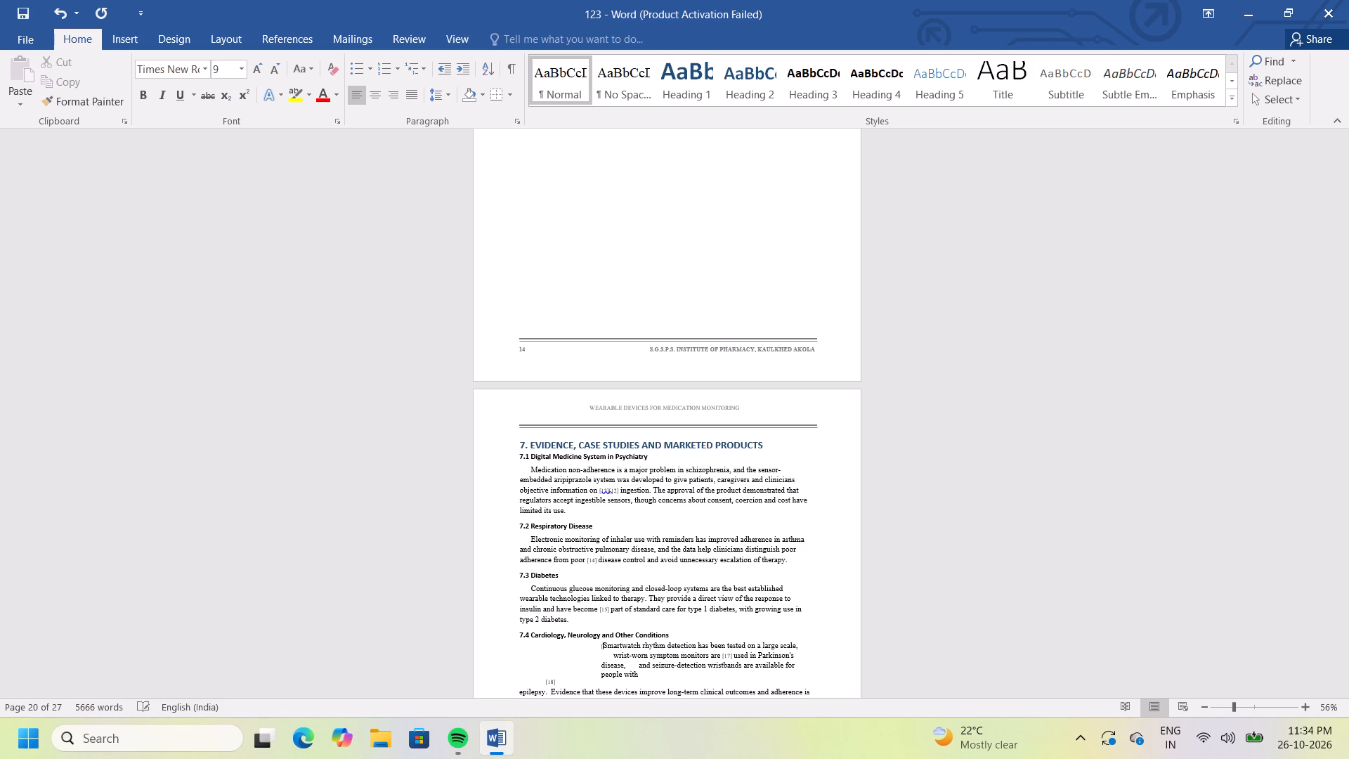
key(BackSpace)
key(BackSpace)
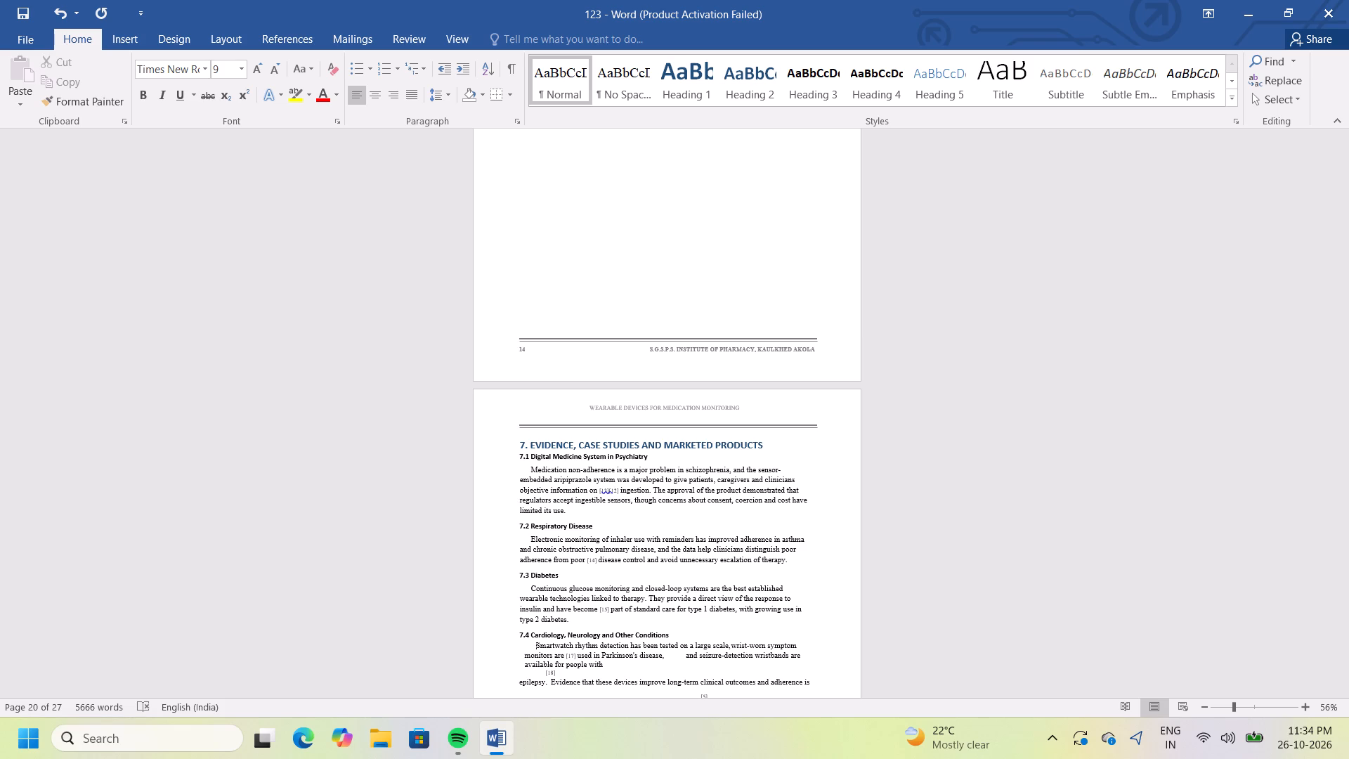
key(BackSpace)
key(BackSpace)
key(BackSpace)
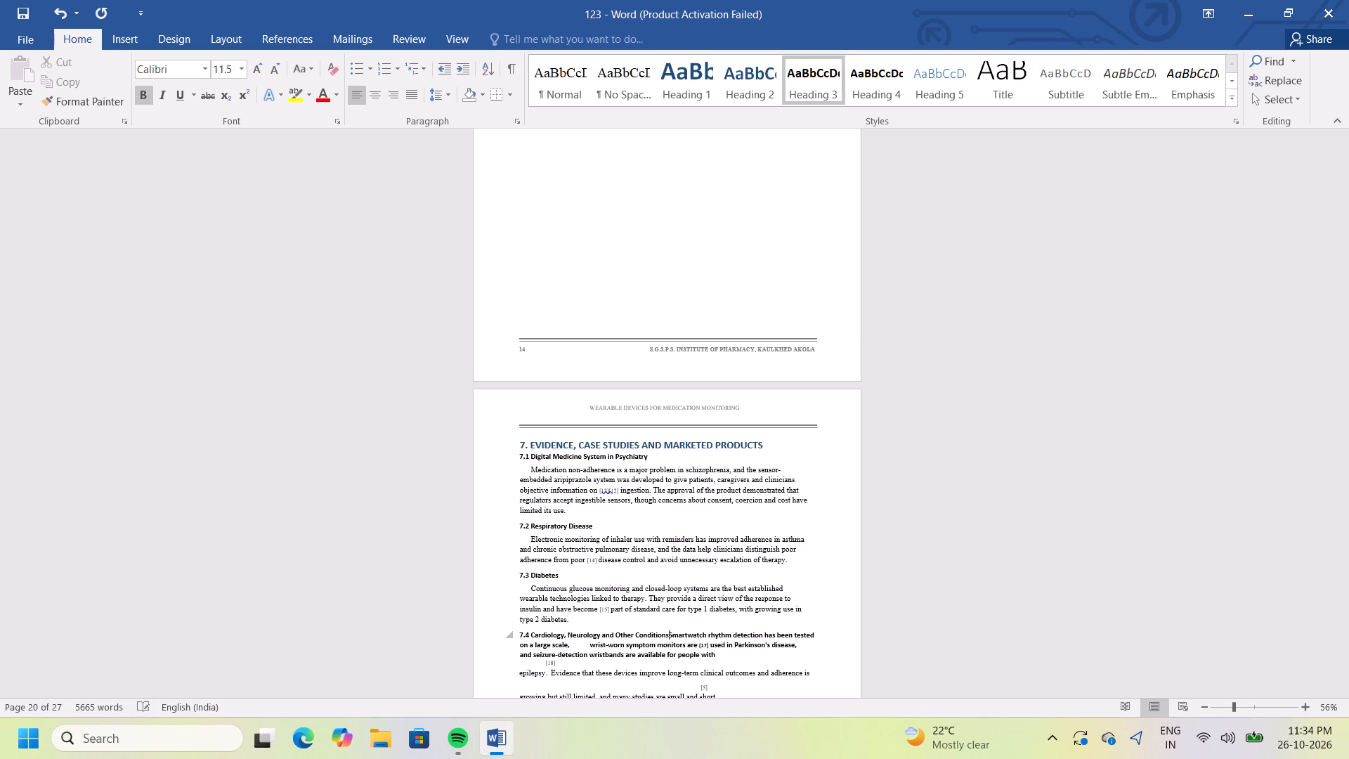
key(Return)
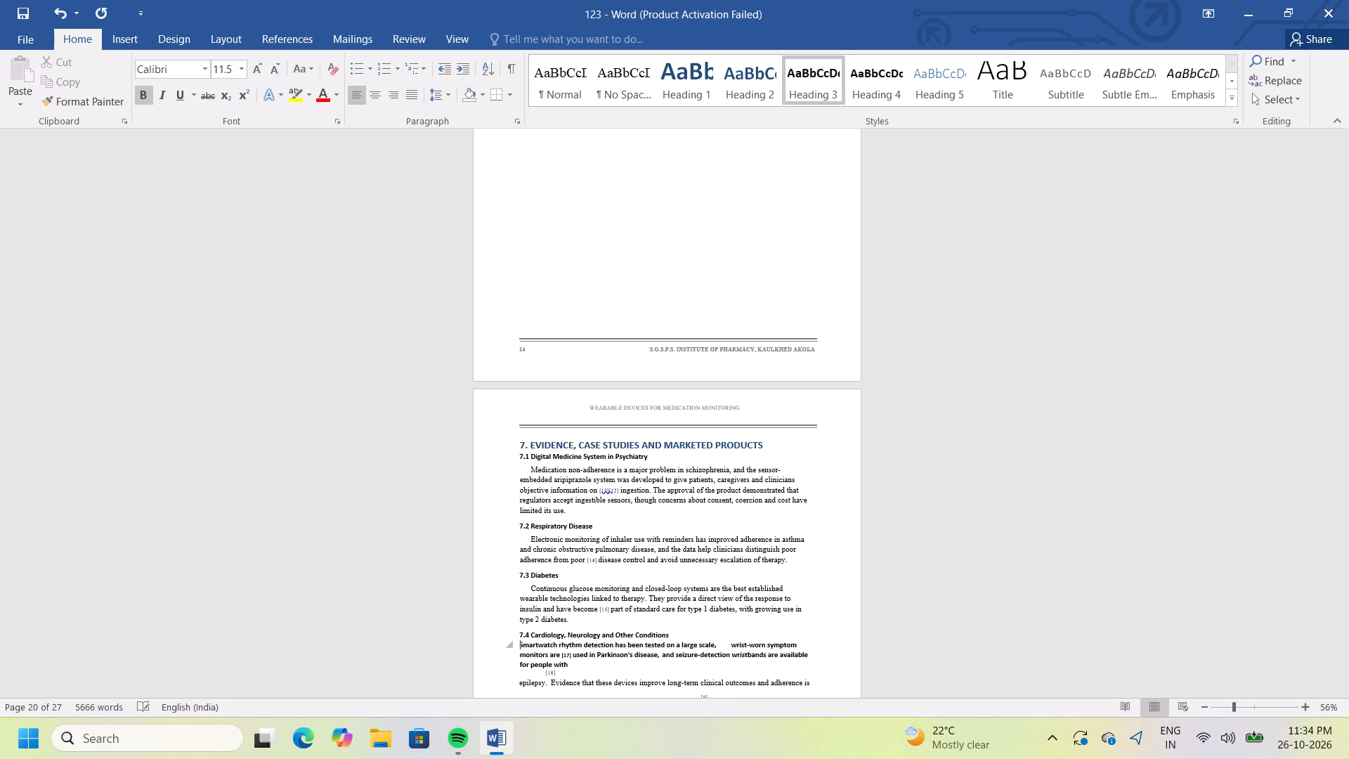
Remove the bold formatting from the section 7.4 text running from "Smartwatch rhythm detection" to "available for people with".
drag(525, 652, 576, 661)
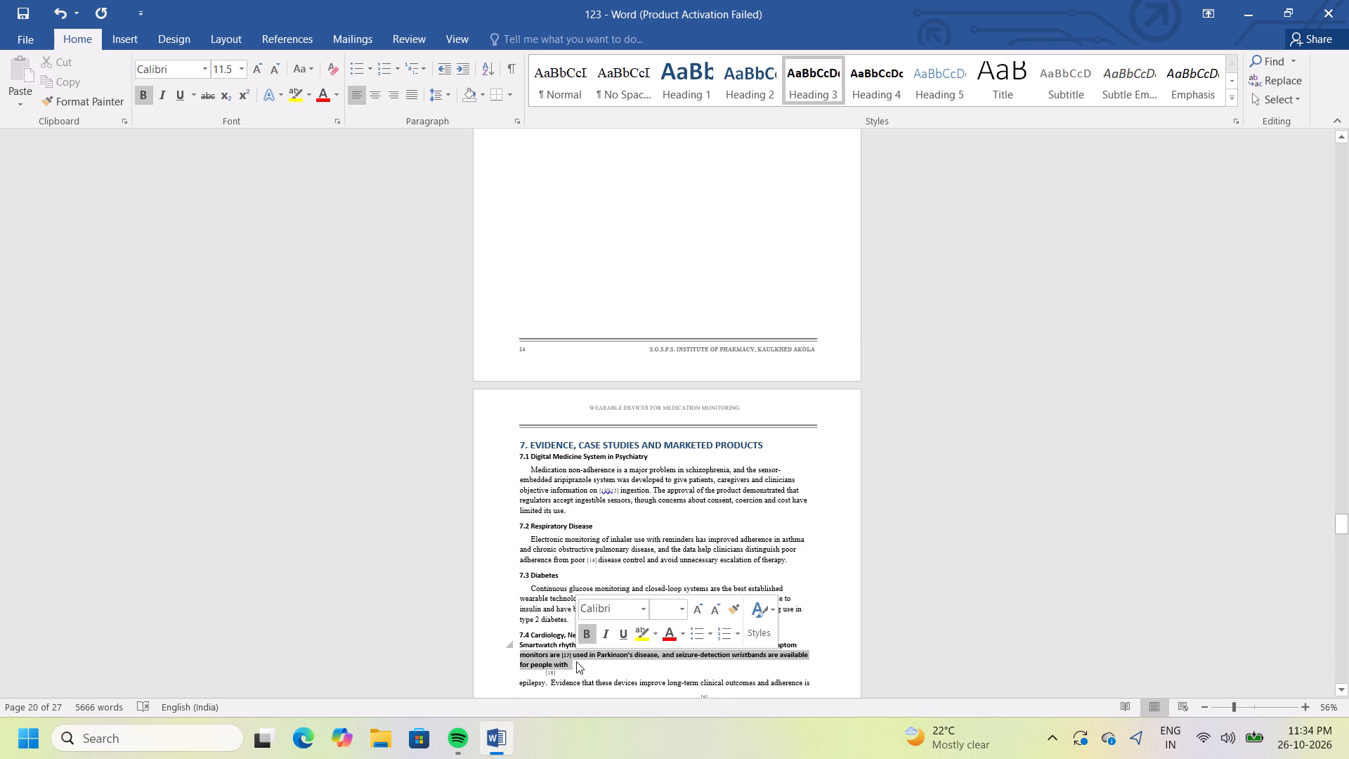
click(455, 647)
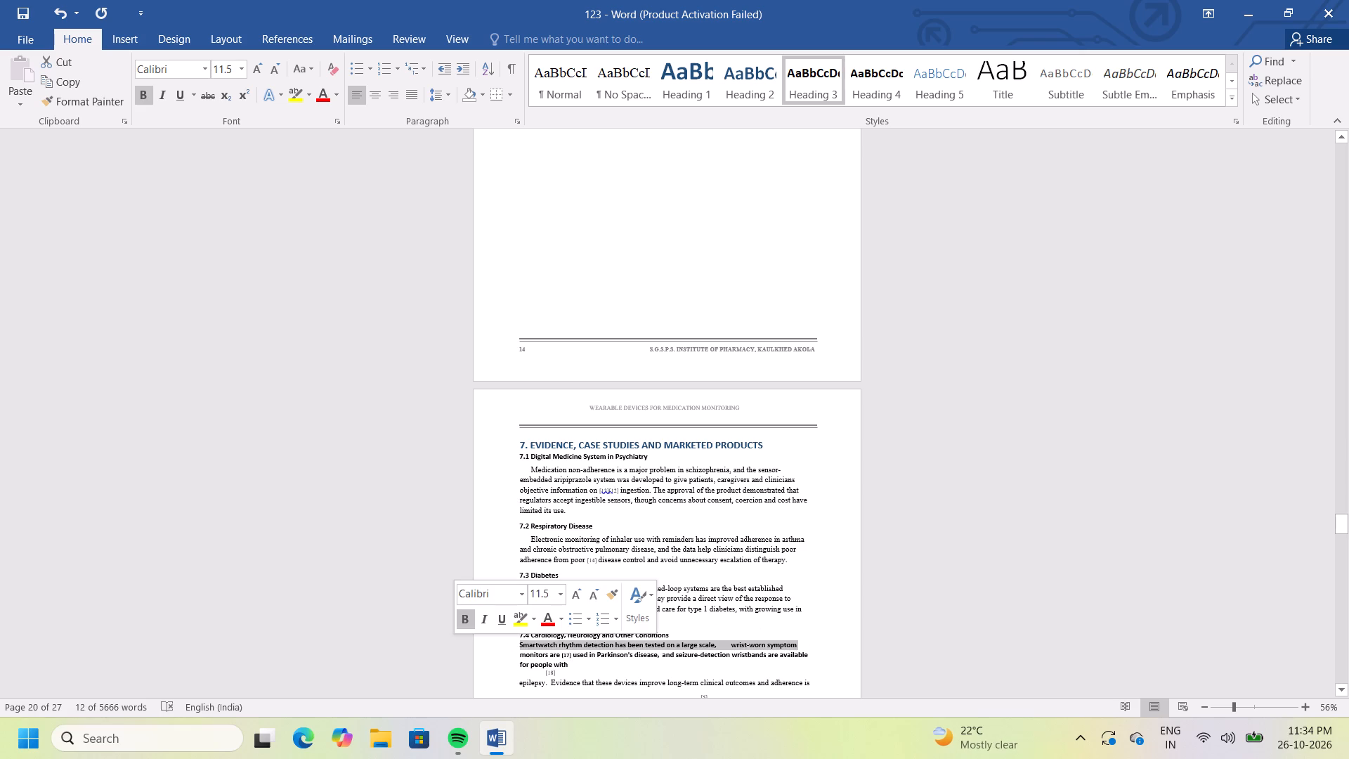
click(444, 644)
click(444, 644)
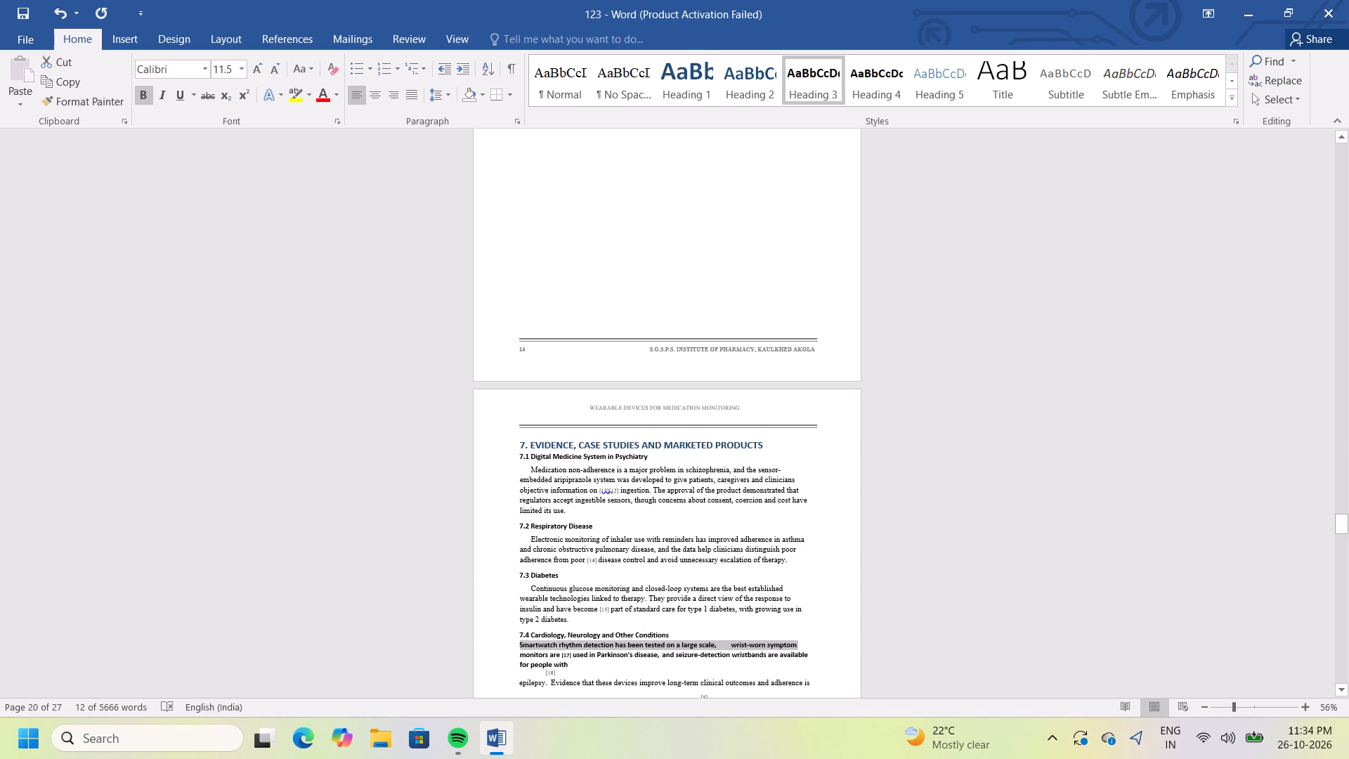
right_click(444, 644)
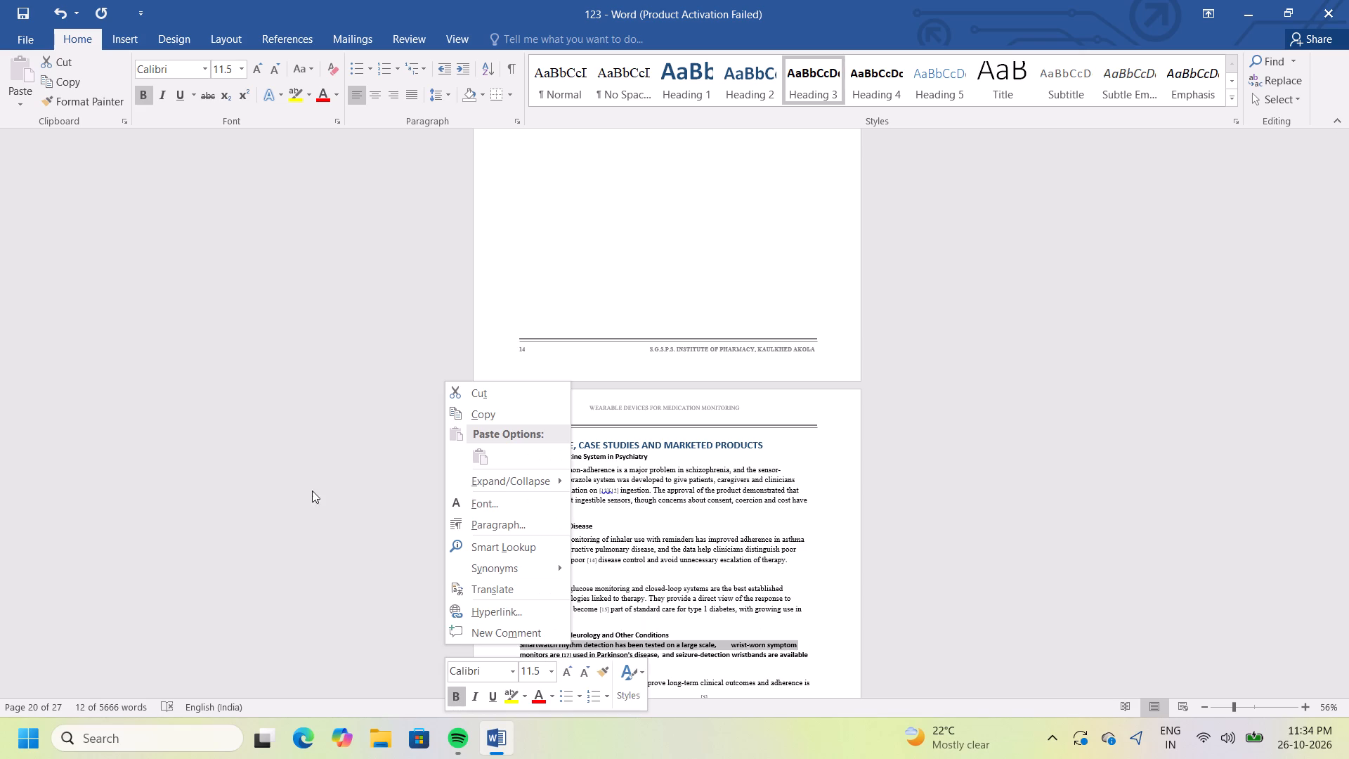
click(302, 474)
triple_click(302, 474)
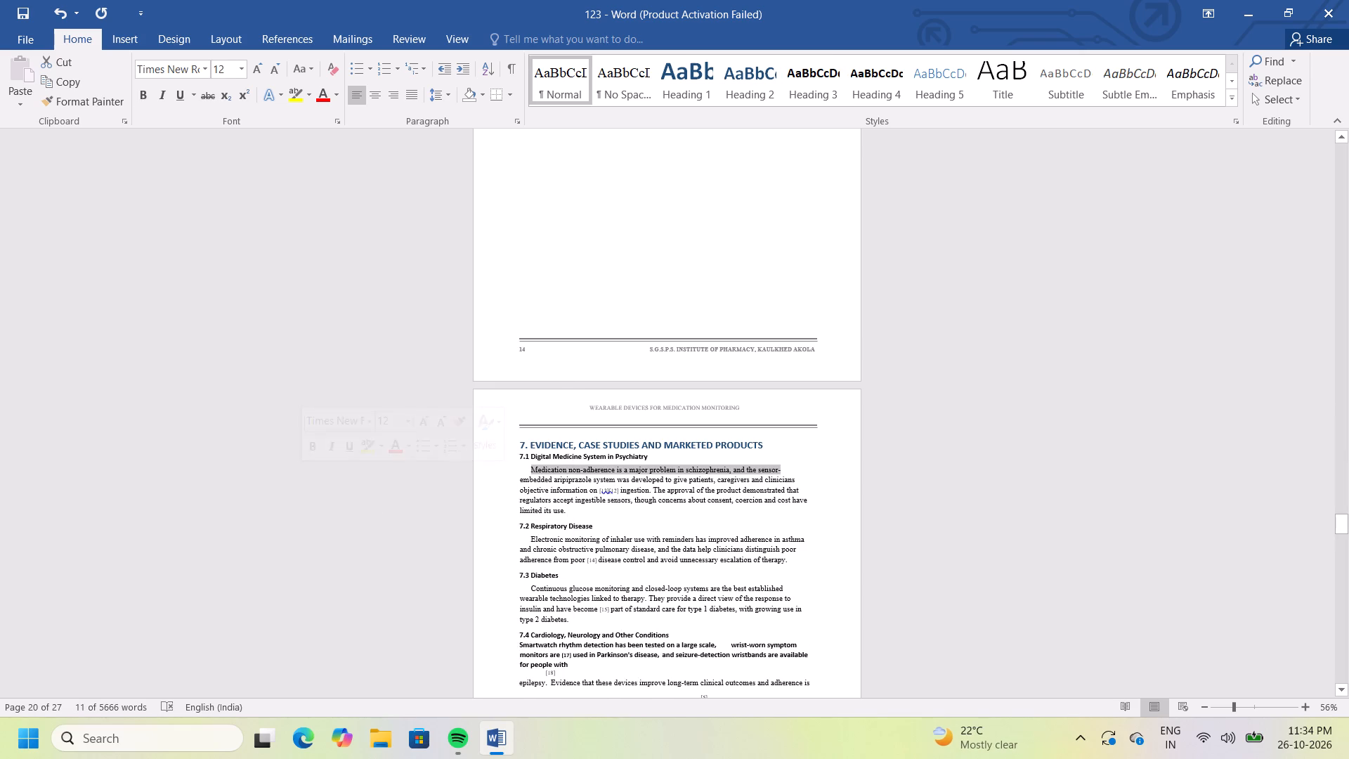
click(274, 528)
scroll(509, 664, left, 1)
drag(513, 644, 529, 650)
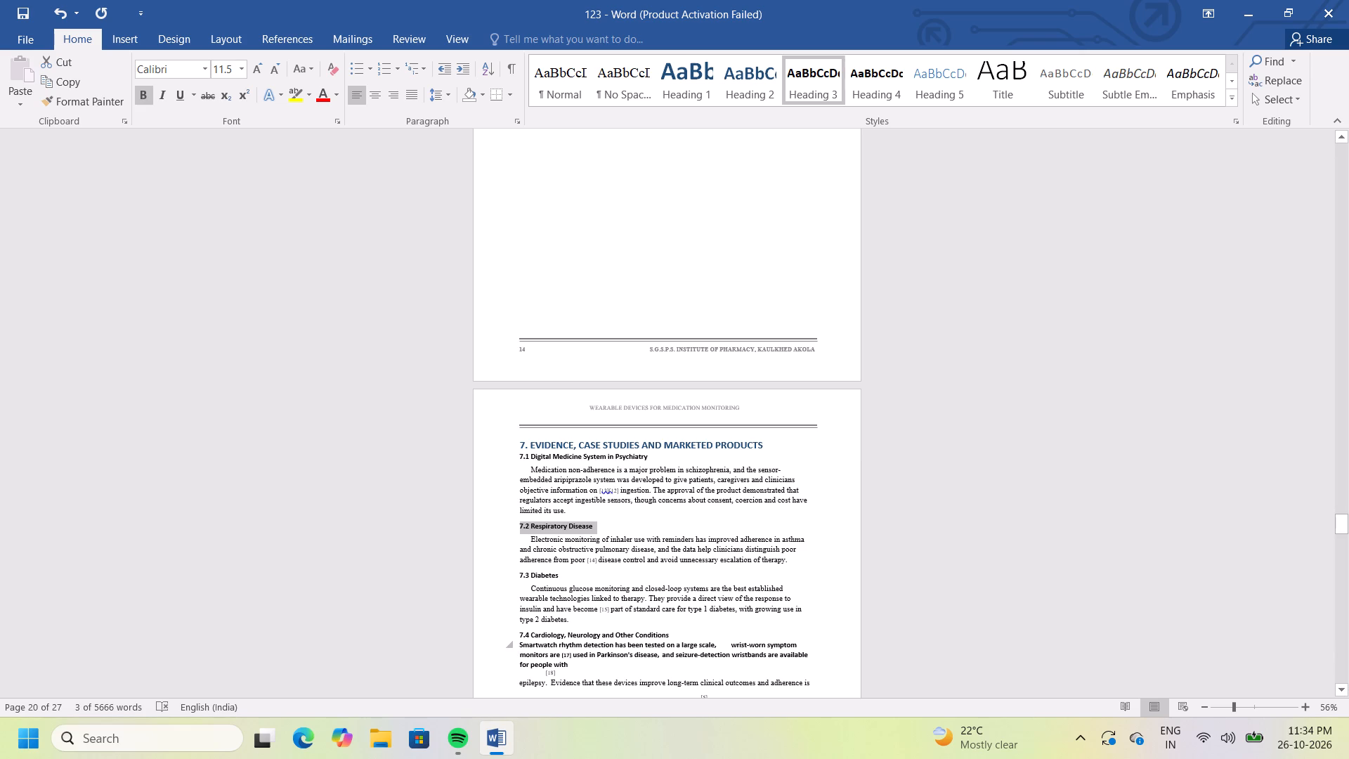
drag(516, 642, 535, 648)
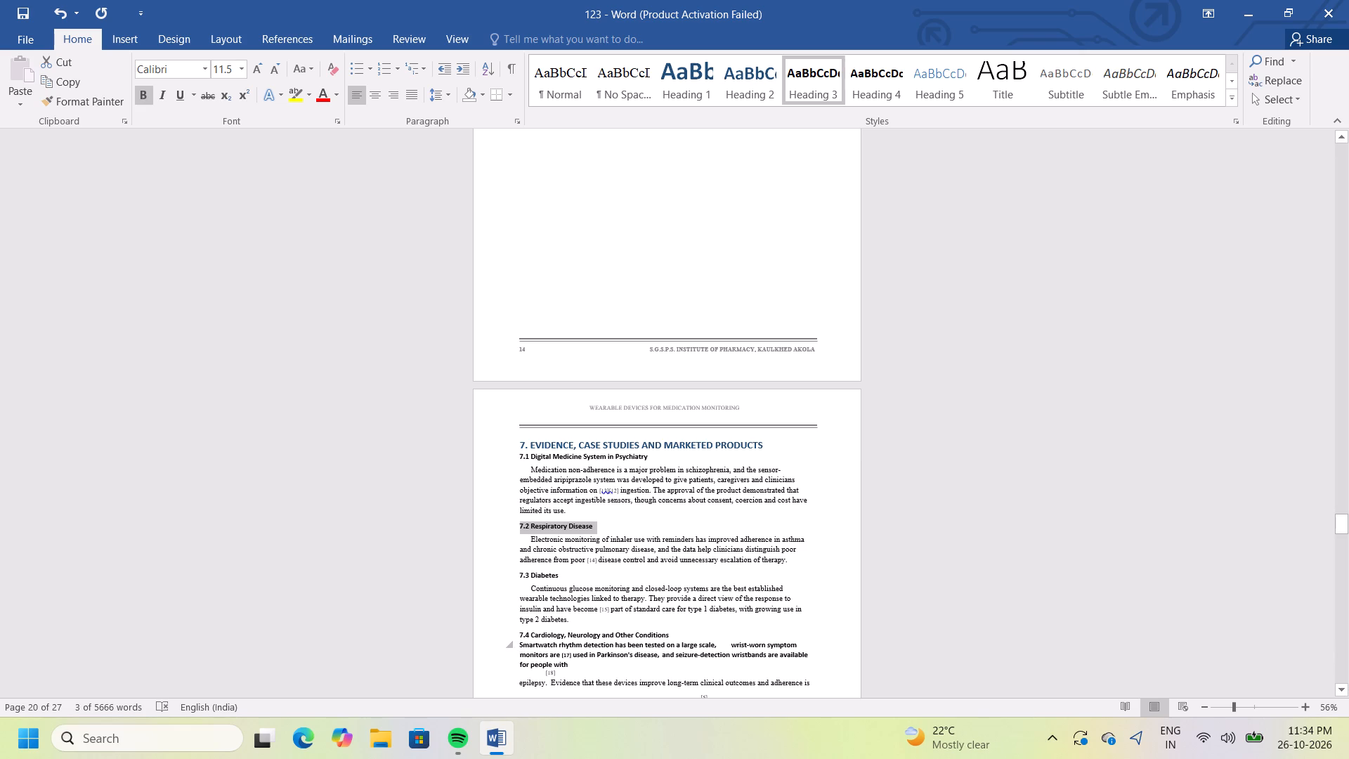
drag(535, 648, 551, 656)
drag(569, 665, 566, 665)
drag(566, 665, 524, 648)
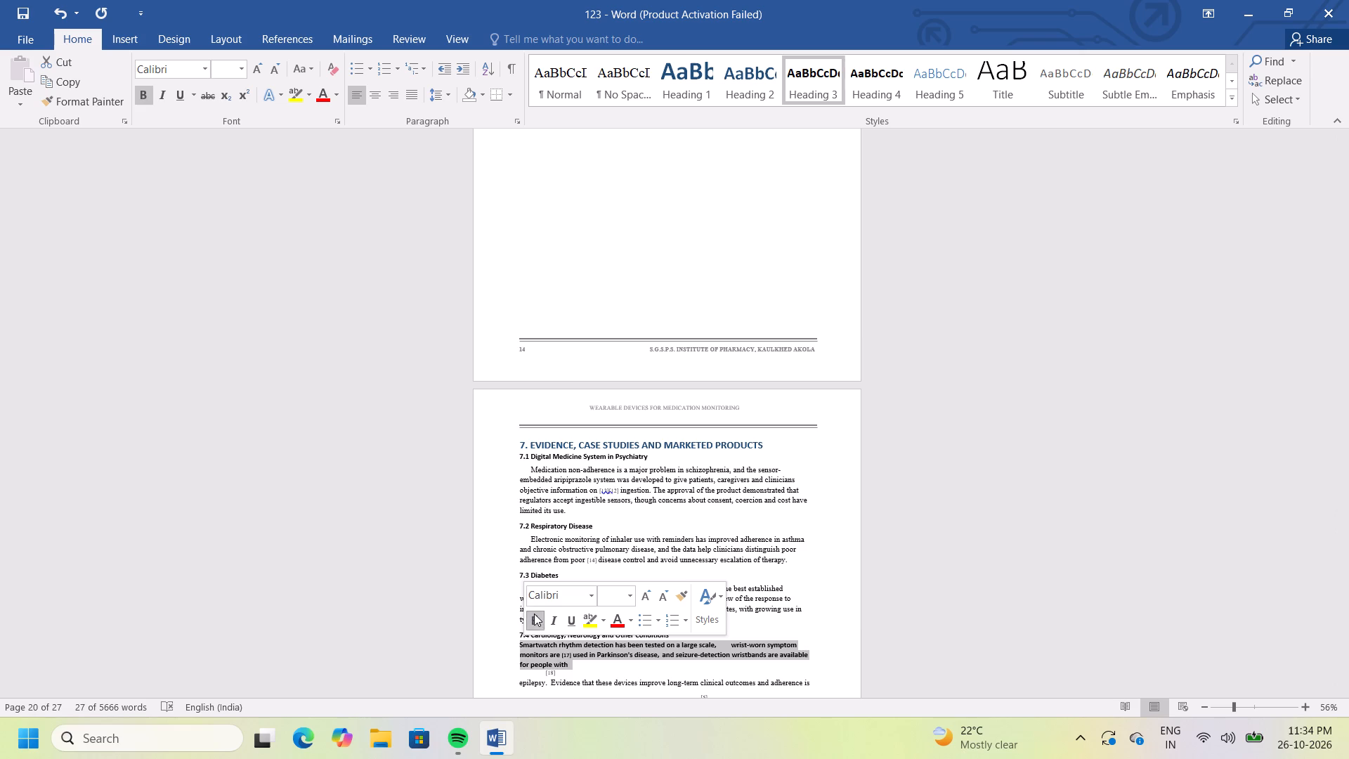
click(534, 615)
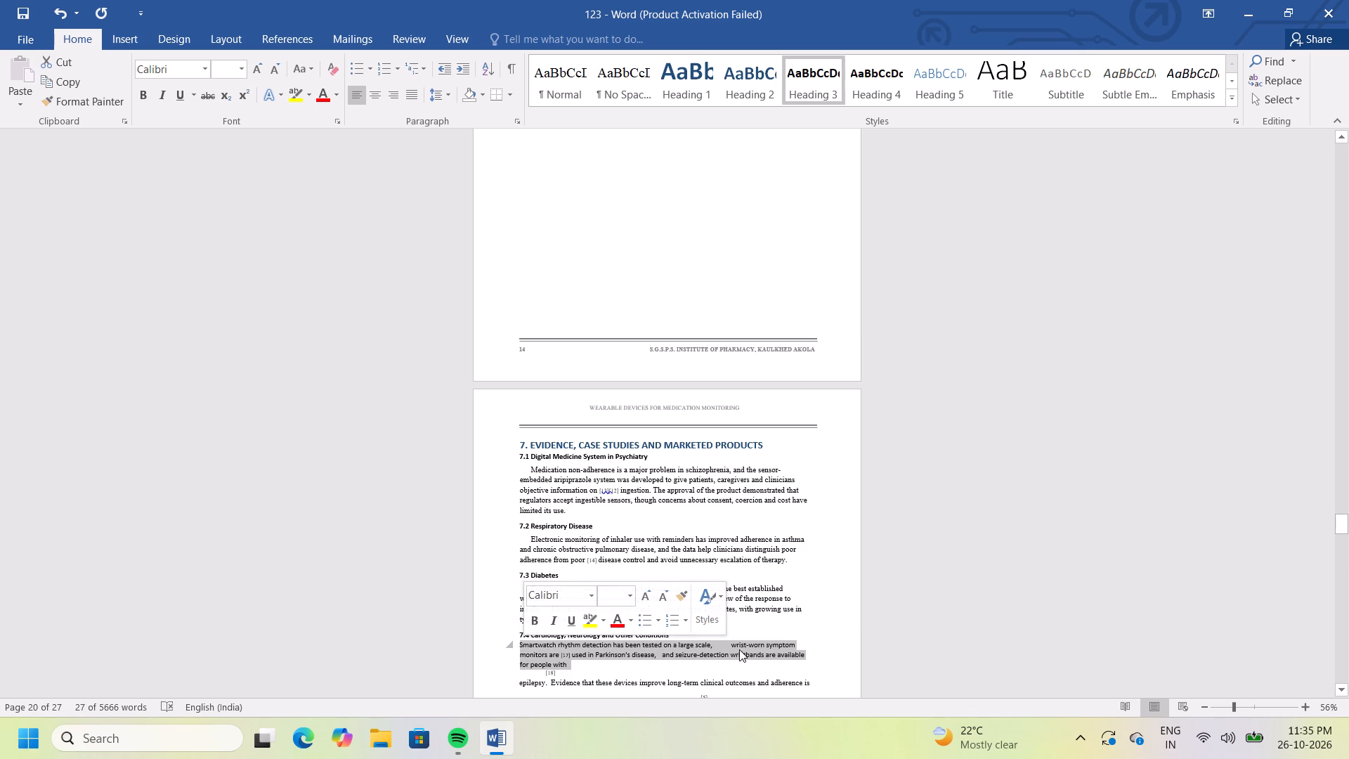
In section 7.4, remove the wide gaps before "wrist-worn symptom monitors" and before "and seizure-detection wristbands".
click(732, 643)
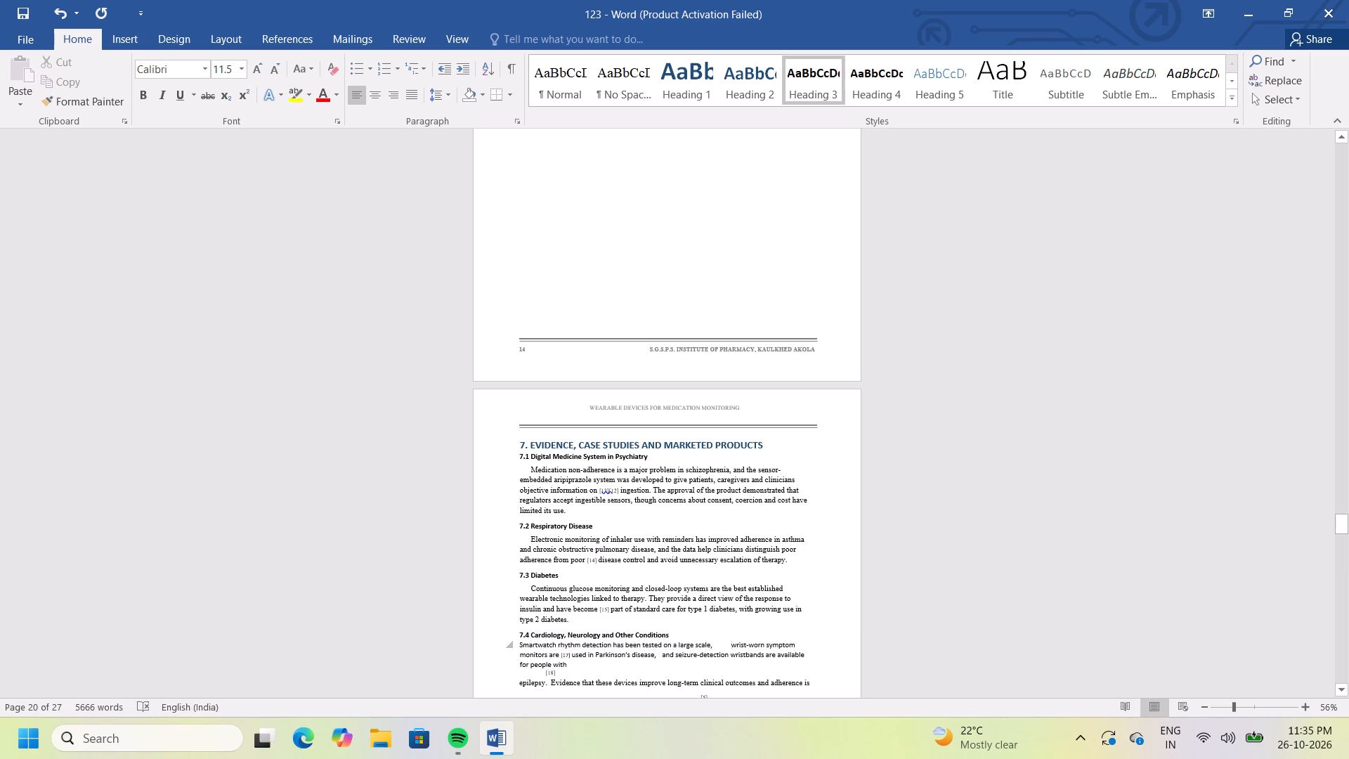
key(BackSpace)
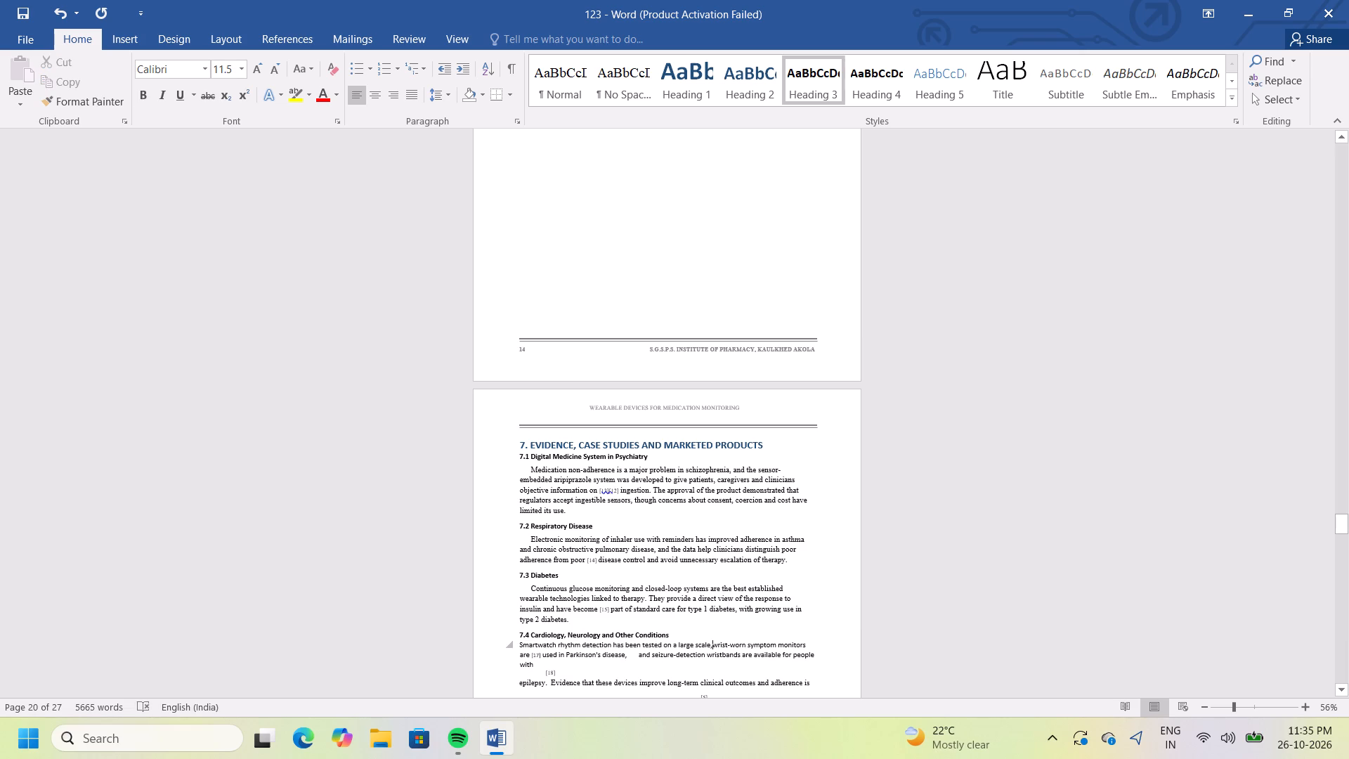
click(634, 656)
key(BackSpace)
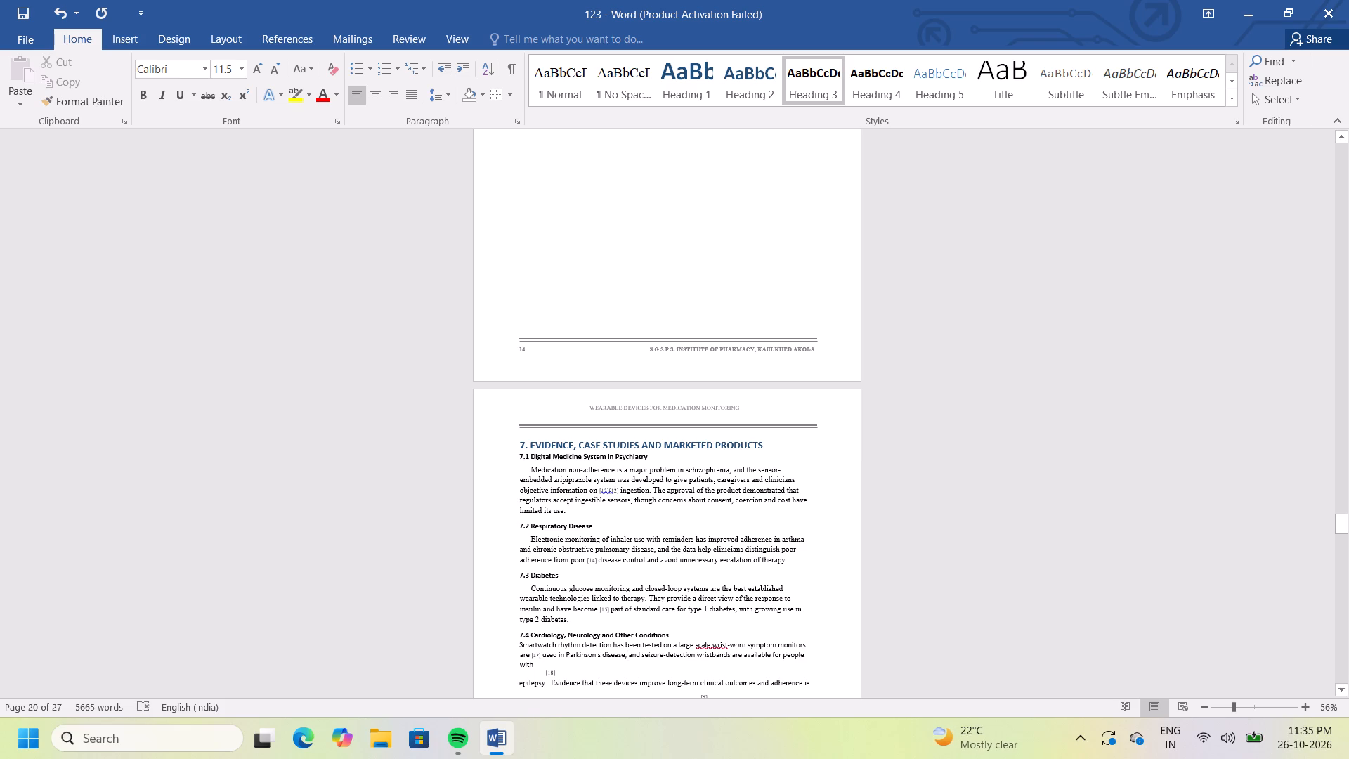
In section 7.4, join the stray citation to the end of "available for people with", with a space before it.
click(541, 671)
key(BackSpace)
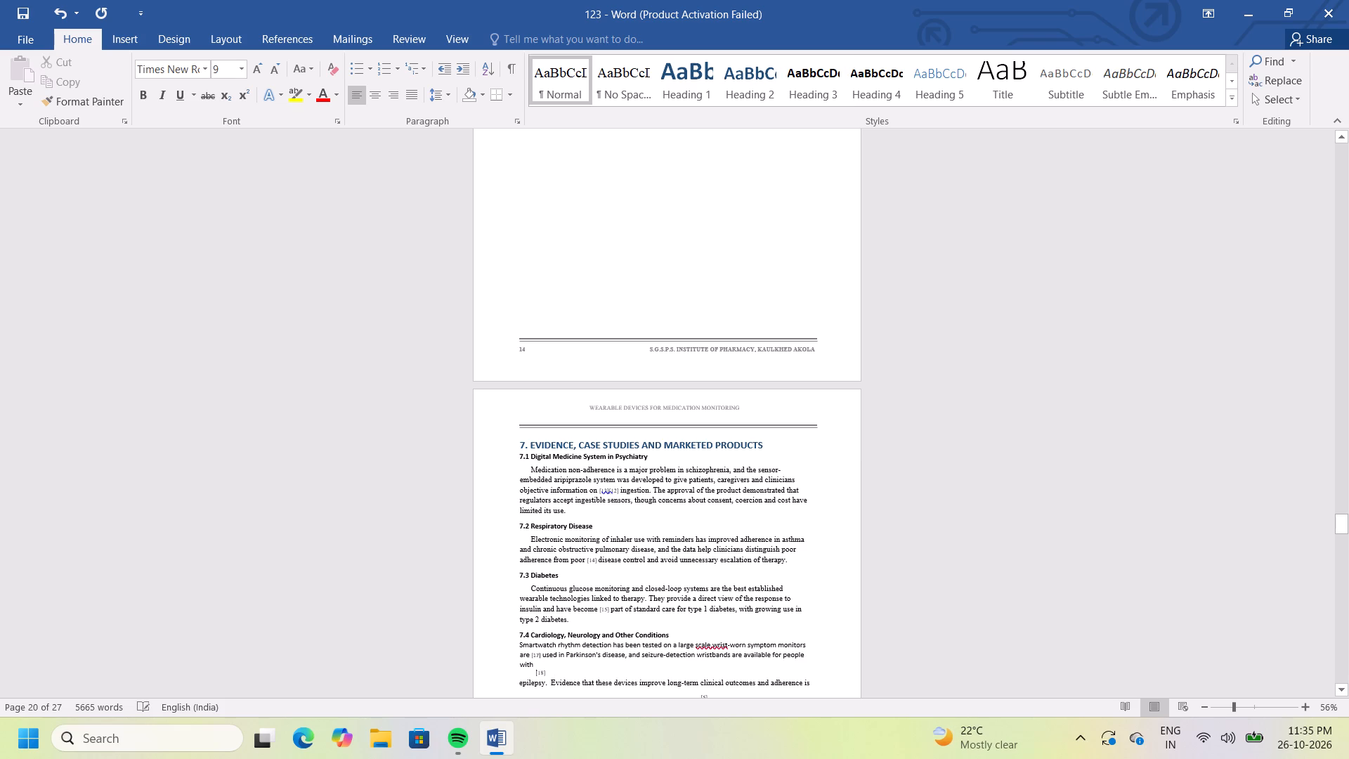
key(BackSpace)
key(BackSpace)
key(space)
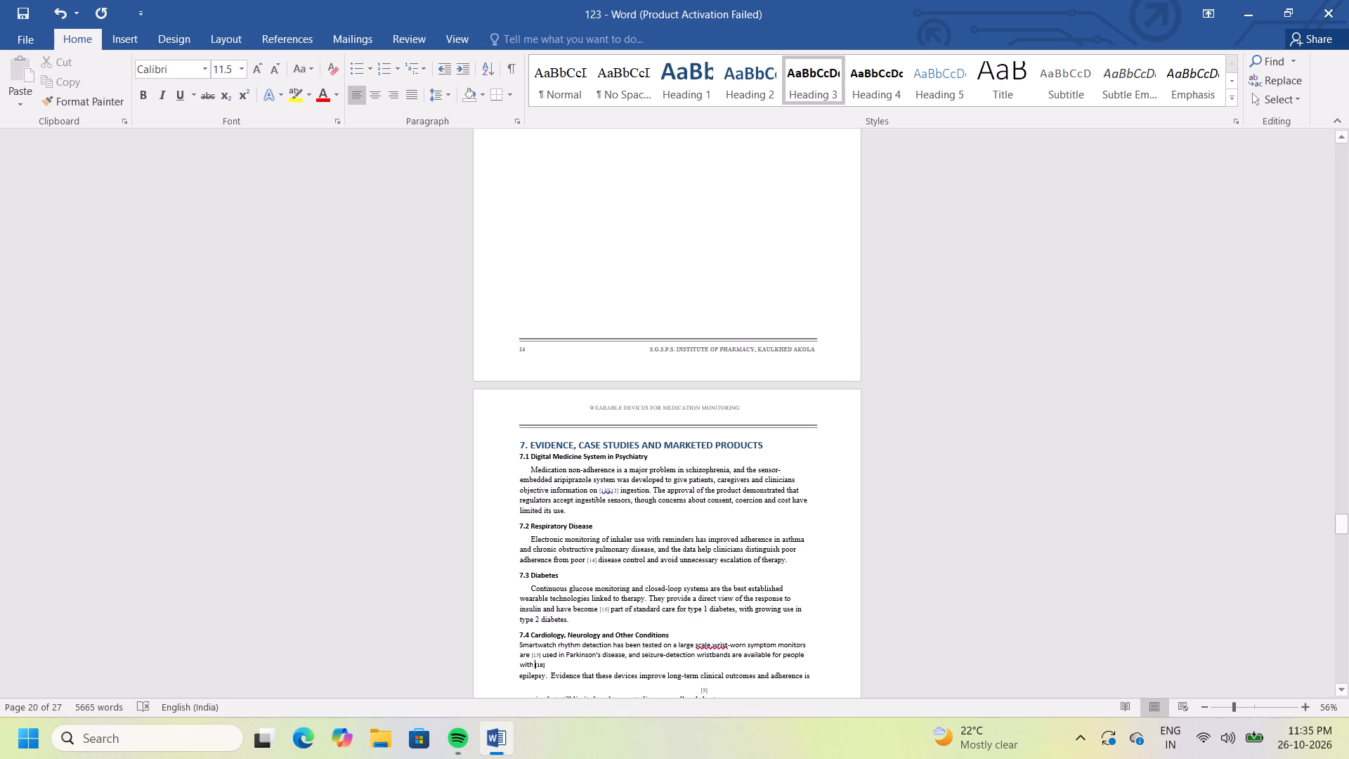
Join the "epilepsy. Evidence that these devices" line to the citation after "people with", retyping its closing bracket as ")" followed by a space.
click(522, 675)
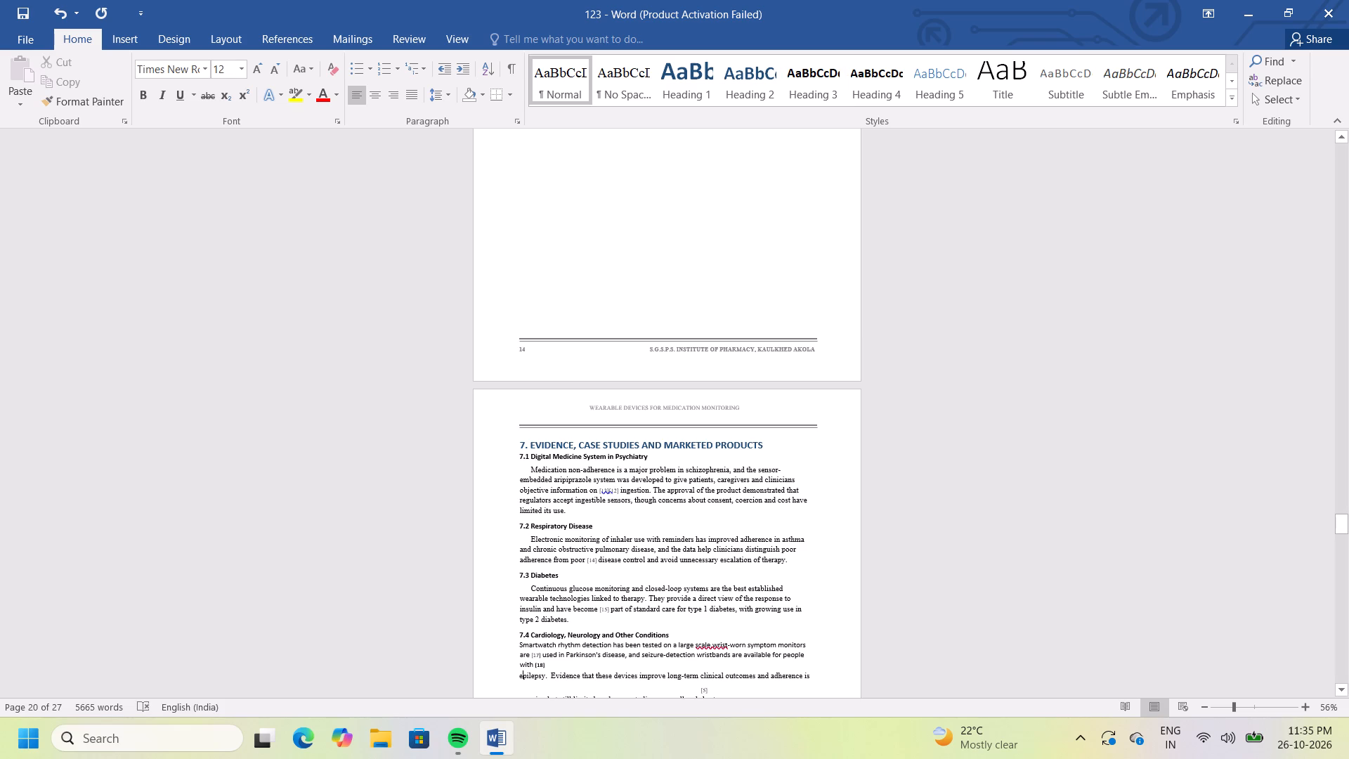
key(Left)
key(BackSpace)
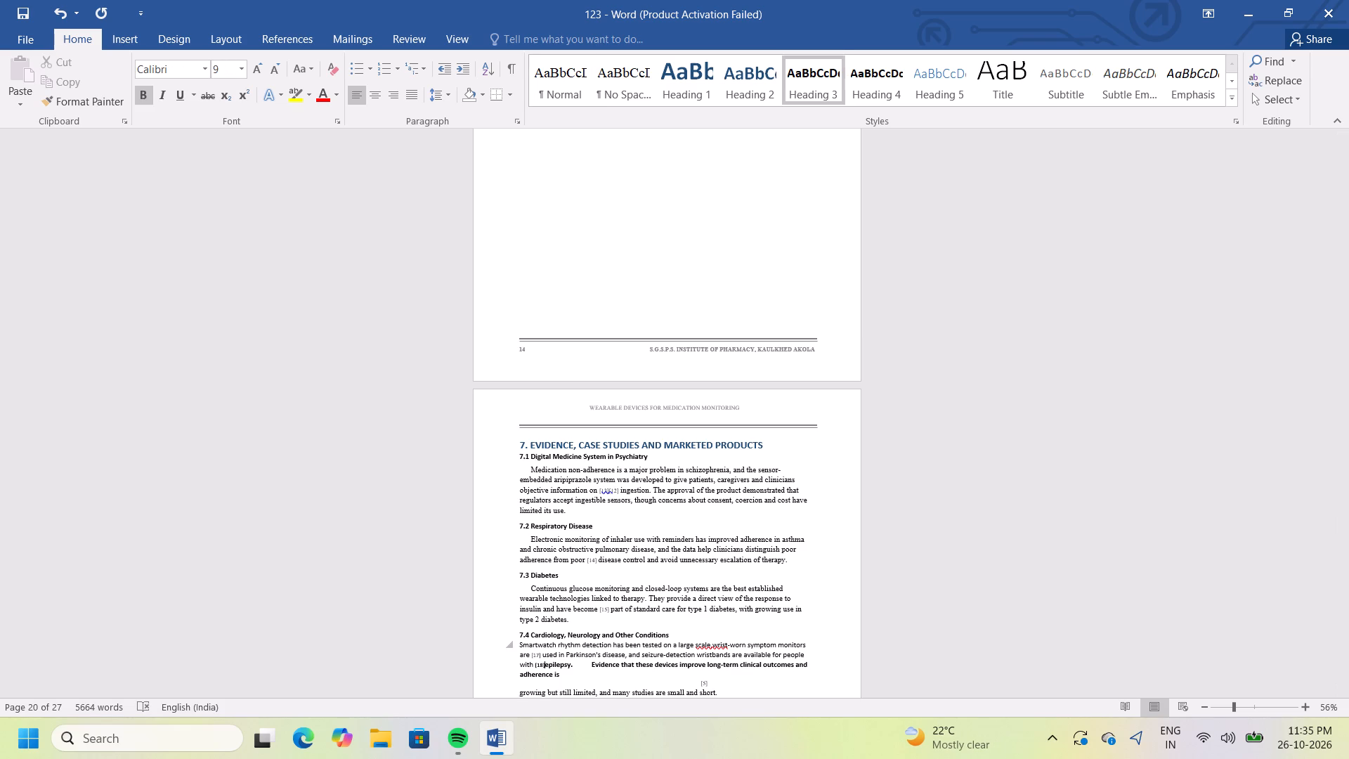
key(space)
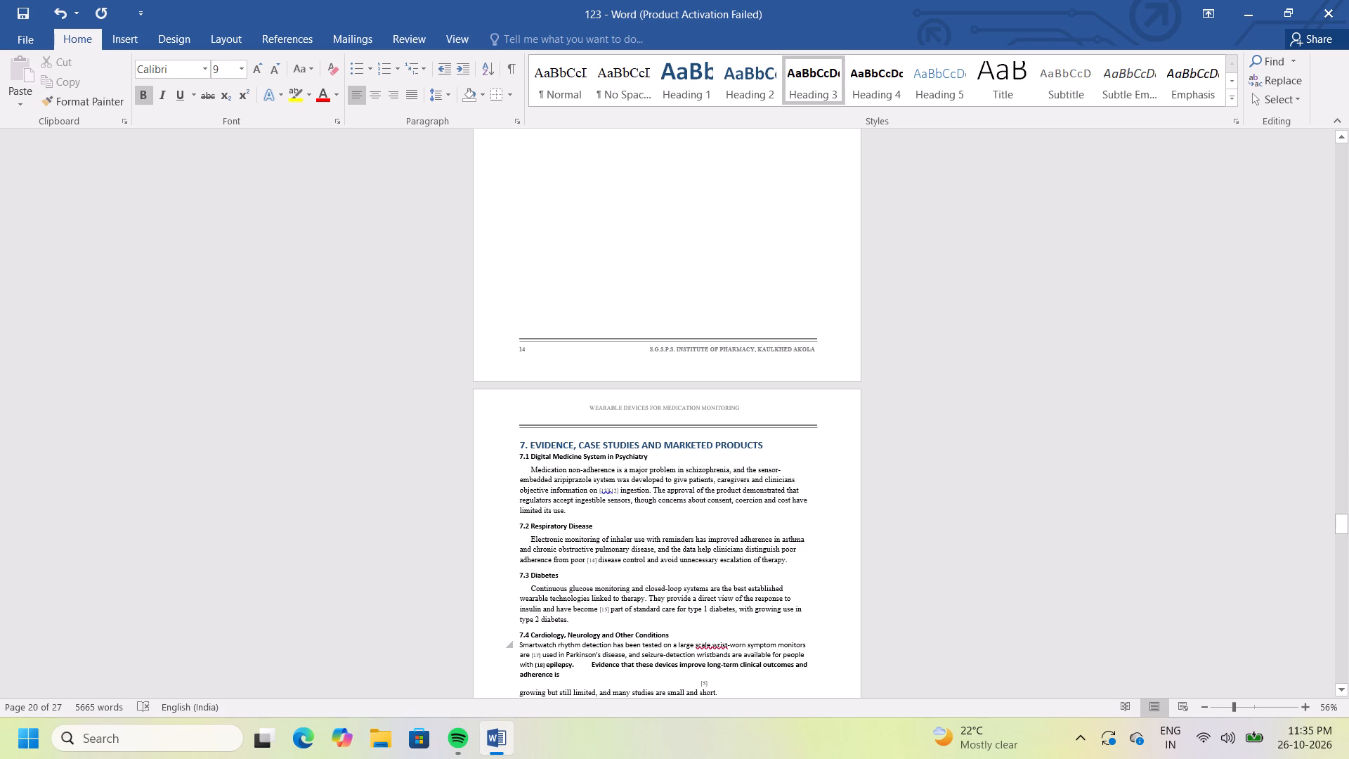
key(BackSpace)
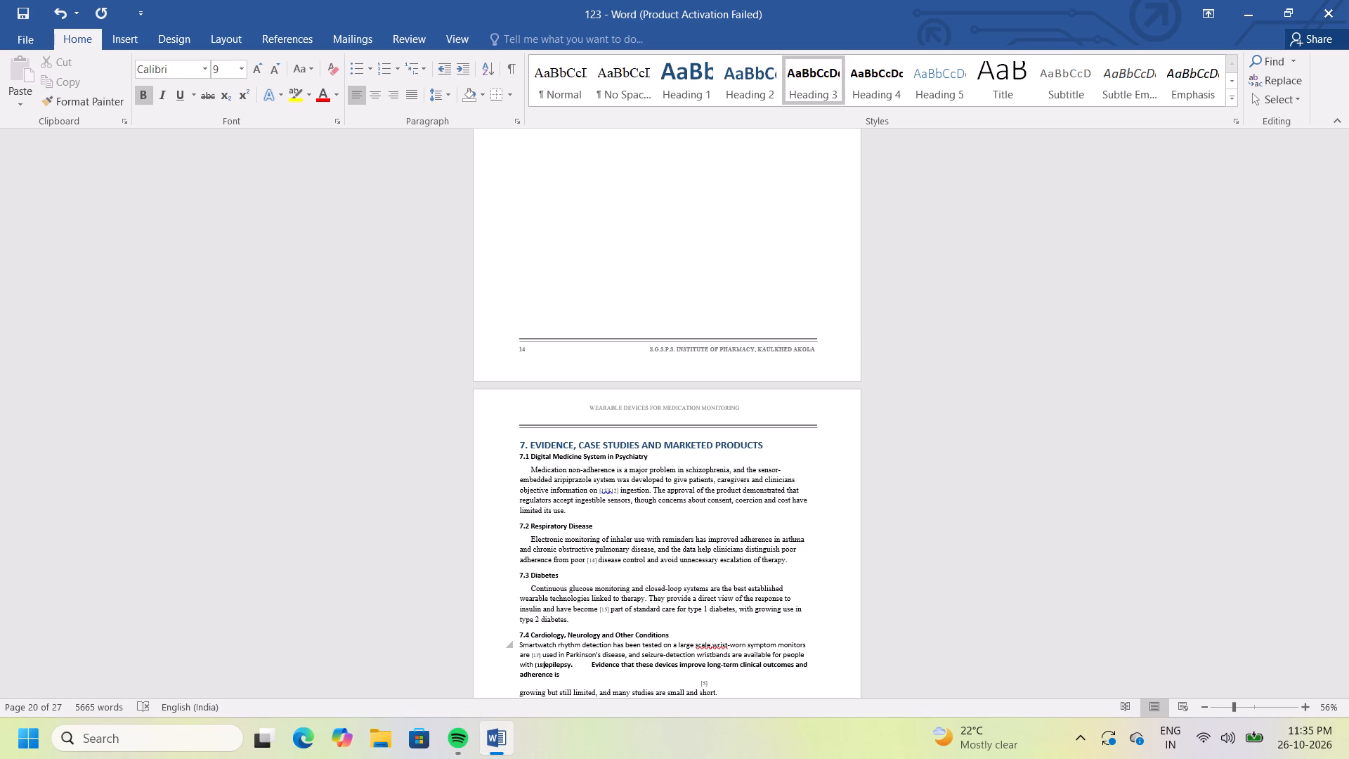
key(BackSpace)
key(space)
key(BackSpace)
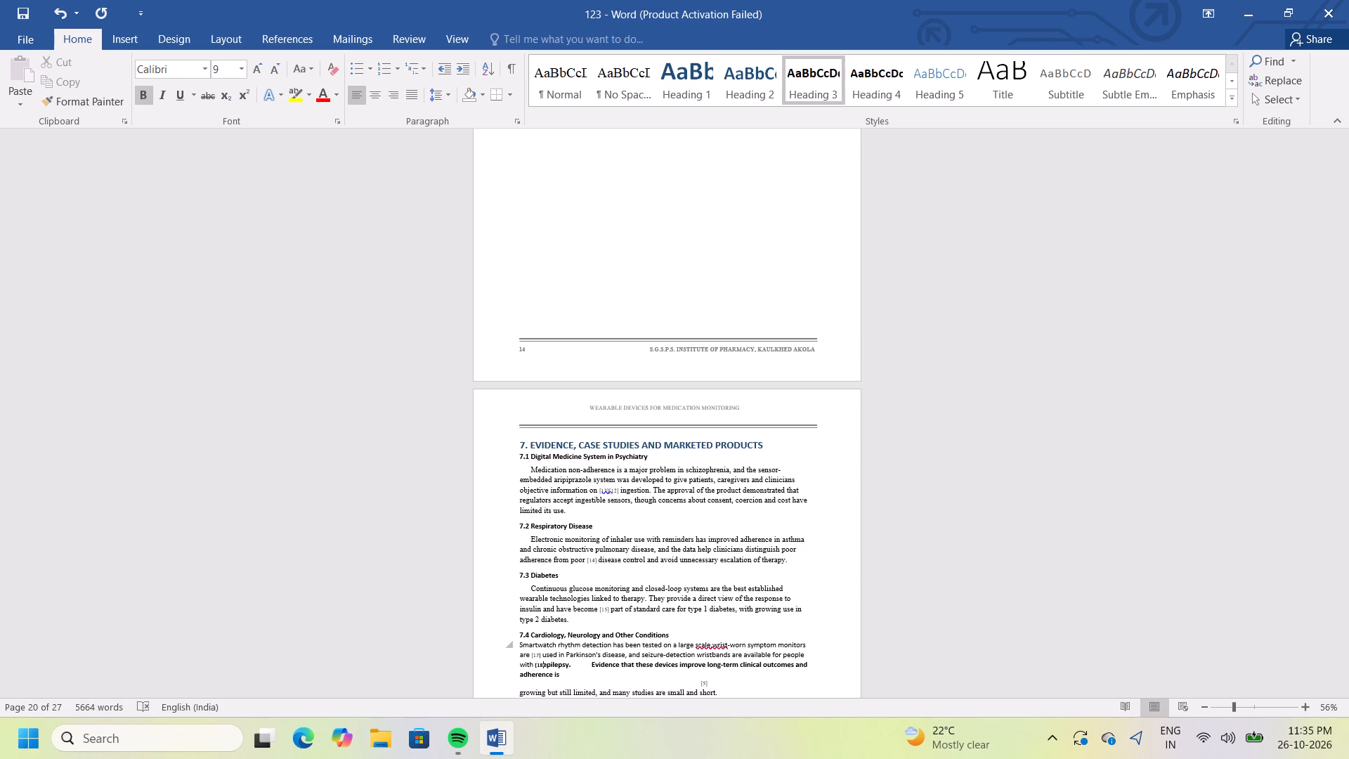
text())
key(space)
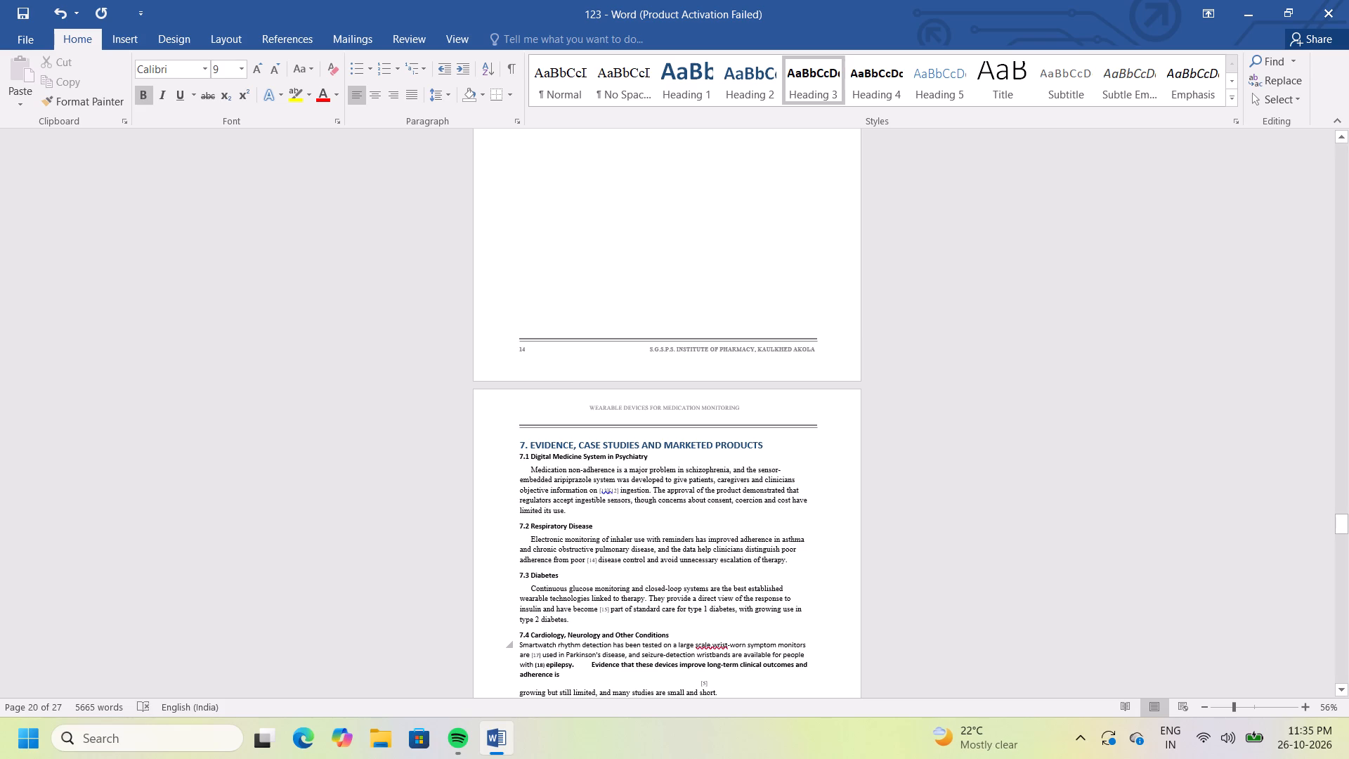
In section 7.4, close up the wide gap between "epilepsy." and "Evidence that these devices".
click(589, 664)
key(BackSpace)
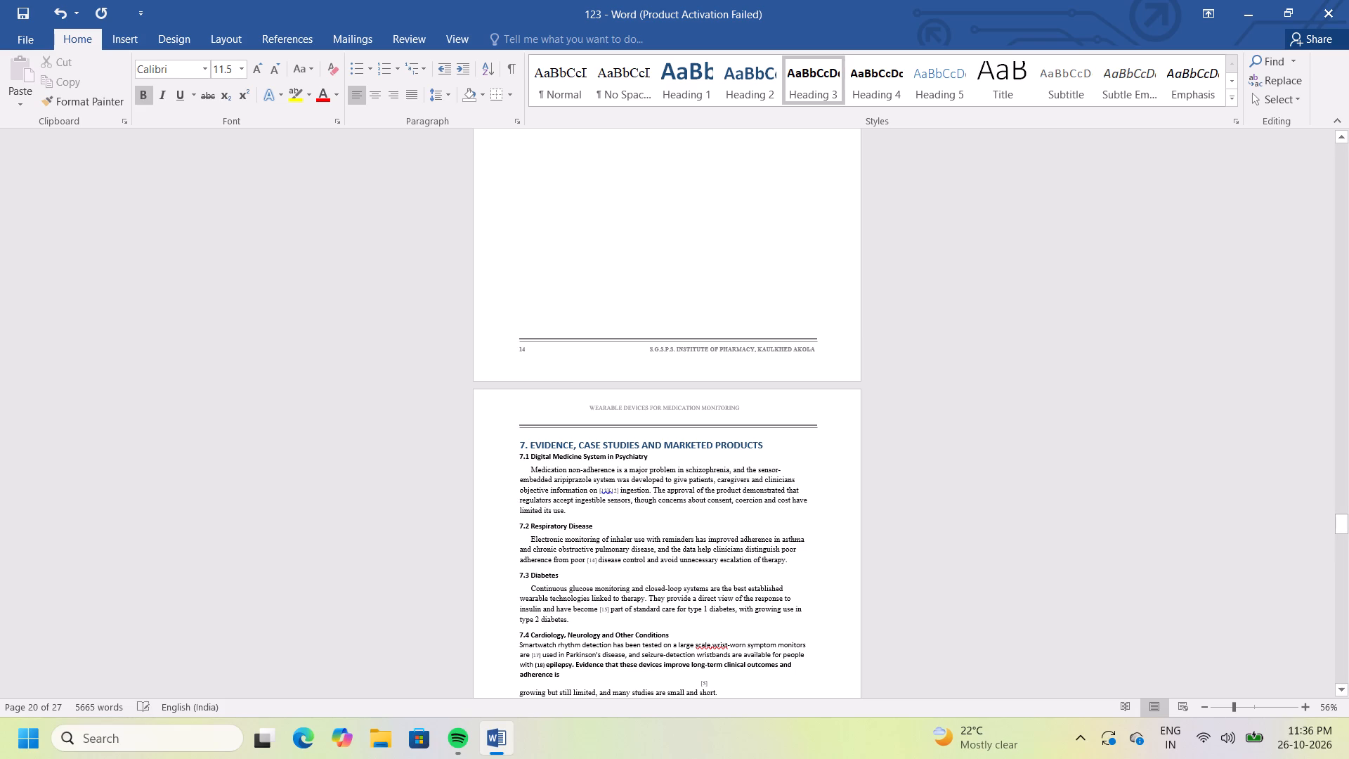
Remove the bold formatting from the section 7.4 text "epilepsy. Evidence that these devices" through "adherence is".
drag(570, 682, 542, 662)
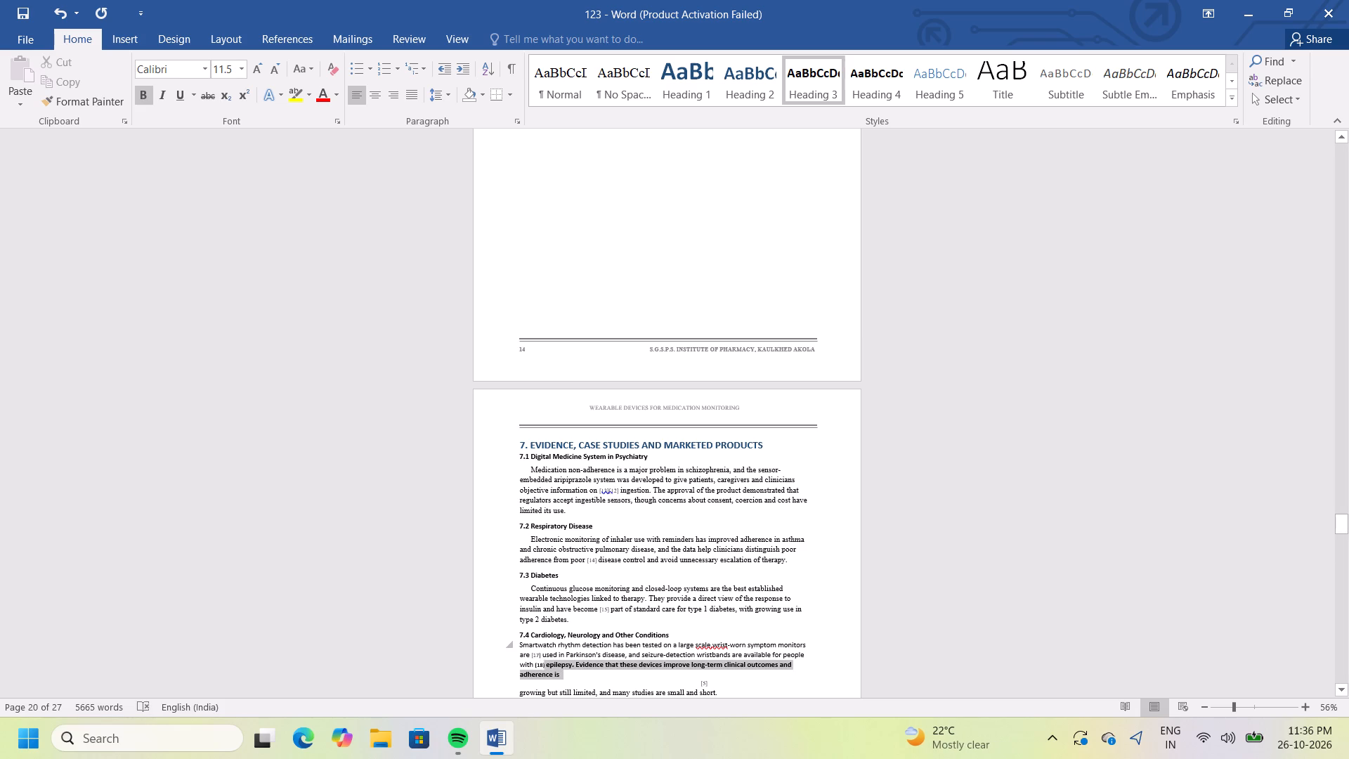
drag(542, 662, 542, 663)
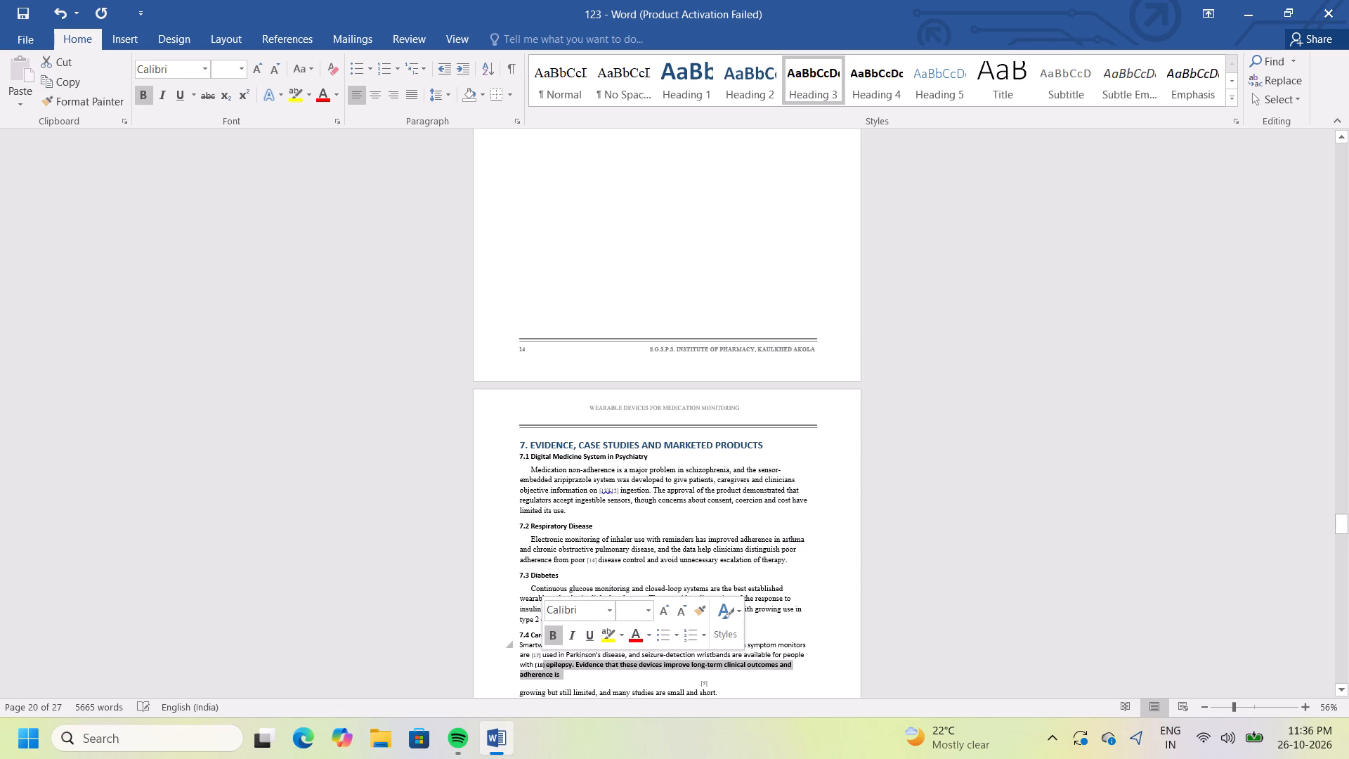
click(547, 637)
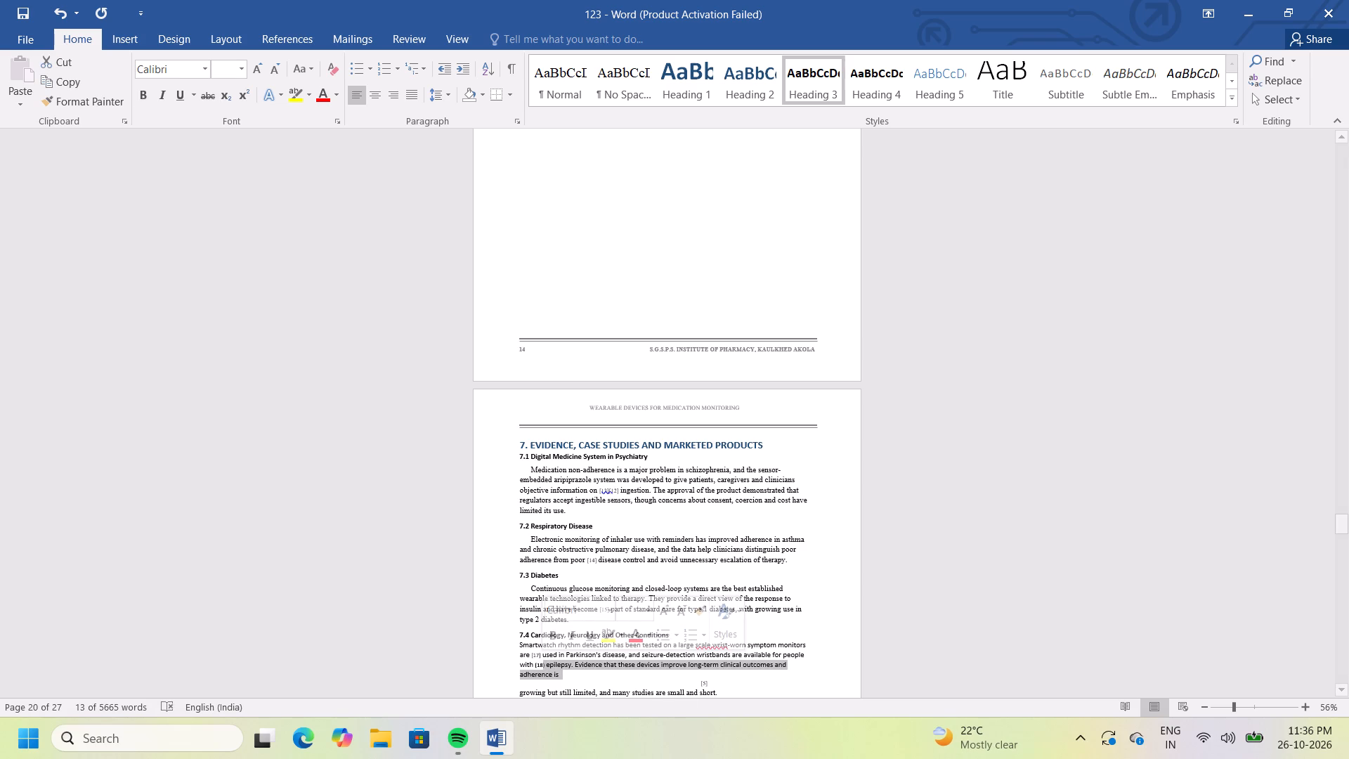
In section 7.4, join the citation and "growing but still limited" text to "adherence is" with a space before the citation.
click(699, 685)
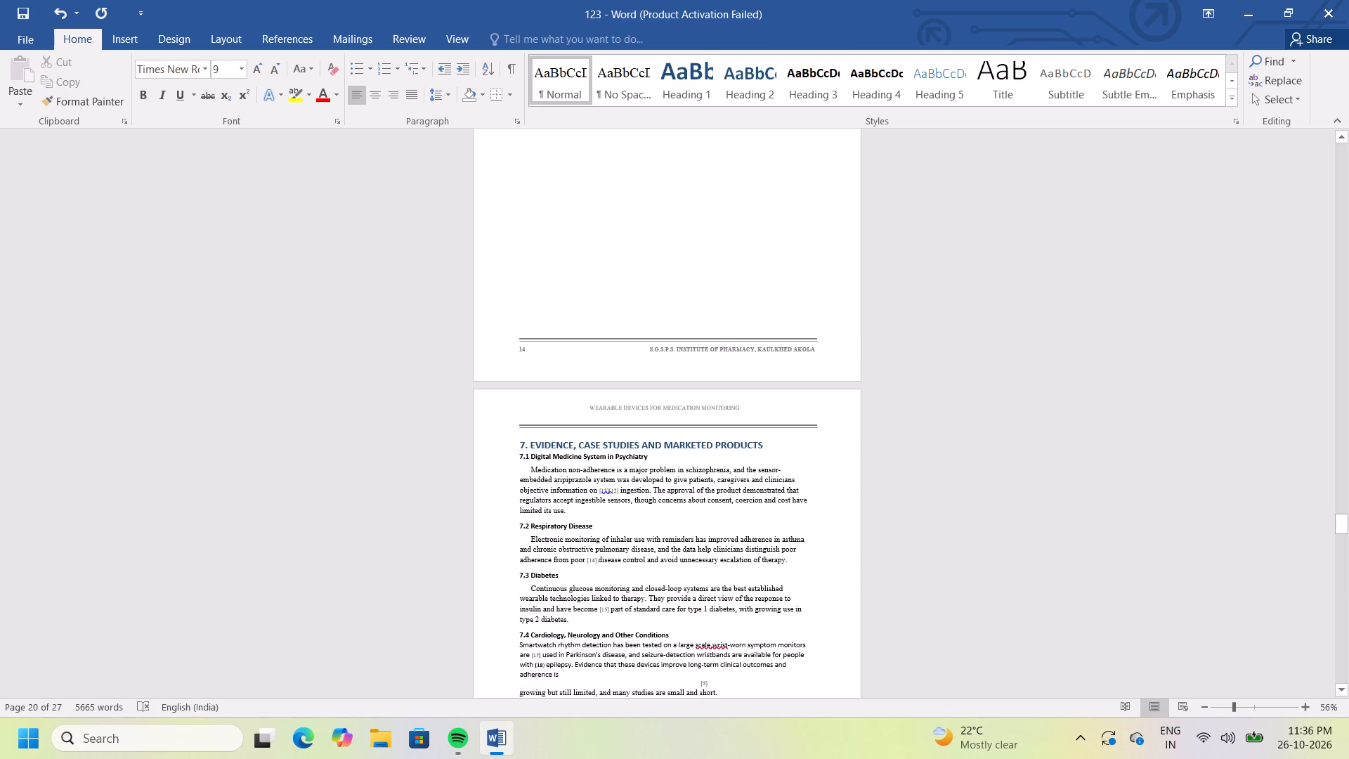
key(BackSpace)
key(BackSpace)
key(BackSpace)
key(space)
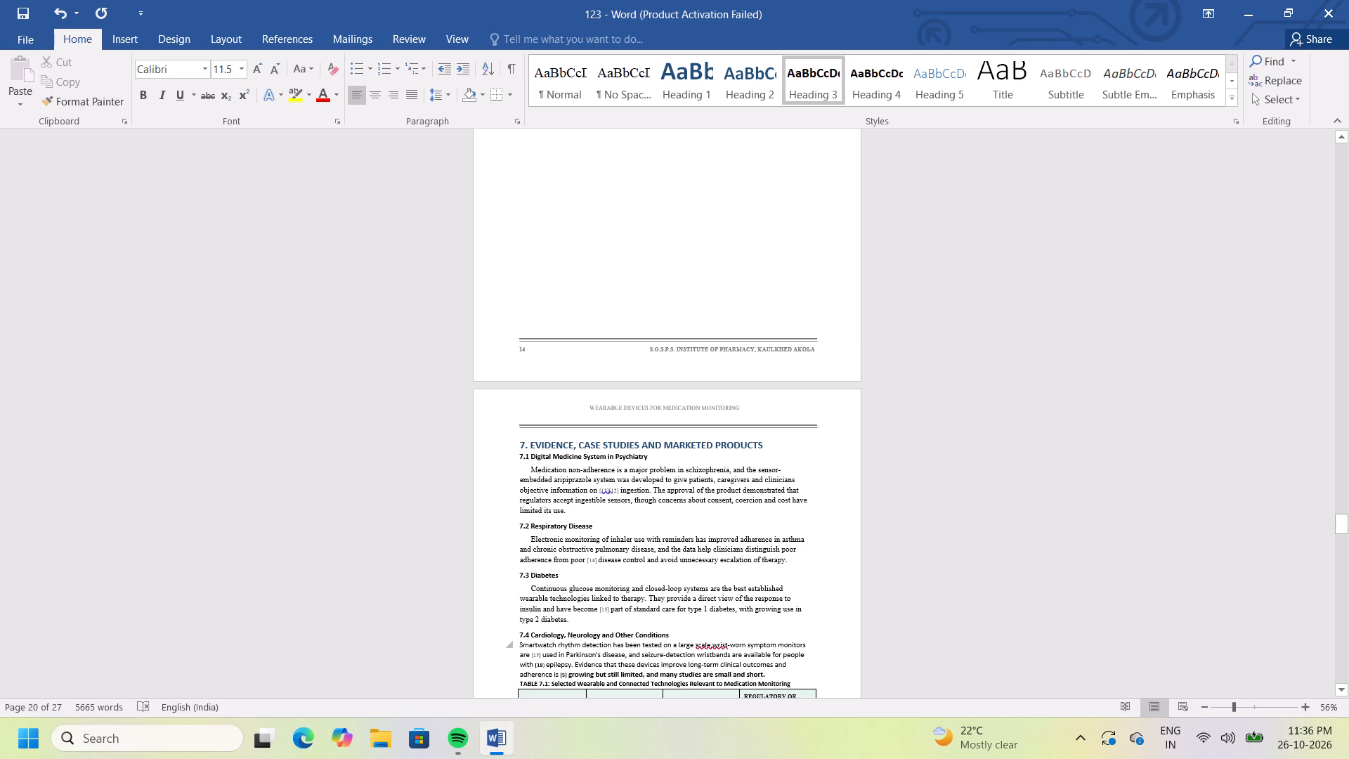
Insert an empty line after "many studies are small and short.", above the Table 7.1 caption.
click(766, 676)
key(Return)
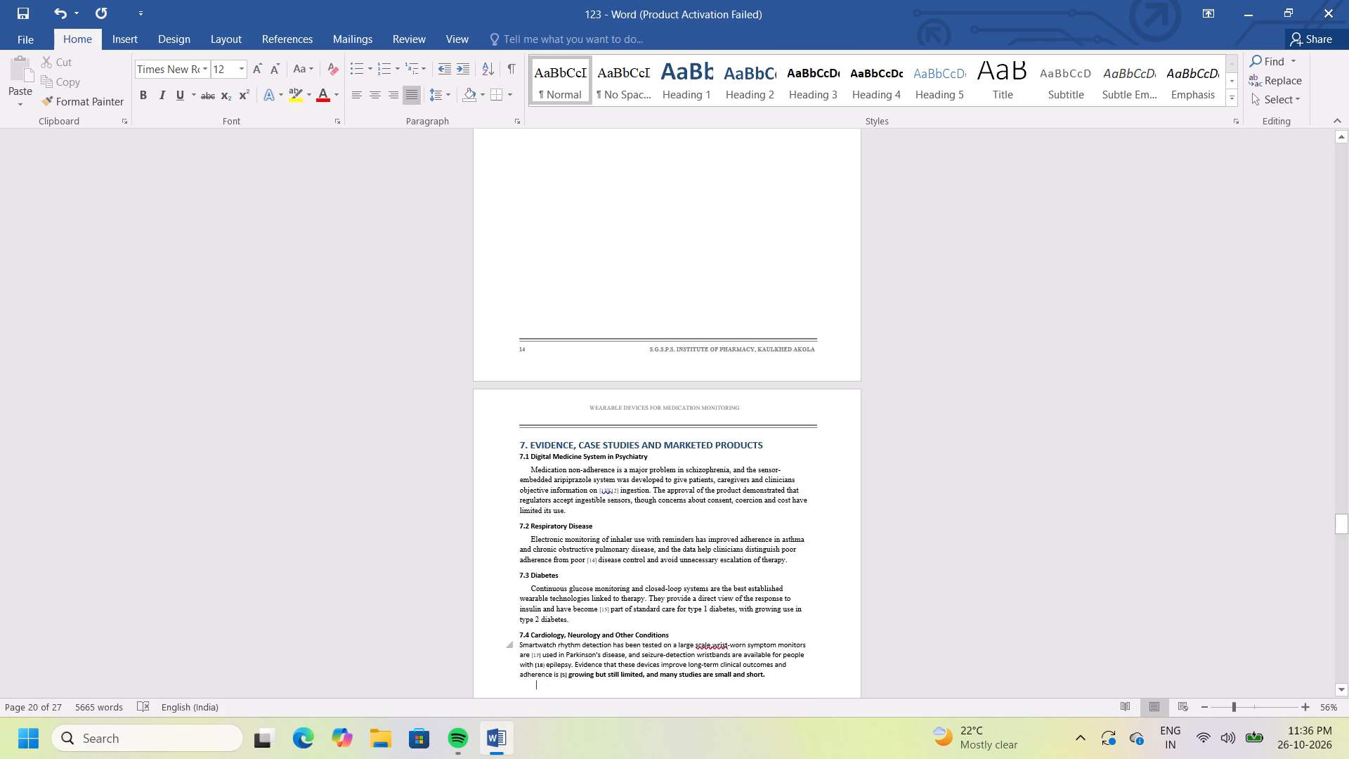
Remove the bold formatting from "growing but still limited, and many studies are small and short." in section 7.4.
drag(773, 675, 568, 678)
click(573, 652)
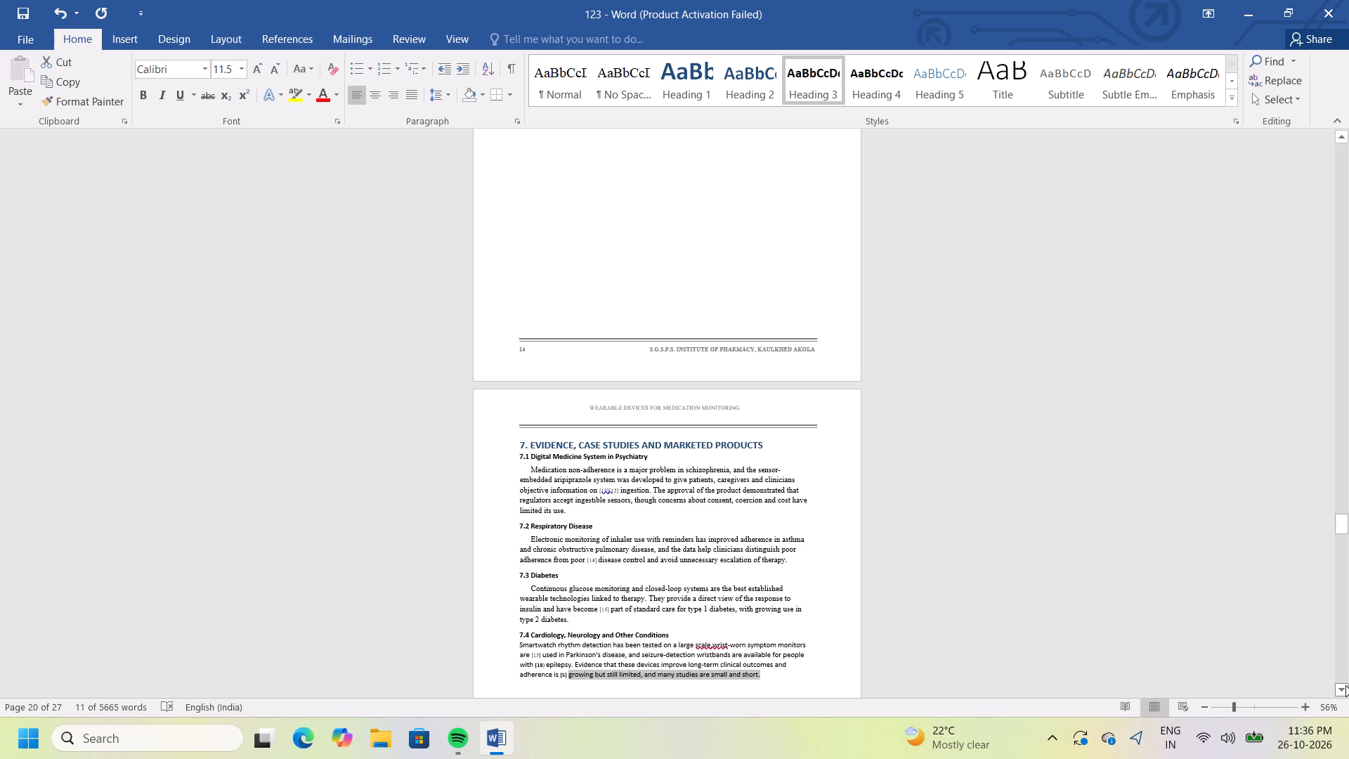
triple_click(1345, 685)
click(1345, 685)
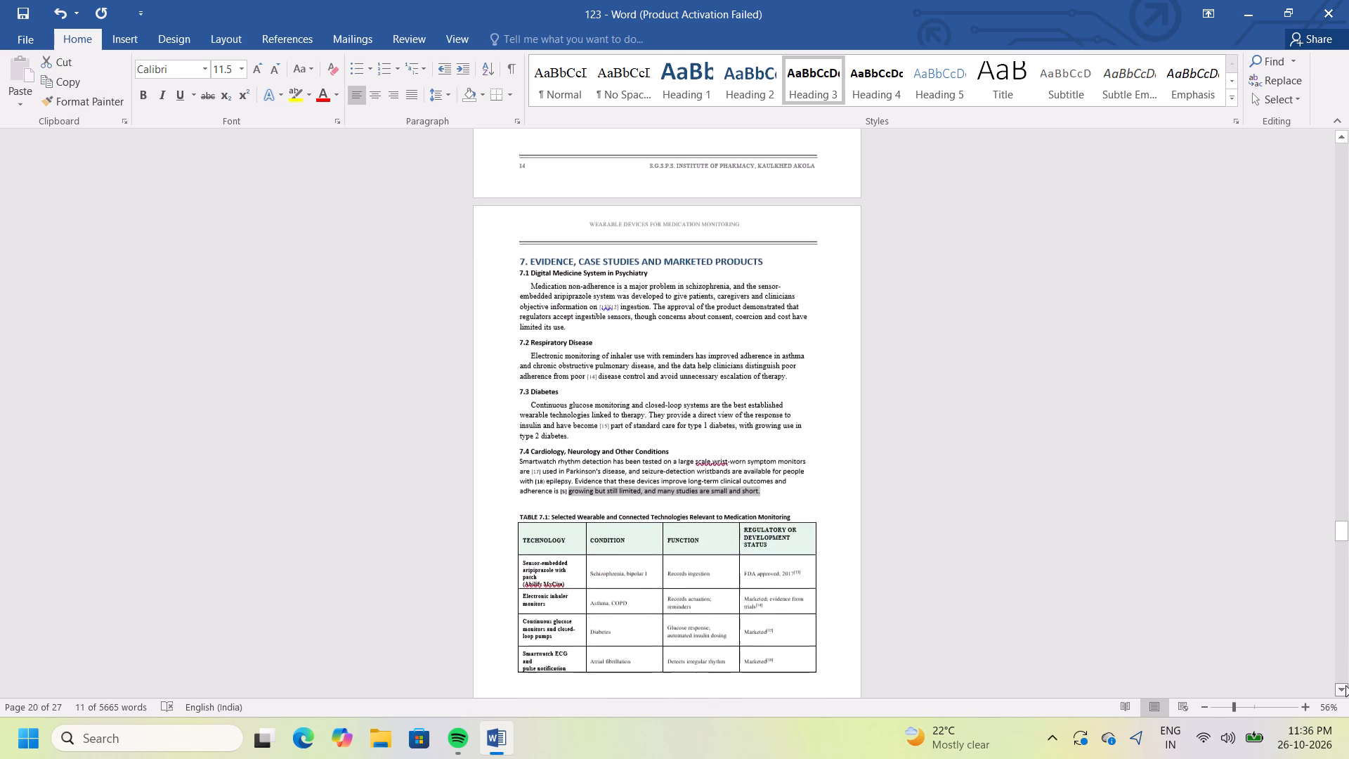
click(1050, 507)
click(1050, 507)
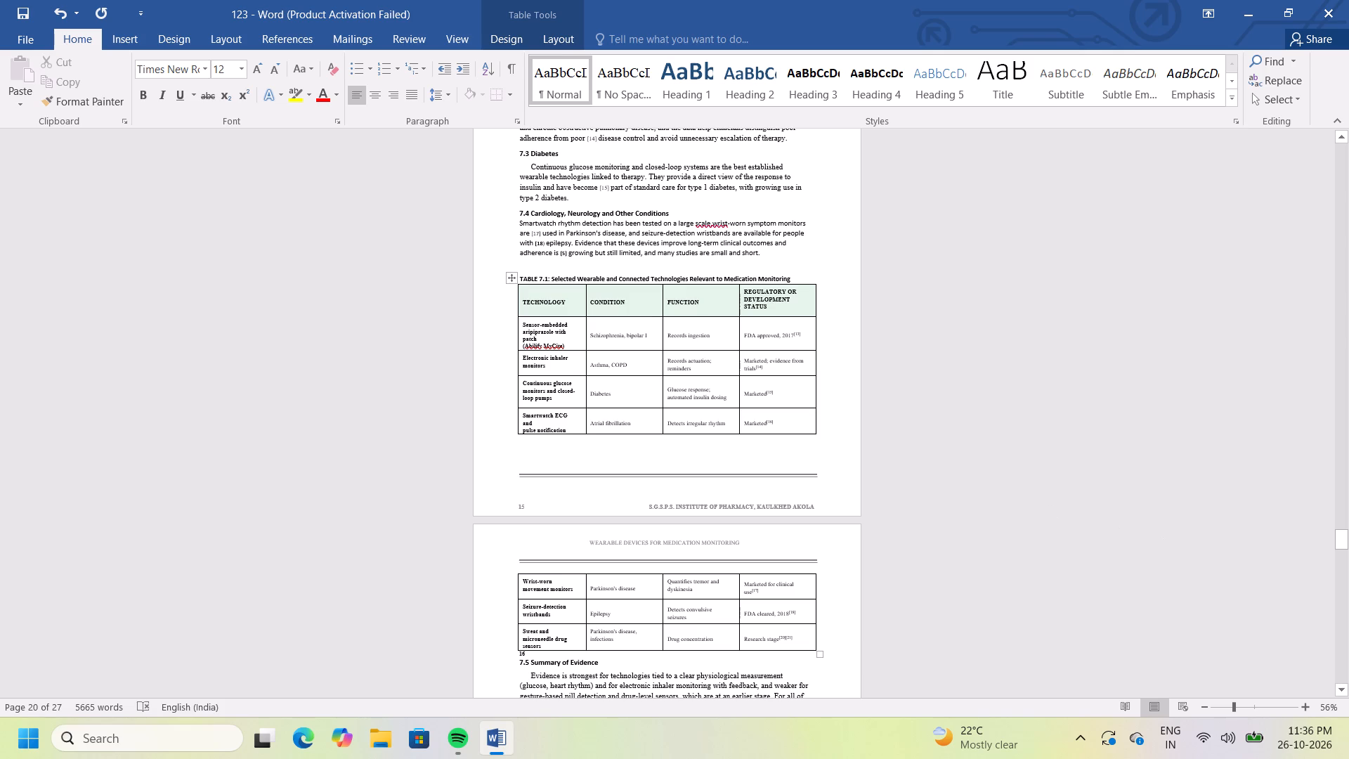
In section 7.5, join the citation and "depend on how well the data" text to "effects on adherence" with a space before the citation.
triple_click(1345, 689)
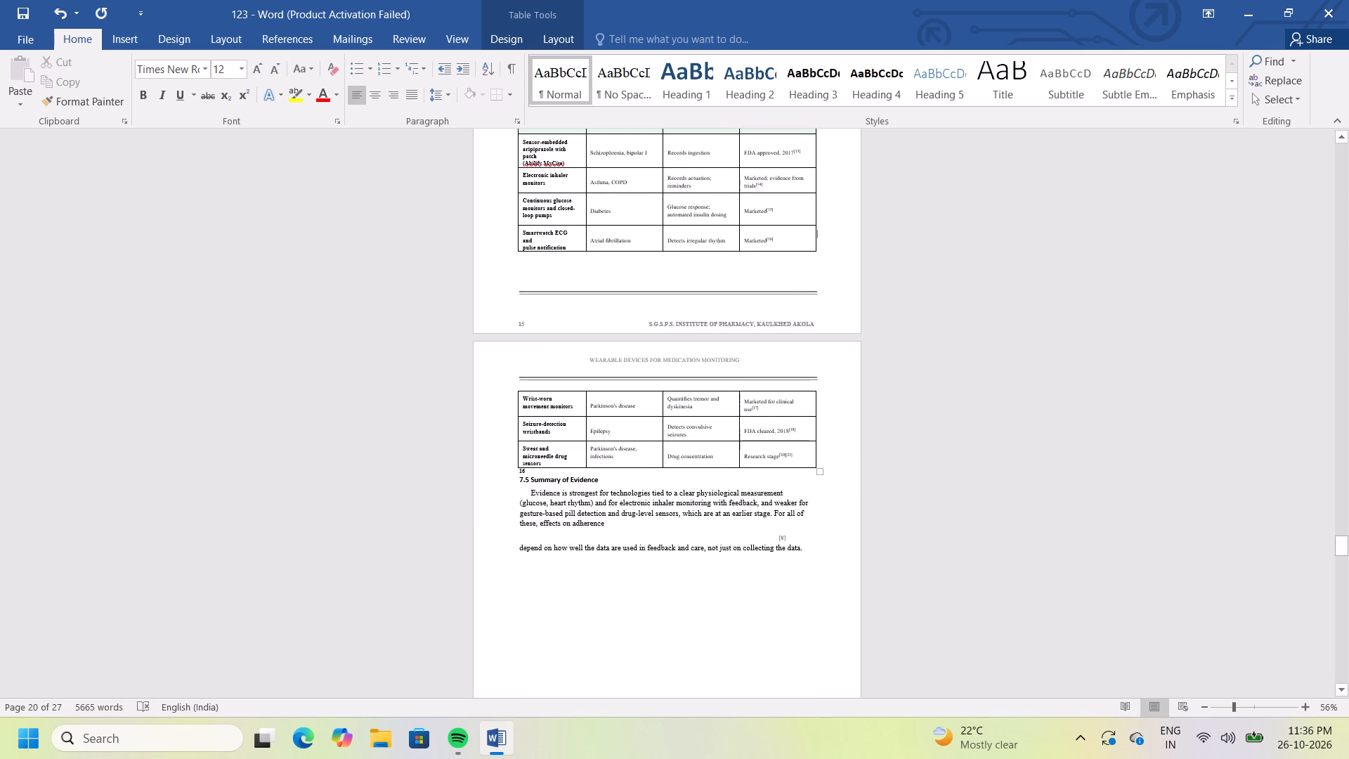
click(778, 536)
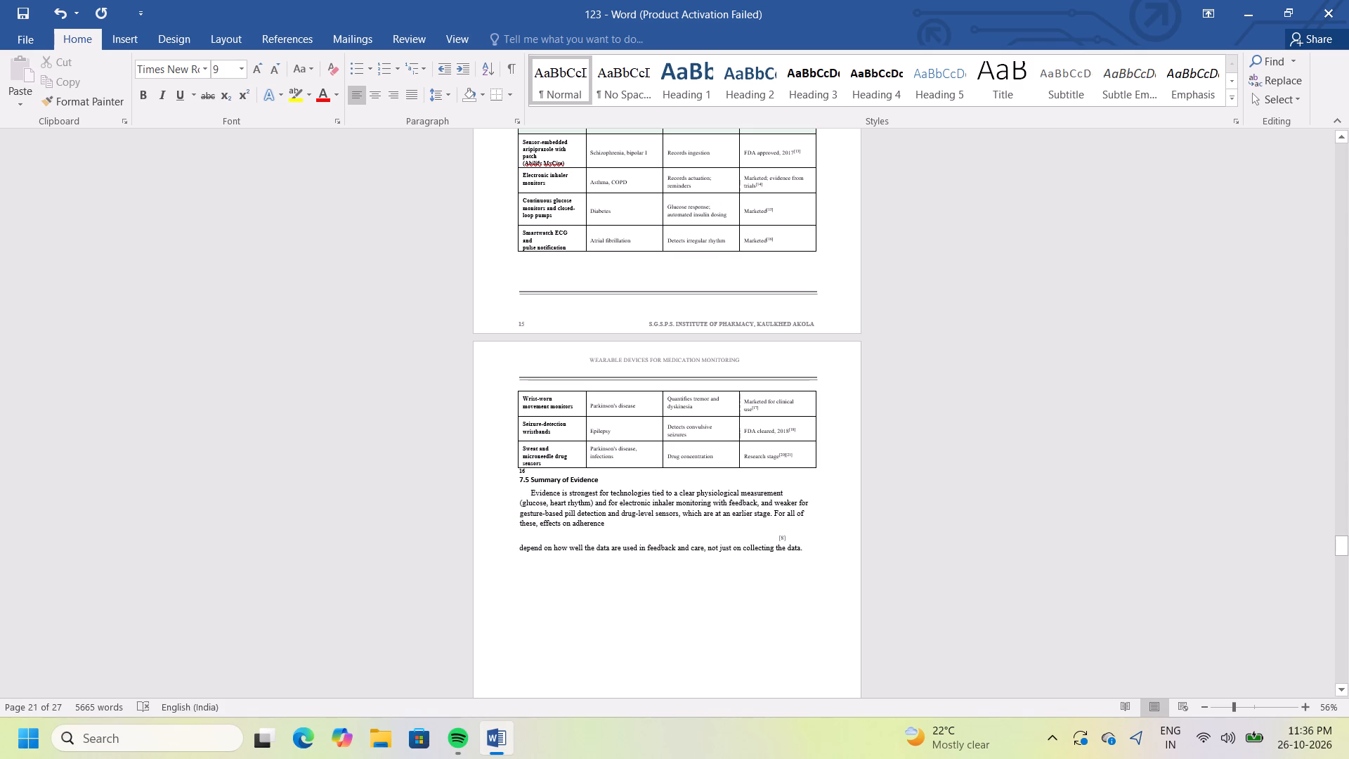
key(BackSpace)
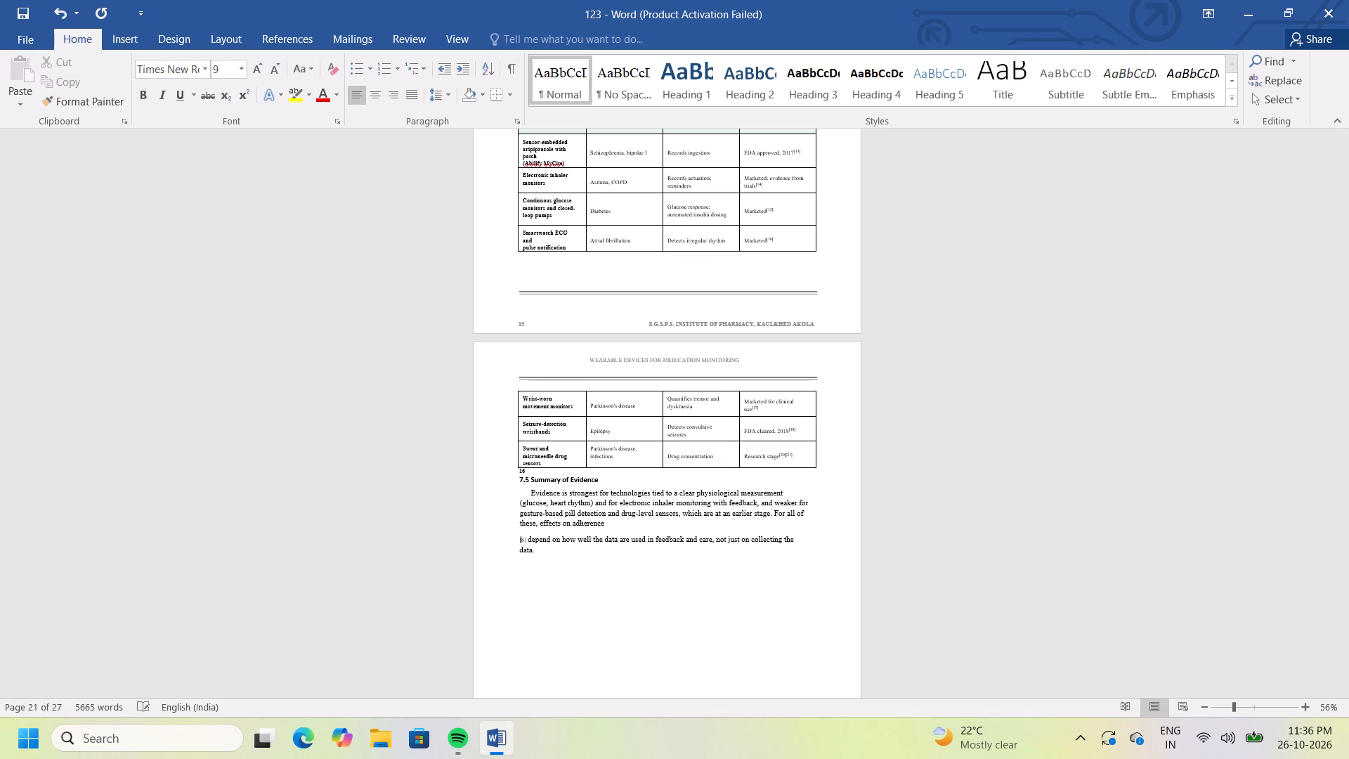
key(BackSpace)
key(BackSpace)
key(space)
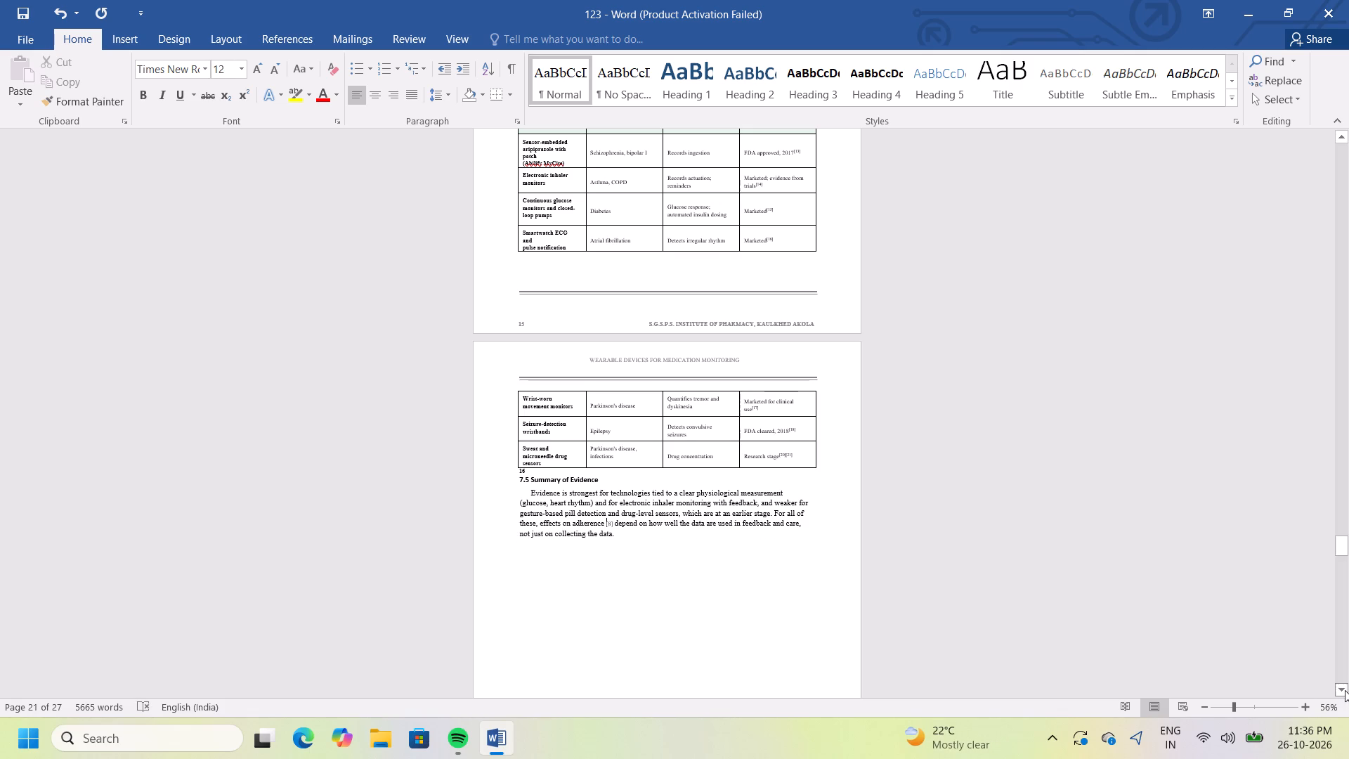
In section 8.2, remove the citation number before "Risks include" and join that text to "location." with a space between them.
triple_click(1345, 689)
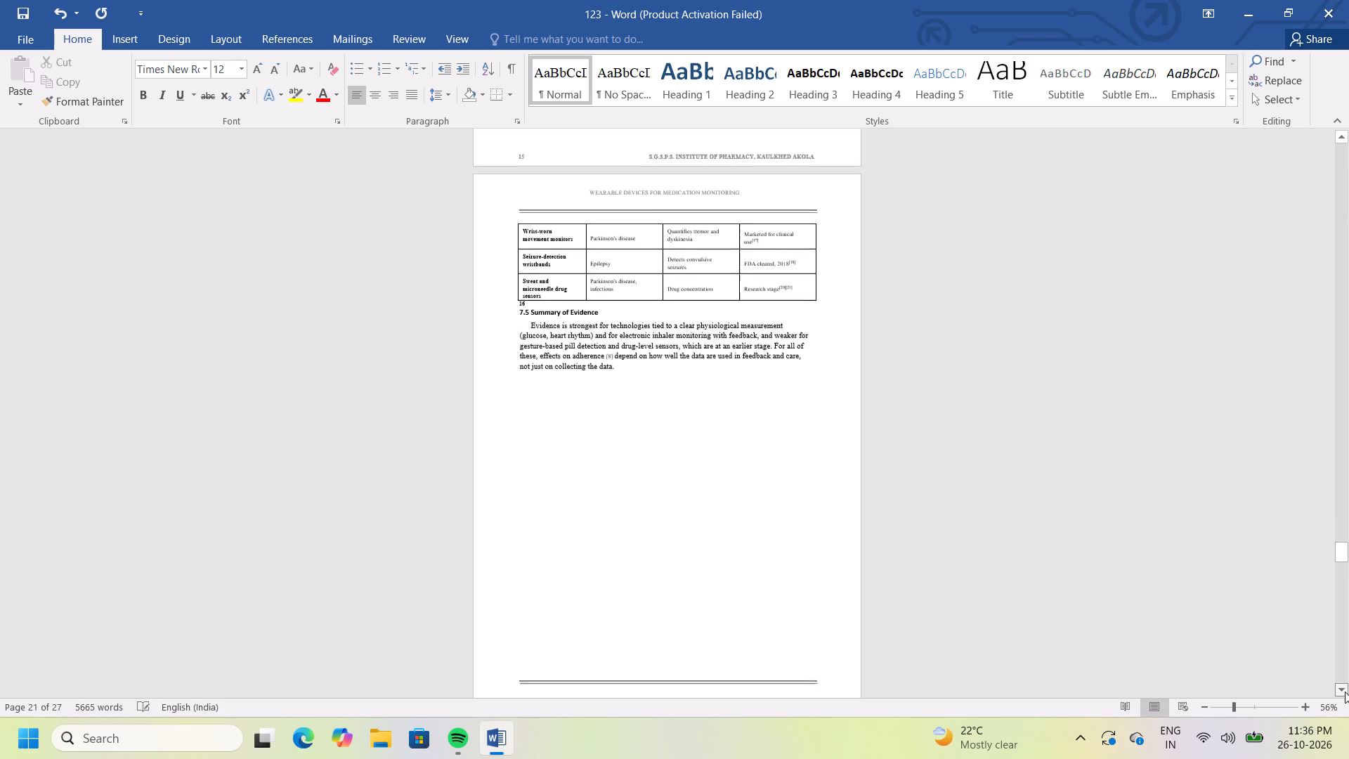
triple_click(1345, 694)
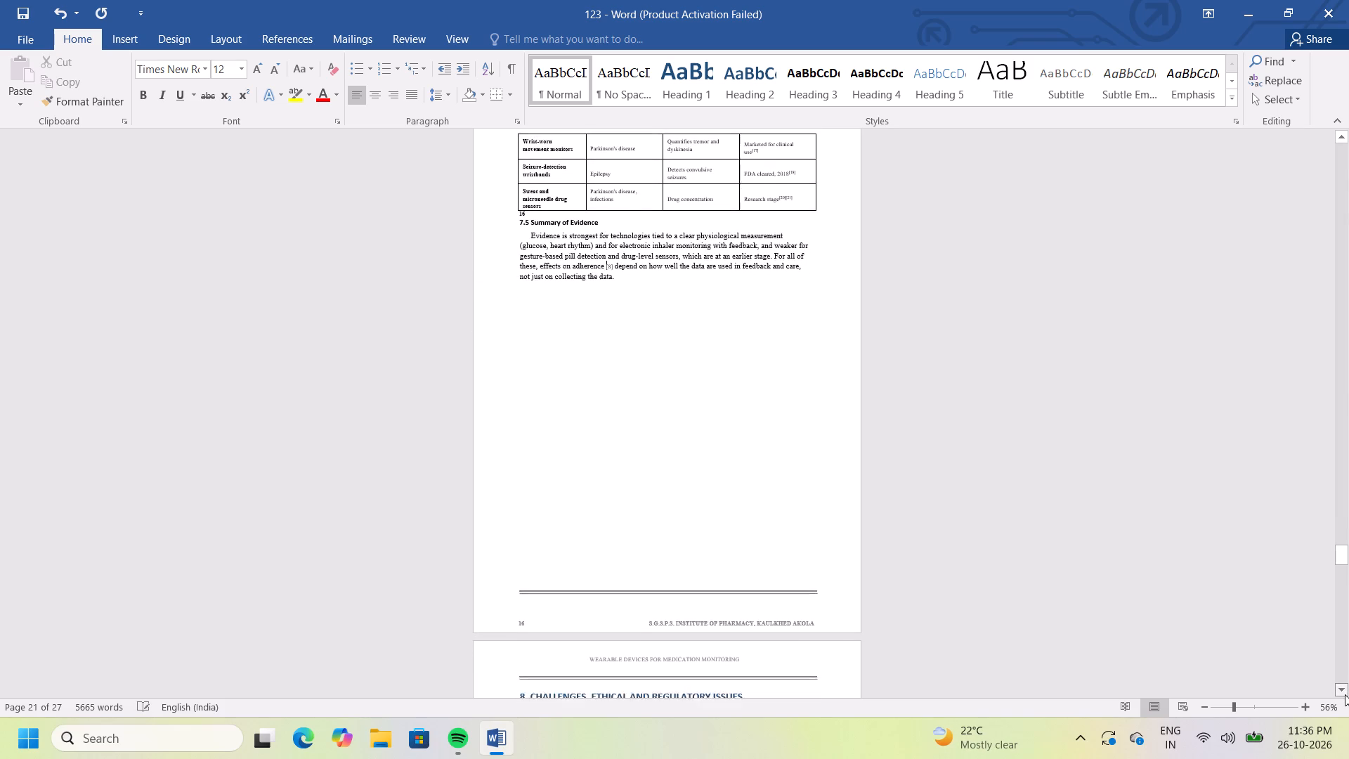
double_click(1345, 694)
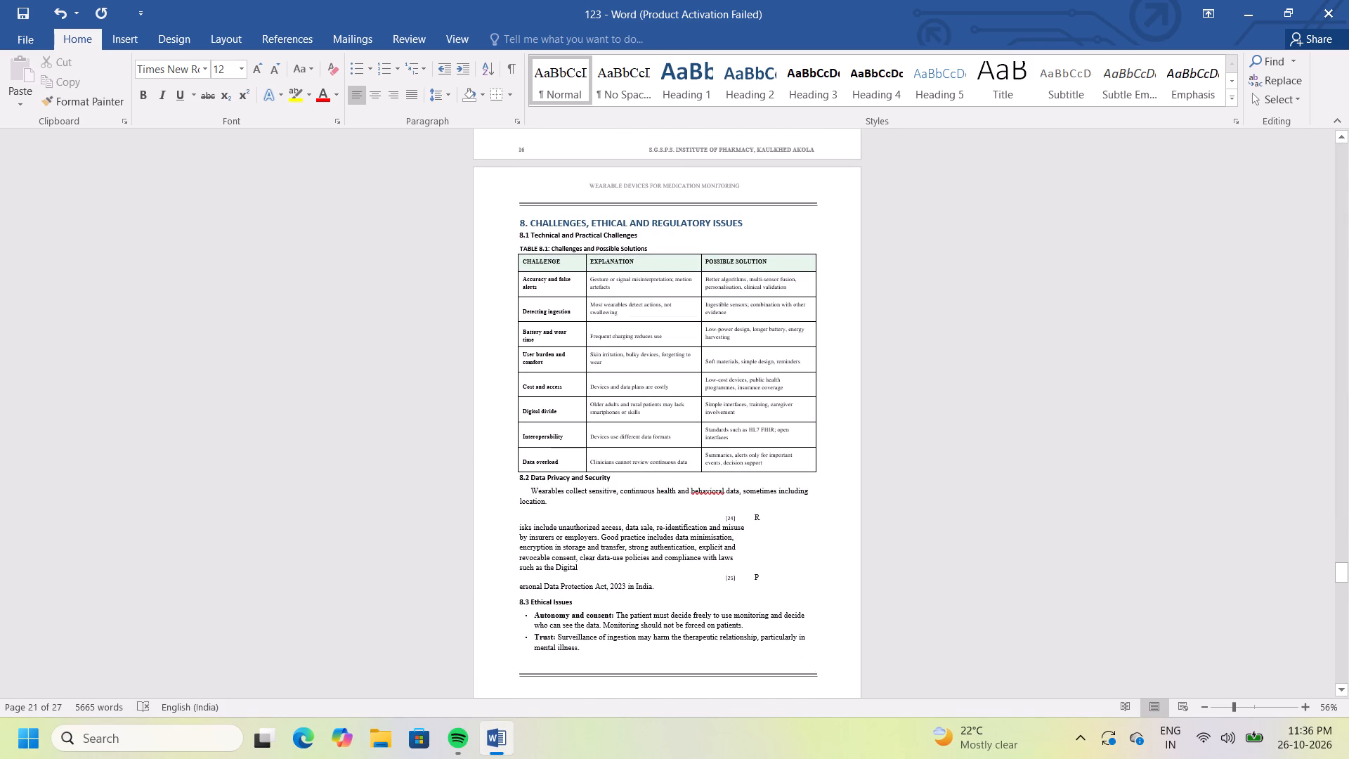
click(722, 519)
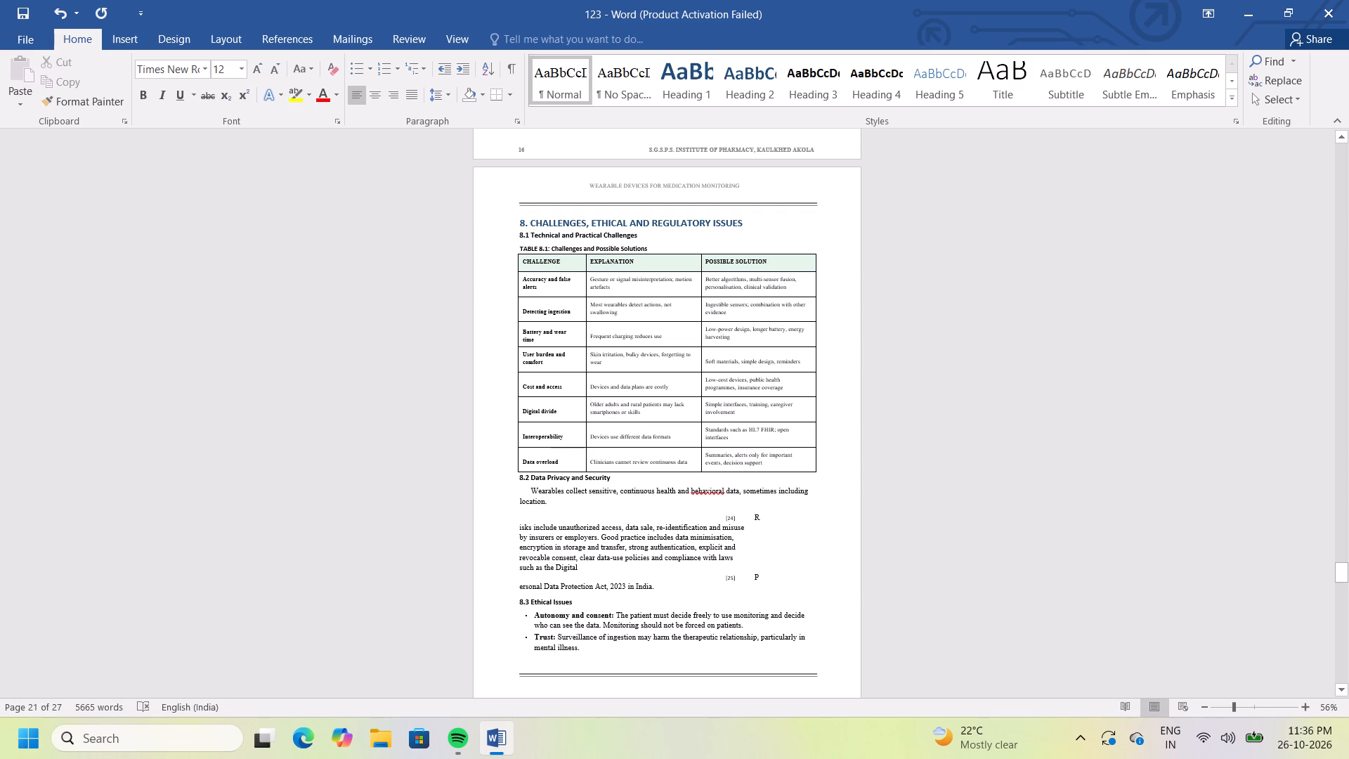
click(722, 519)
click(722, 519)
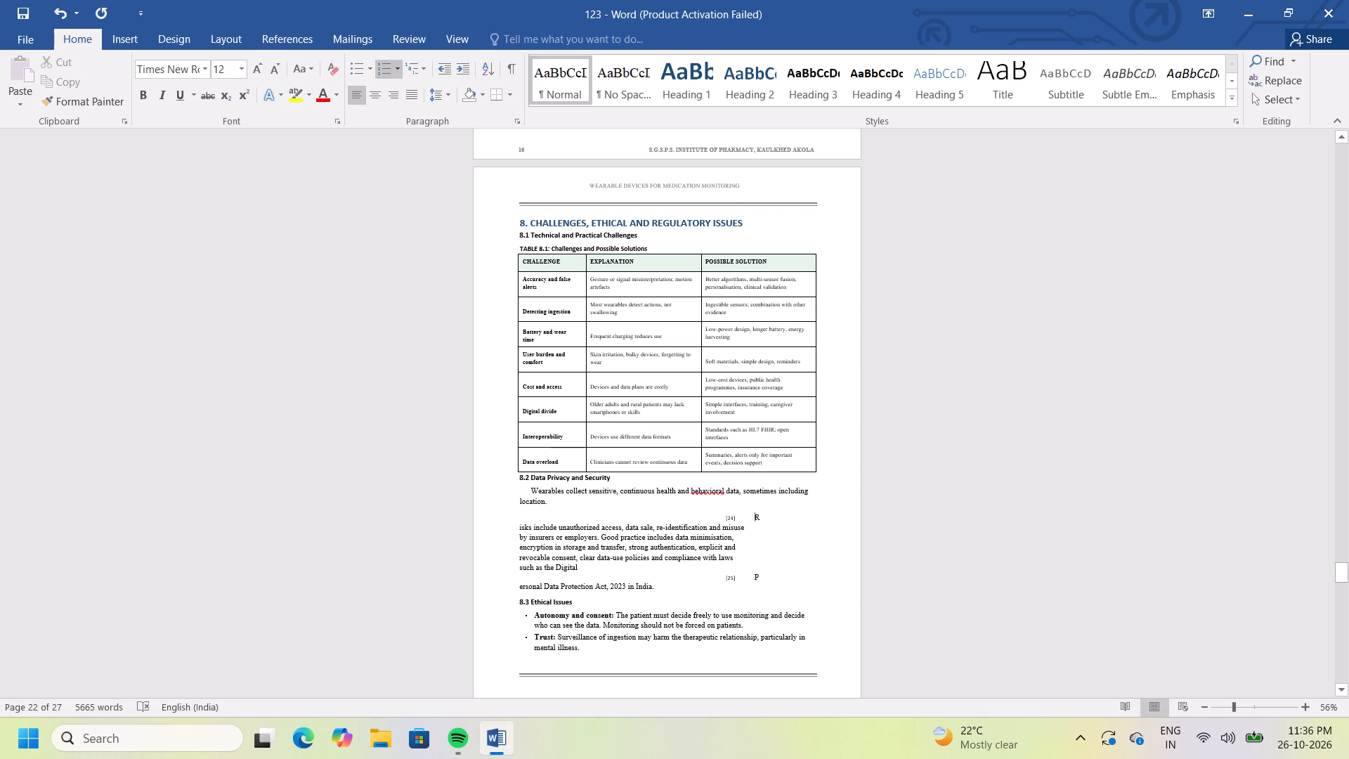
click(724, 517)
key(BackSpace)
key(BackSpace)
key(BackSpace)
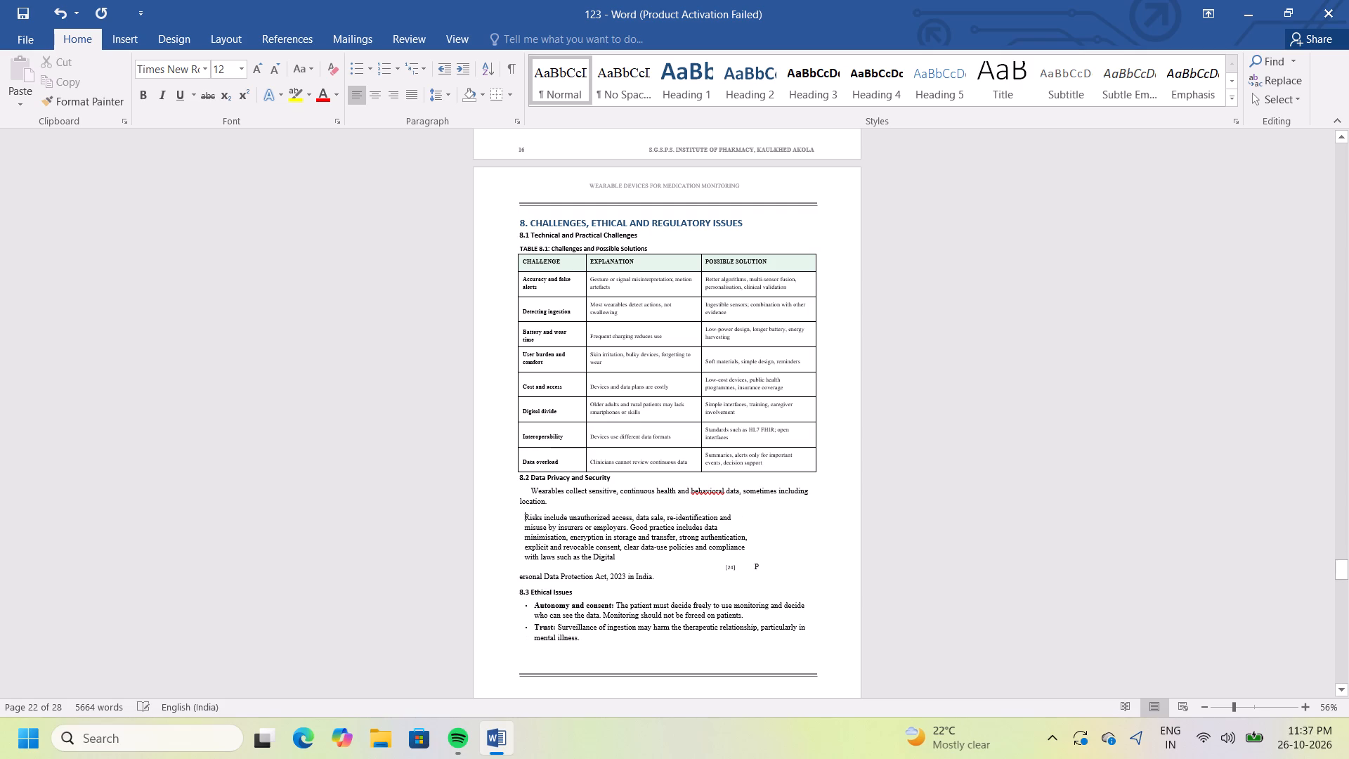
key(BackSpace)
key(BackSpace)
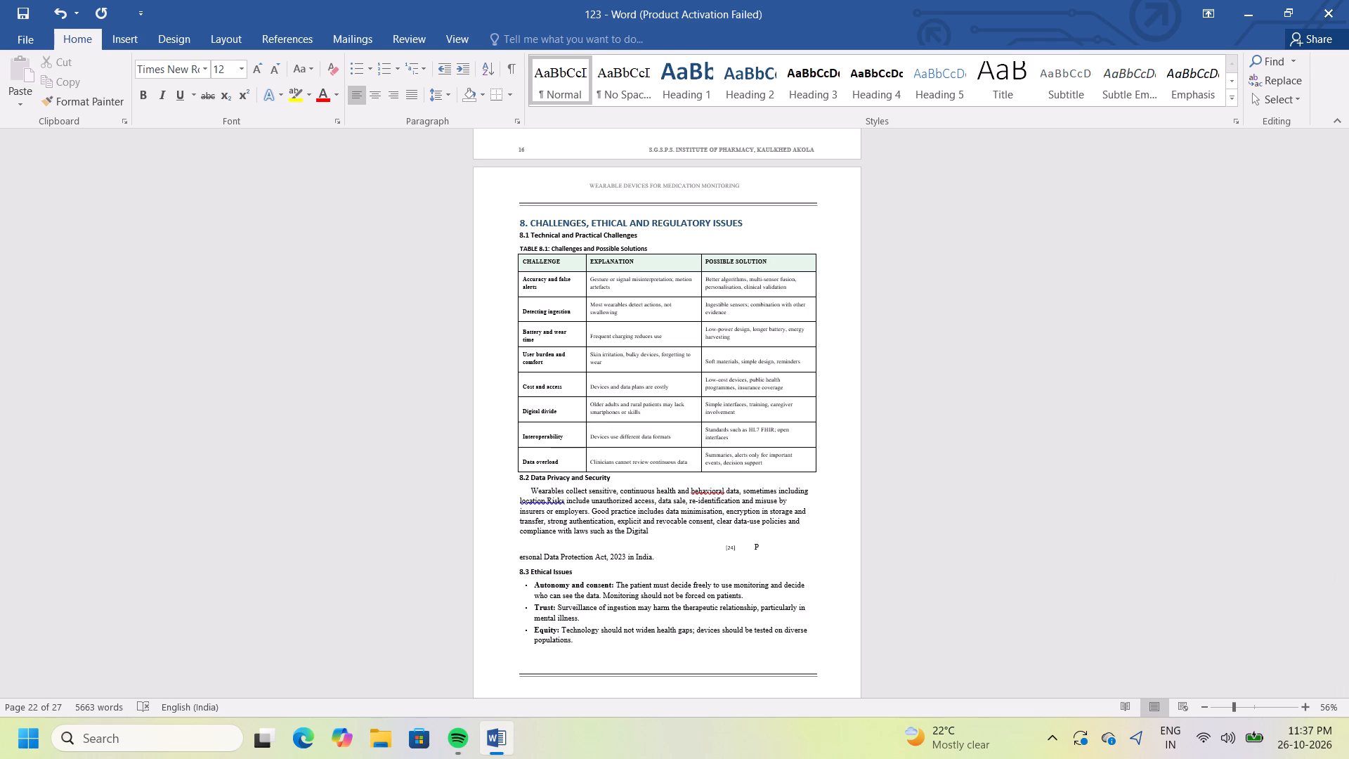
key(space)
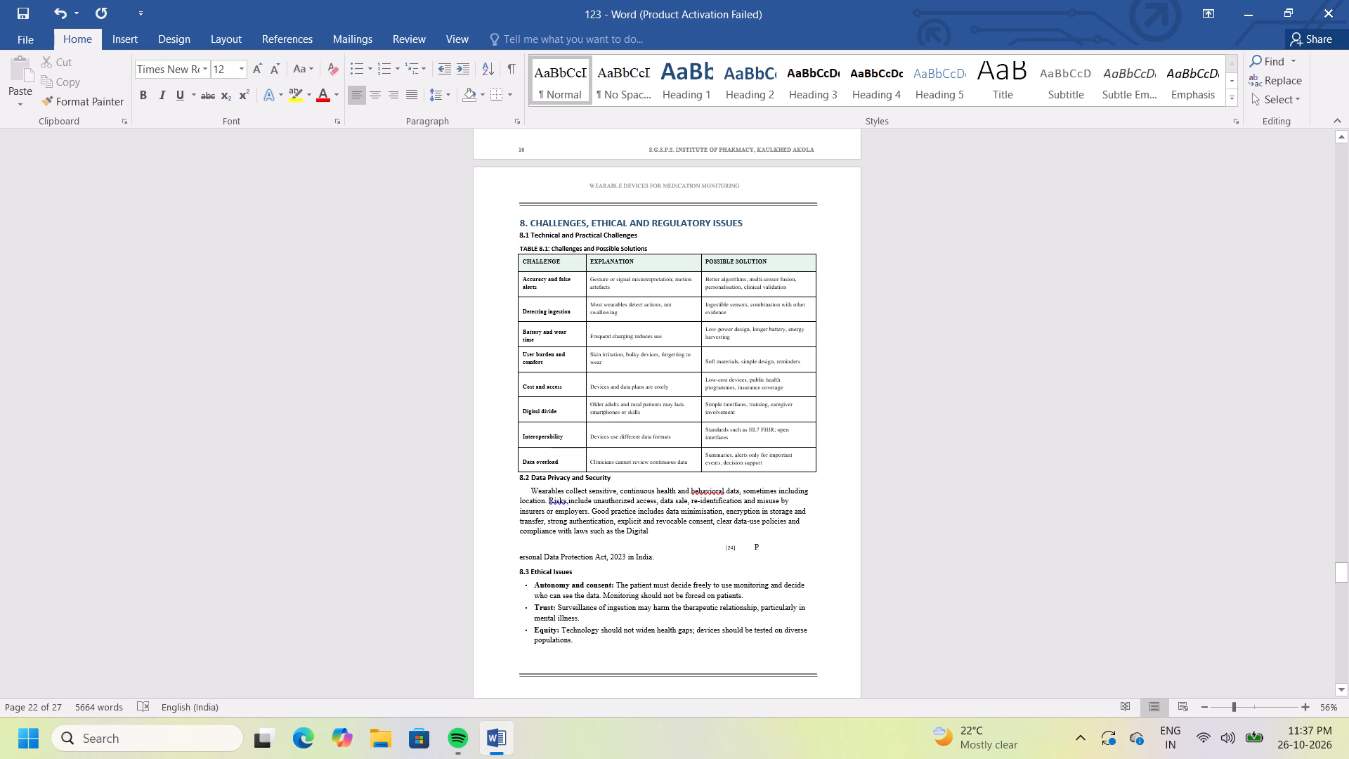
In section 8.2, remove the citation before "Personal Data Protection Act" and join that text to "such as the Digital" with a period and space.
click(751, 550)
key(BackSpace)
key(BackSpace)
key(BackSpace)
key(BackSpace)
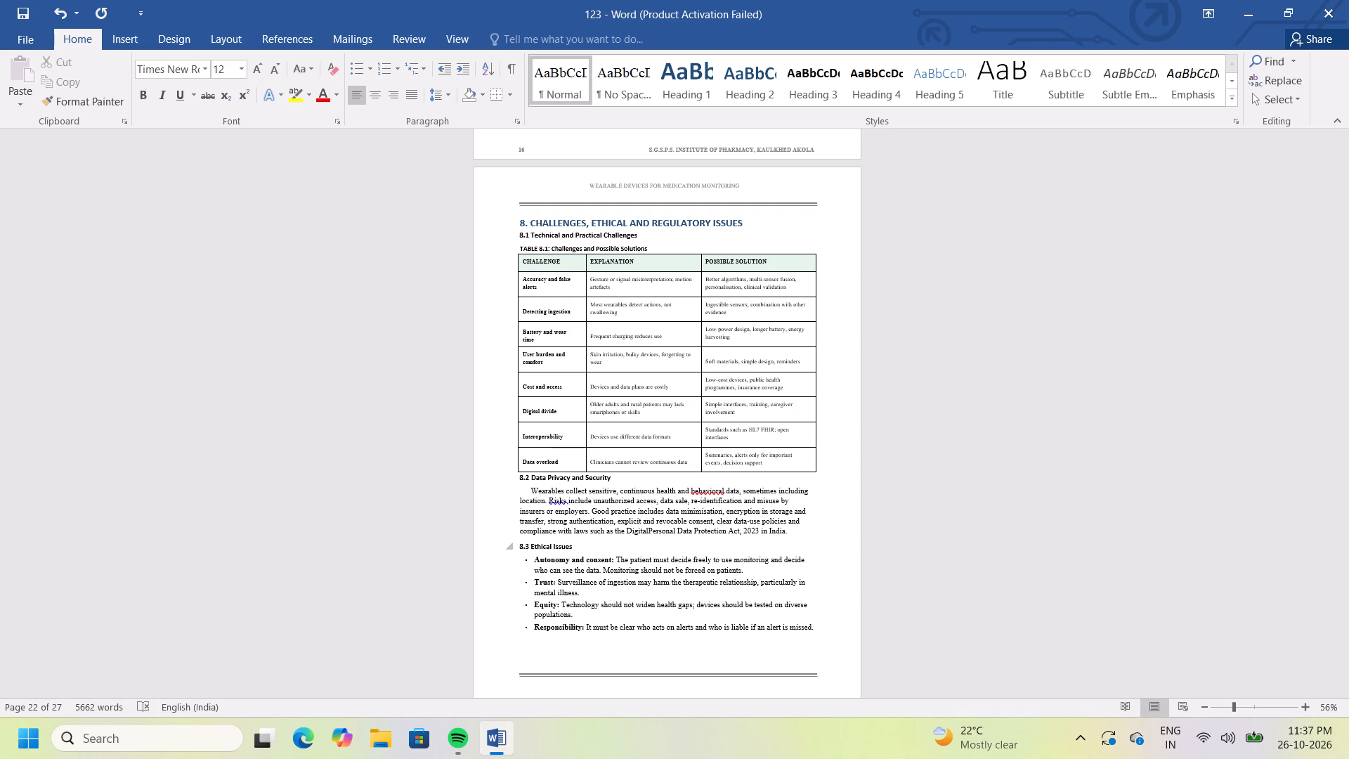
key(period)
key(space)
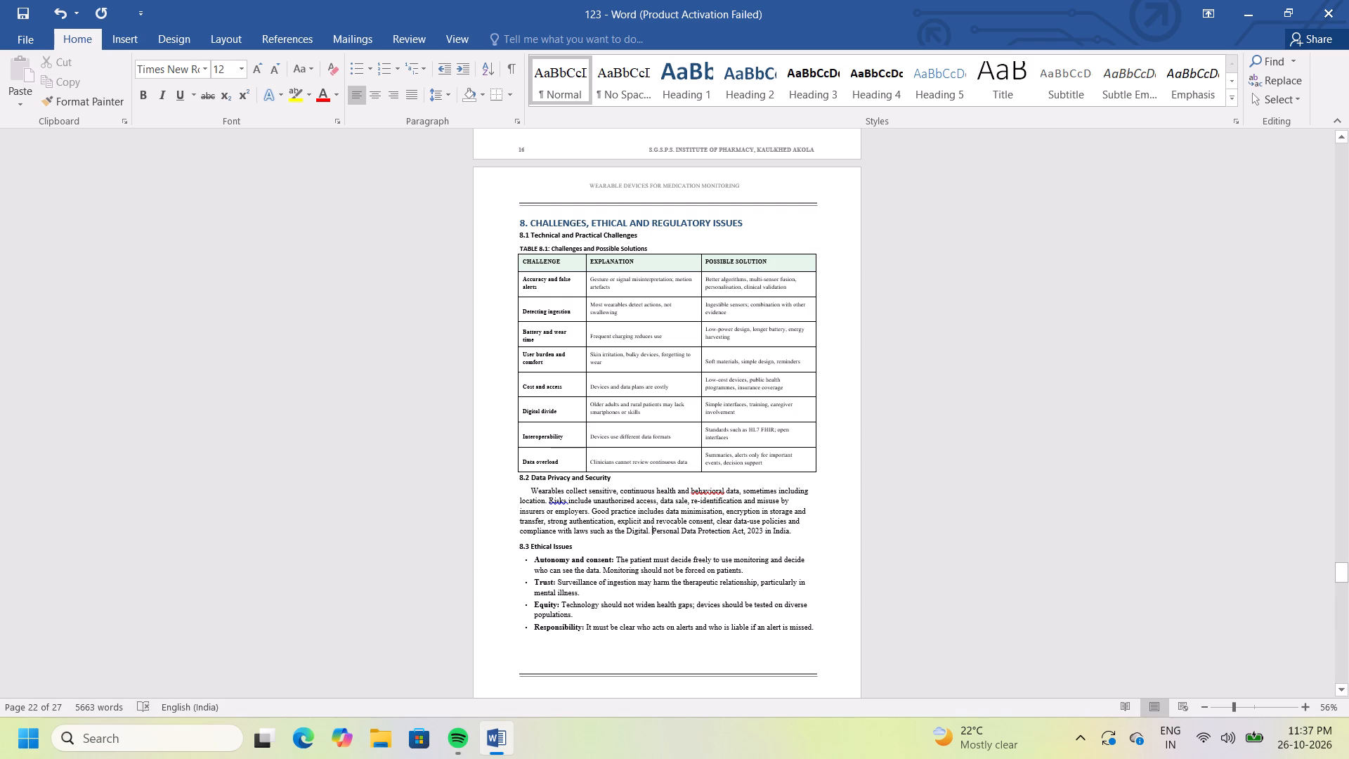
In section 9's first paragraph, join the citations and "way, ingestible-sensor systems." to "in a limited" with a space before the citations.
triple_click(1343, 685)
triple_click(1343, 685)
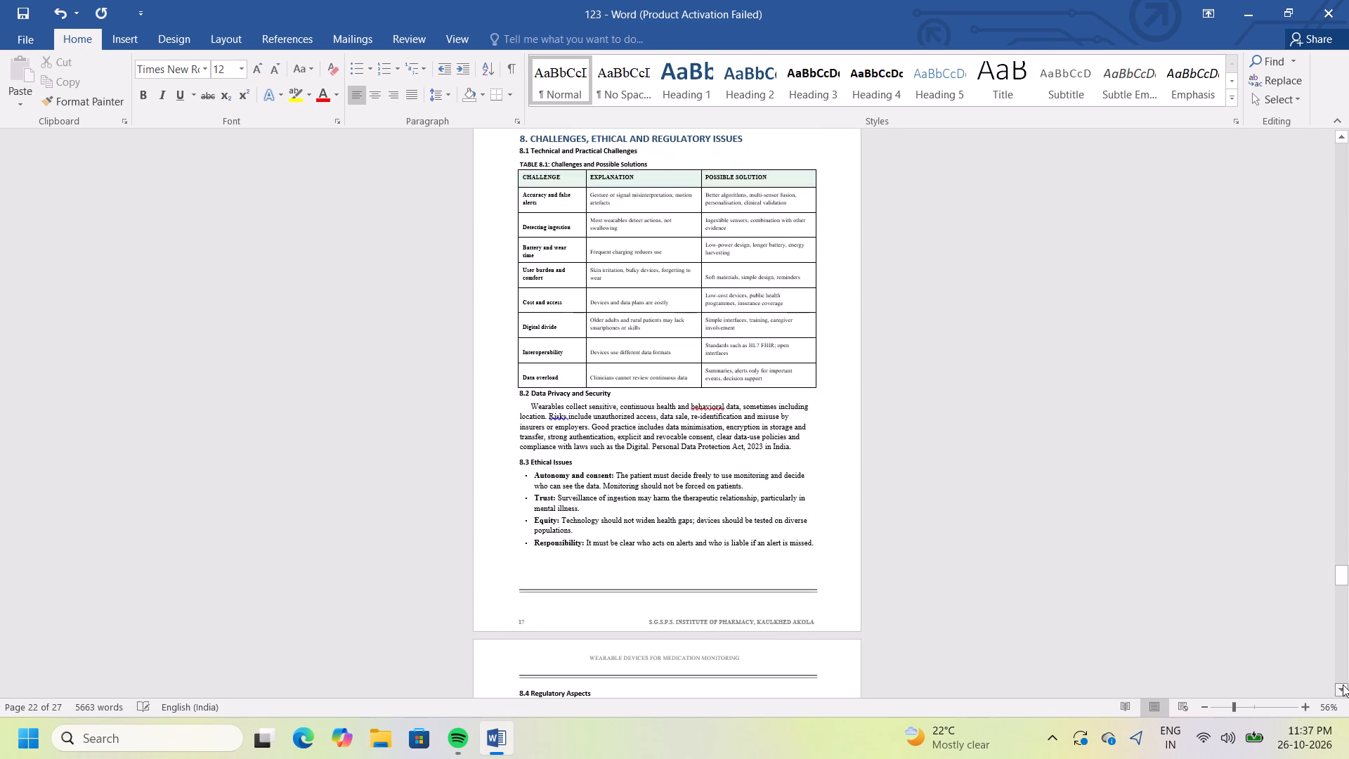
triple_click(1343, 685)
double_click(1343, 685)
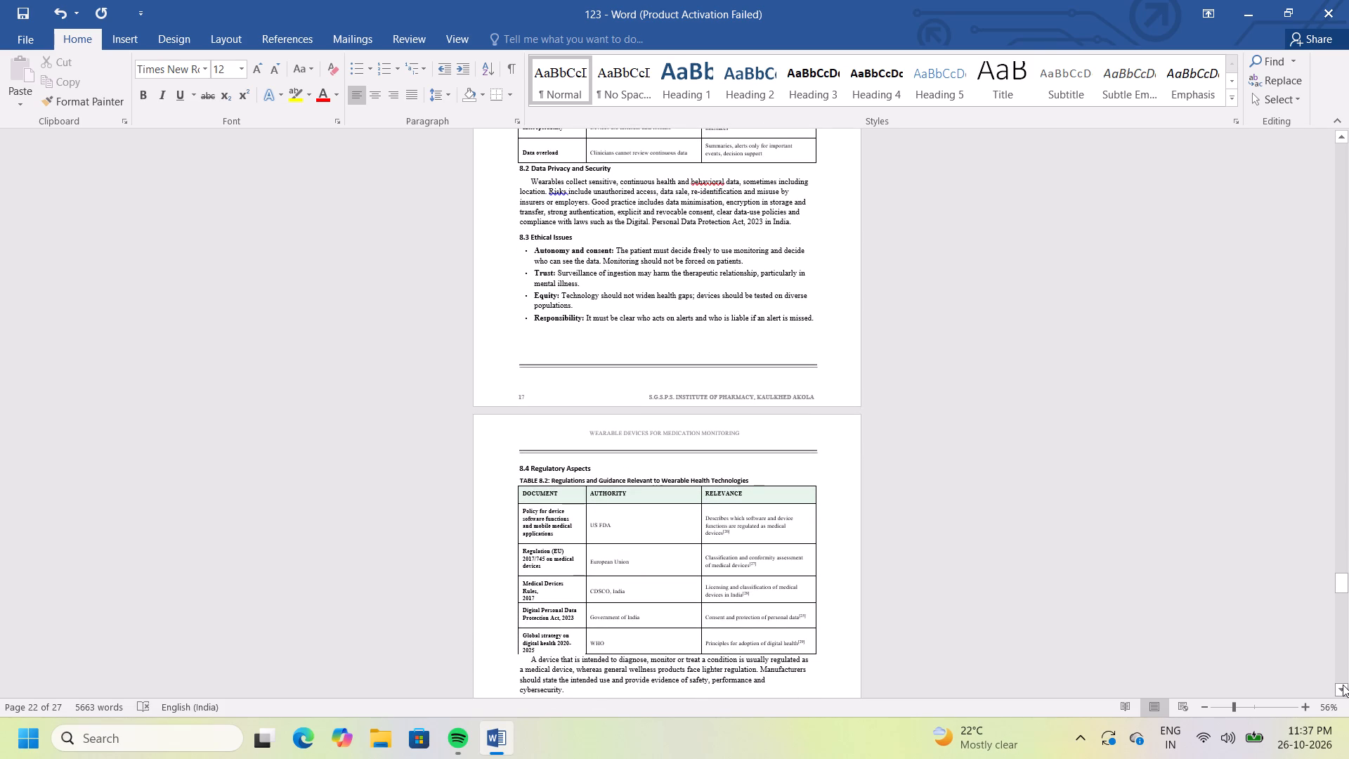
triple_click(1343, 685)
double_click(1343, 685)
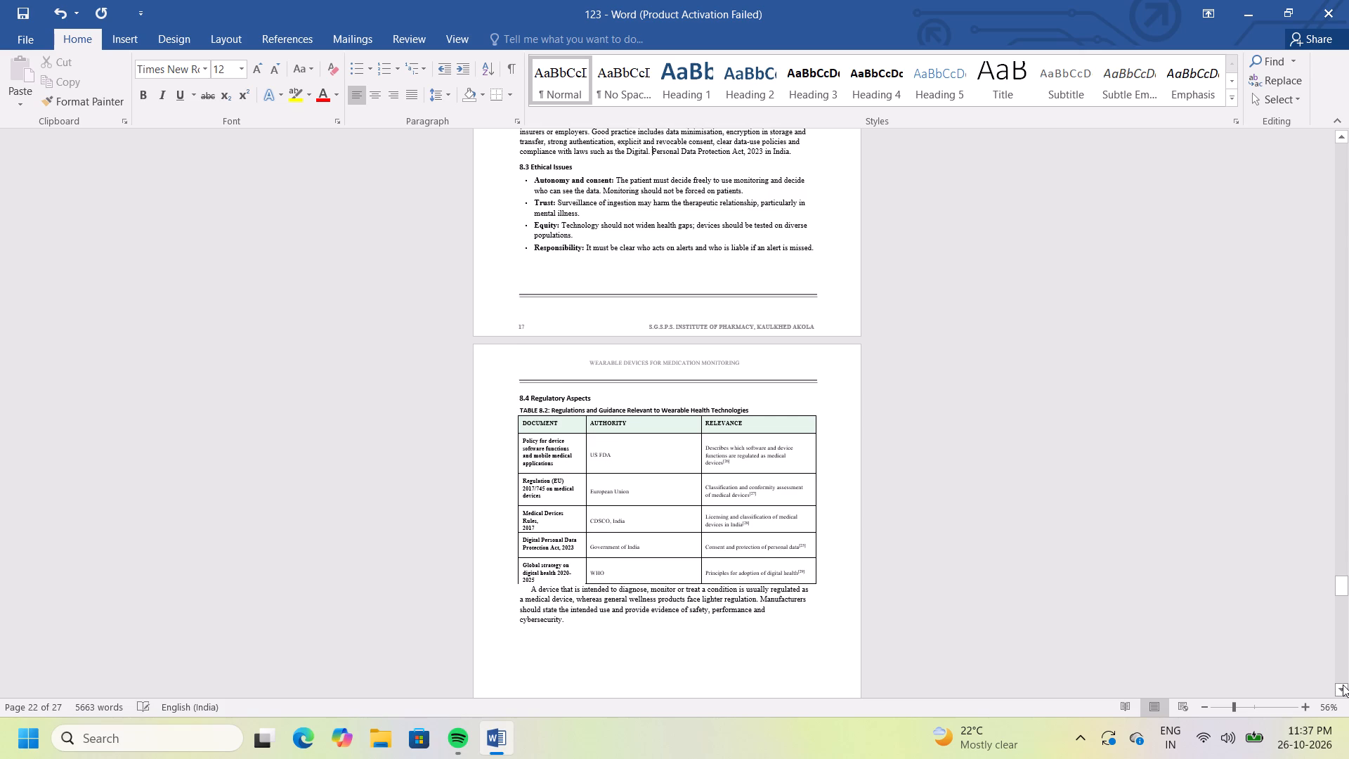
triple_click(1343, 685)
triple_click(1343, 685)
triple_click(1343, 685)
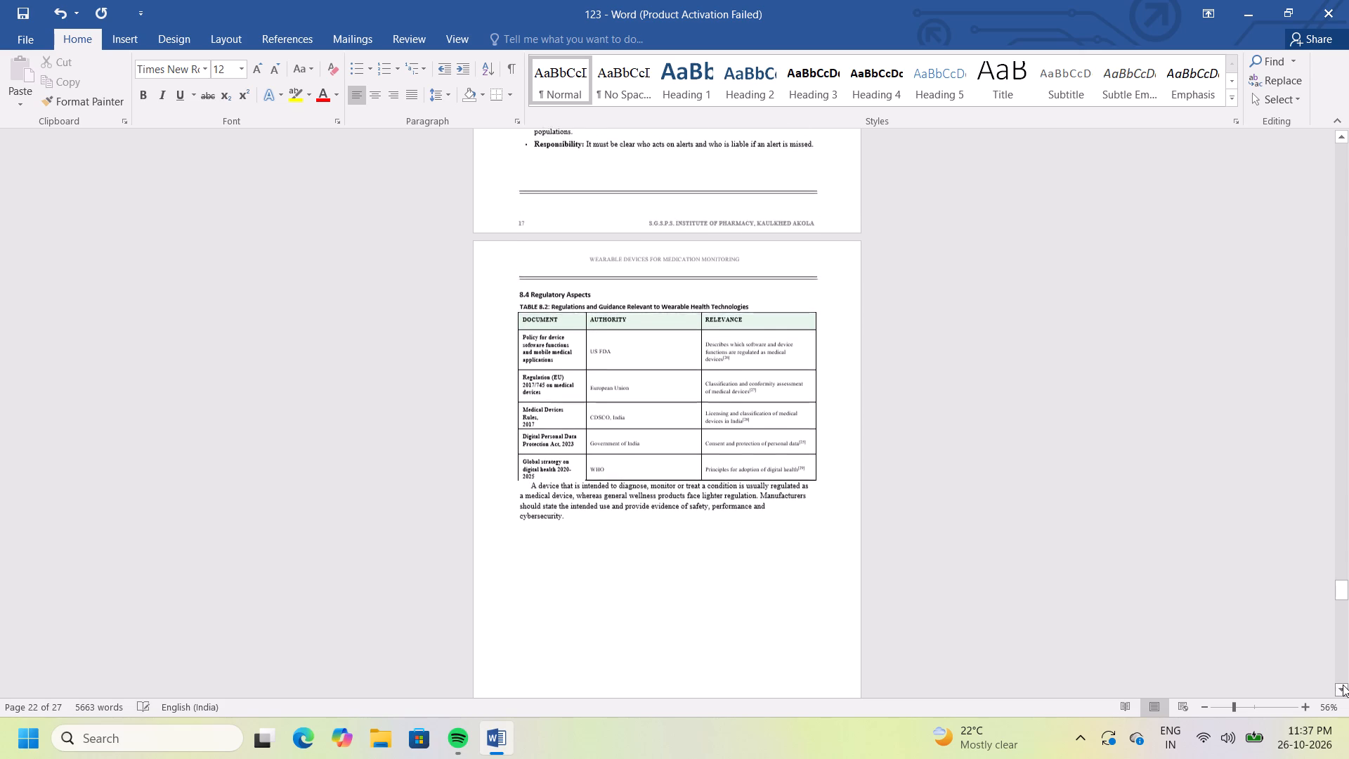
triple_click(1343, 685)
triple_click(1343, 685)
triple_click(1343, 685)
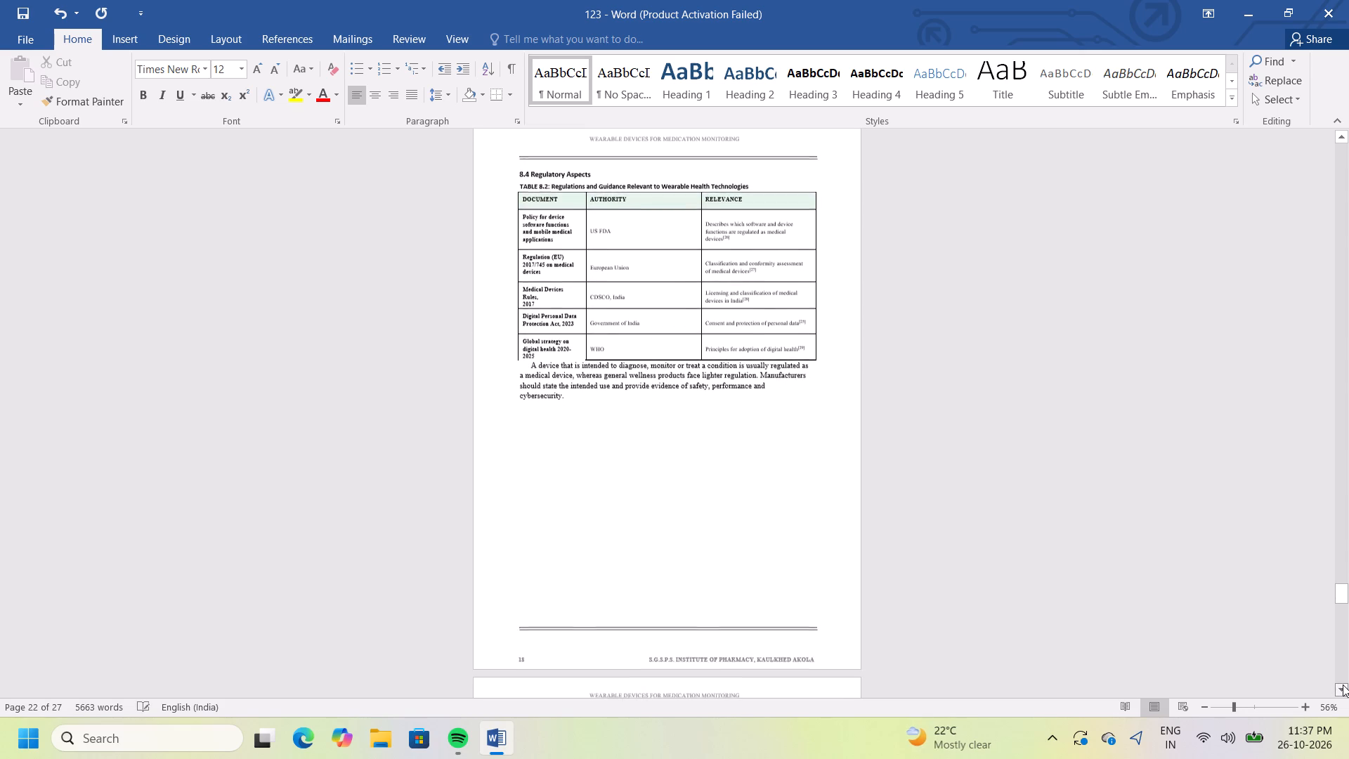
double_click(1343, 685)
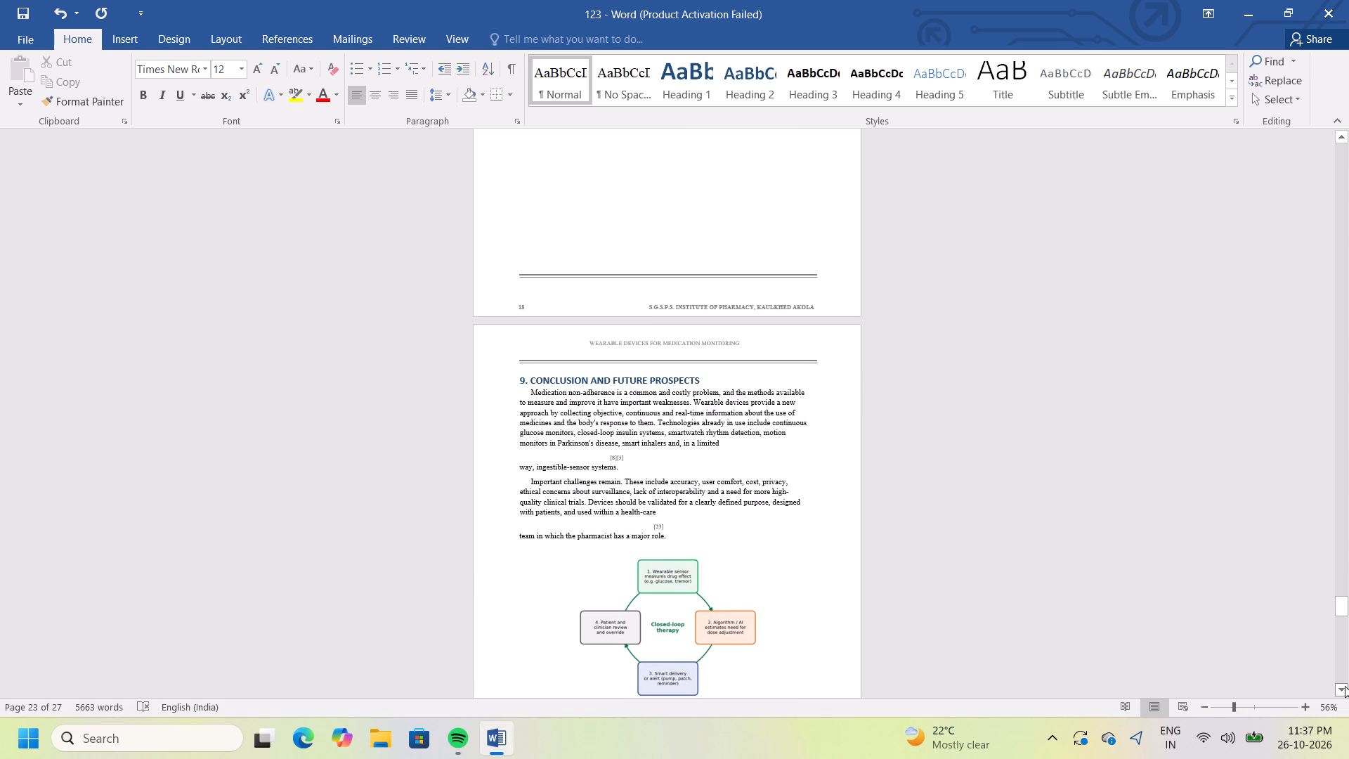
click(603, 455)
key(BackSpace)
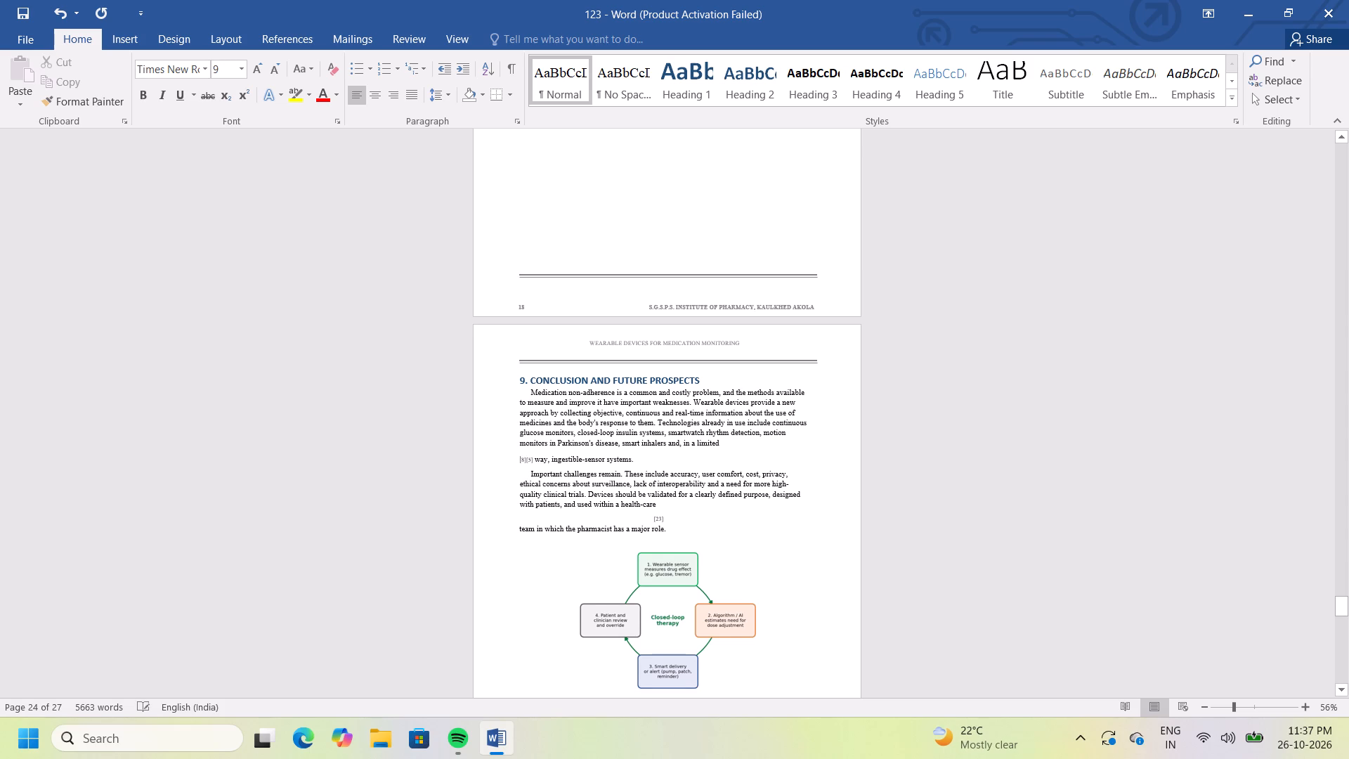
key(BackSpace)
key(BackSpace)
key(space)
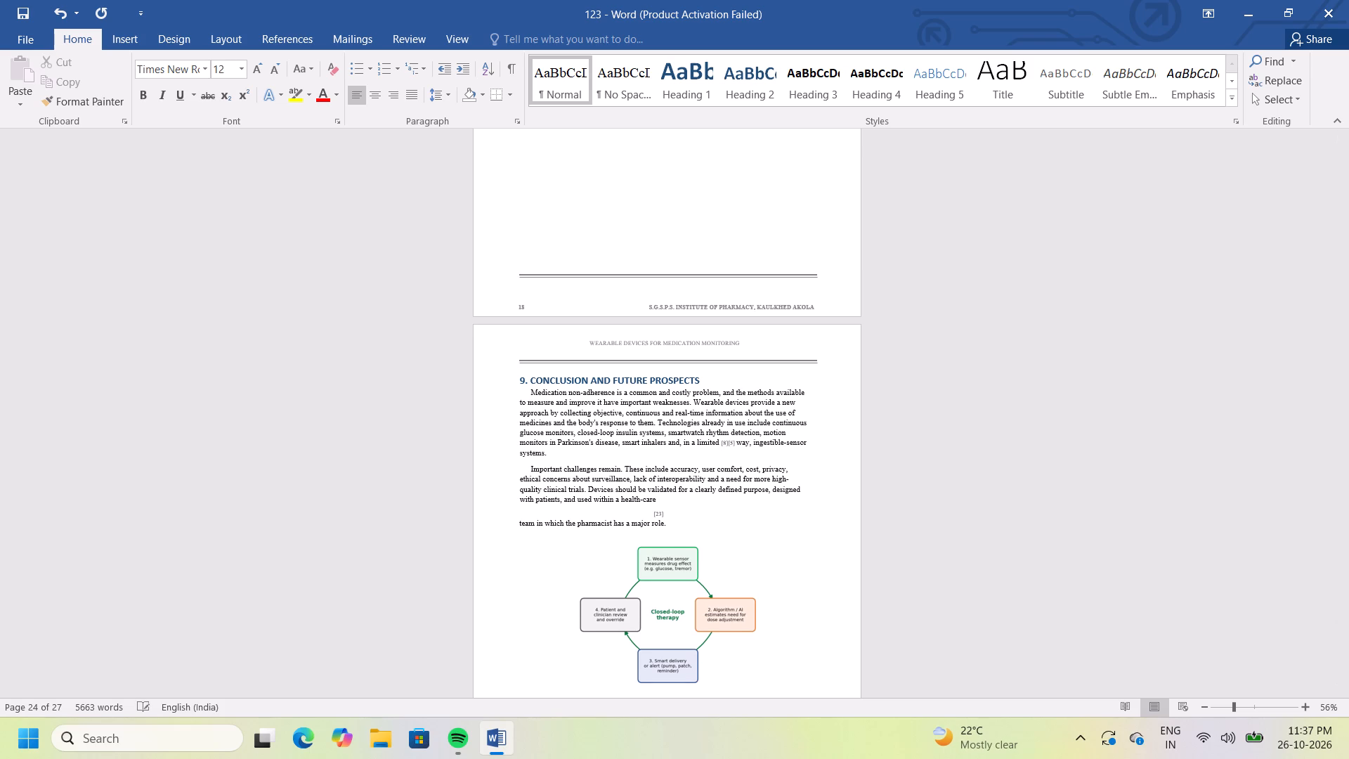
In section 9's second paragraph, join the citation and "team in which the pharmacist" text to "health-care" with a space before the citation.
click(643, 515)
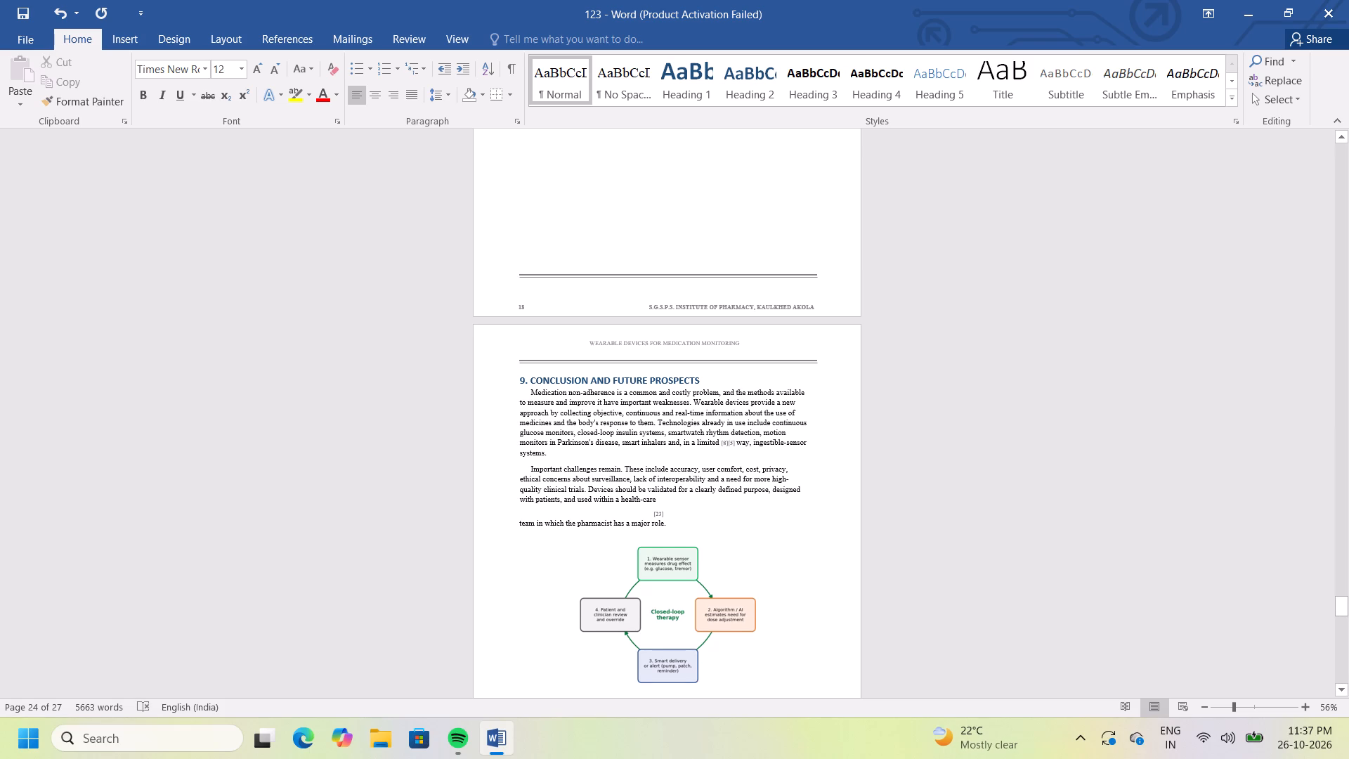
key(BackSpace)
key(BackSpace)
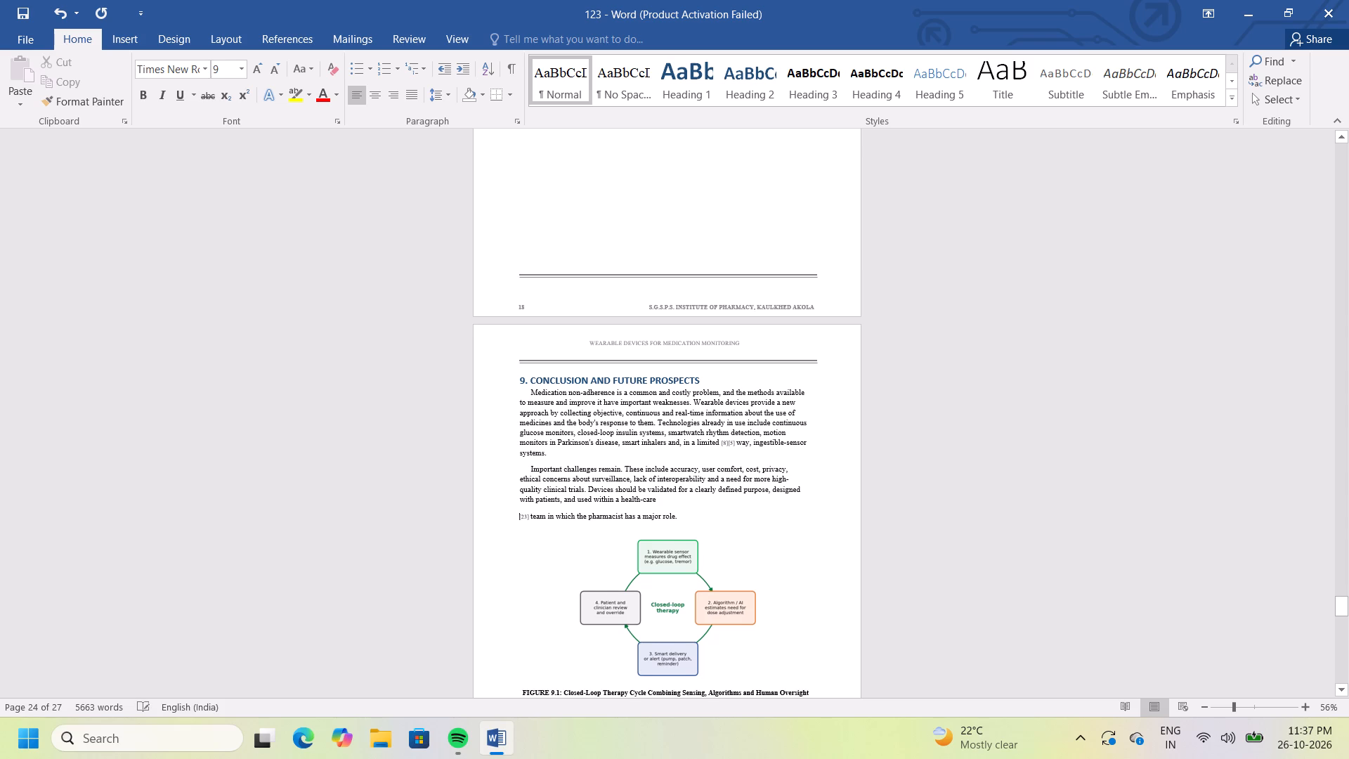
key(BackSpace)
key(space)
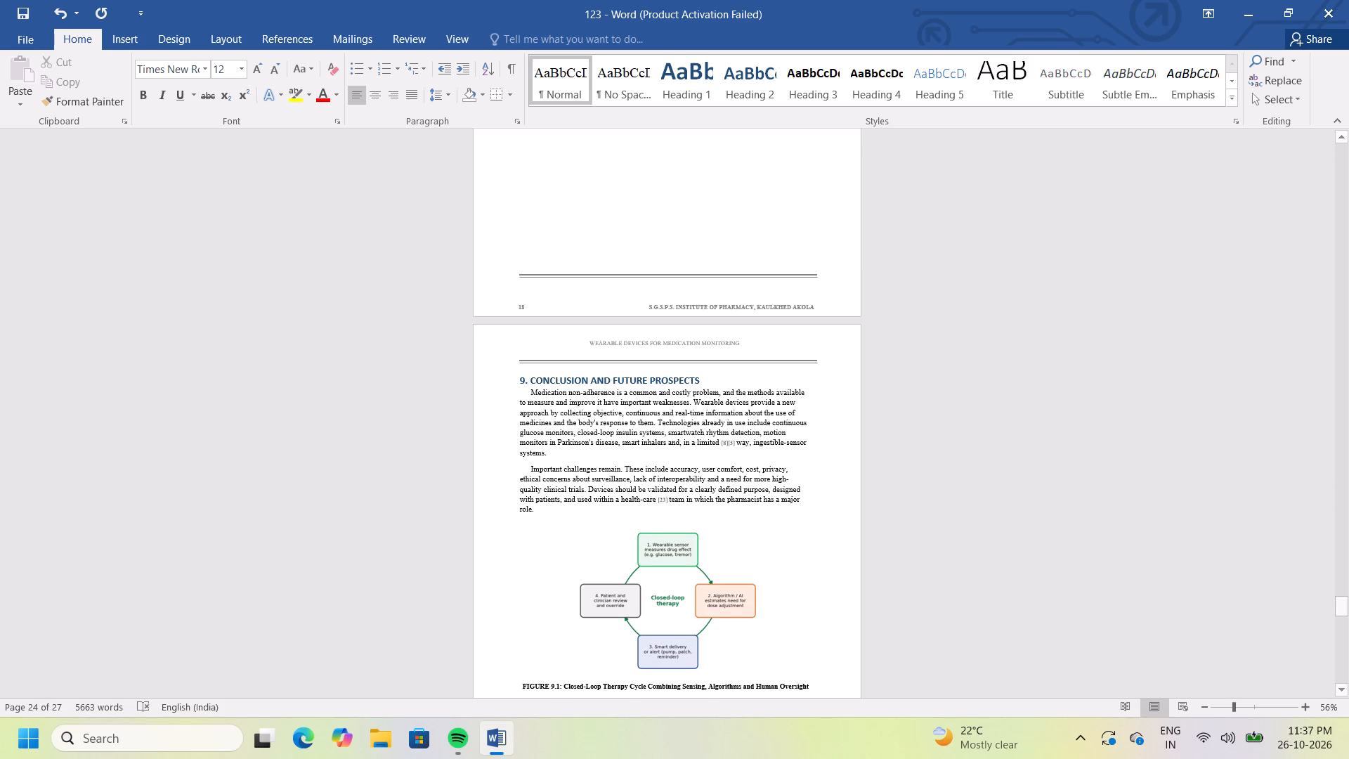
Look through the rest of section 9 and the text following it for further broken citation lines.
triple_click(1341, 689)
click(1341, 689)
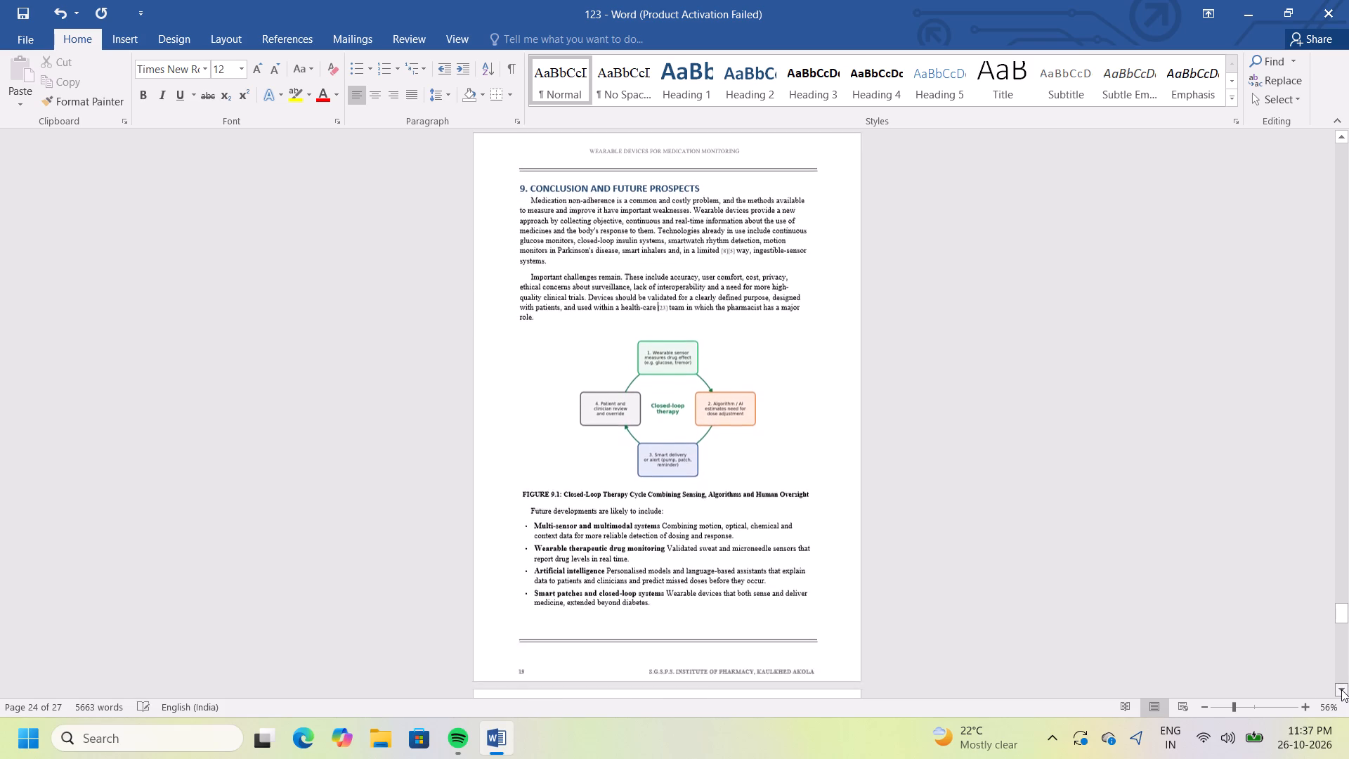
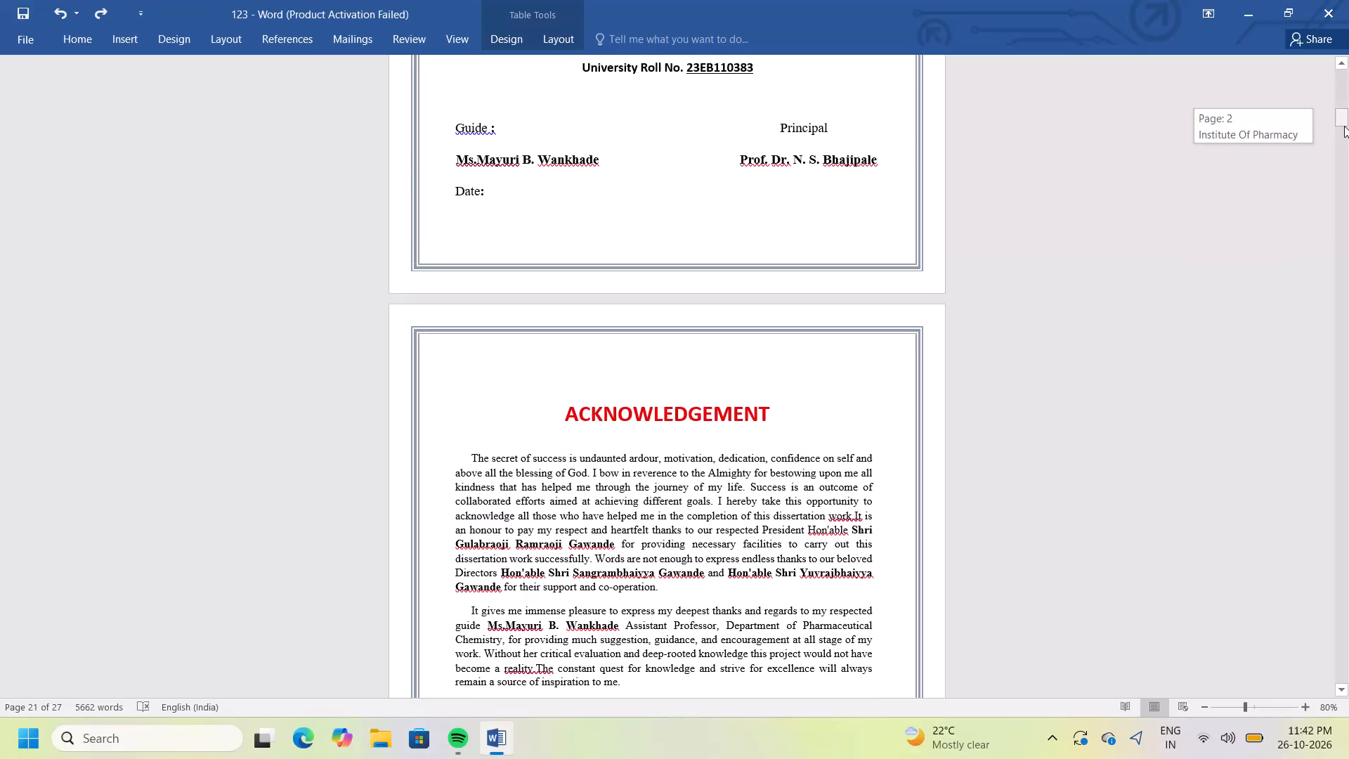
Return to the title page, close document 123 and save its changes.
drag(1344, 126, 1336, 53)
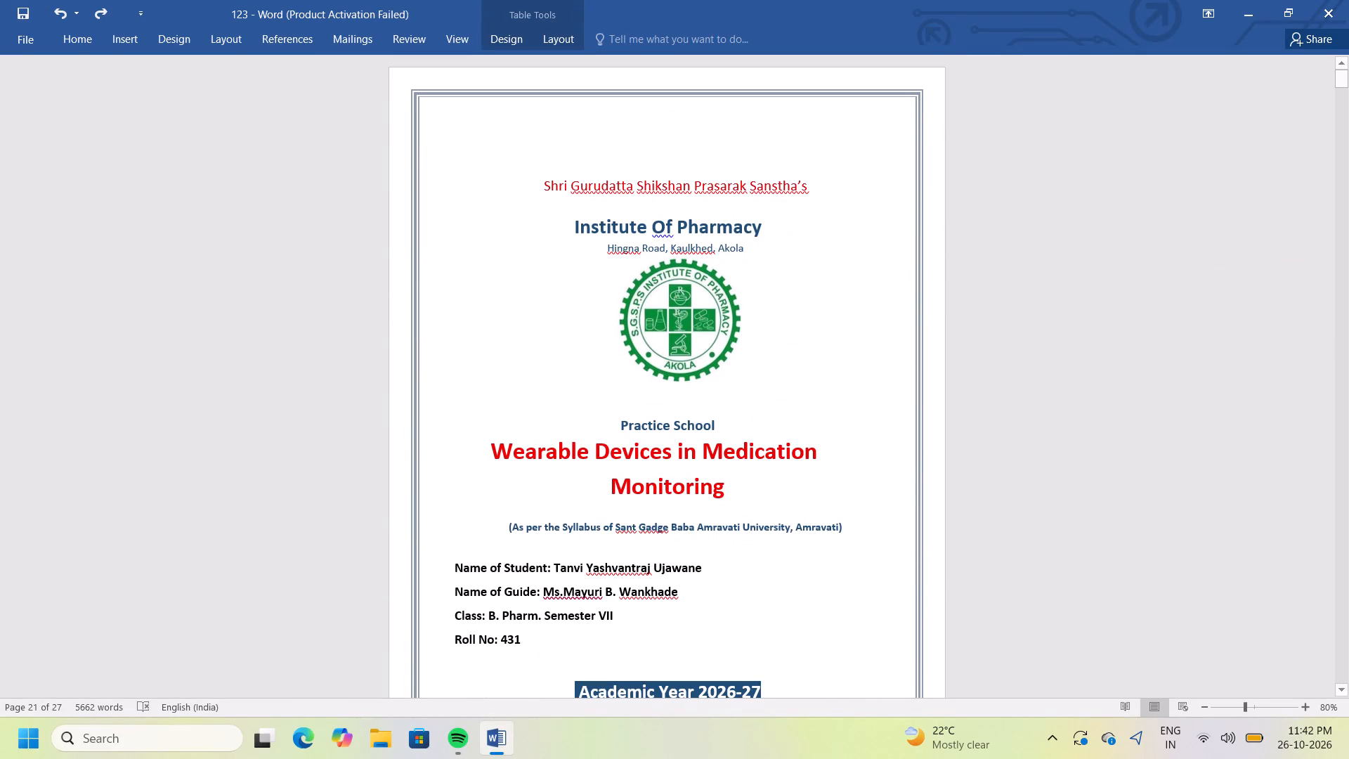
triple_click(1016, 235)
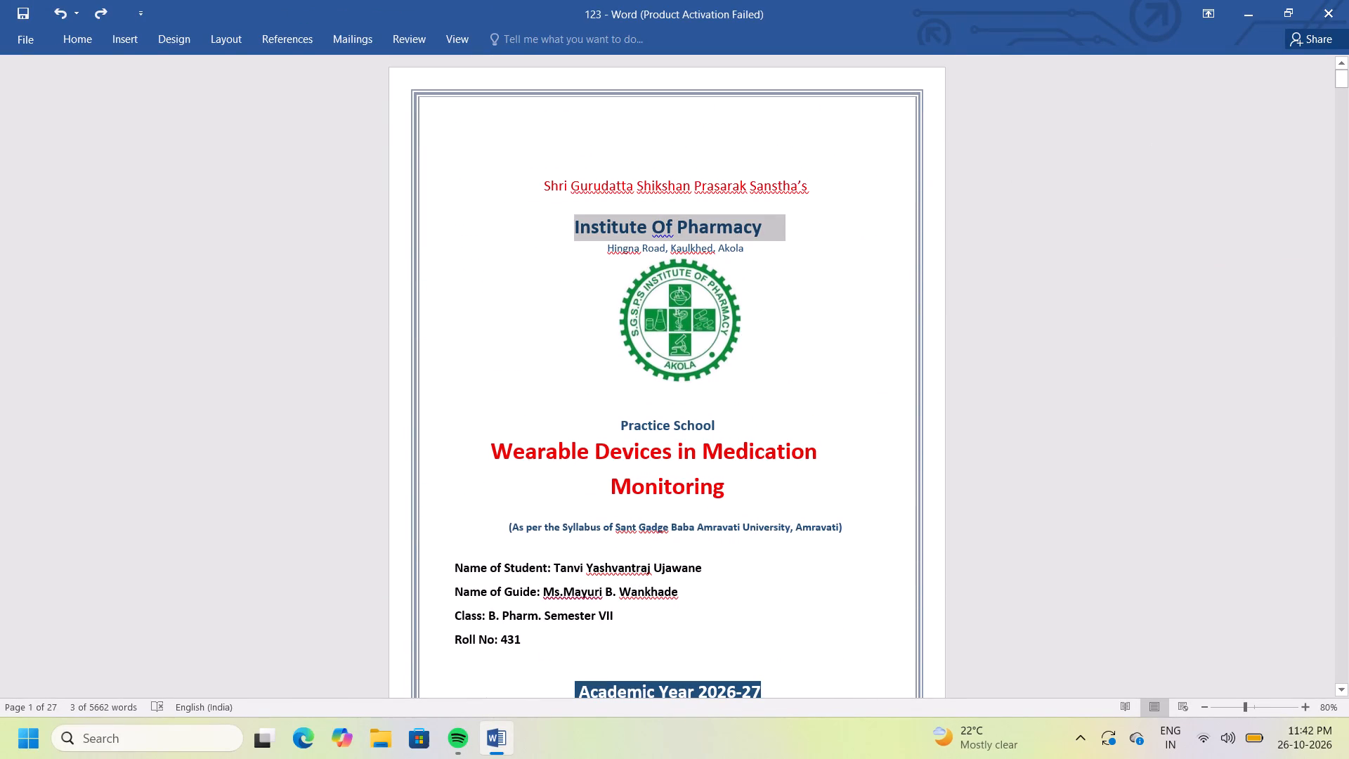
click(1070, 143)
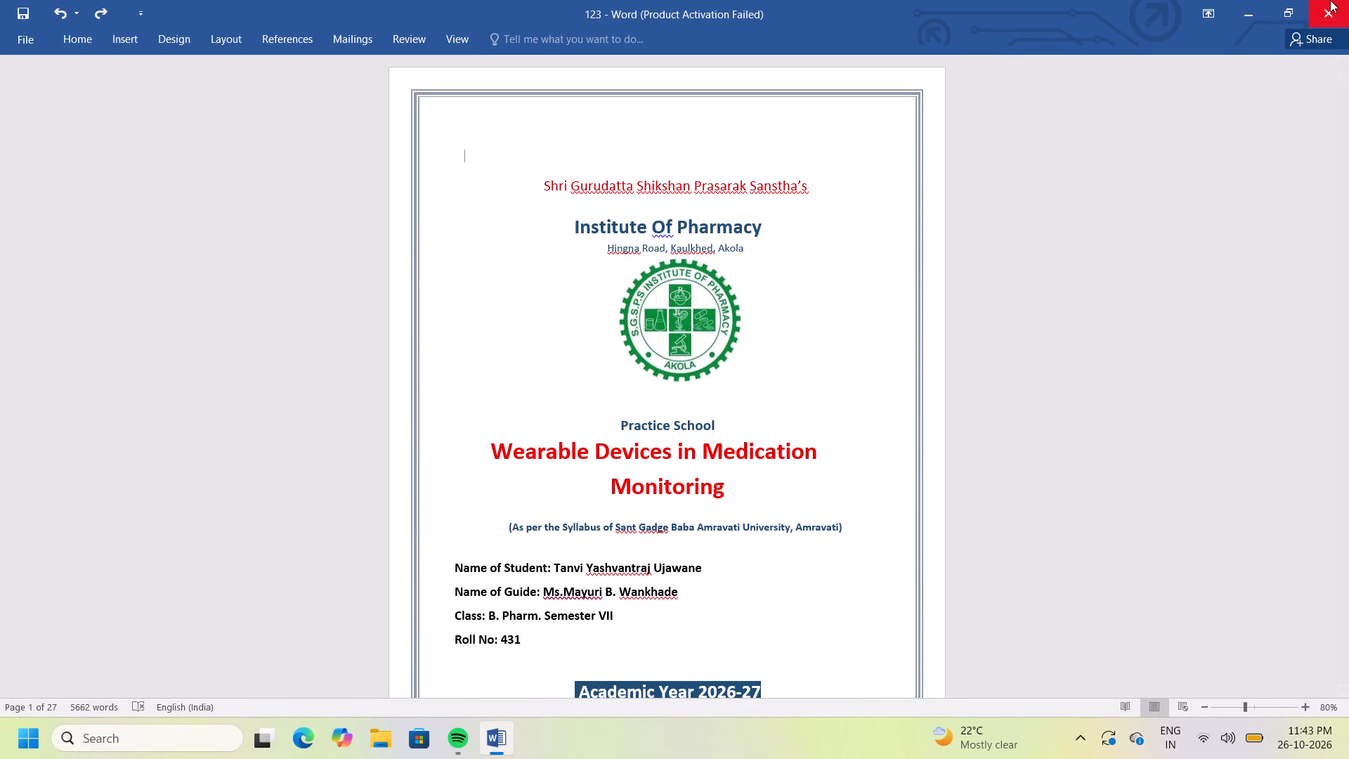
click(1330, 0)
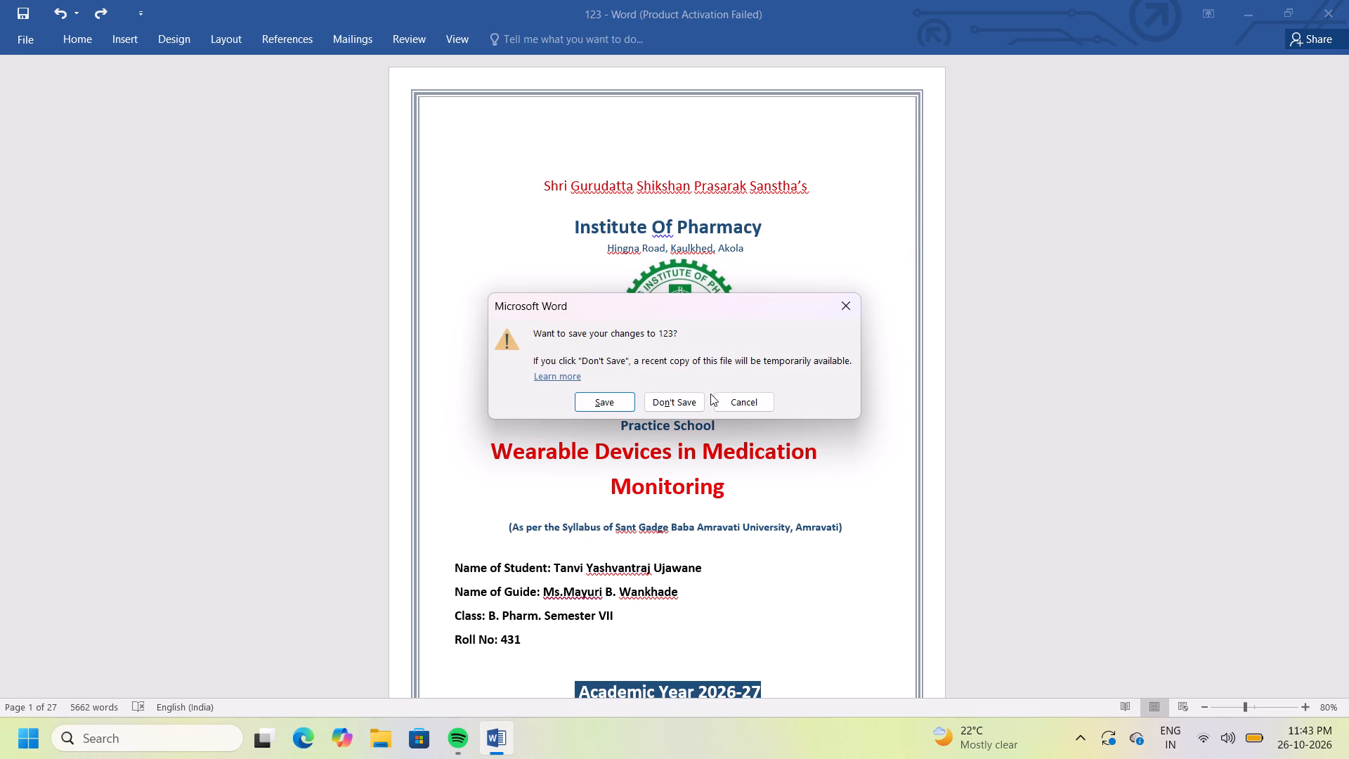
click(603, 406)
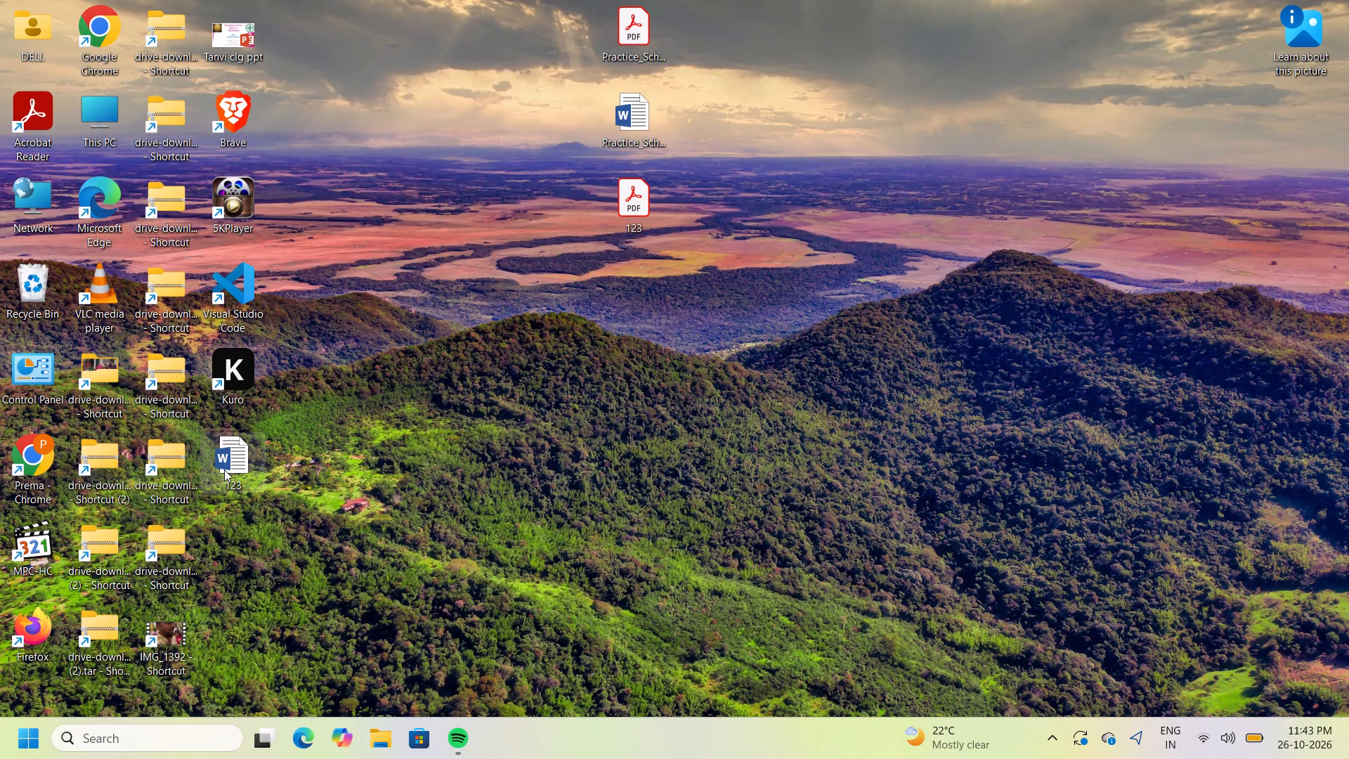
Move the 123 Word file on the desktop beside the Practice_Sch PDF.
drag(224, 469, 565, 62)
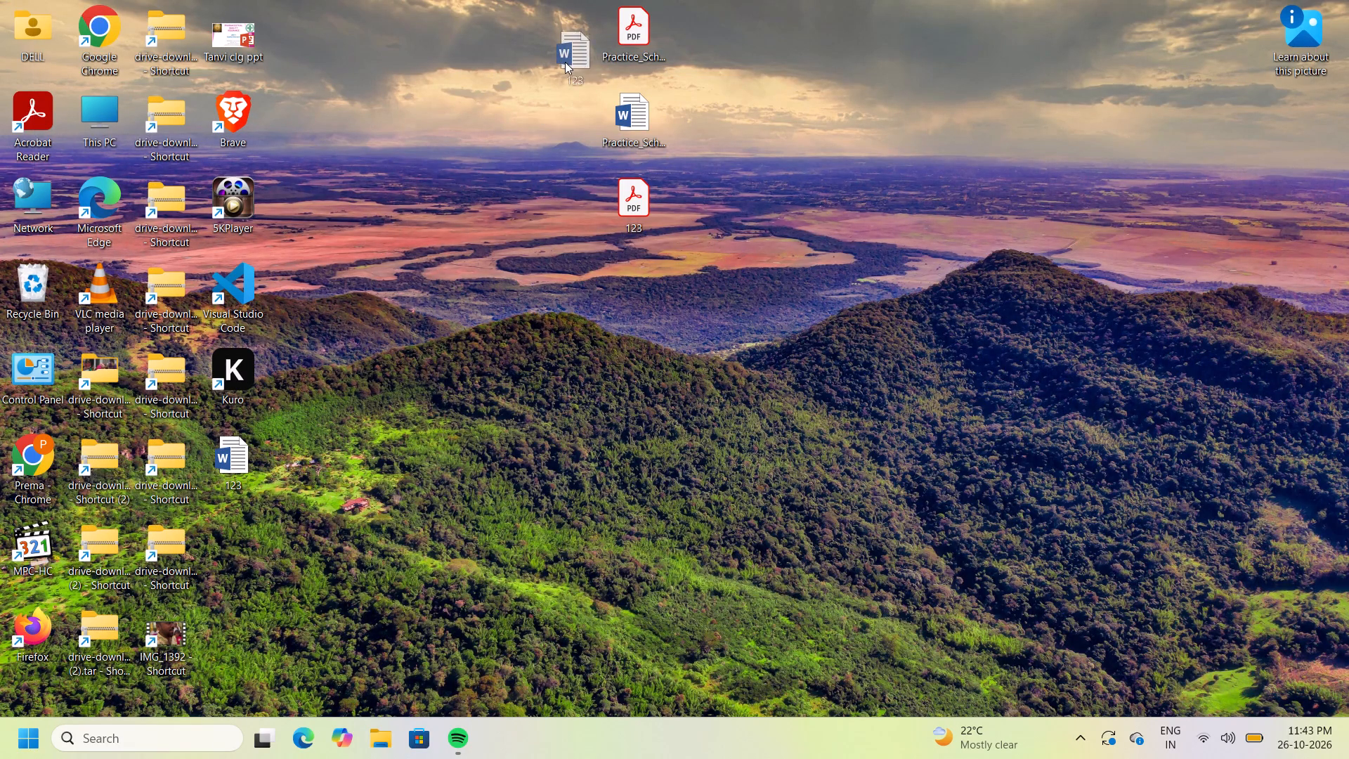
drag(565, 62, 554, 52)
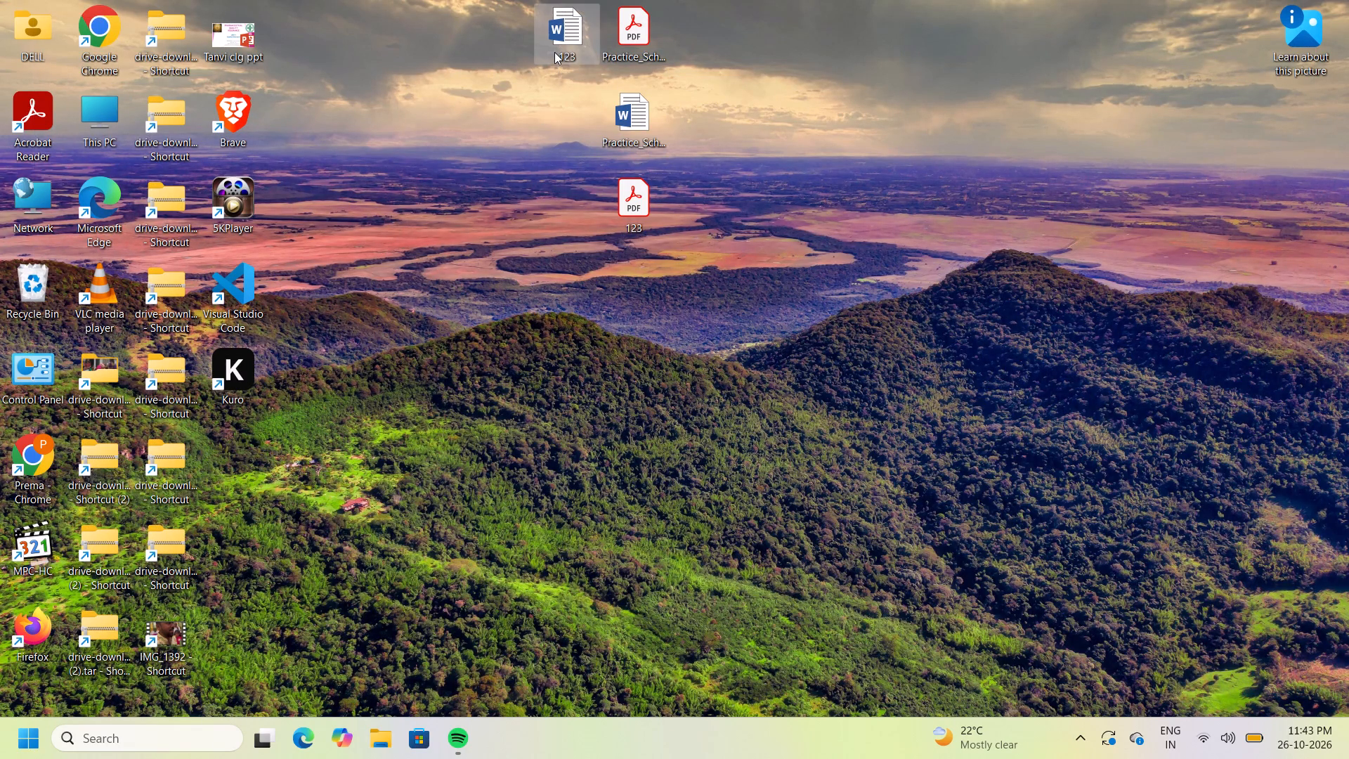
Reopen the 123 Word document from the desktop and dismiss the Office activation notice.
triple_click(563, 46)
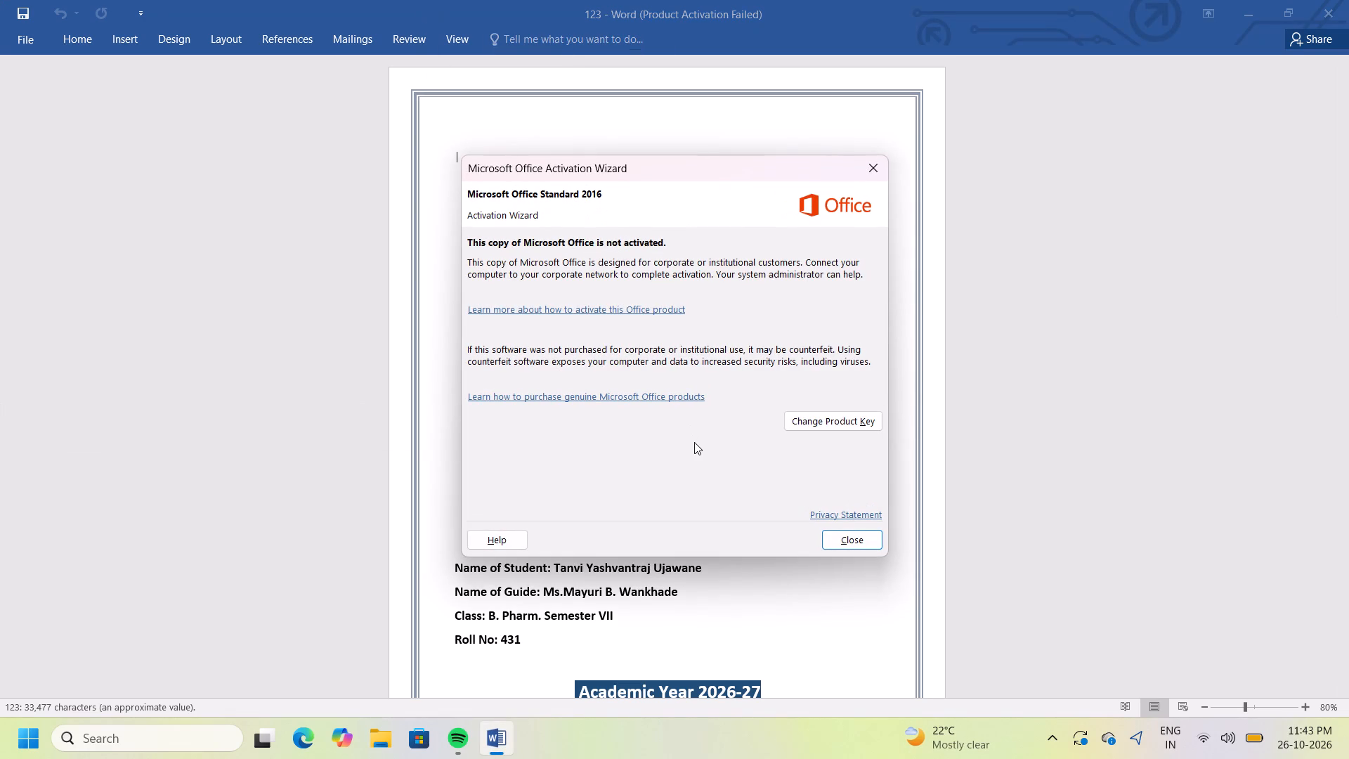
click(871, 538)
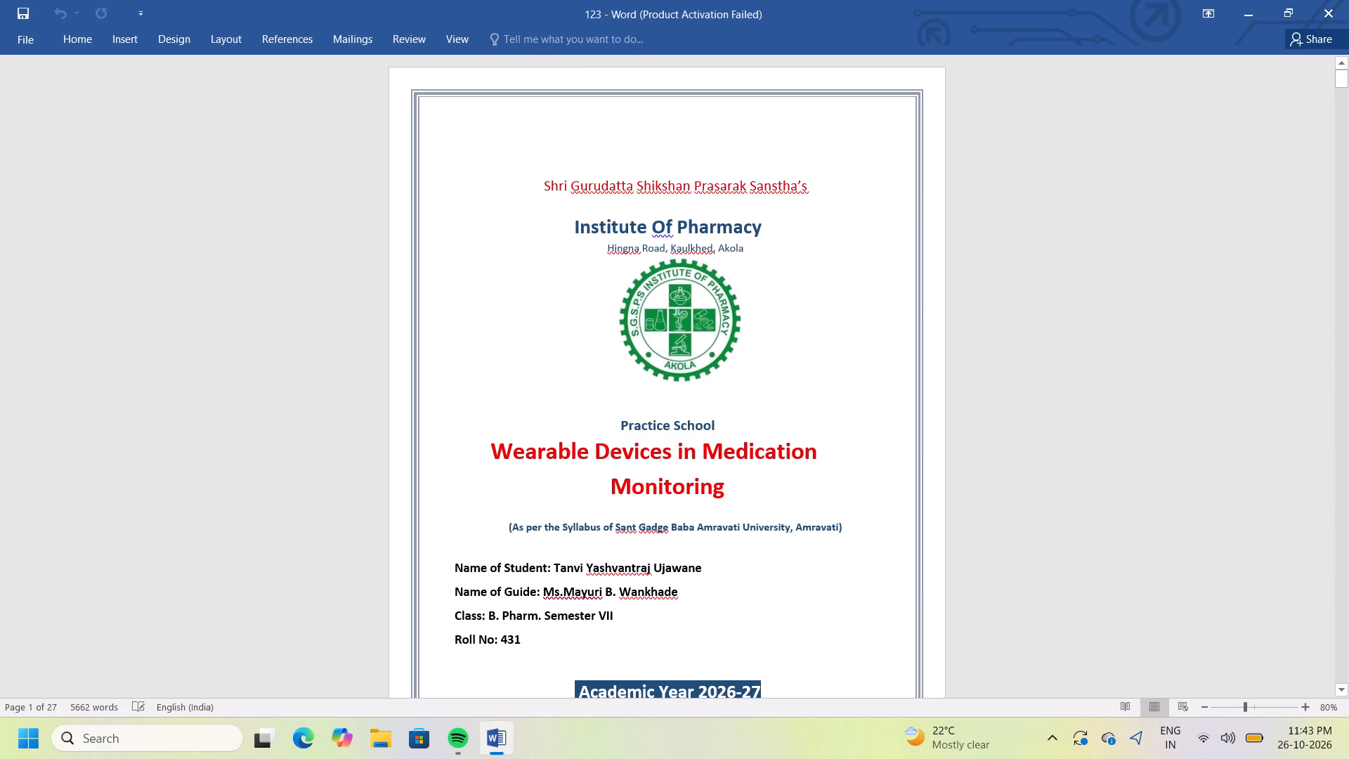
Look over the reopened document's front pages, including the index and the List of Abbreviations.
key(Down)
key(Down)
triple_click(1338, 682)
triple_click(1338, 682)
triple_click(1338, 682)
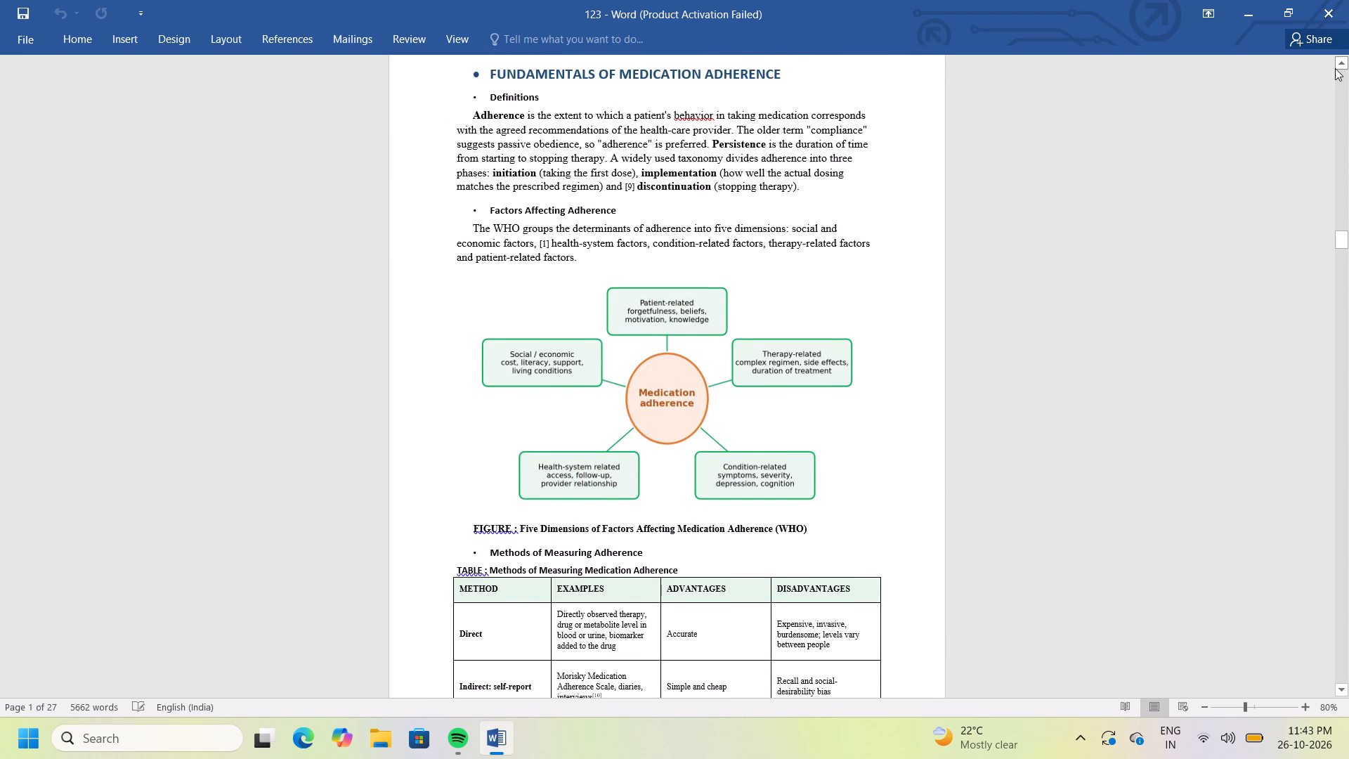
click(1335, 68)
triple_click(1335, 68)
click(1335, 68)
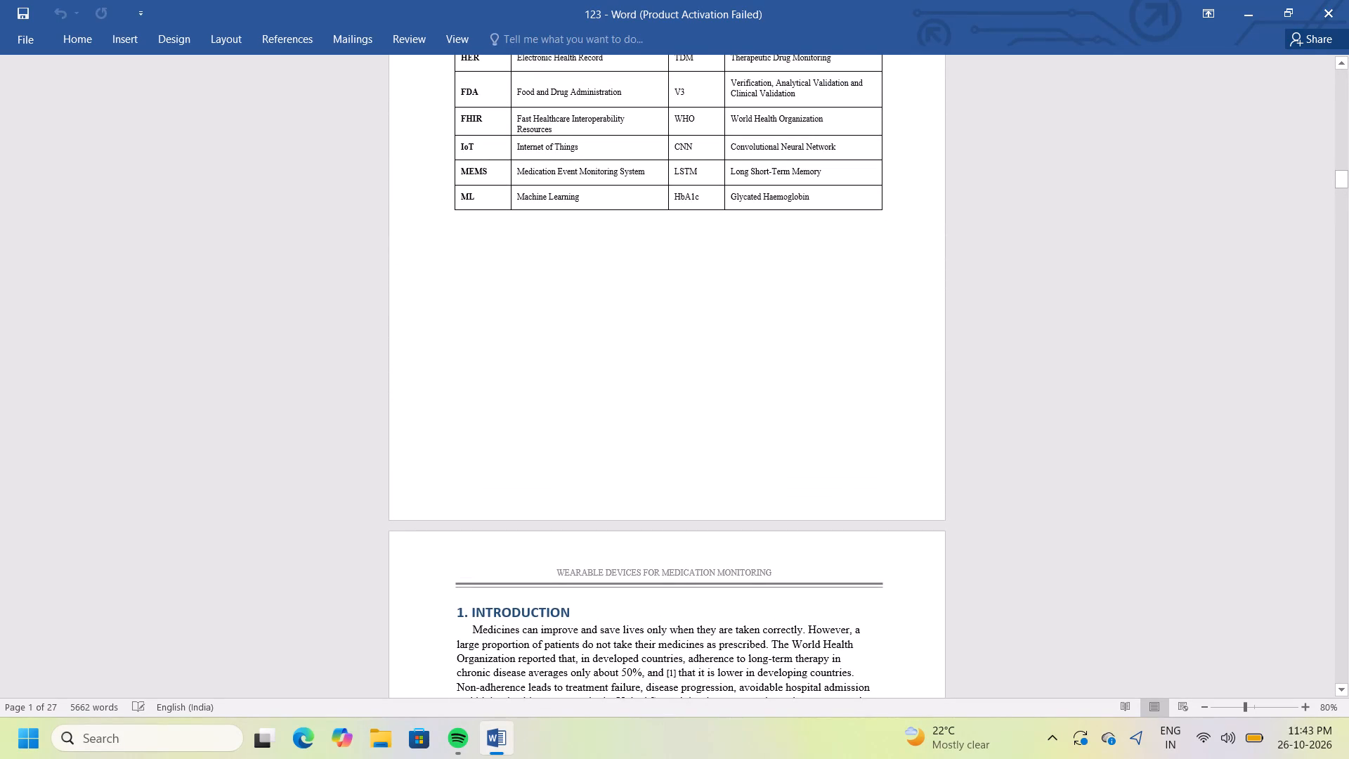
click(1334, 68)
drag(1334, 68, 1341, 63)
click(1341, 63)
drag(1341, 63, 1342, 69)
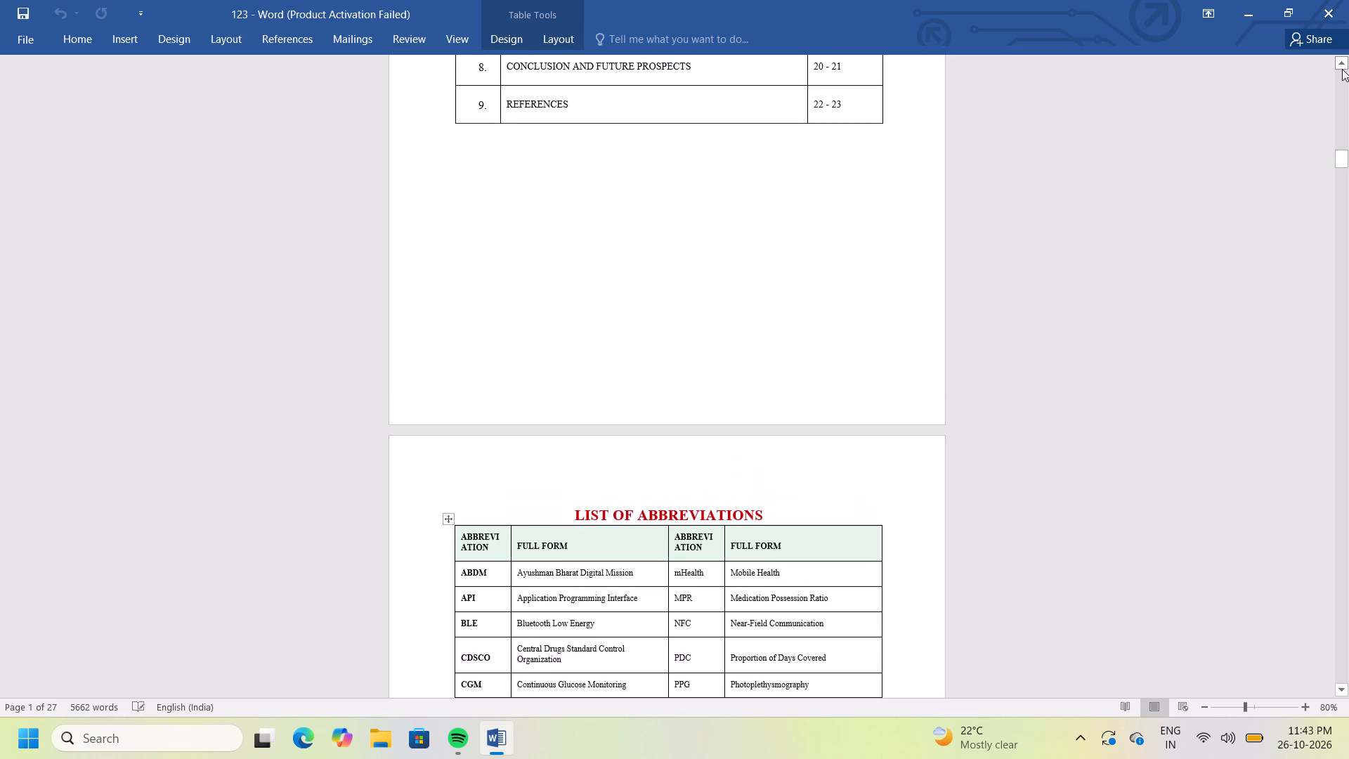
Examine the report body from the introduction through Table 7.1 for leftover layout and formatting problems.
triple_click(1342, 689)
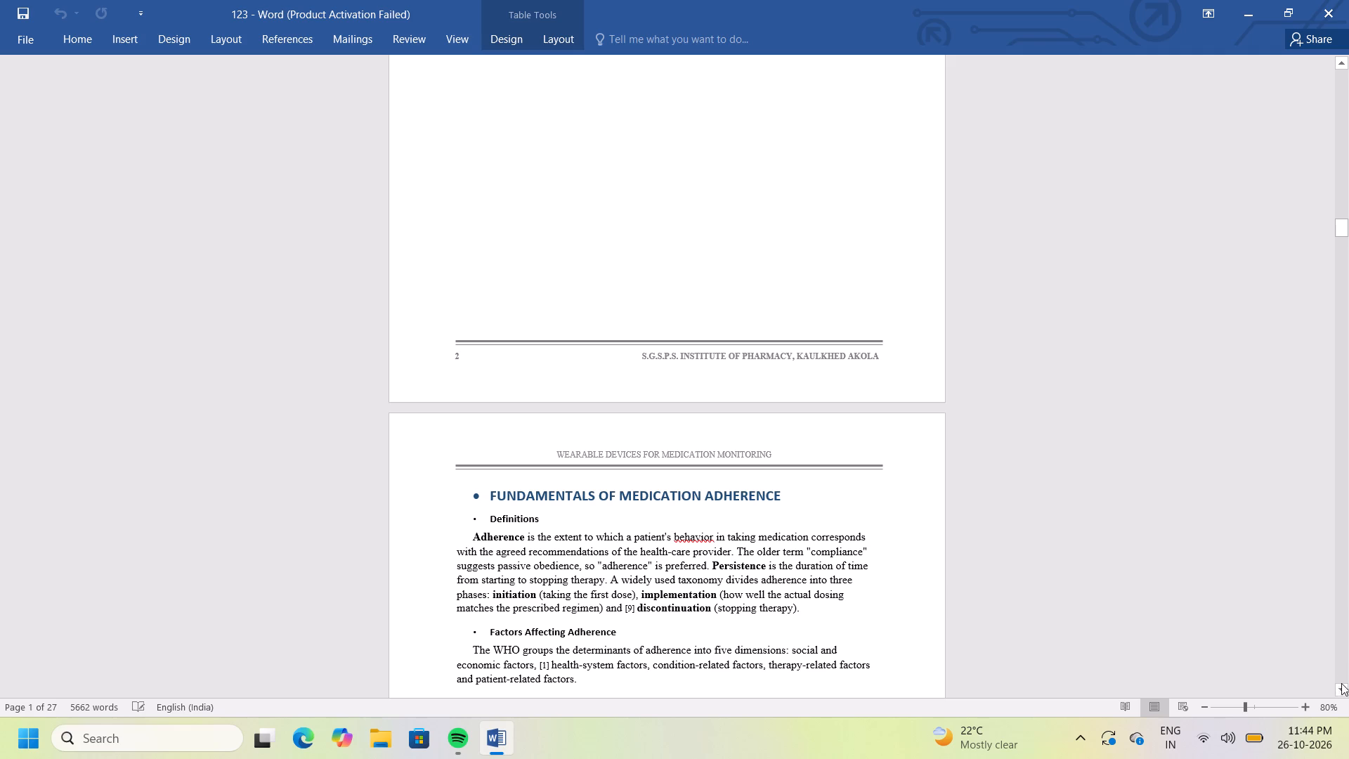
triple_click(1343, 687)
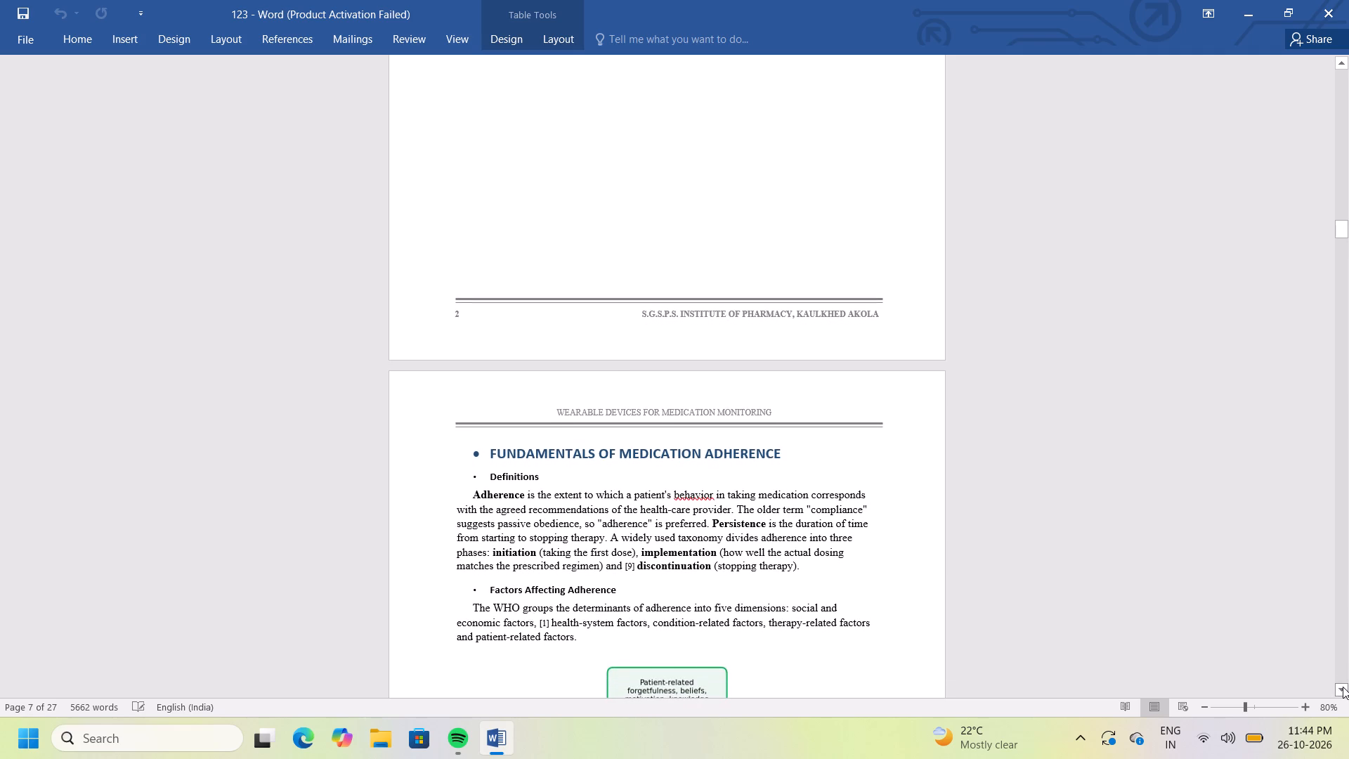
triple_click(1343, 687)
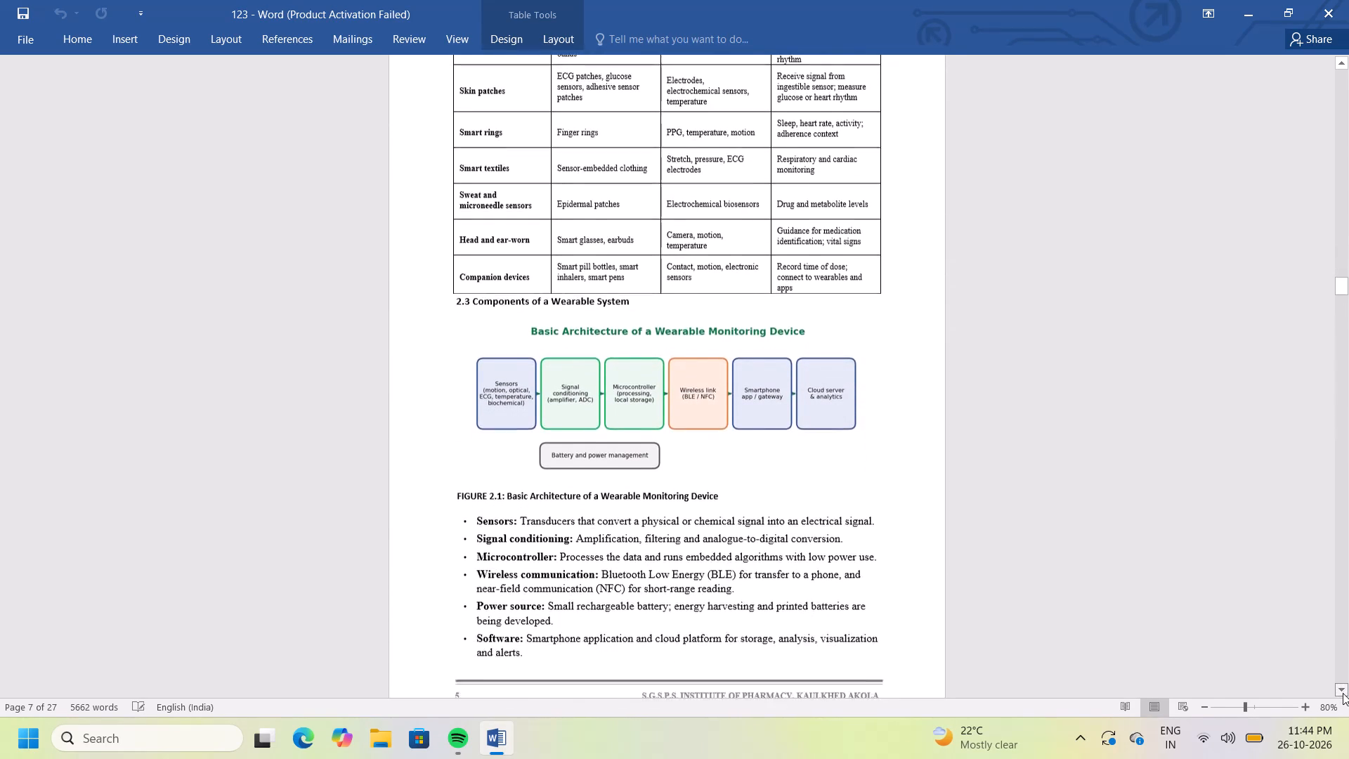
triple_click(1343, 692)
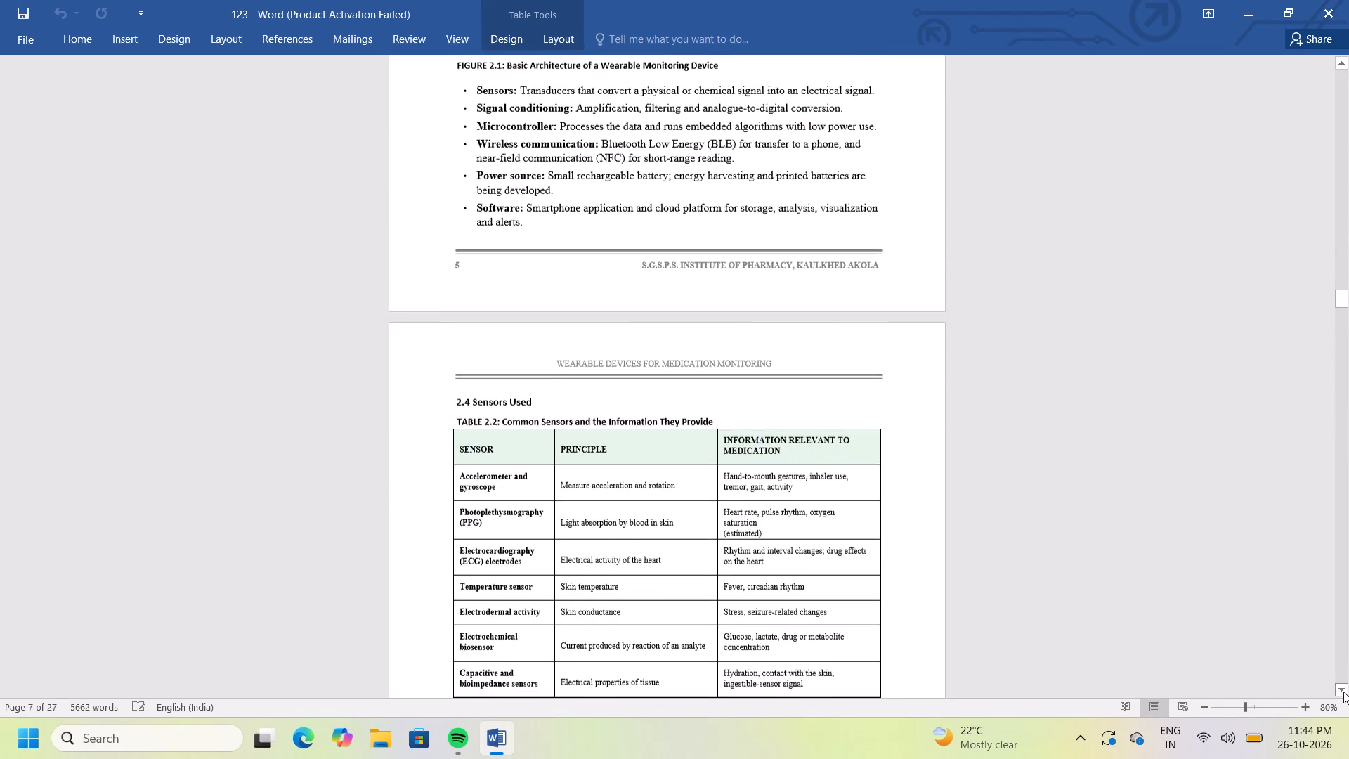
click(1343, 692)
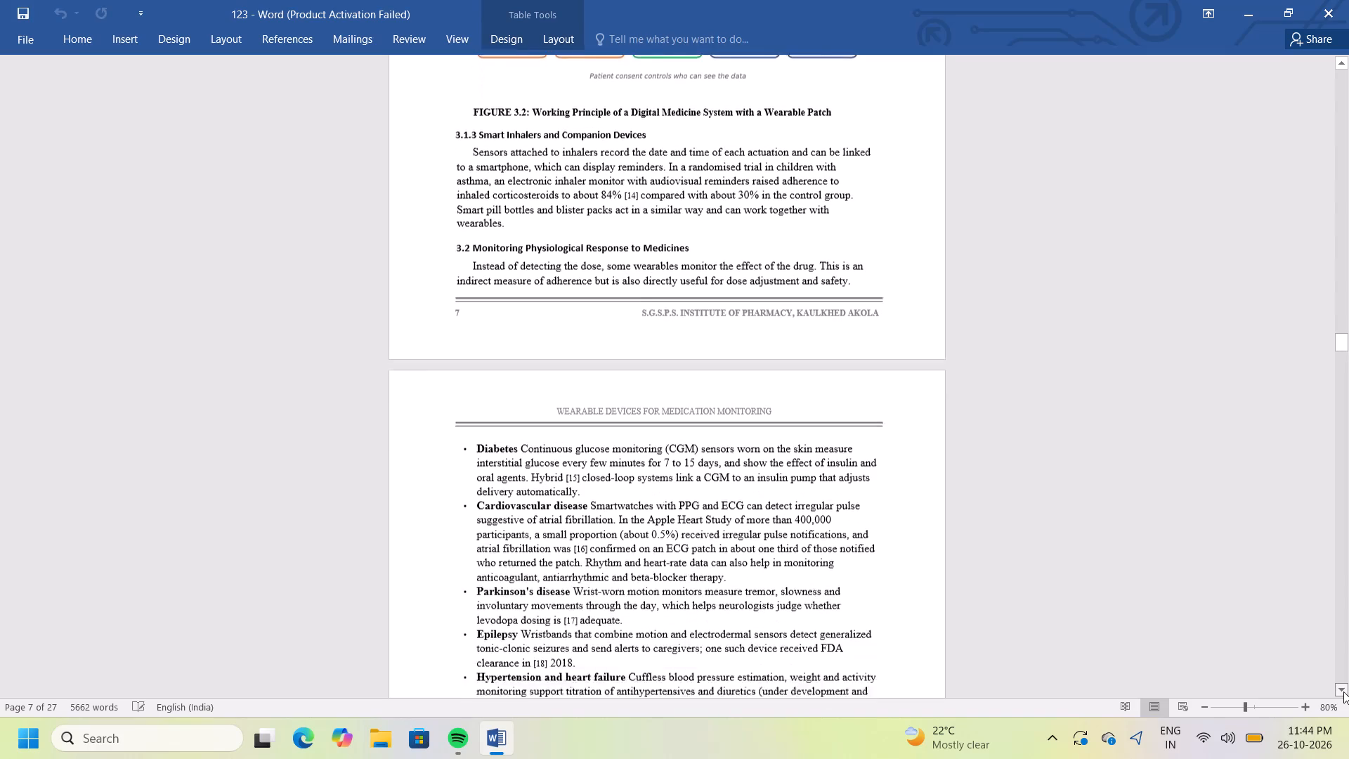
click(1343, 692)
triple_click(1343, 692)
drag(1343, 692, 1348, 699)
double_click(1348, 699)
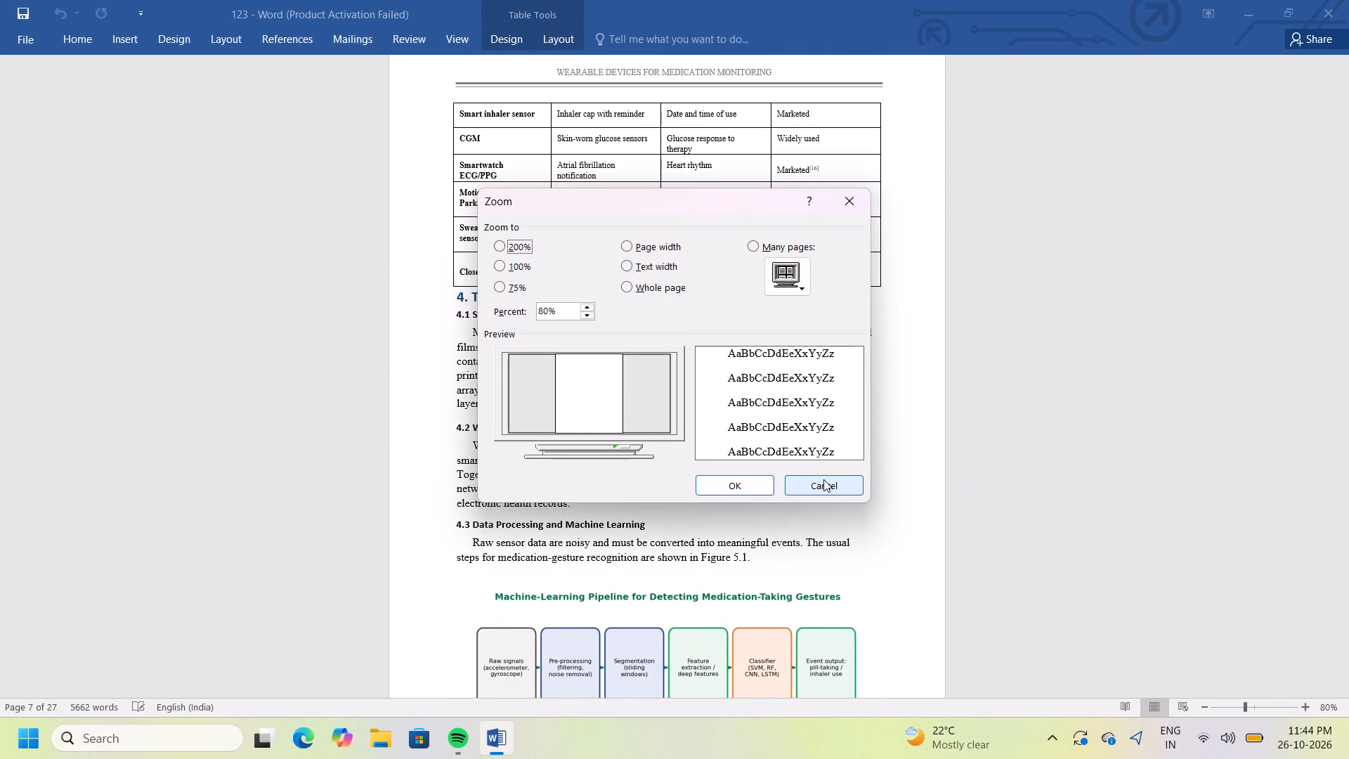
click(823, 480)
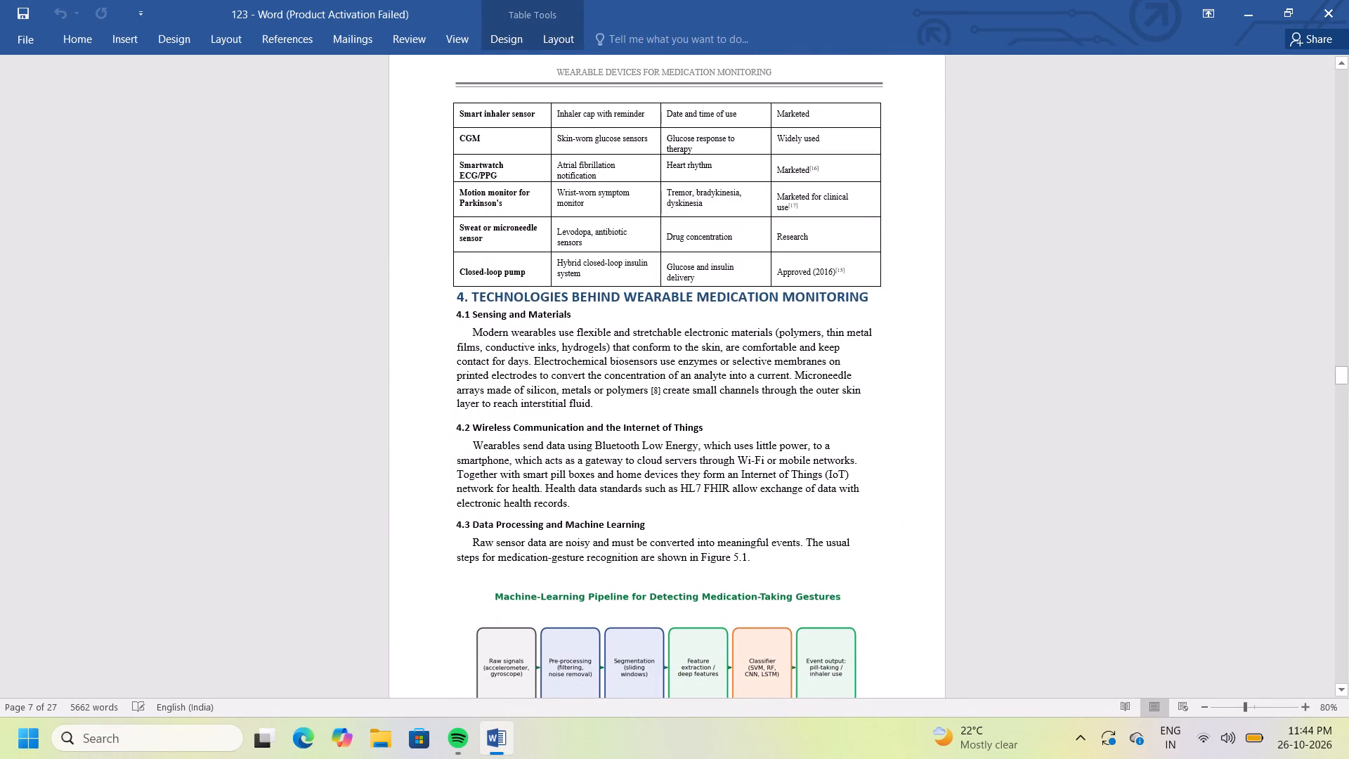
triple_click(1342, 690)
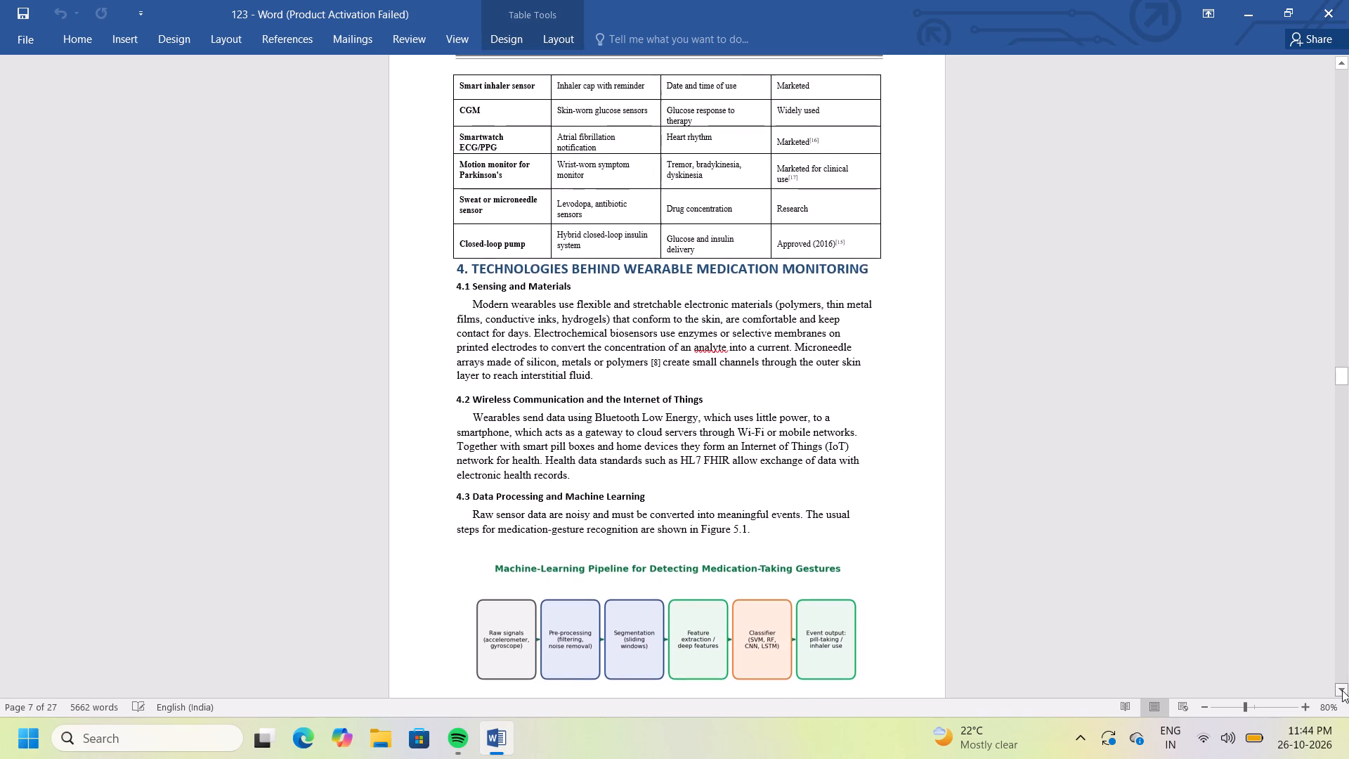
triple_click(1342, 690)
triple_click(1342, 690)
click(1342, 690)
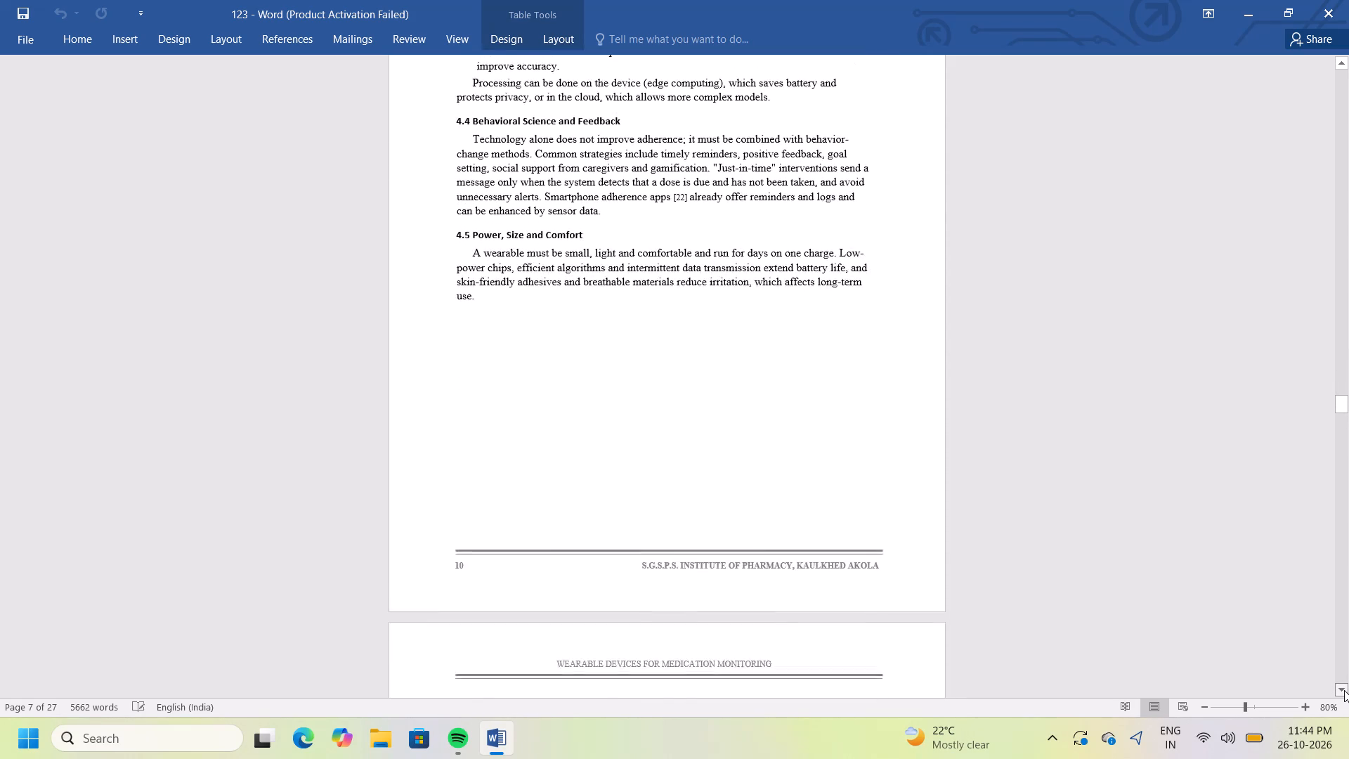
triple_click(1343, 691)
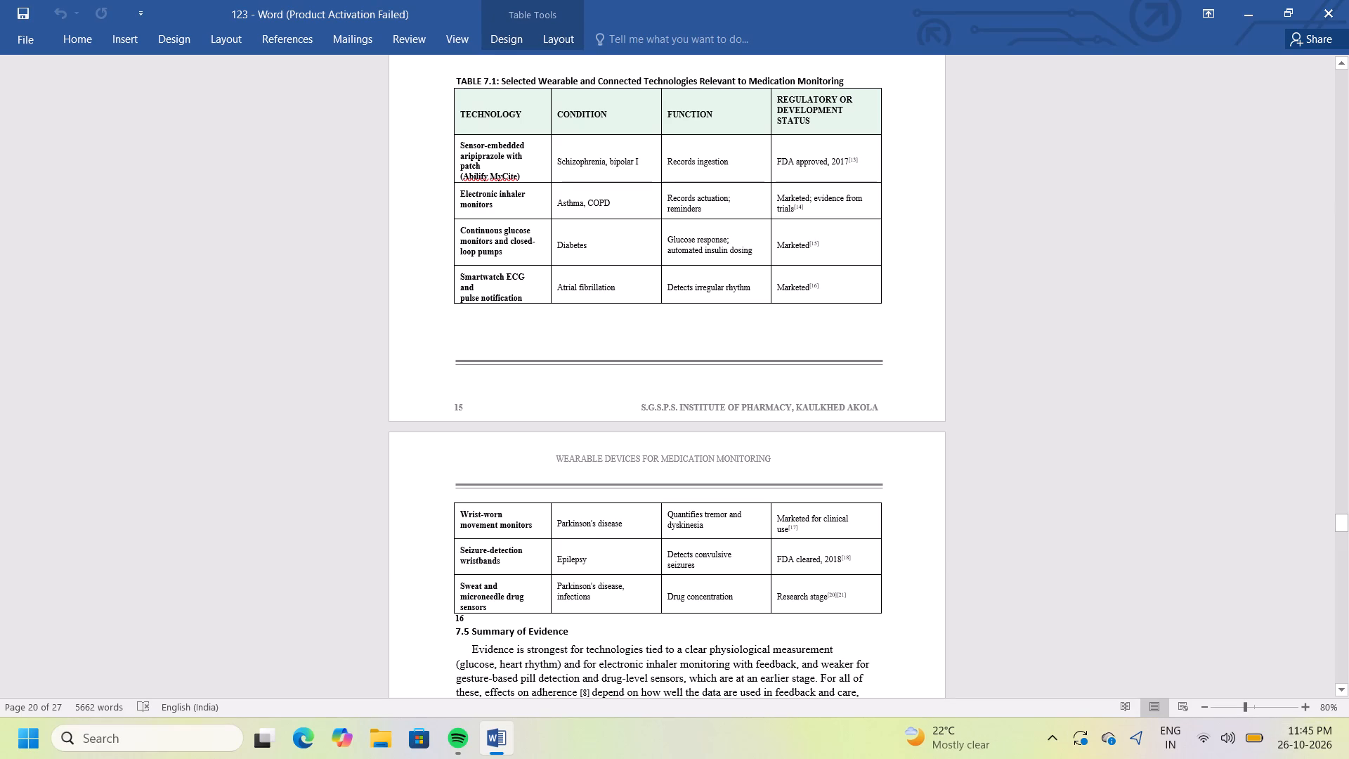
Delete the stray page number "16" between the end of Table 7.1 and the heading "7.5 Summary of Evidence".
click(475, 615)
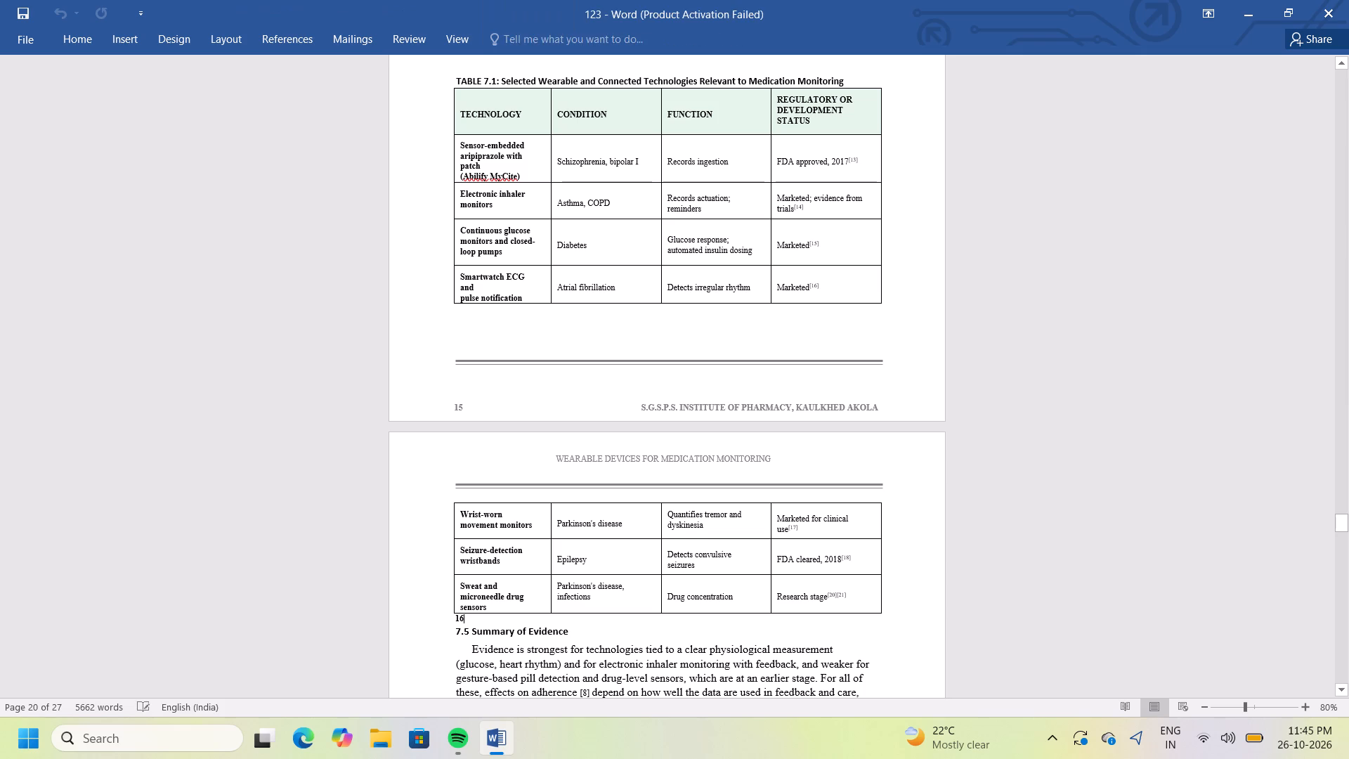
key(BackSpace)
key(BackSpace)
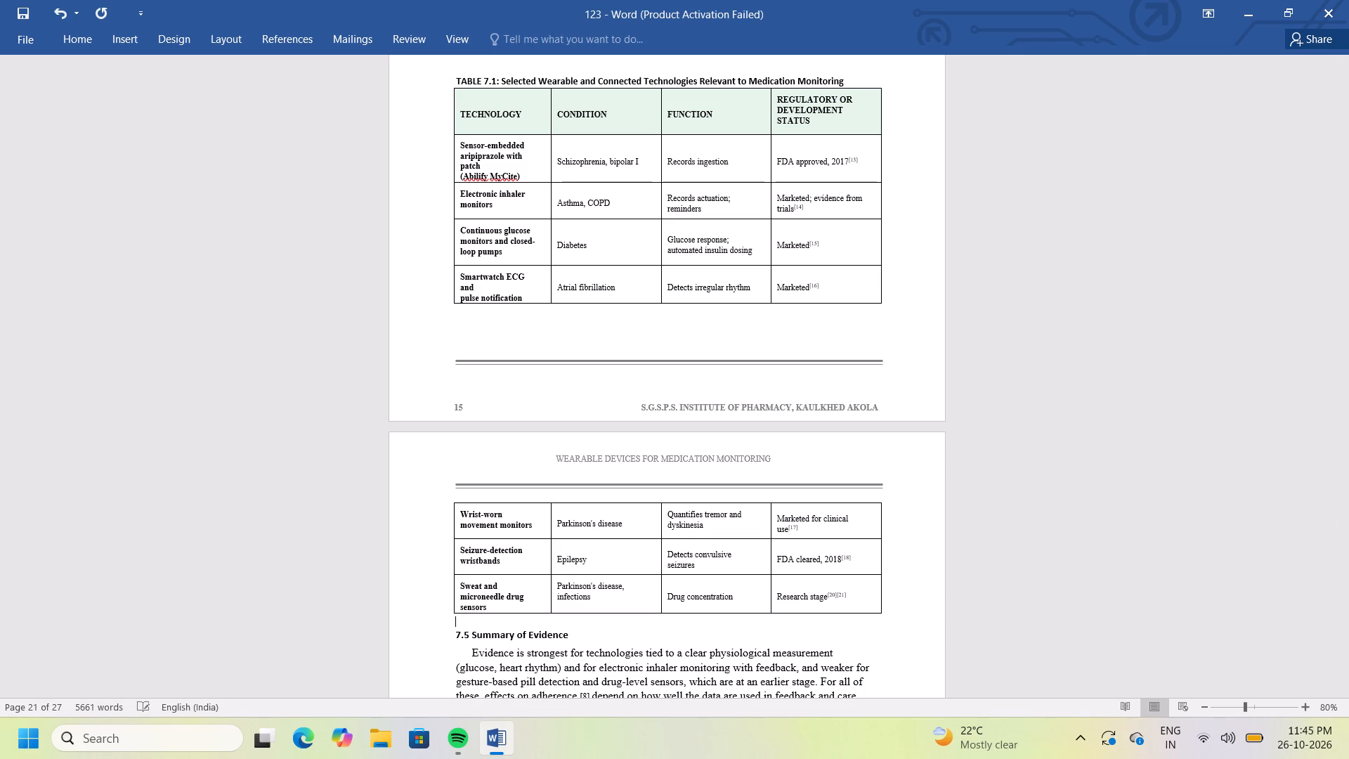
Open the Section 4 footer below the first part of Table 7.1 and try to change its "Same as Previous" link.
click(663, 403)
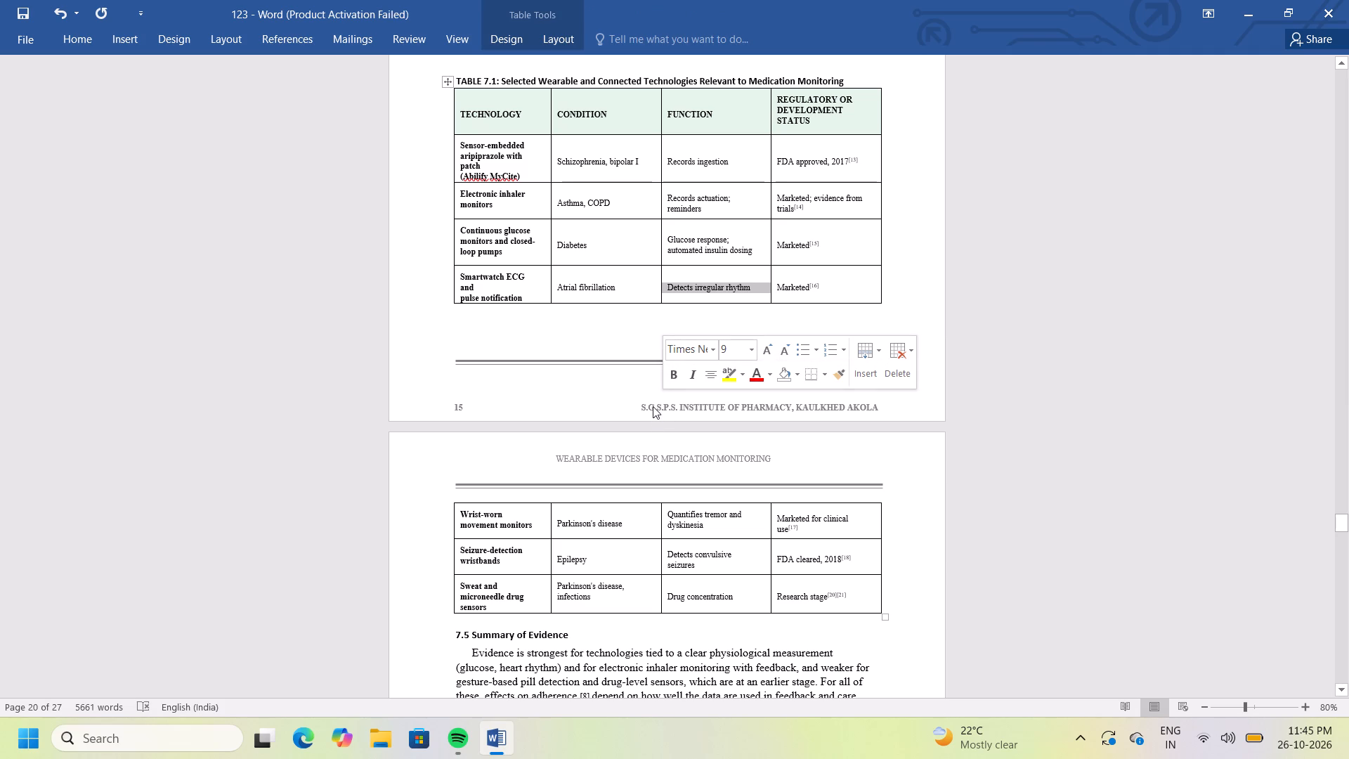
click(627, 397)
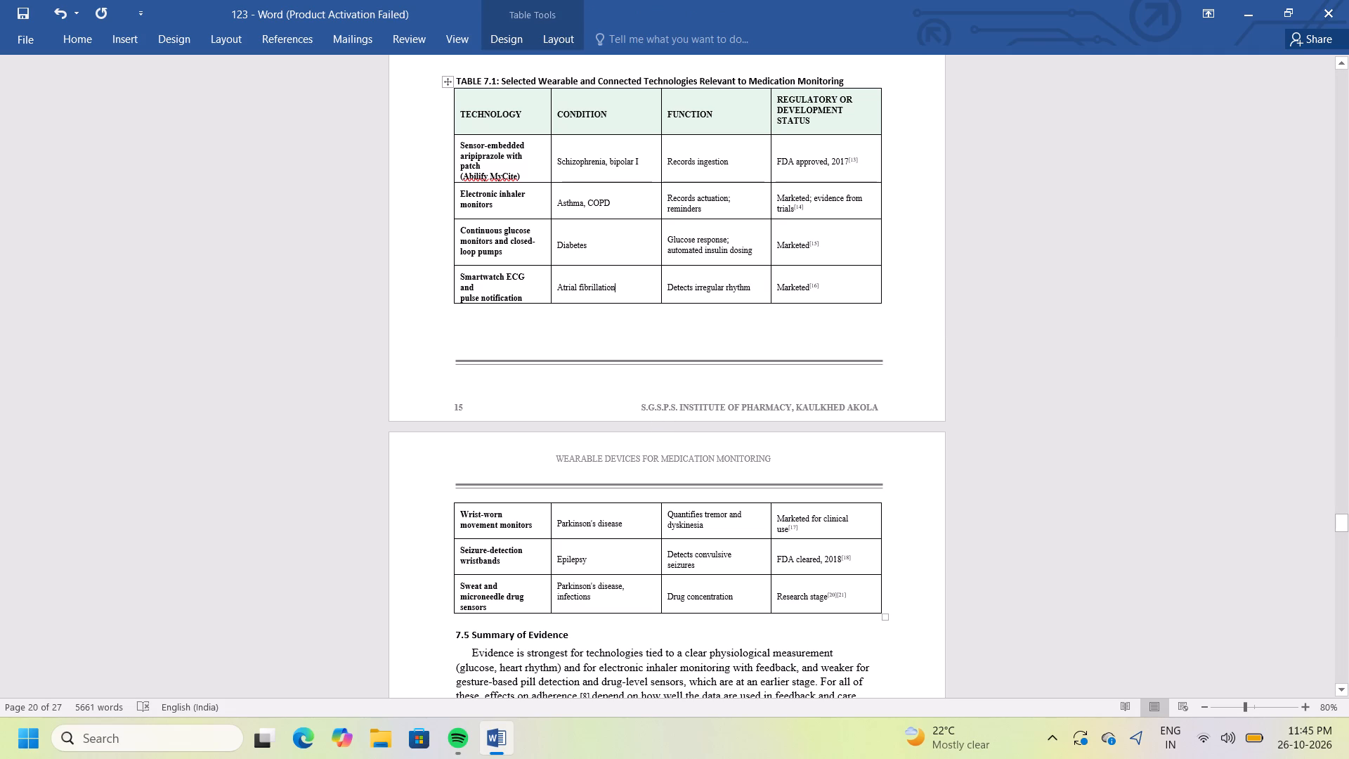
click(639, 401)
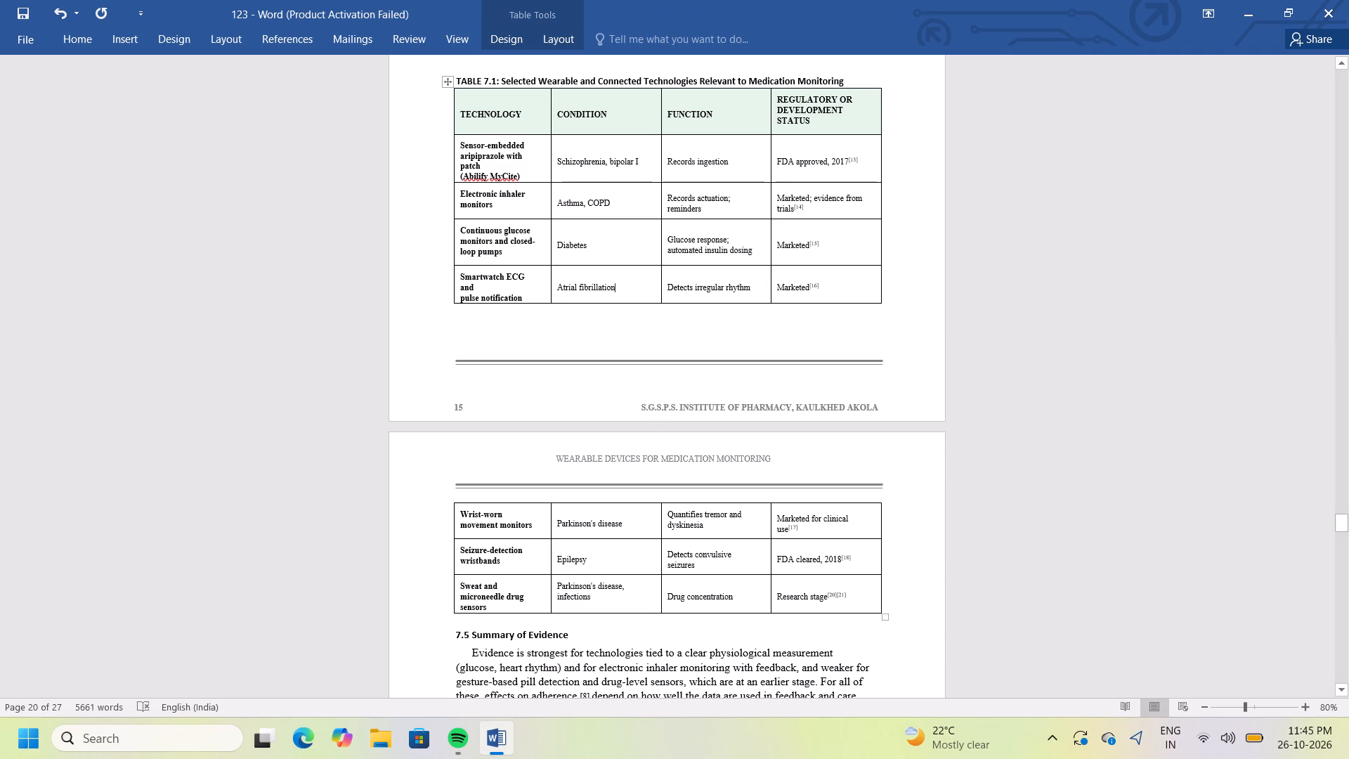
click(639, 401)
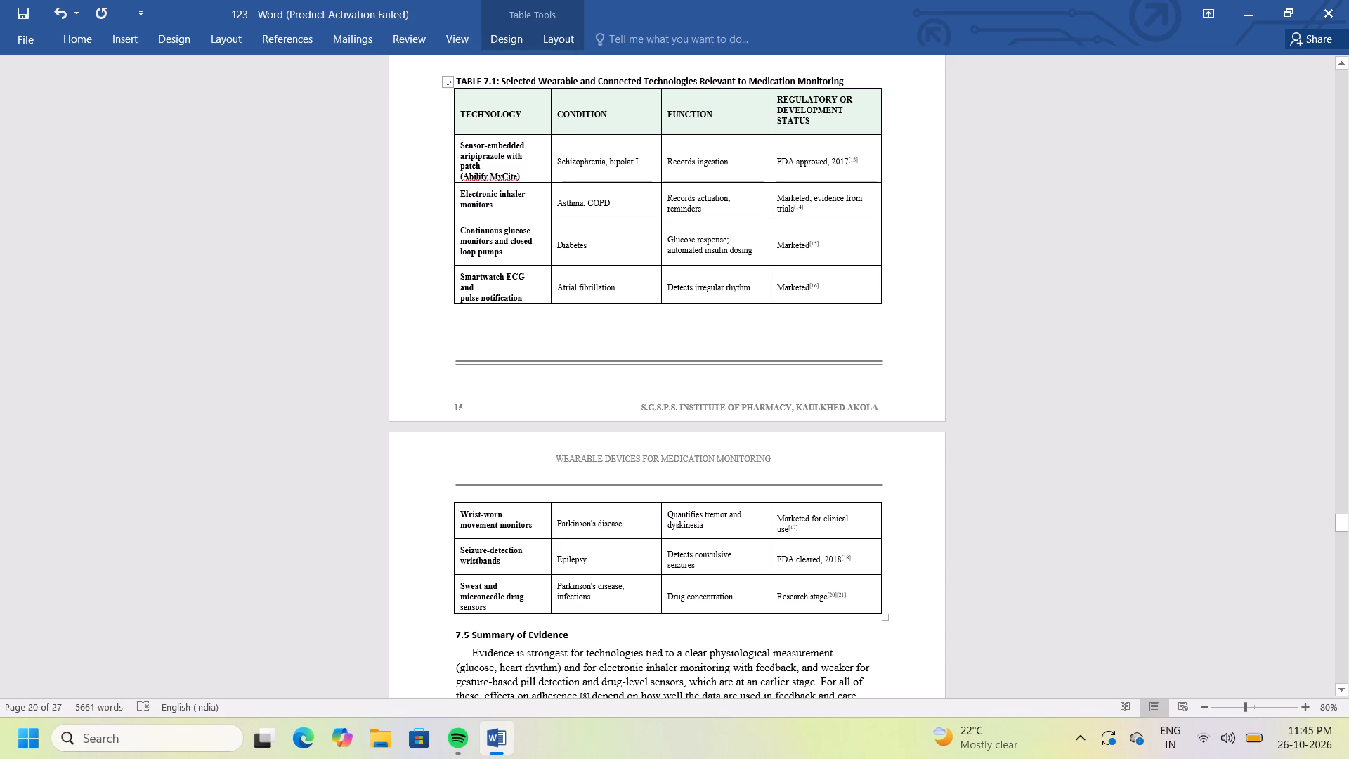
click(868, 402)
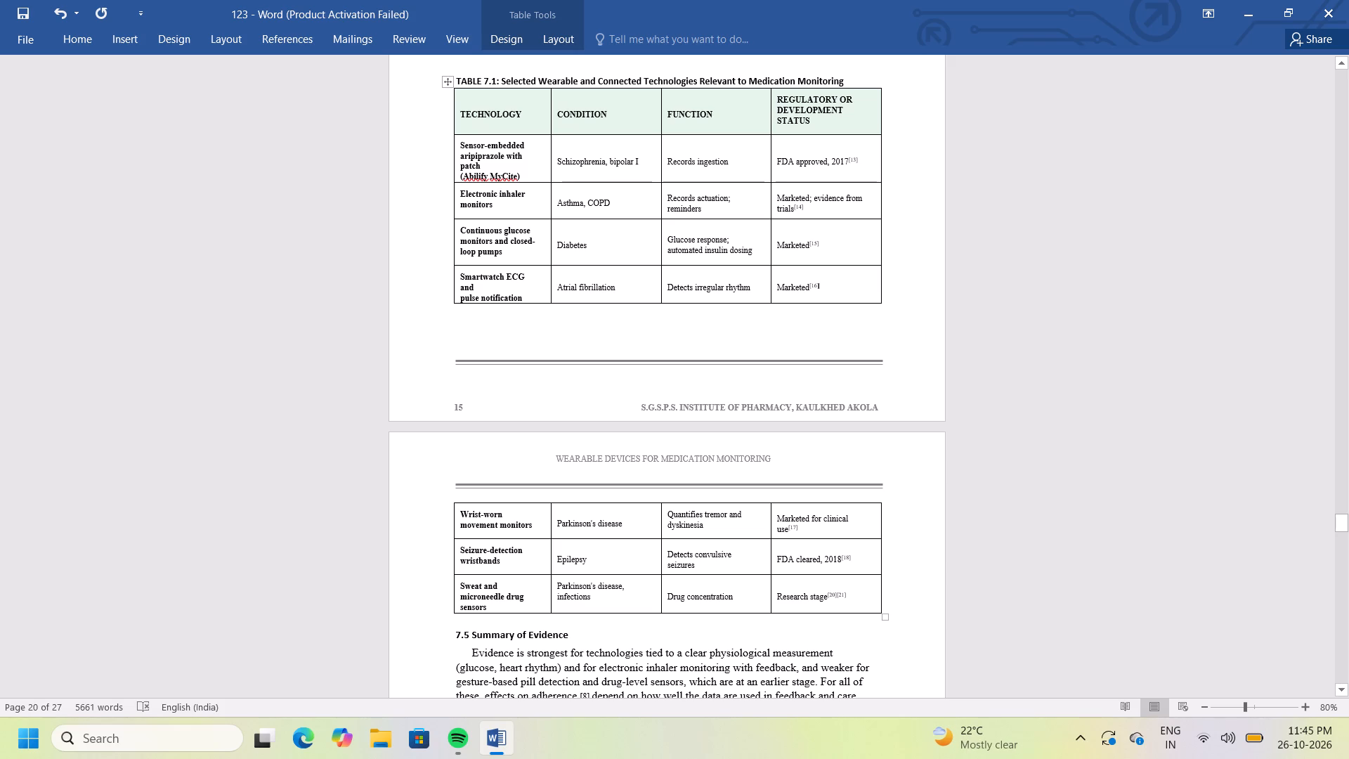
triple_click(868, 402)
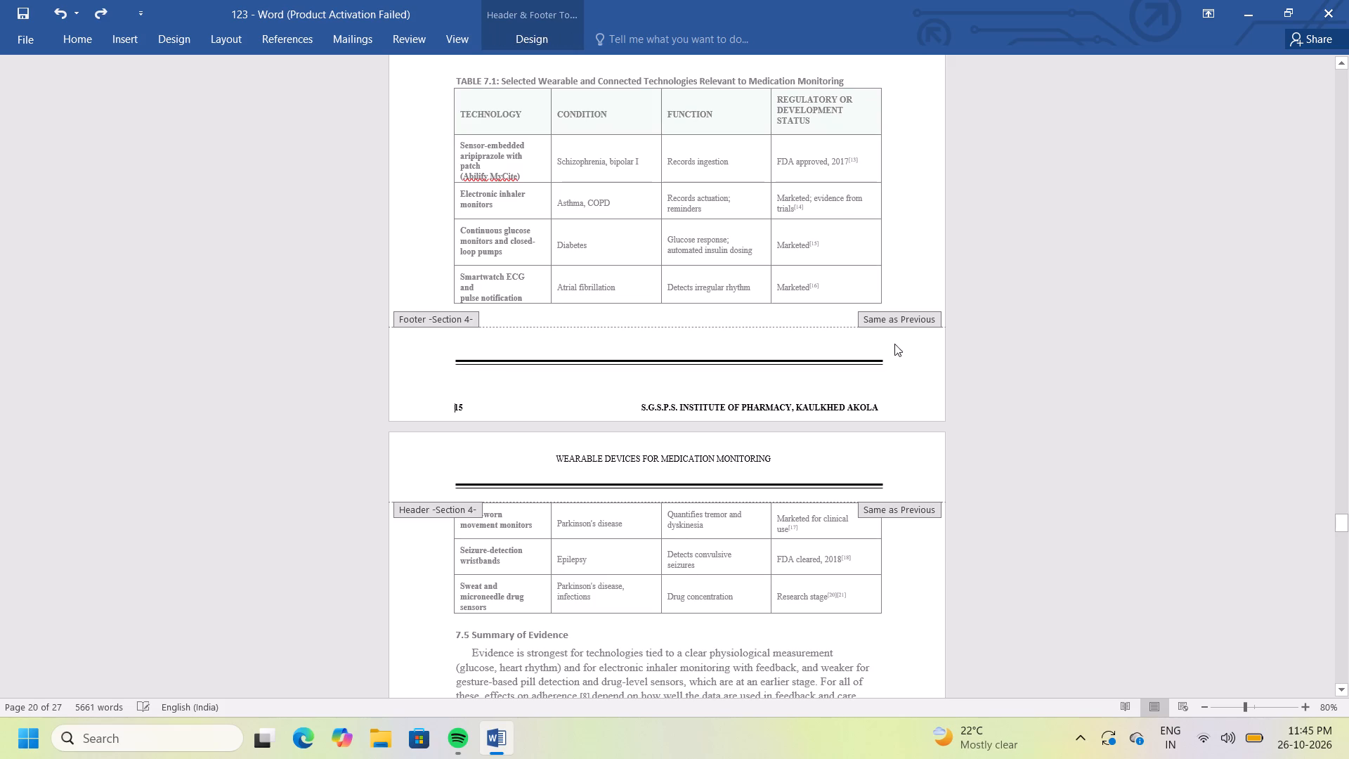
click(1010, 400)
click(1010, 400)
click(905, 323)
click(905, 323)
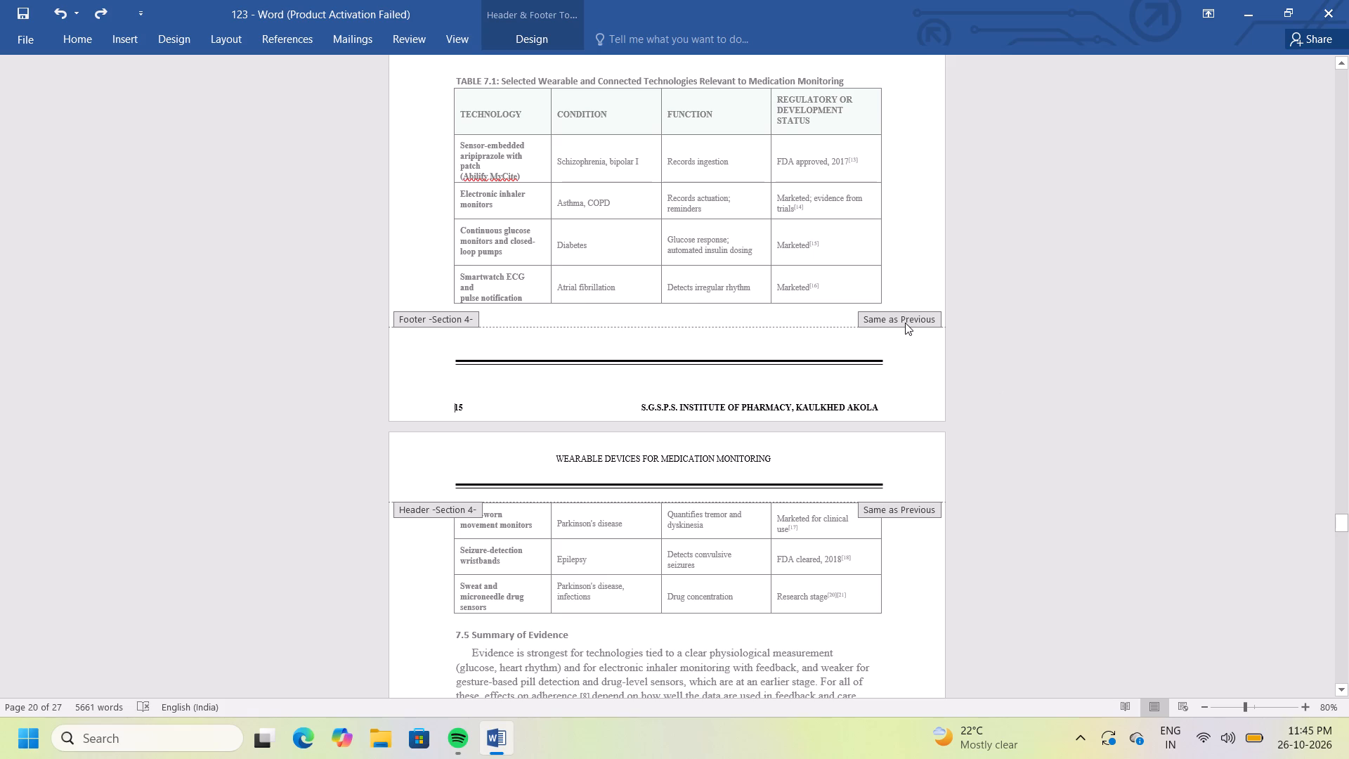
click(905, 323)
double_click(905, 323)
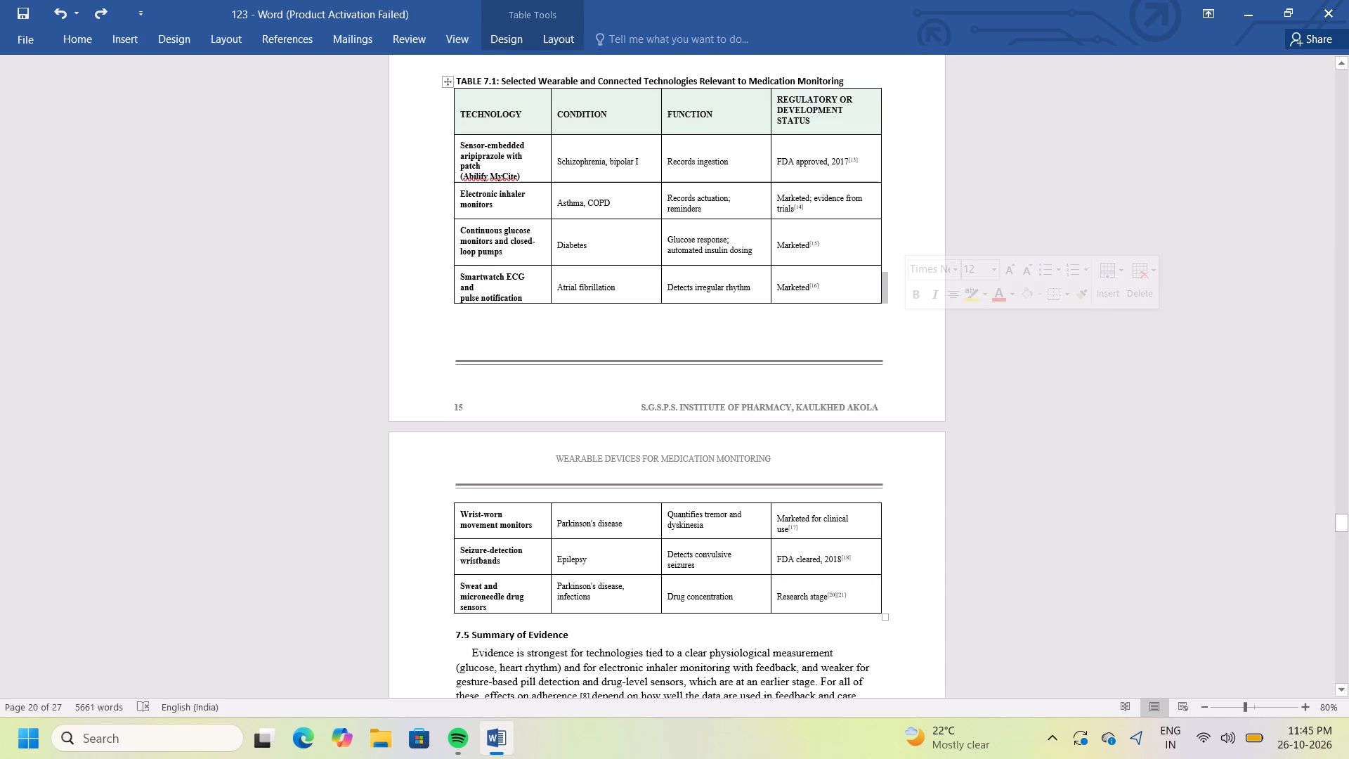
Reopen the Section 4 footer below Table 7.1 for editing and try its "Same as Previous" label again.
double_click(891, 372)
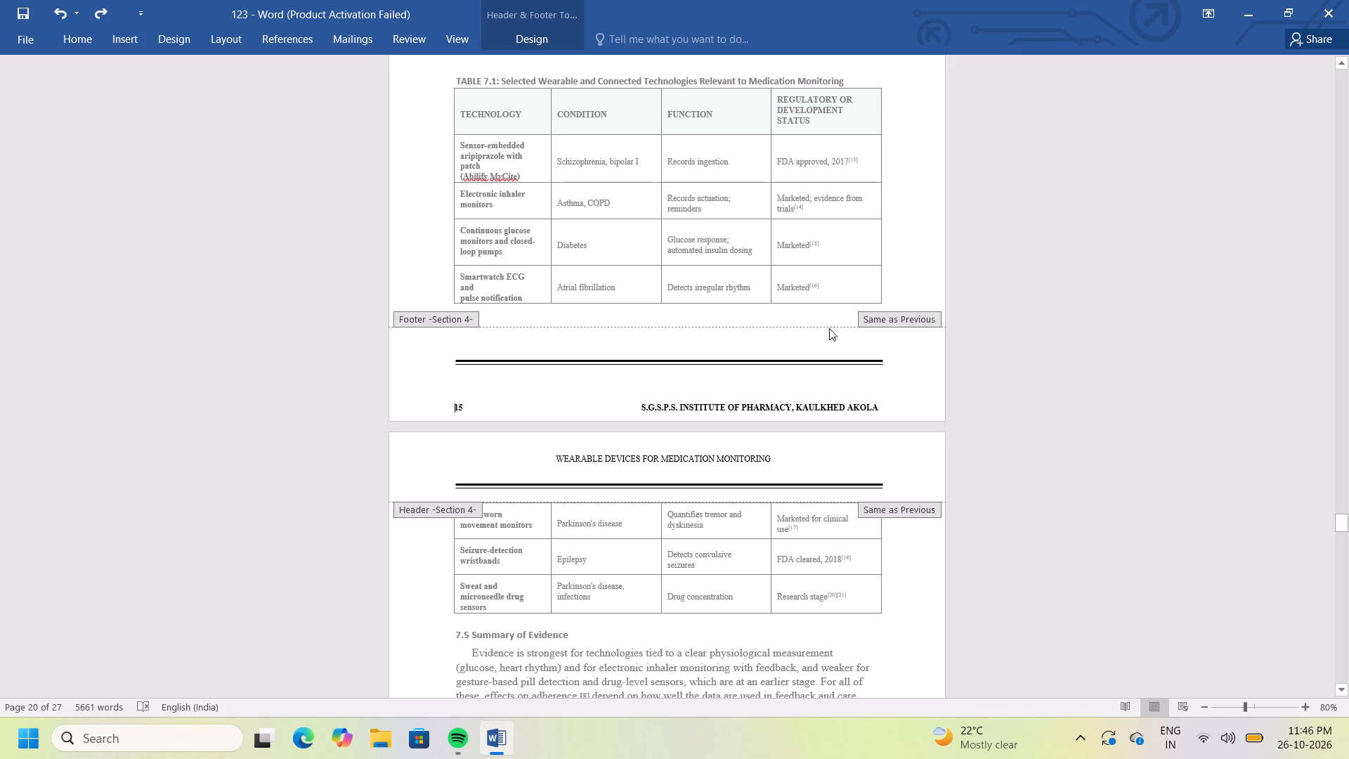
click(878, 318)
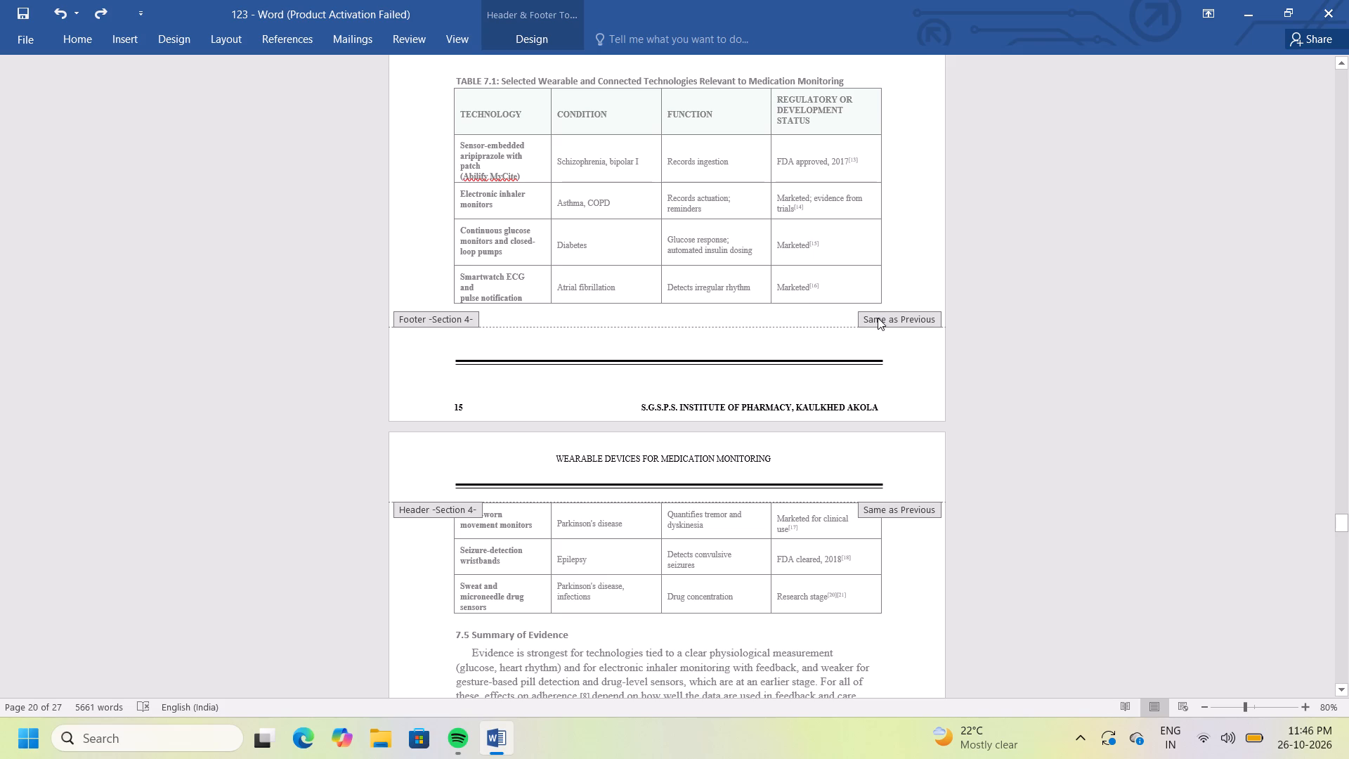
click(878, 318)
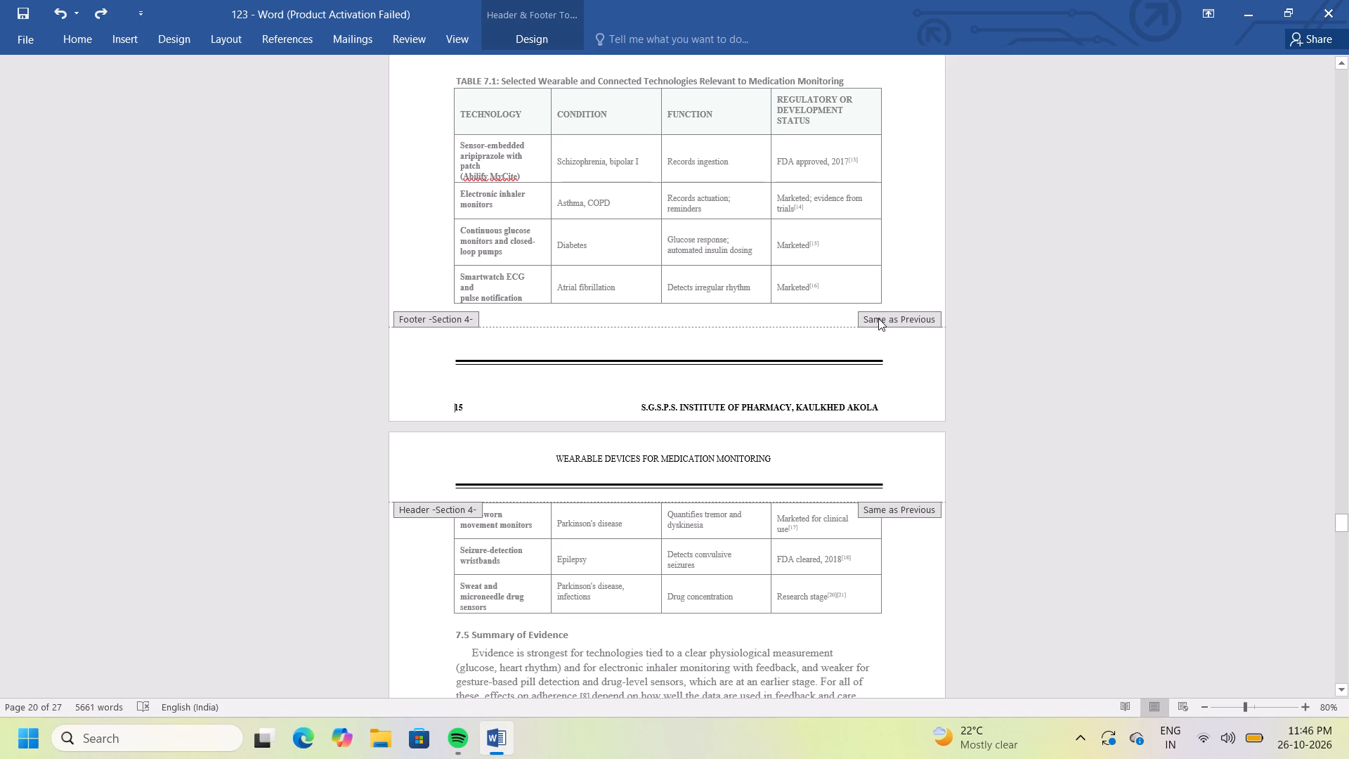
right_click(878, 318)
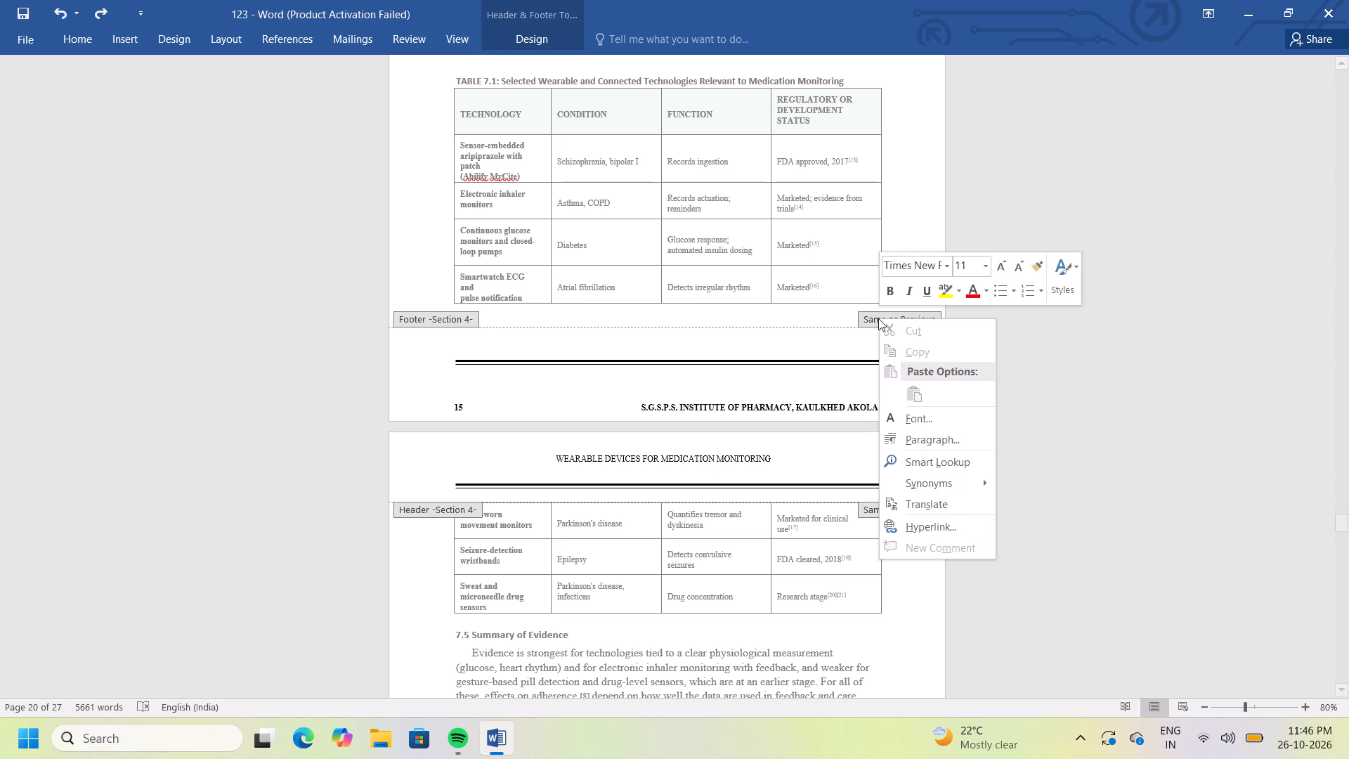
click(1100, 349)
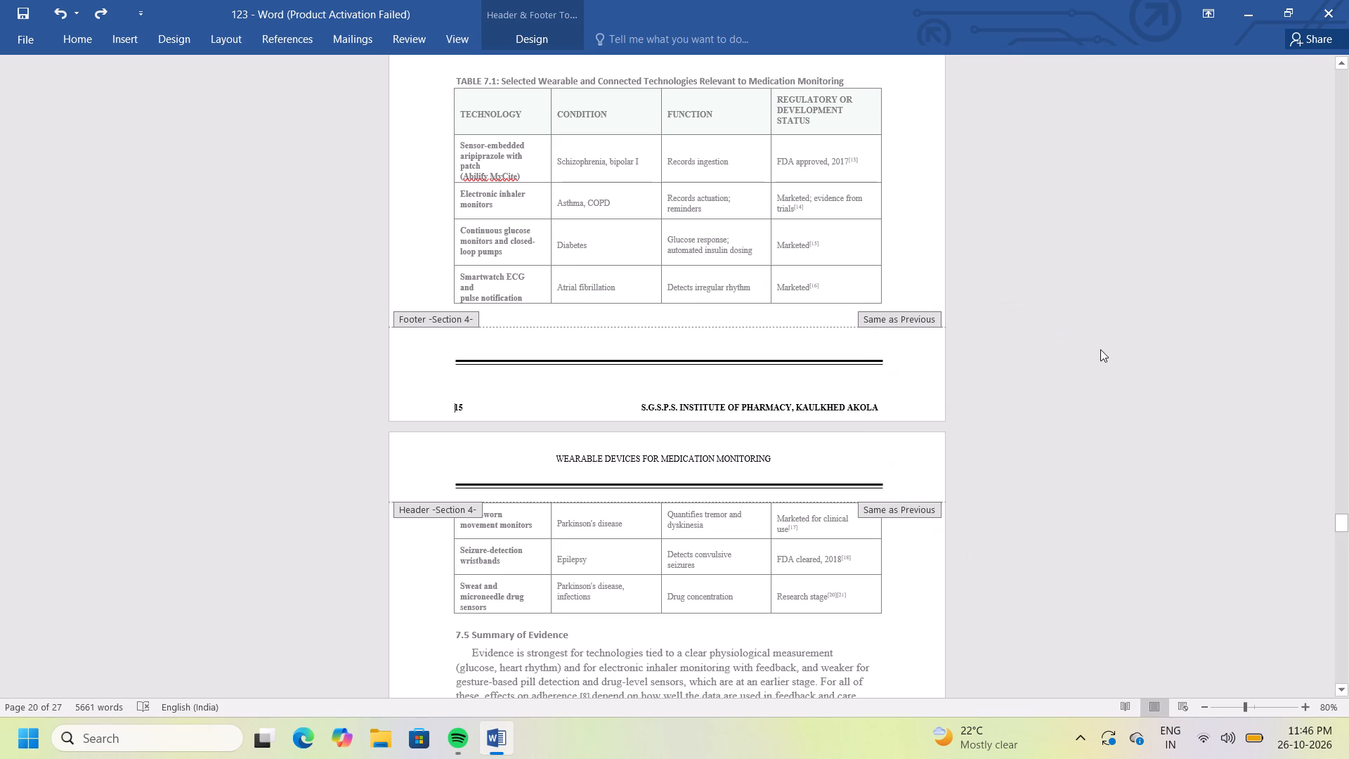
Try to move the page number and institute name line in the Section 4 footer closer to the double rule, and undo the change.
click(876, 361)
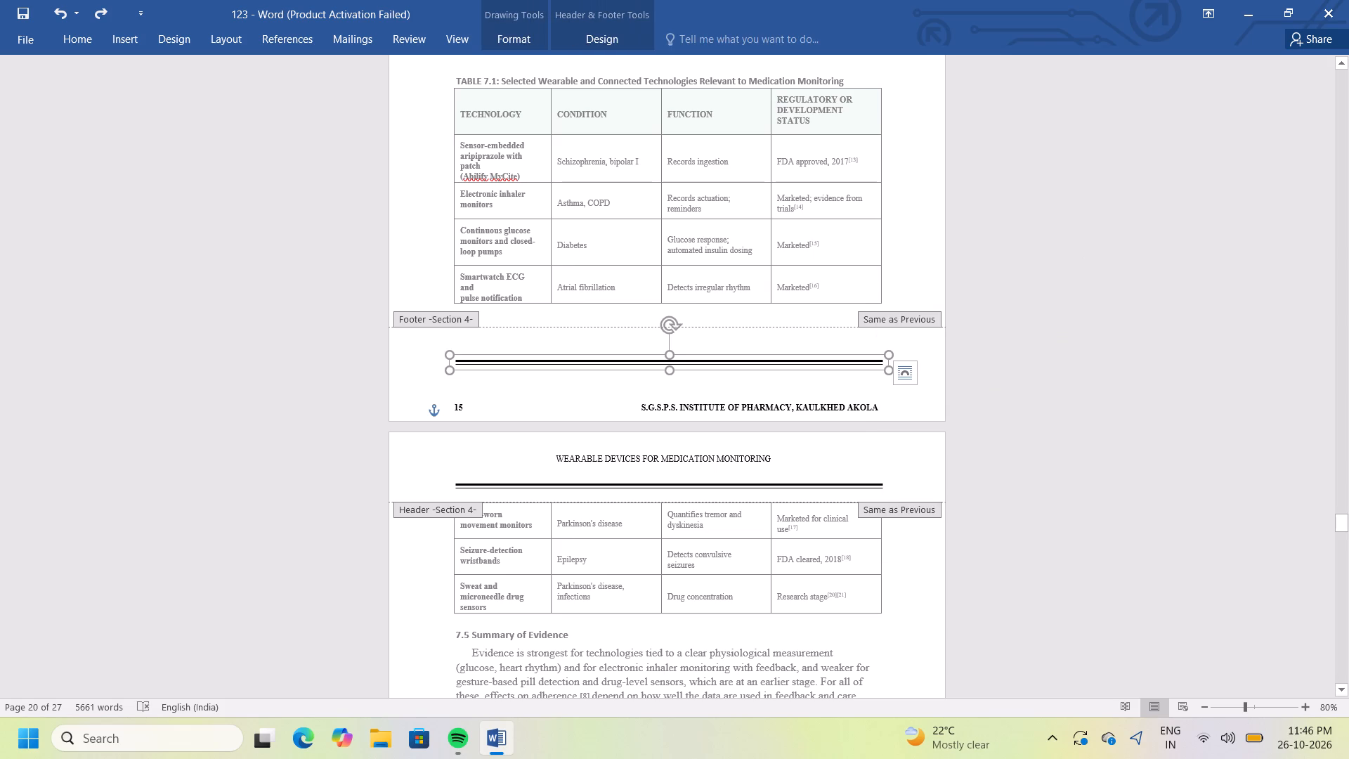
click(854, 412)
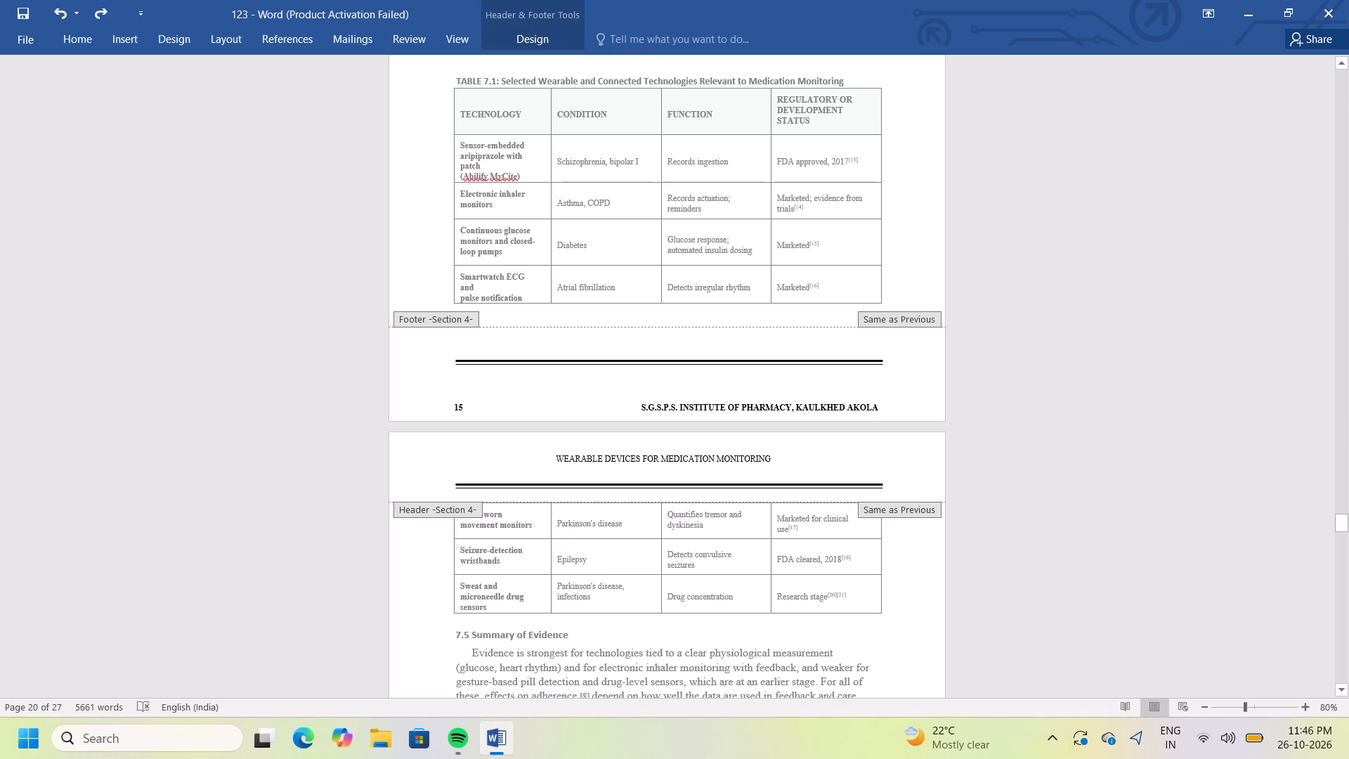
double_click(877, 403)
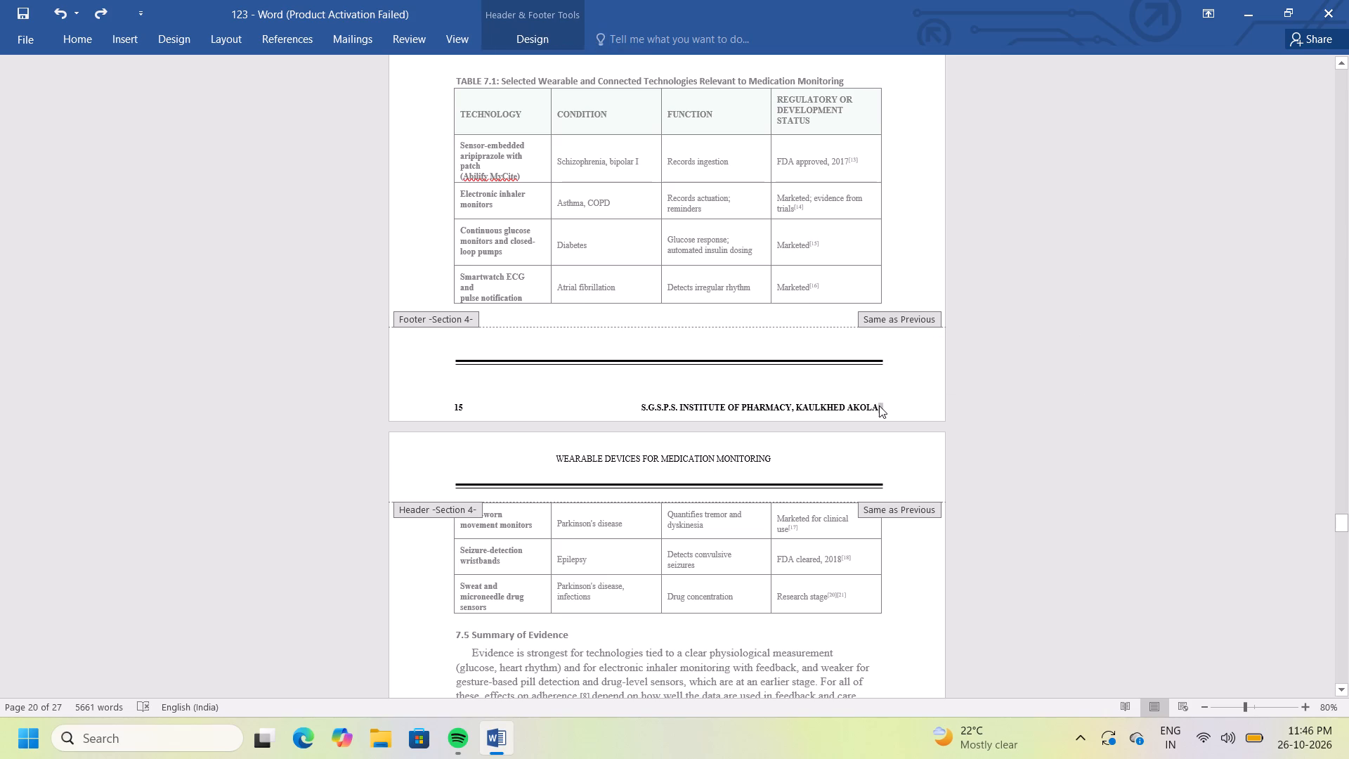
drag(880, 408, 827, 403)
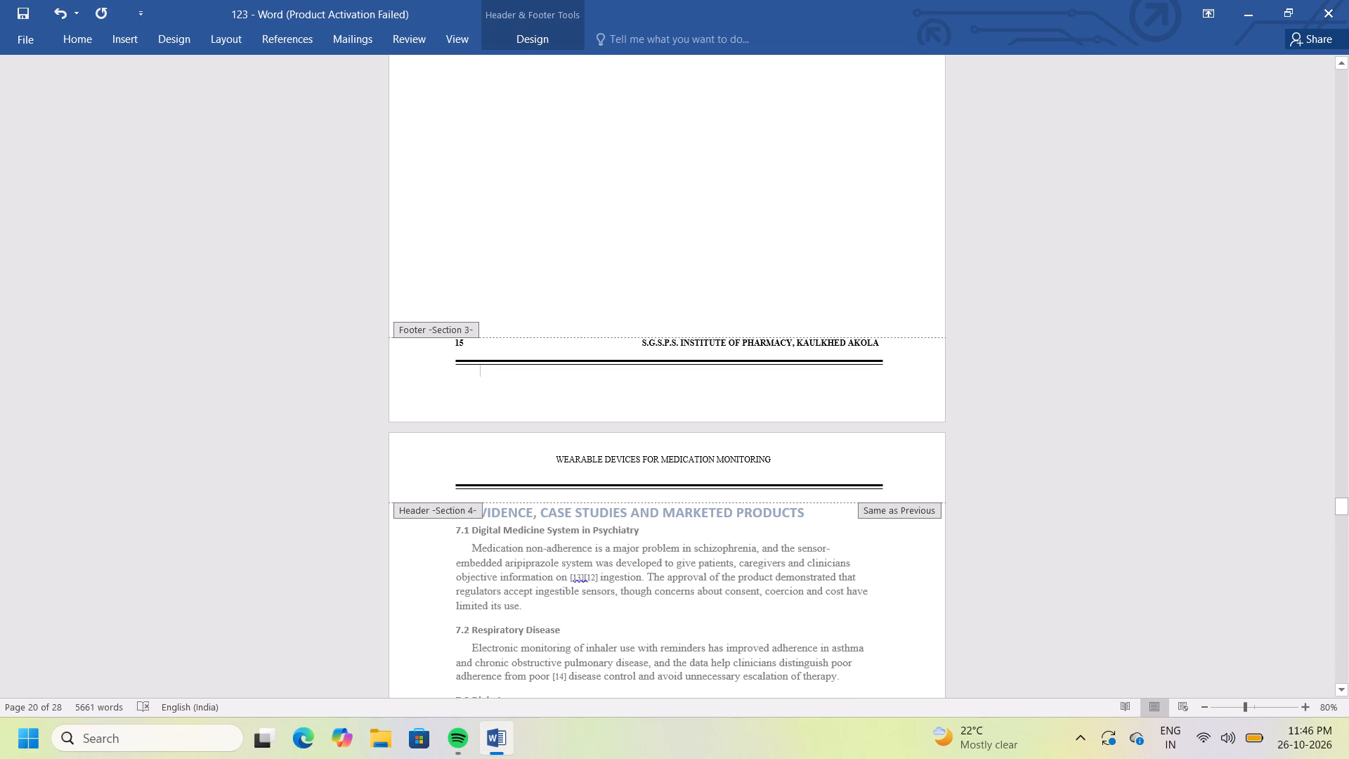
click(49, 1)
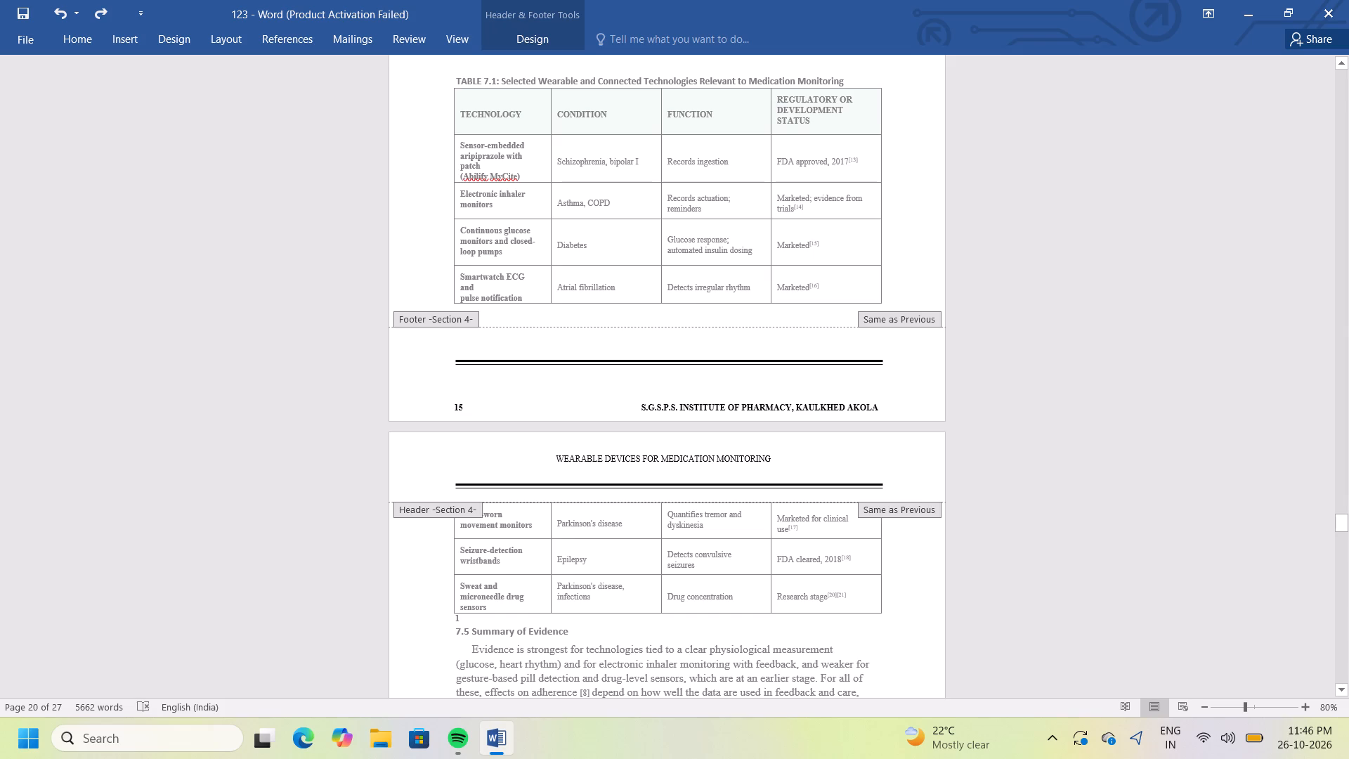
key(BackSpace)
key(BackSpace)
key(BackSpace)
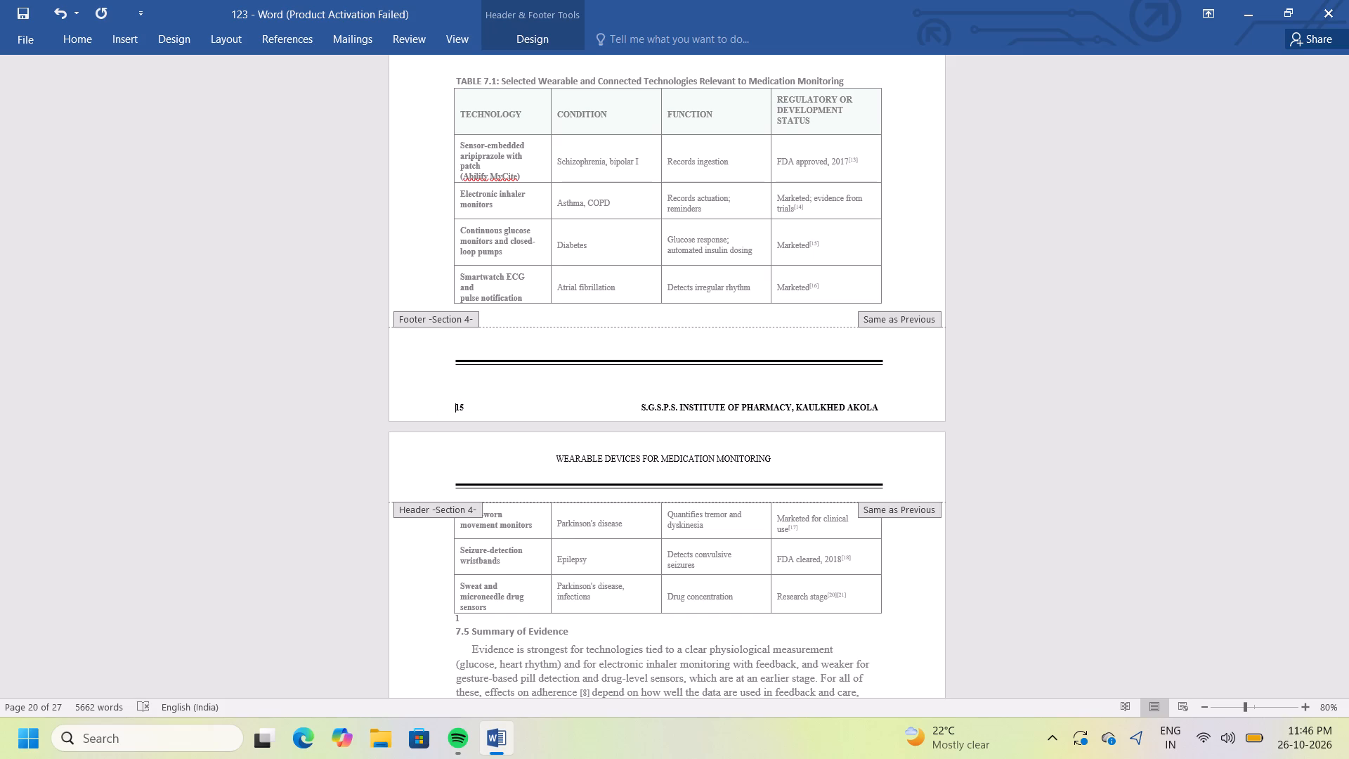
Cut the line with the page number and institute name from the Section 4 footer.
drag(448, 403, 893, 434)
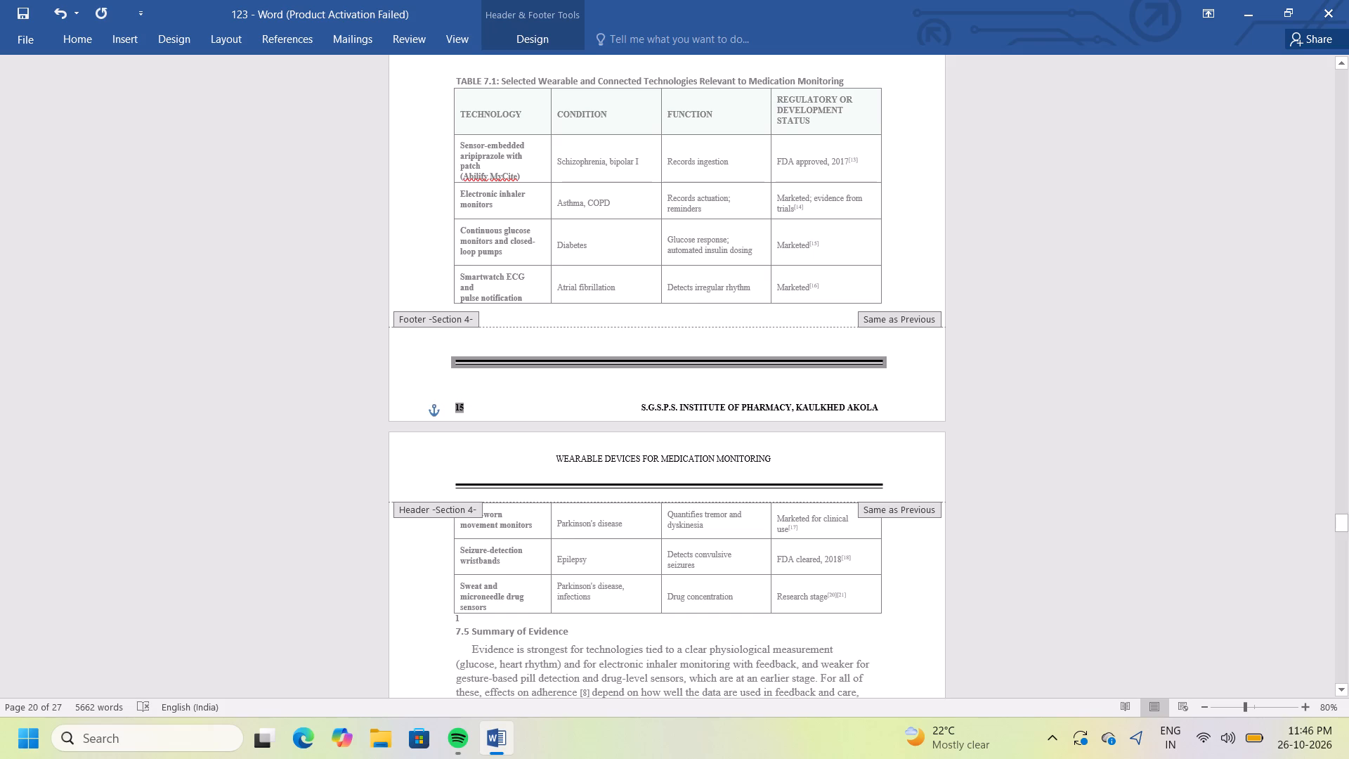
drag(893, 434, 880, 409)
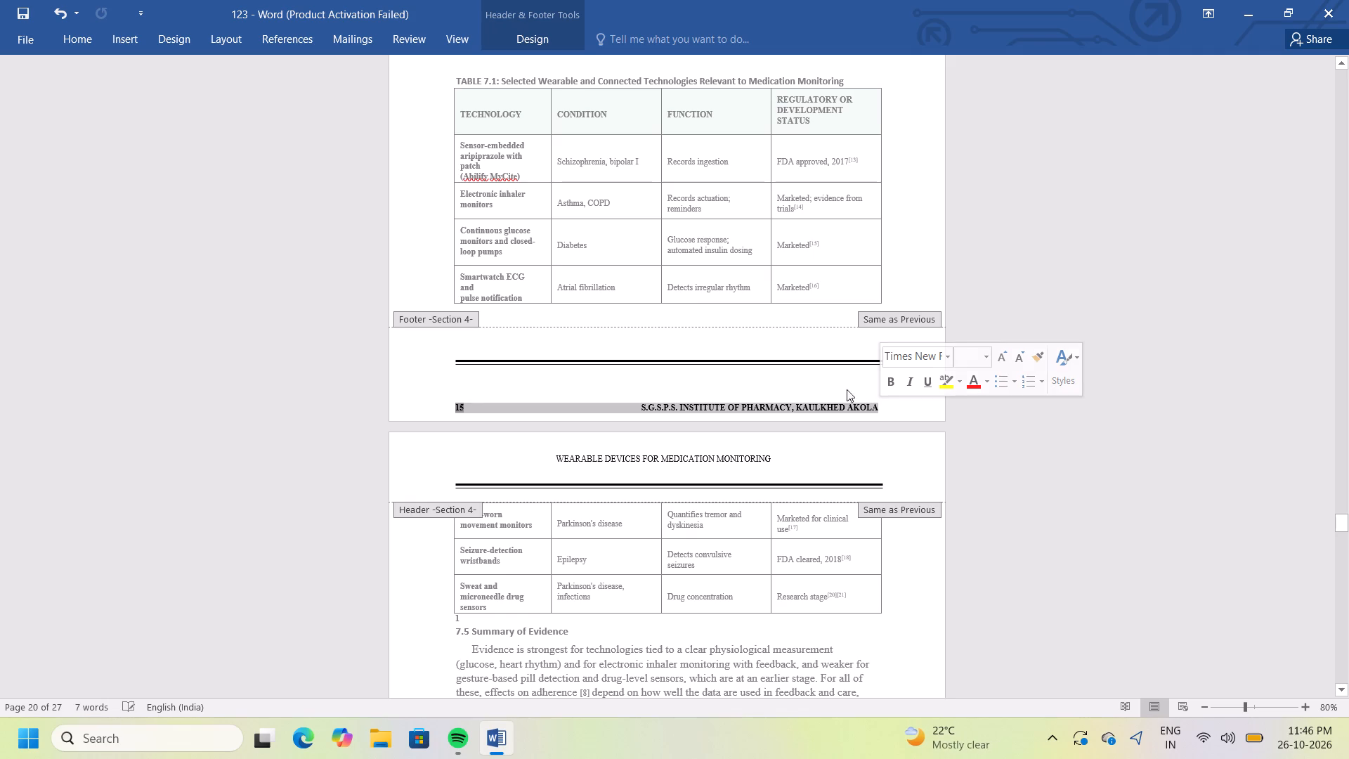
key(BackSpace)
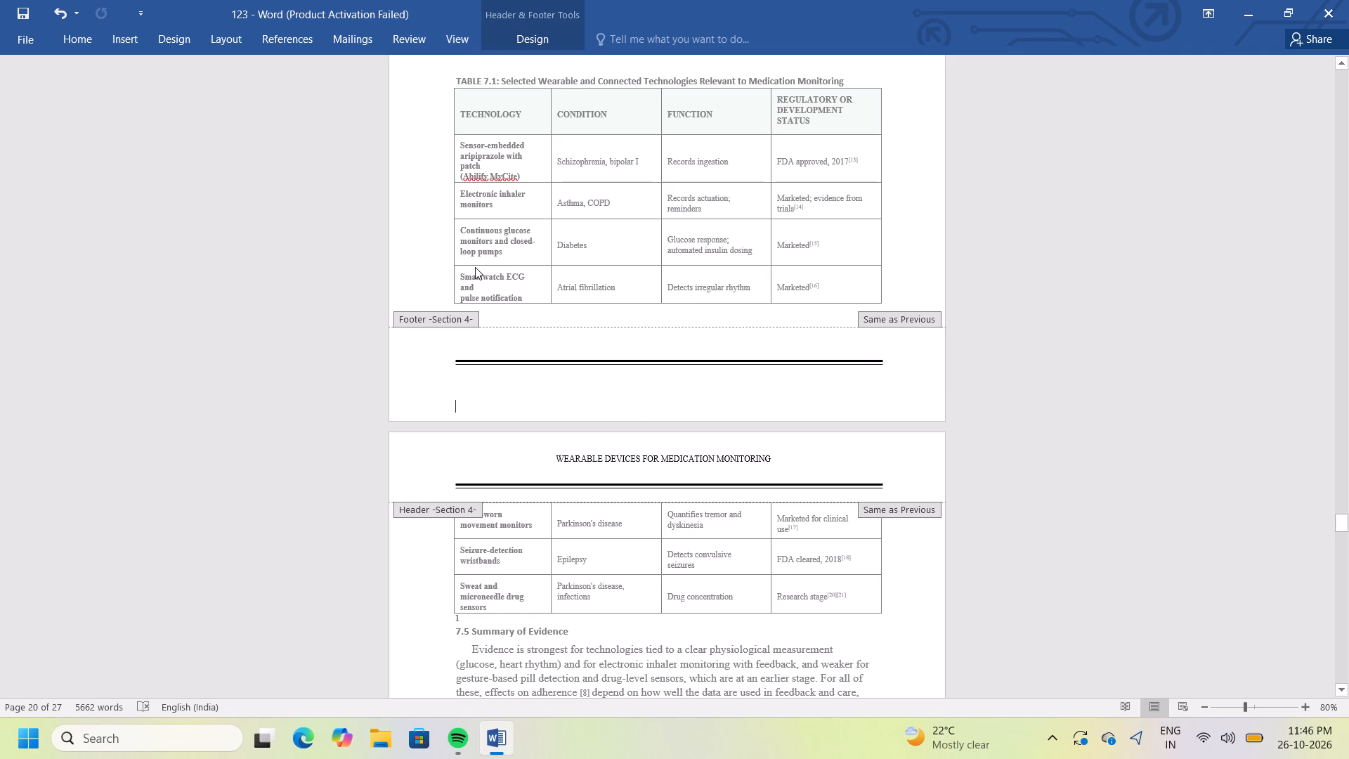
click(51, 16)
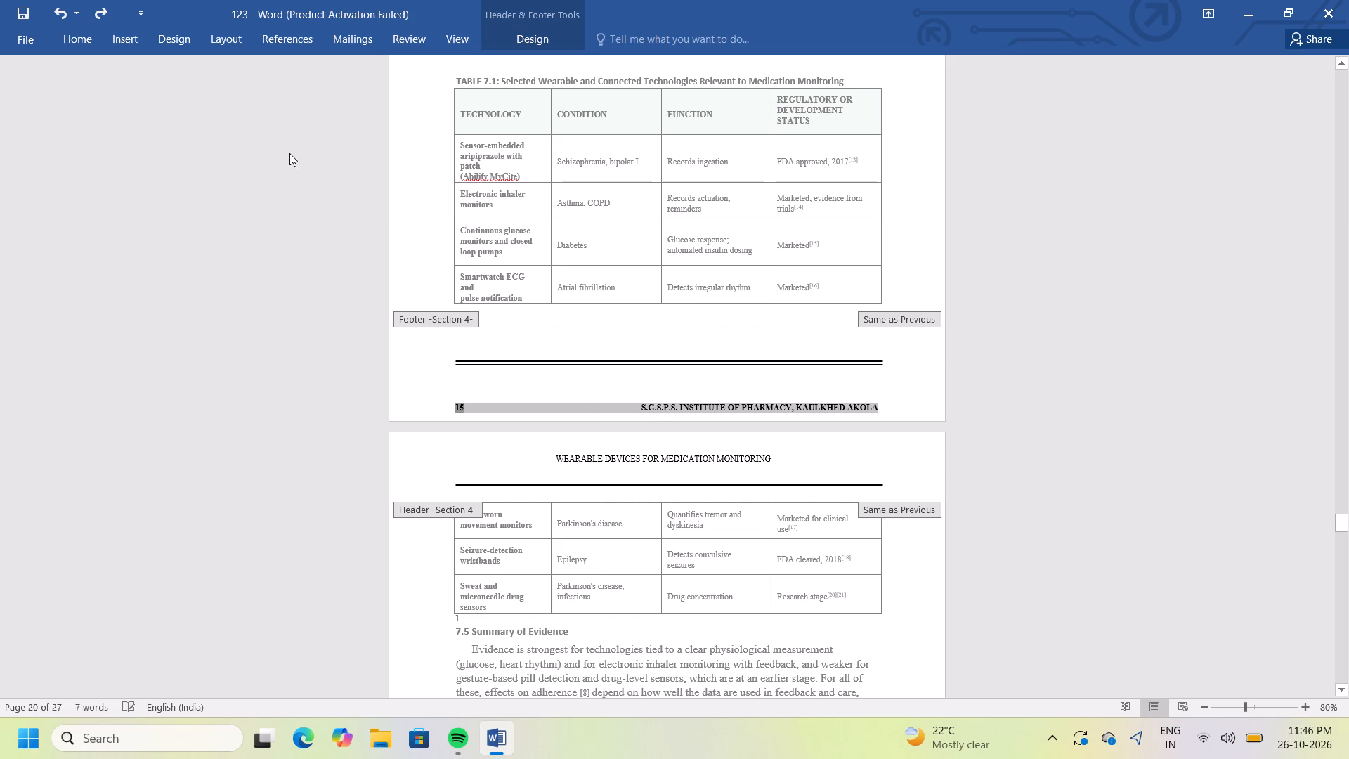
click(80, 33)
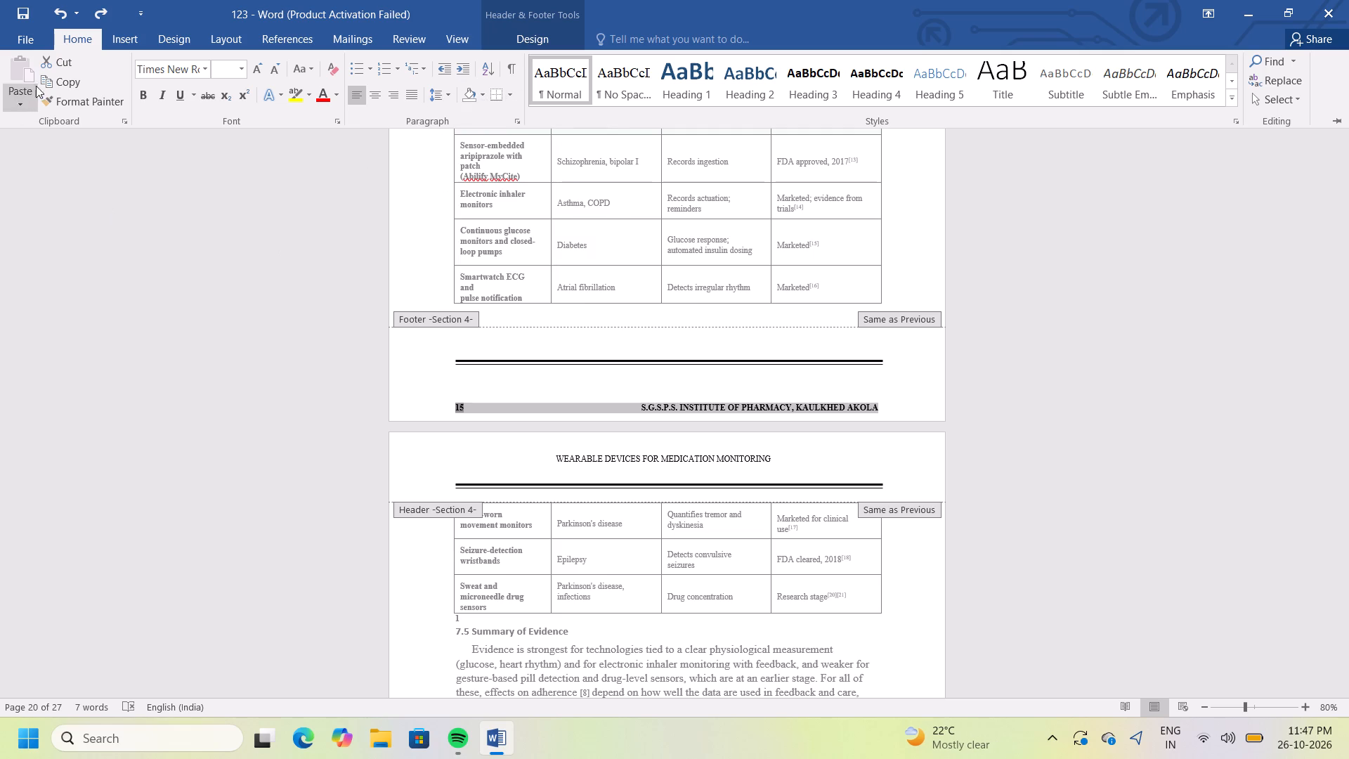
click(76, 62)
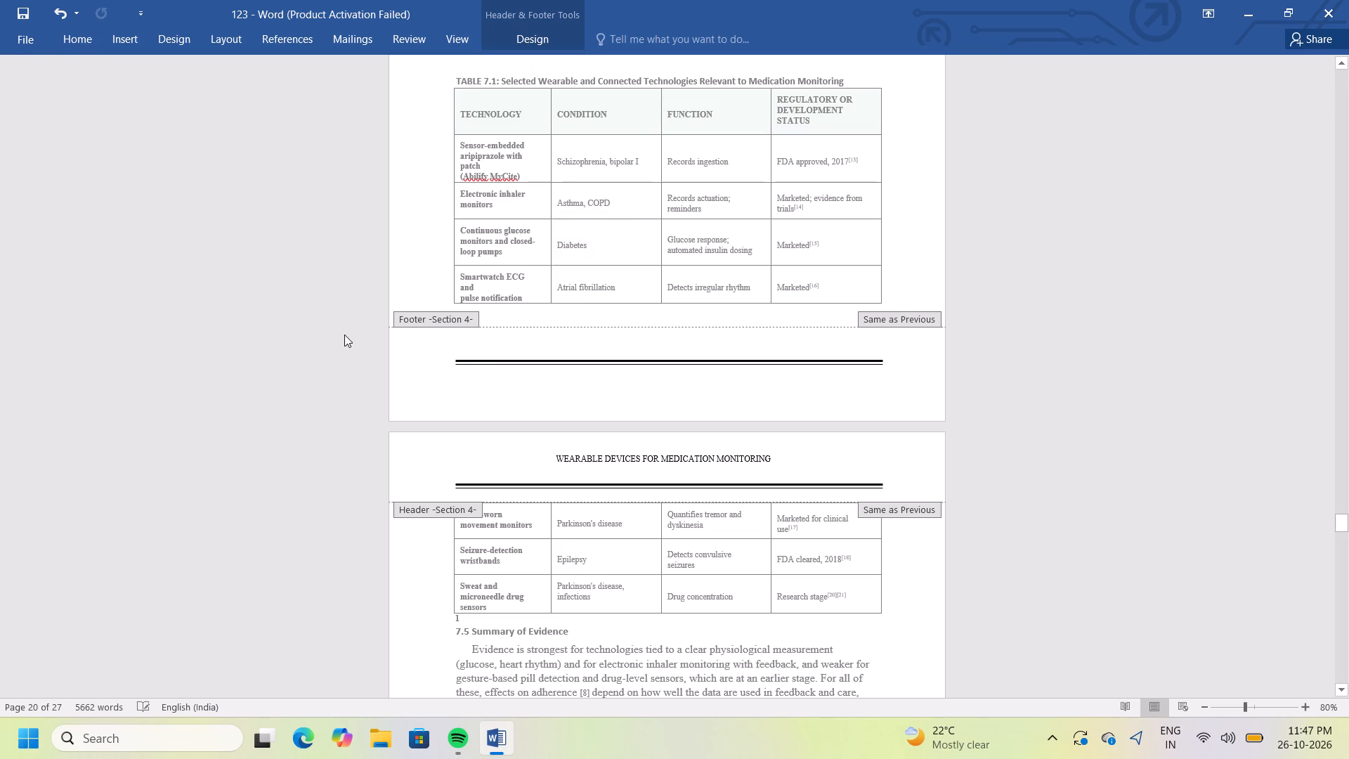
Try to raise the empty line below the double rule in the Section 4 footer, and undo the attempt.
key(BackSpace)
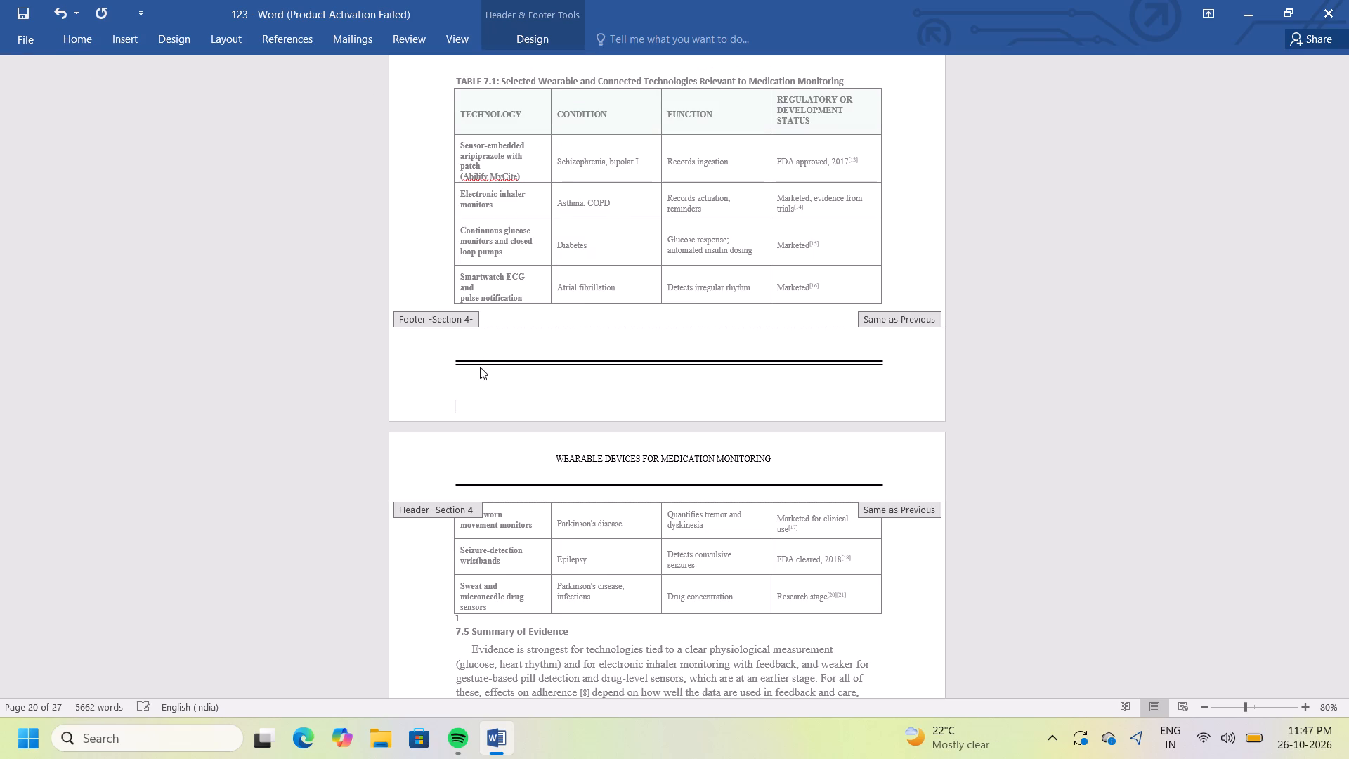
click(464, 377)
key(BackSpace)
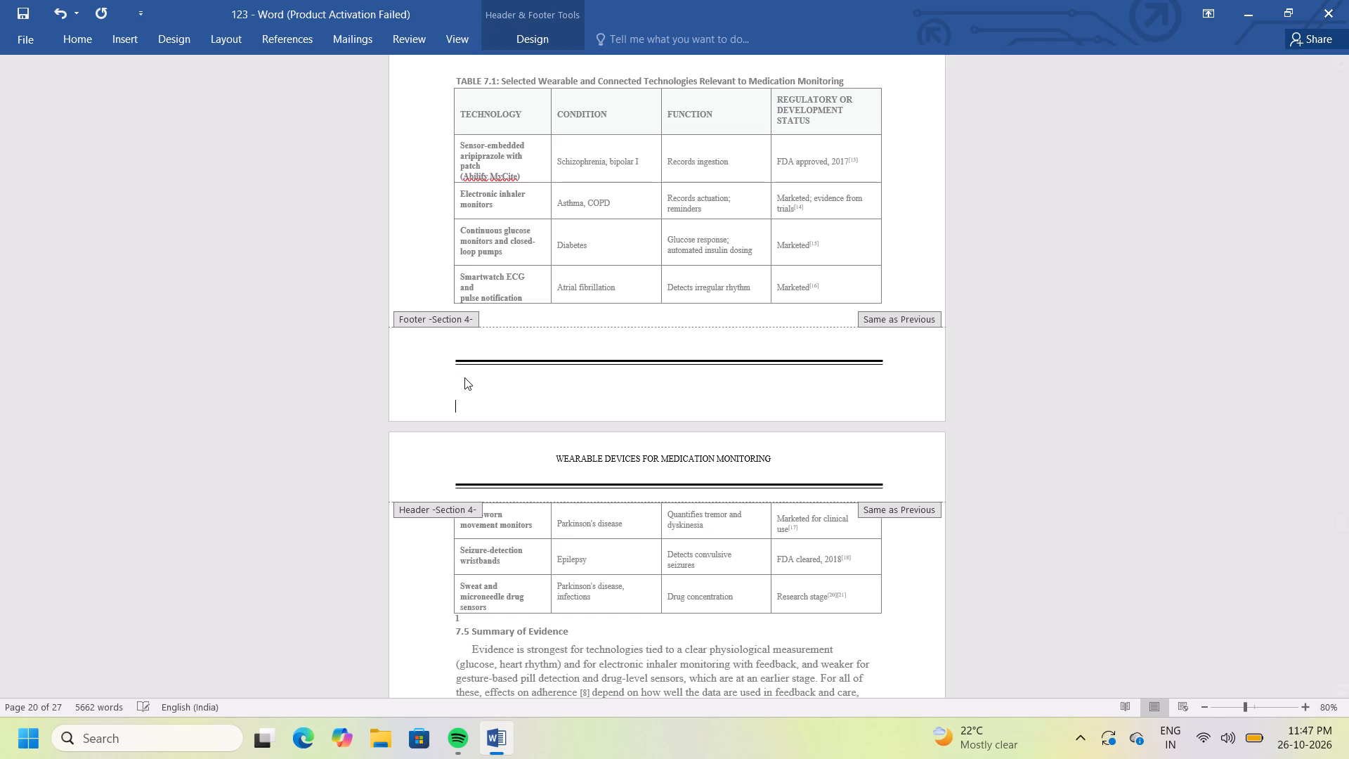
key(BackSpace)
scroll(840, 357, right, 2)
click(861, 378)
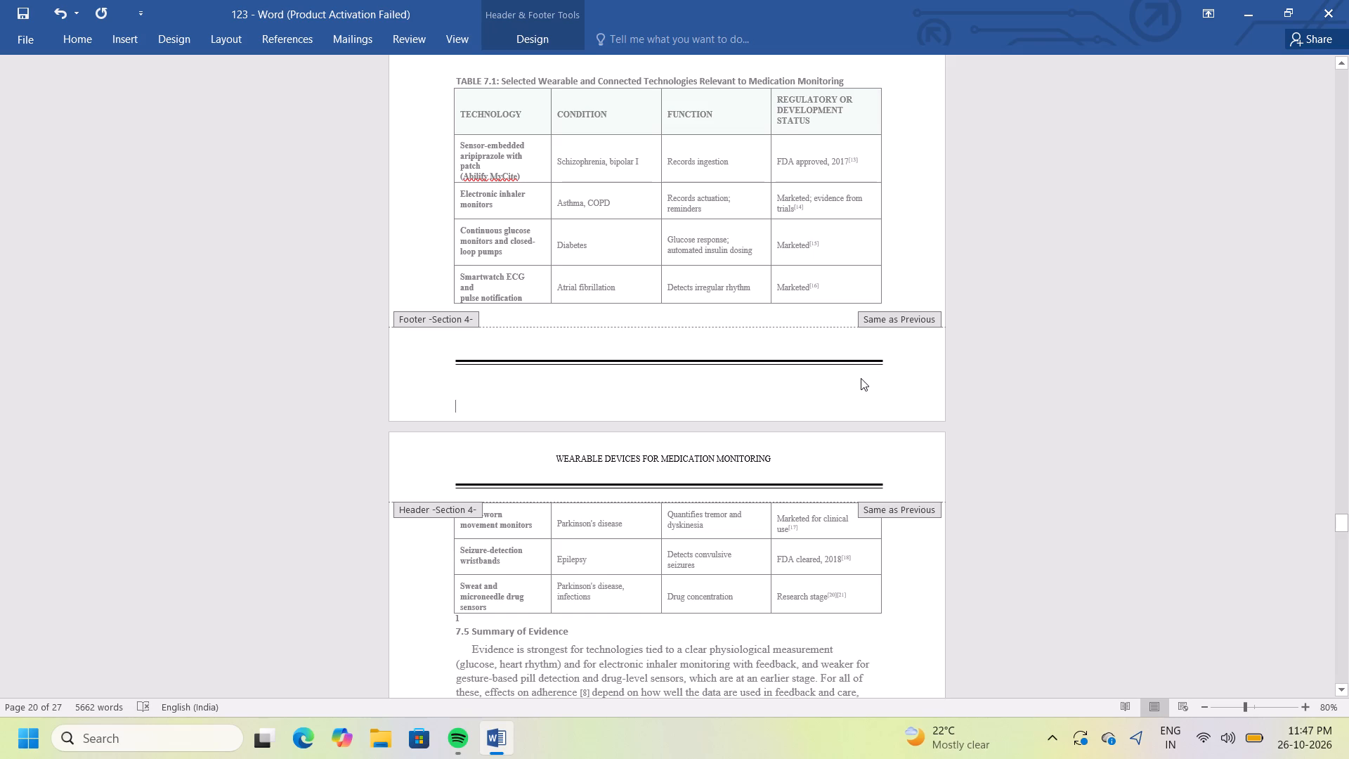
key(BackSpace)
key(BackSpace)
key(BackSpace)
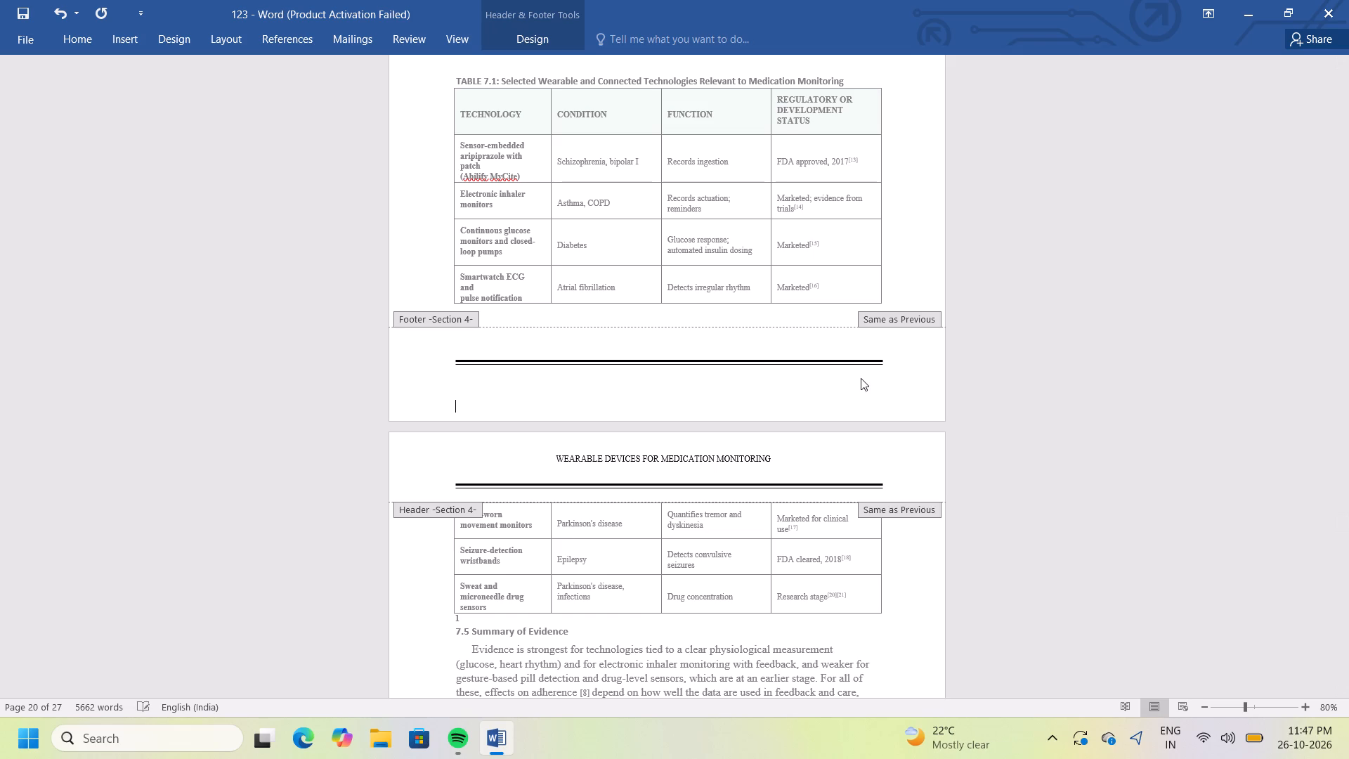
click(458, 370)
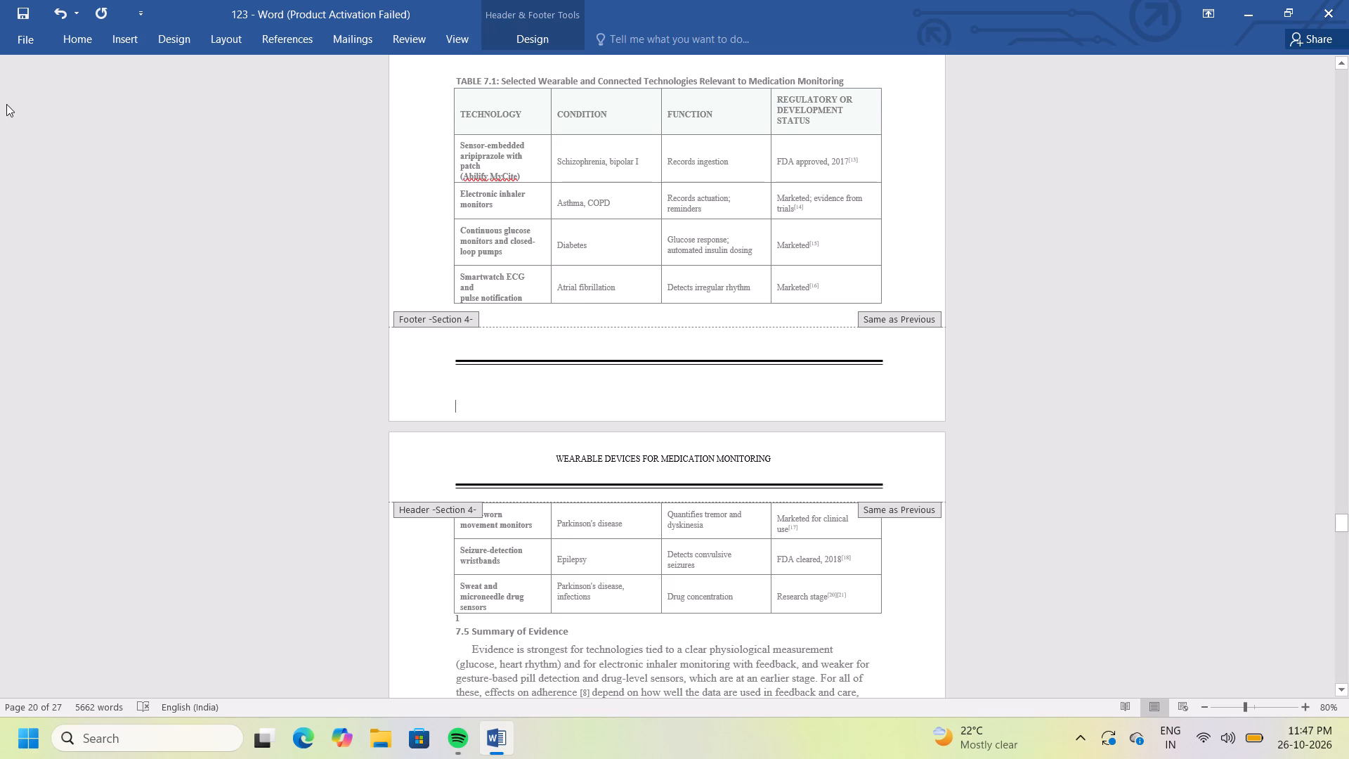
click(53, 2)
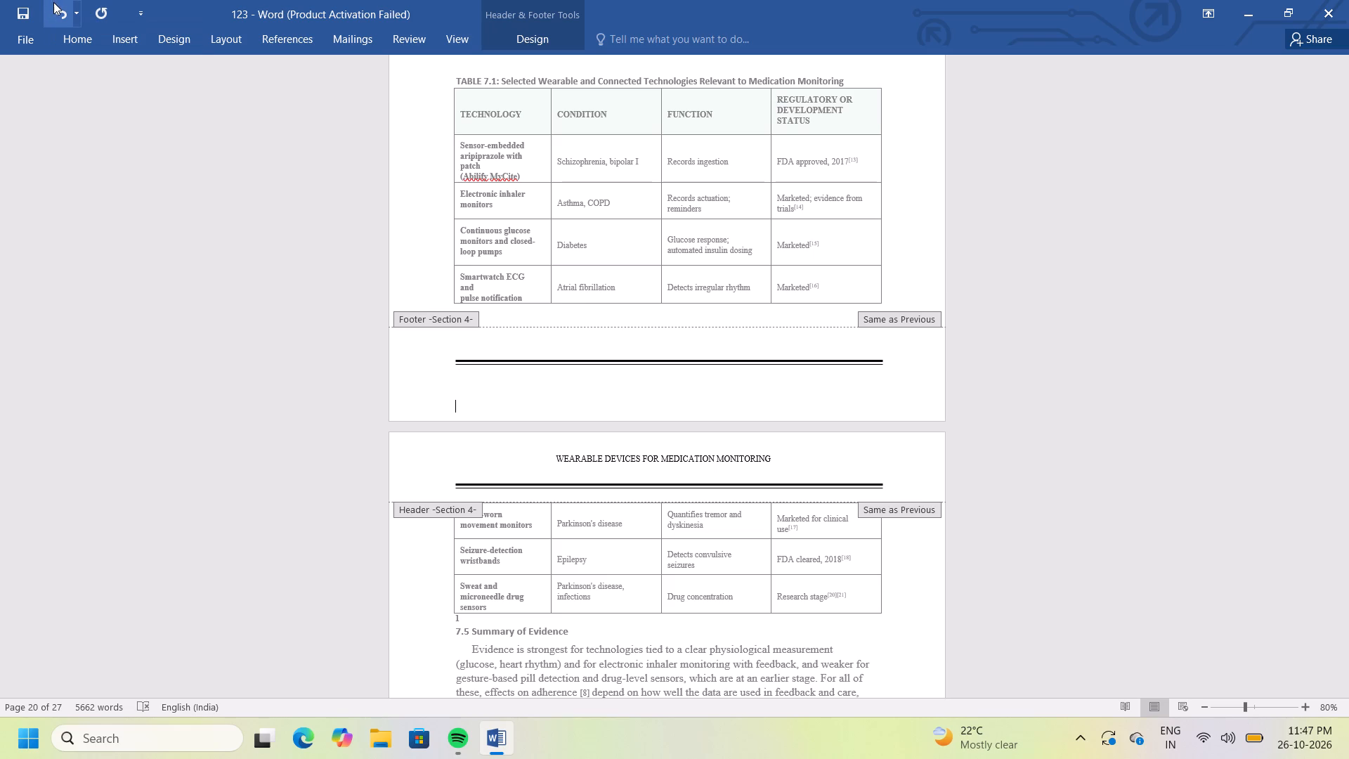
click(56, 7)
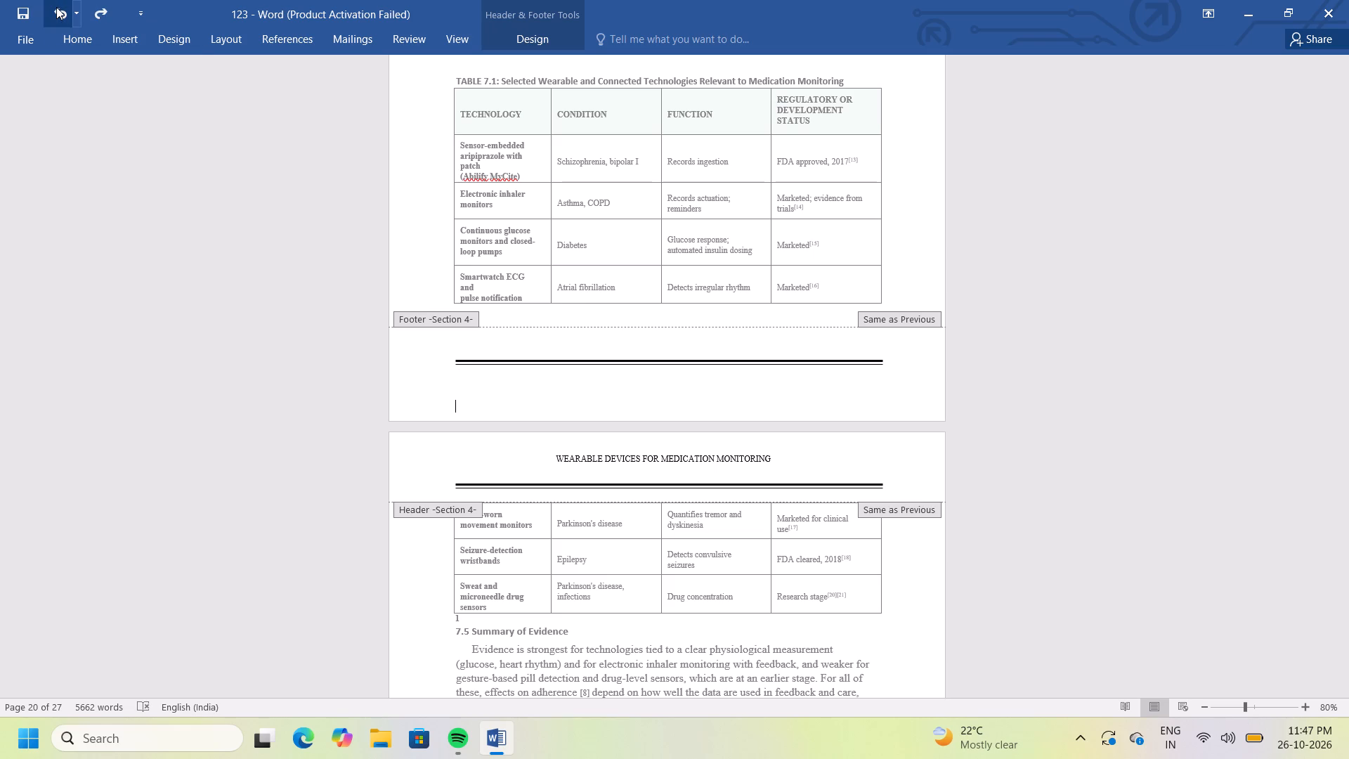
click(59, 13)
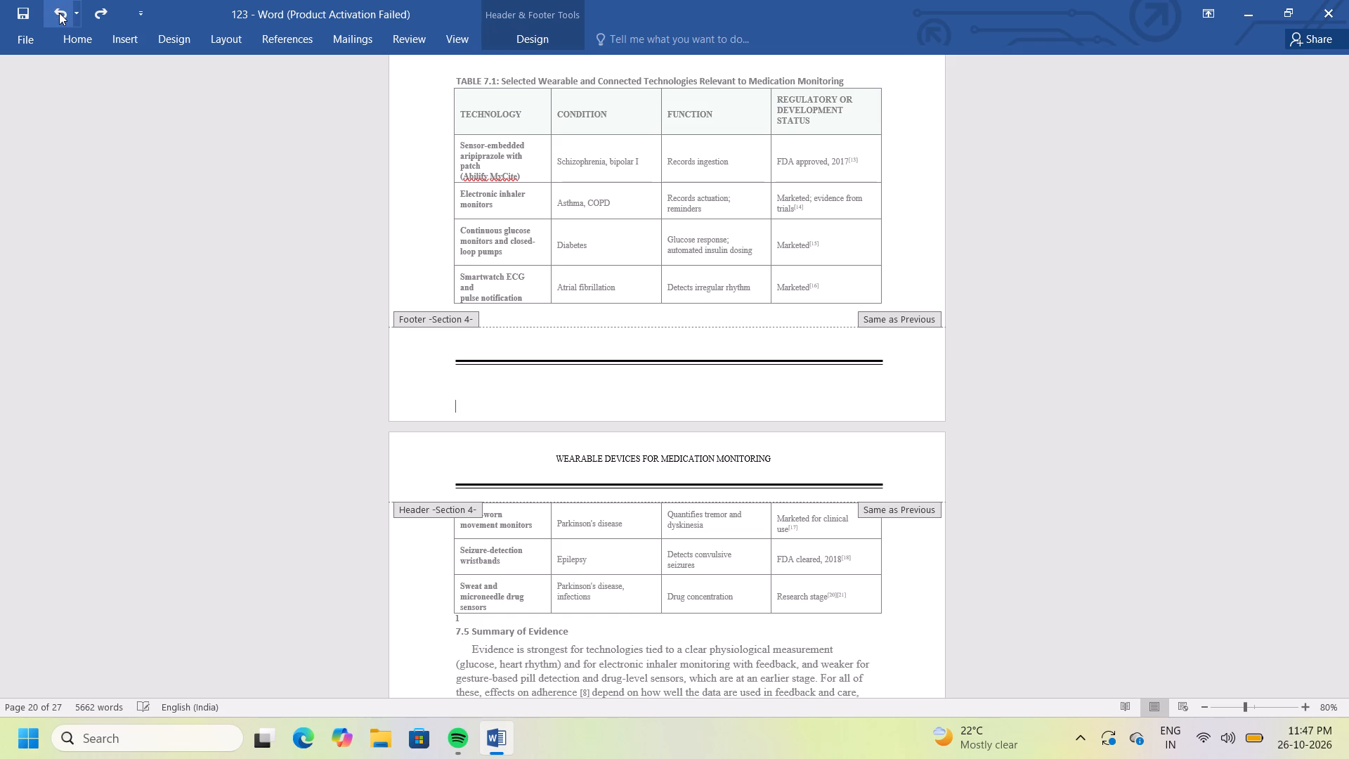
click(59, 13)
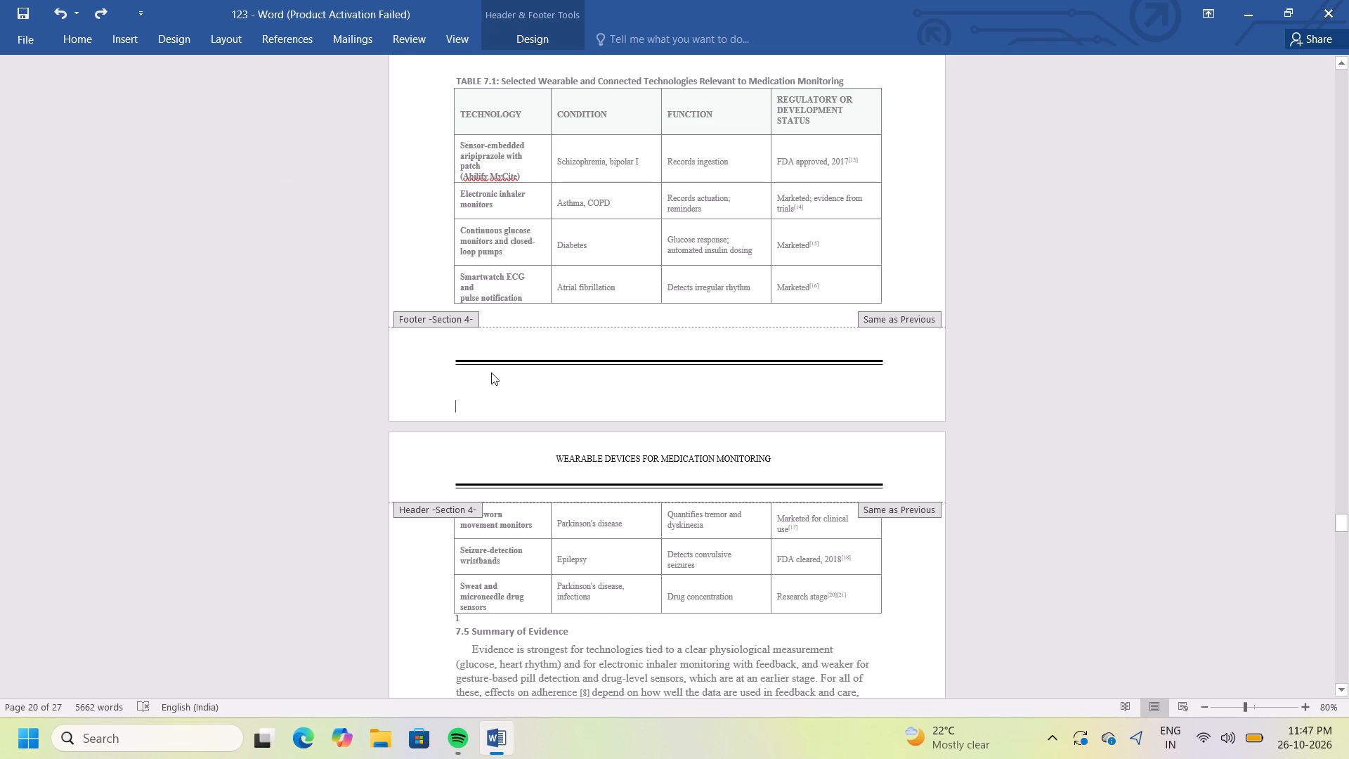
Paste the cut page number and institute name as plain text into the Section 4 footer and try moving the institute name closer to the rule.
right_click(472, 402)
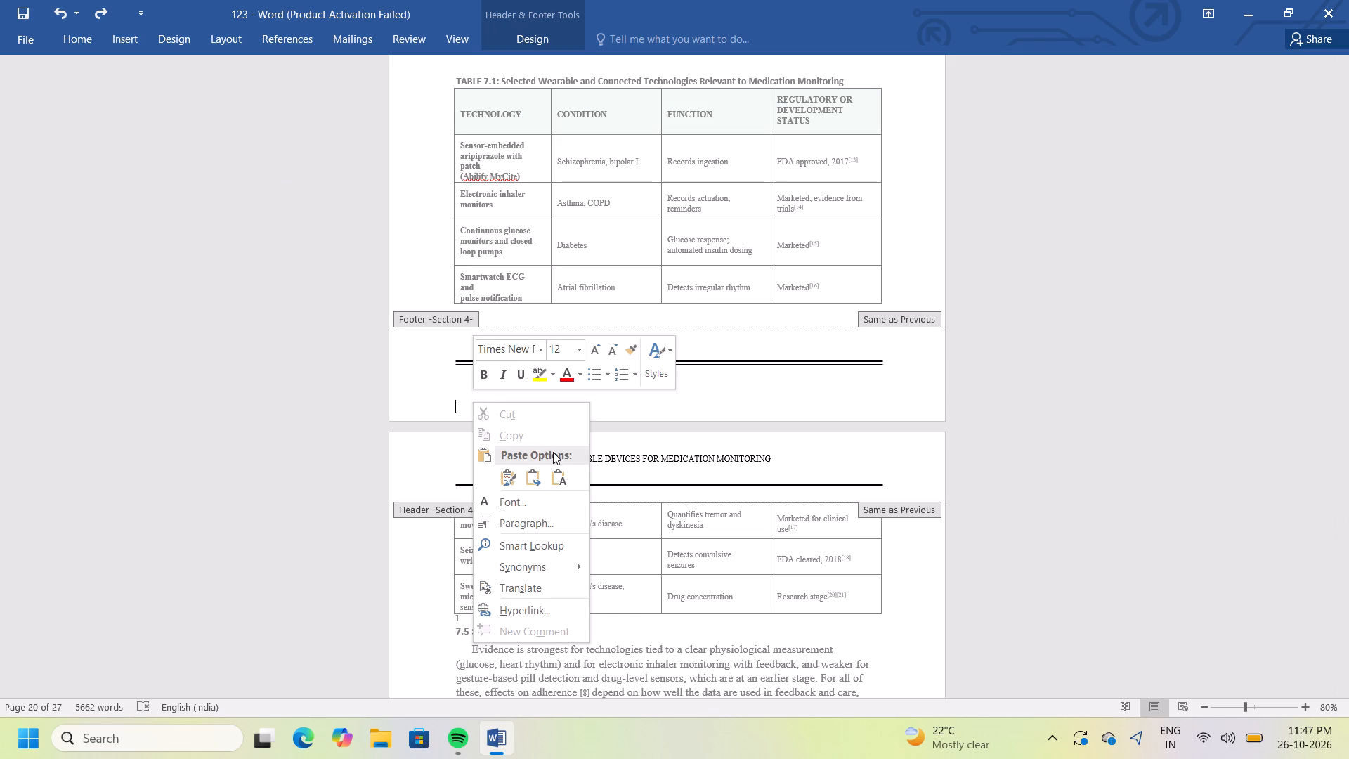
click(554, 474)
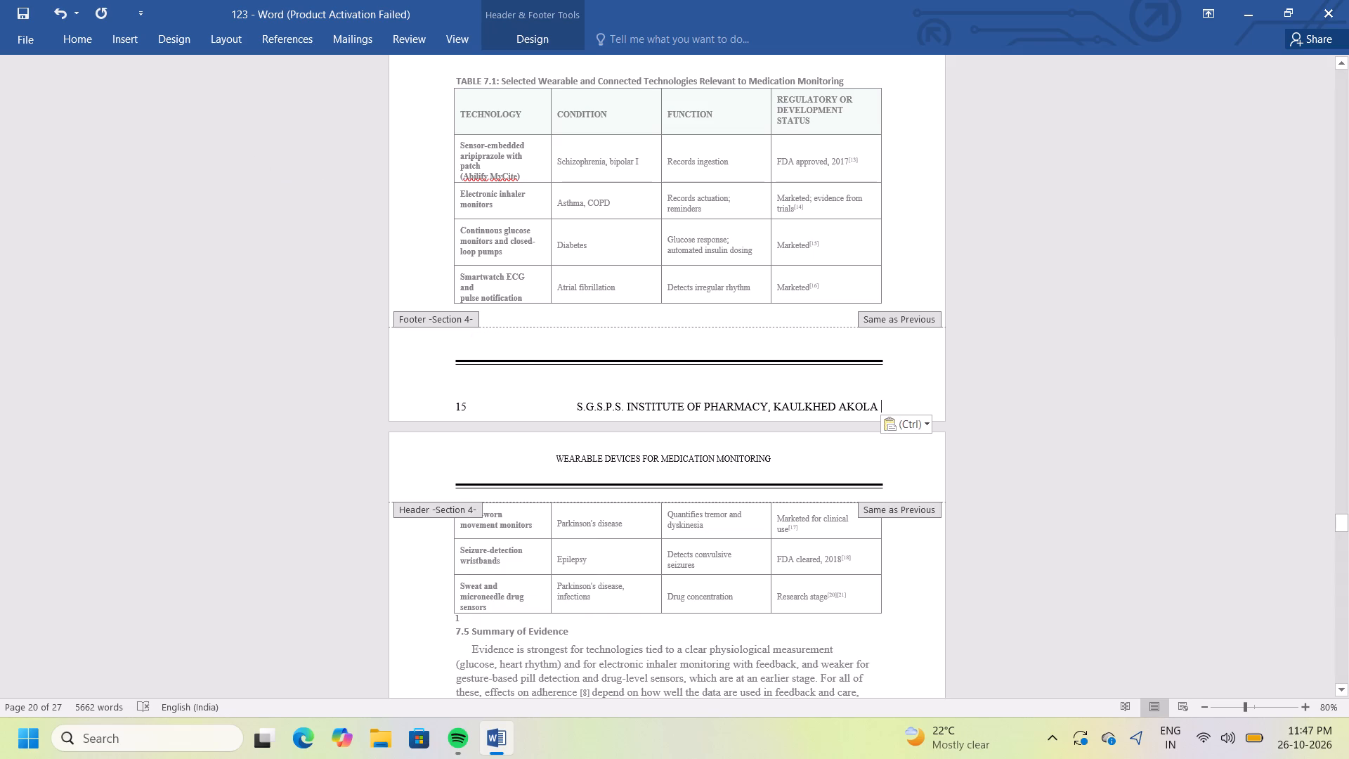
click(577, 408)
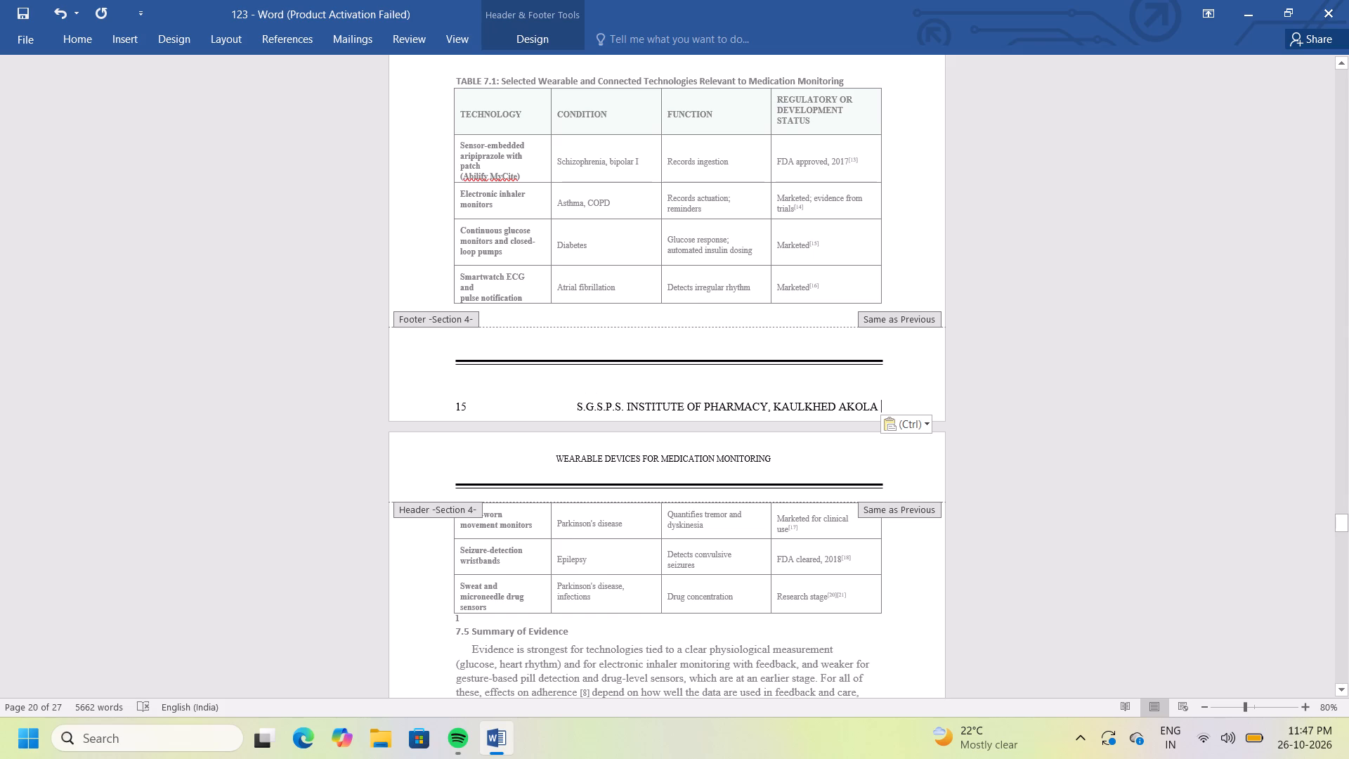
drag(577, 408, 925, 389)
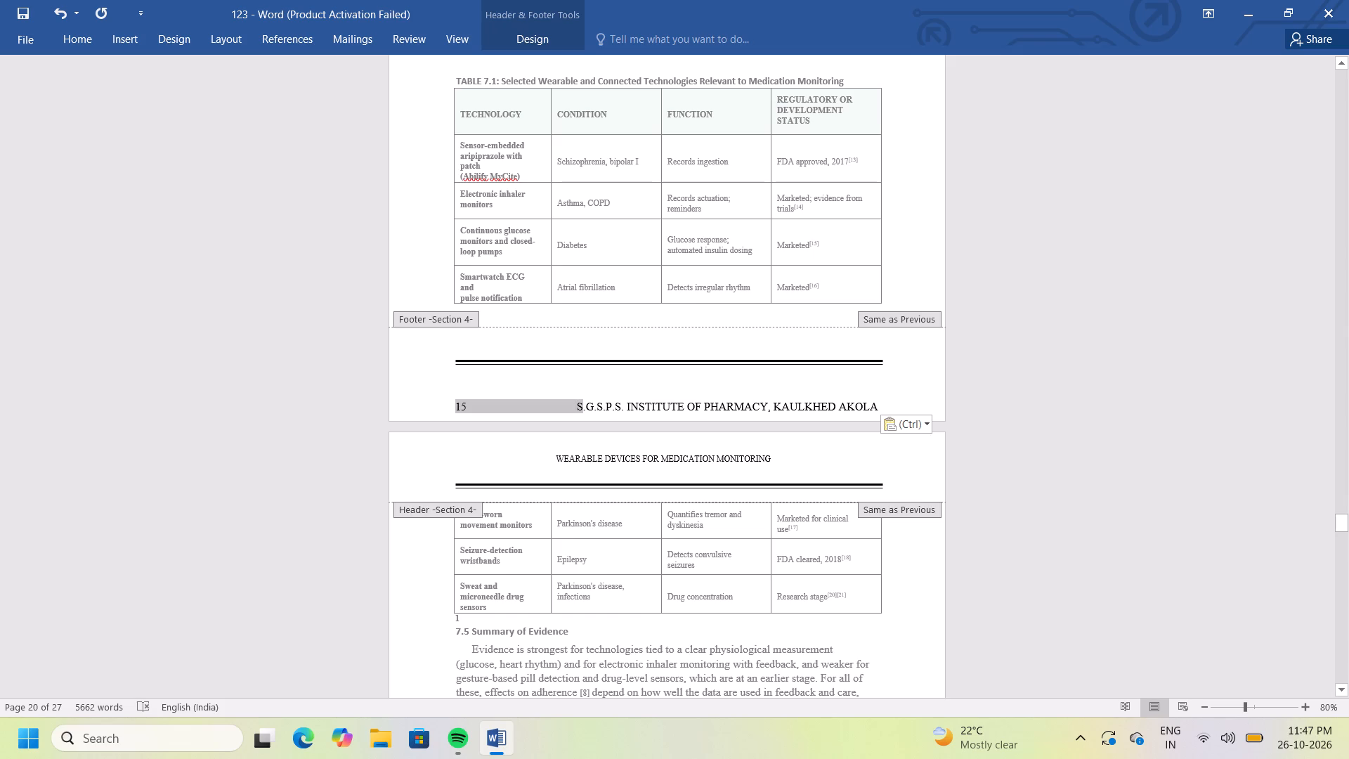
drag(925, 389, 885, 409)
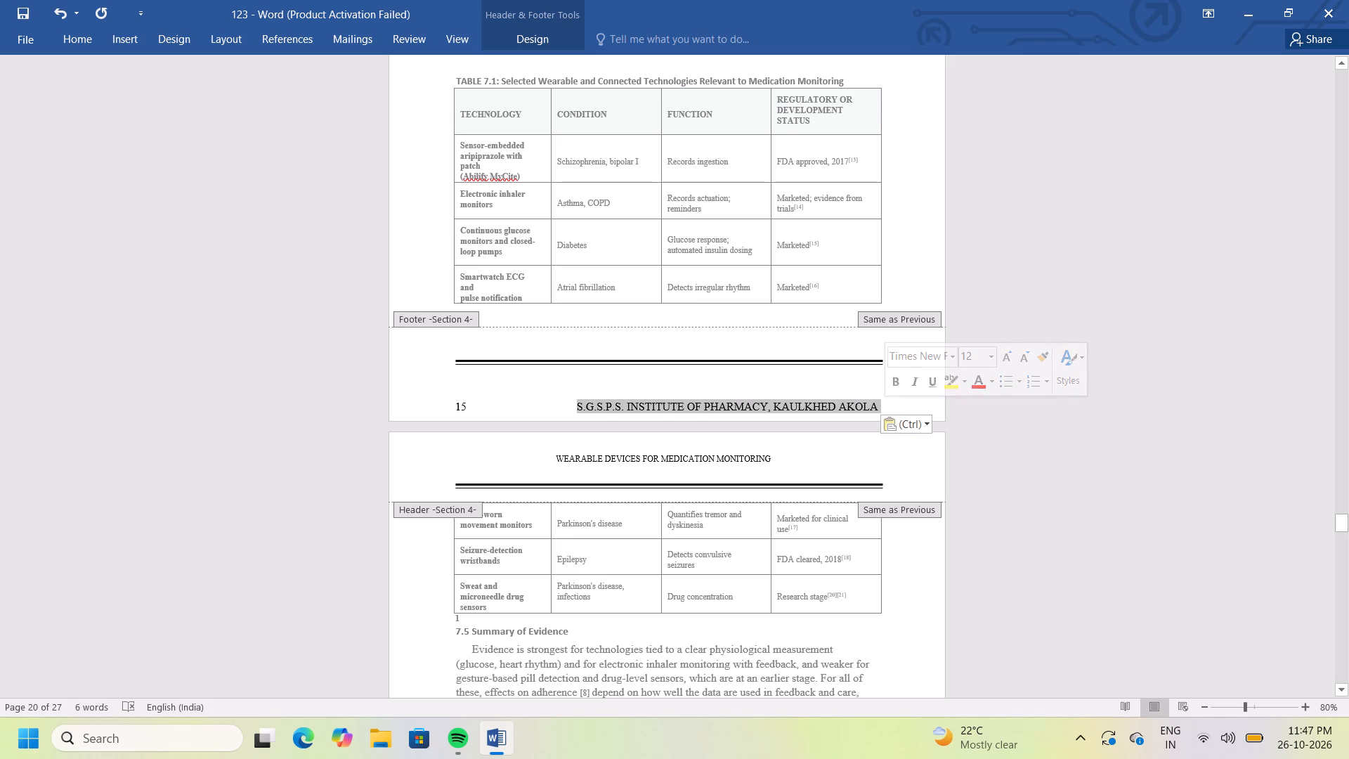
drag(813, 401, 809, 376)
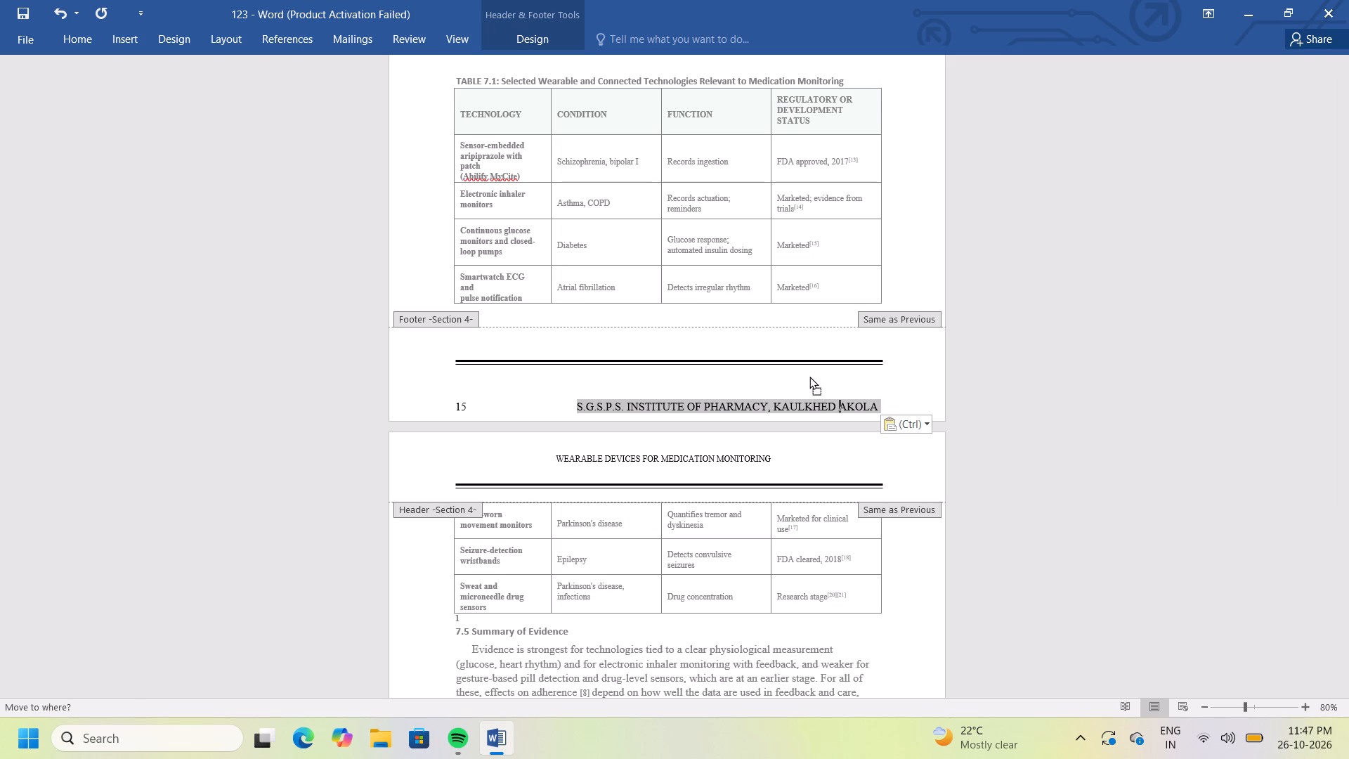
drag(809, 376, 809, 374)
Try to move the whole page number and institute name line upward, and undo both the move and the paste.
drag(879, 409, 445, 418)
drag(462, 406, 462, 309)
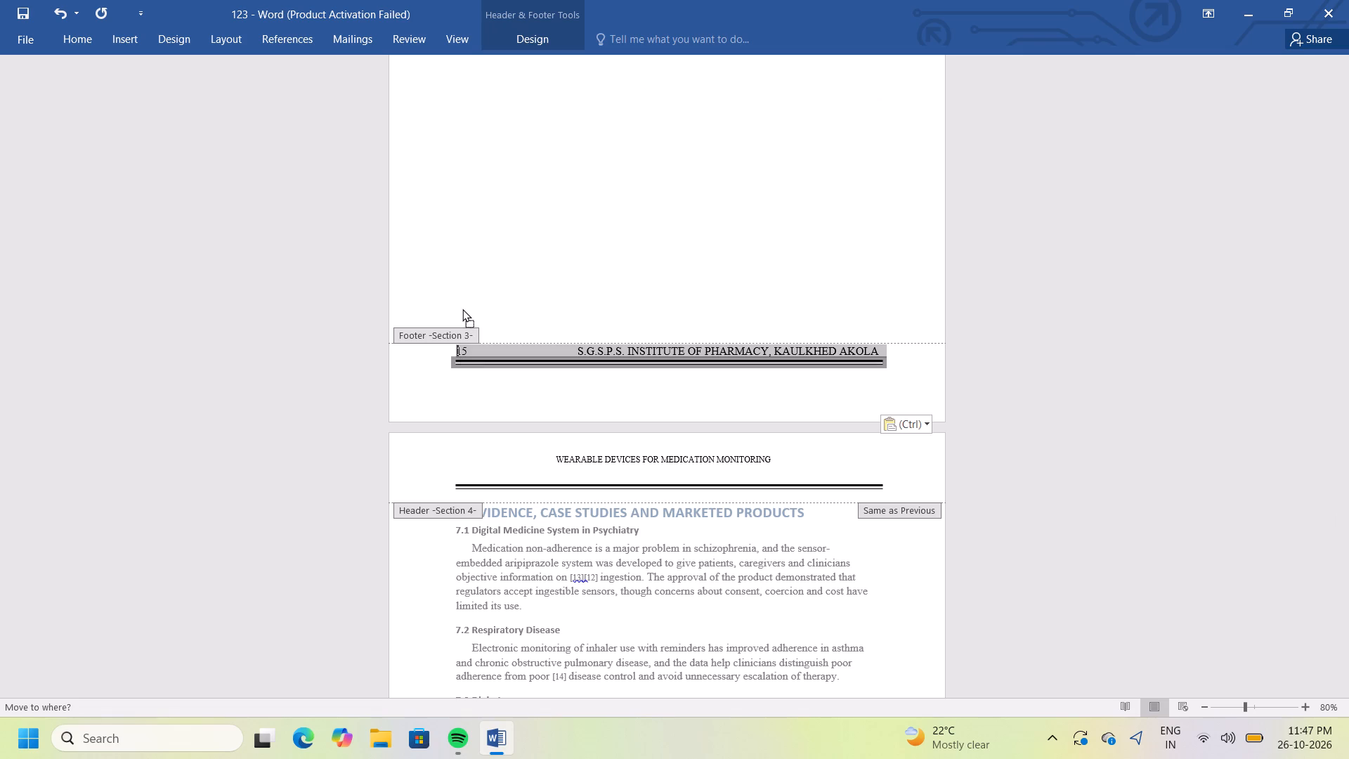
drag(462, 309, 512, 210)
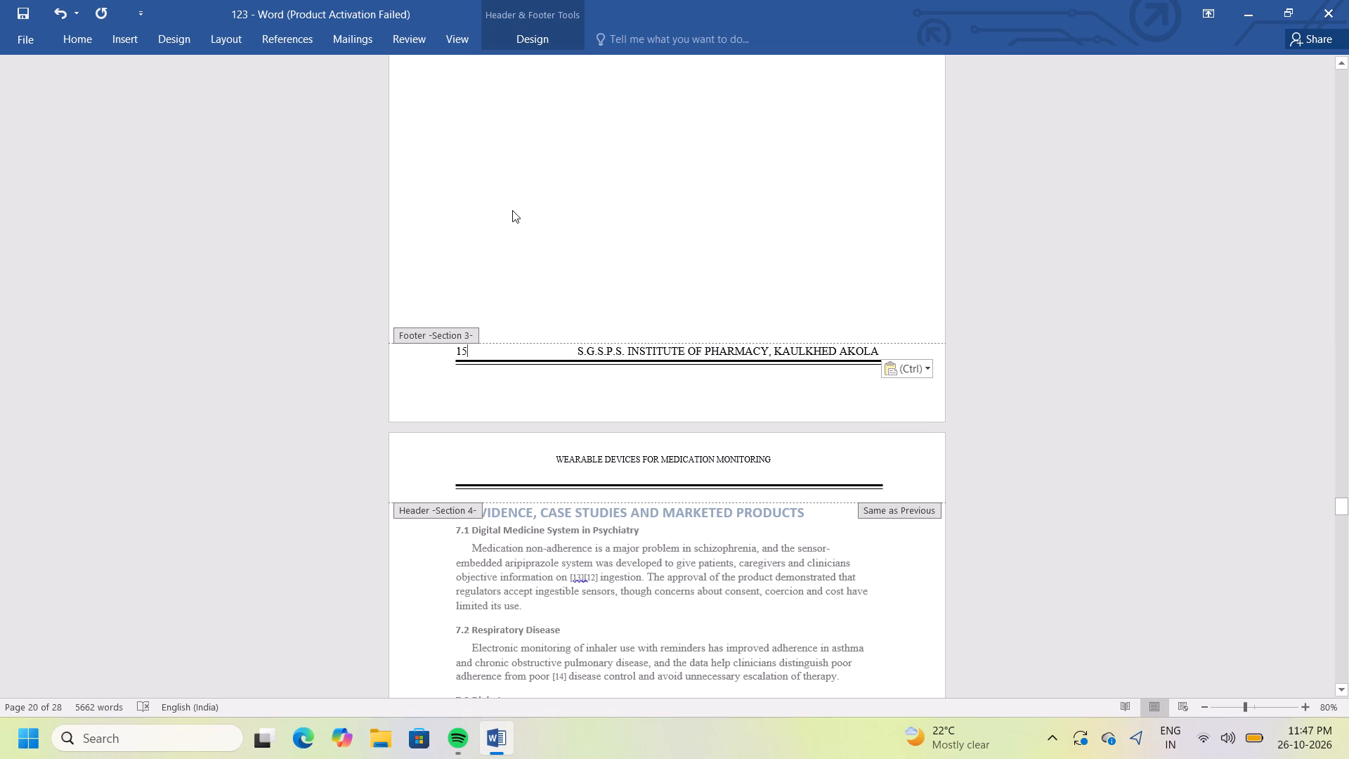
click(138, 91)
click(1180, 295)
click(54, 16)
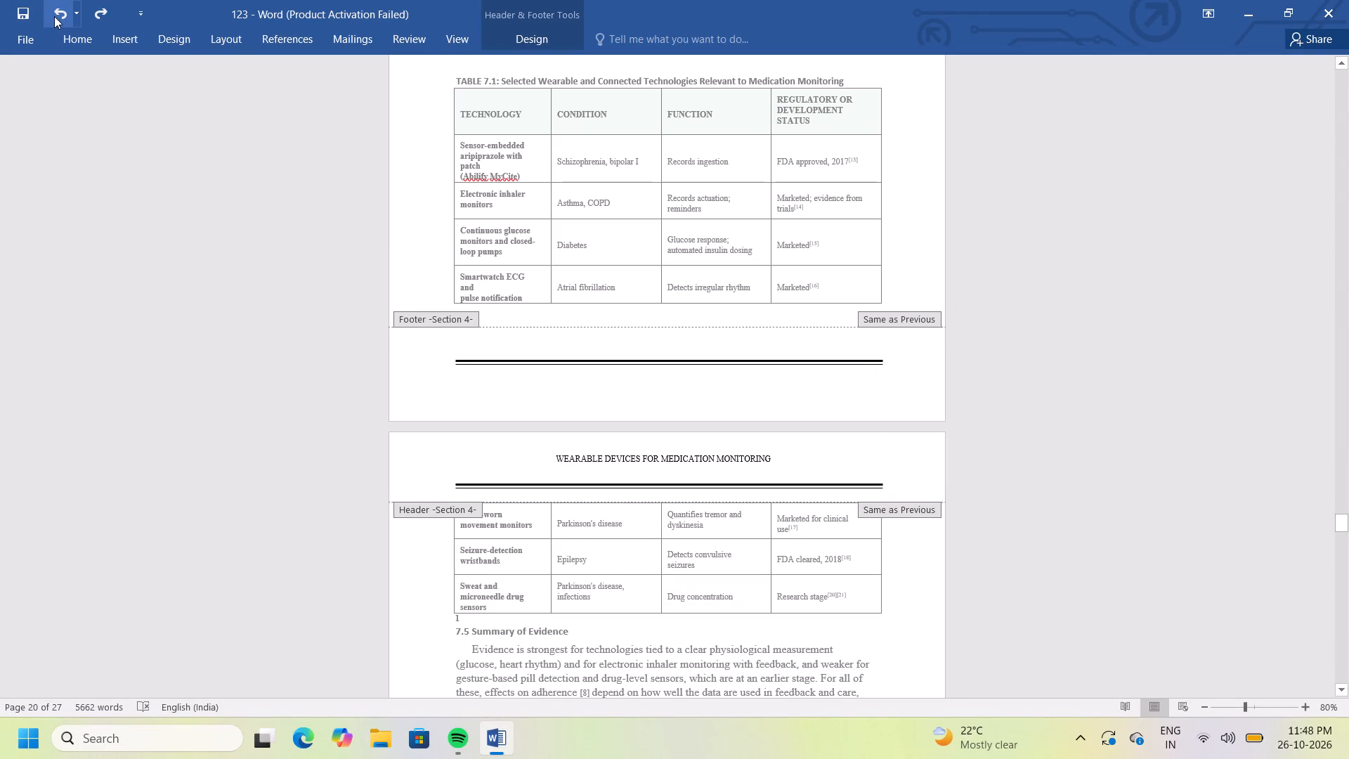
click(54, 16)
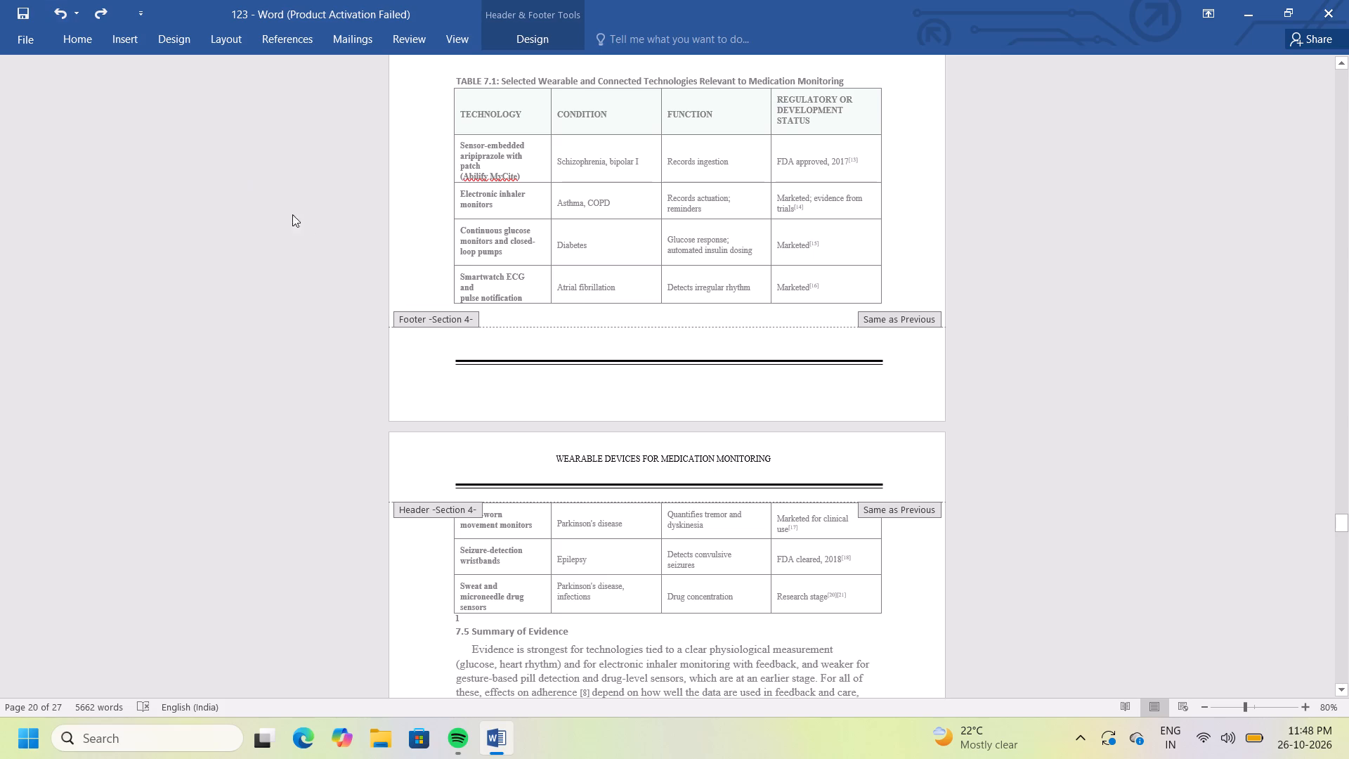
Paste the page number and institute name line as plain text on the empty line of the Section 4 footer.
click(317, 256)
right_click(460, 396)
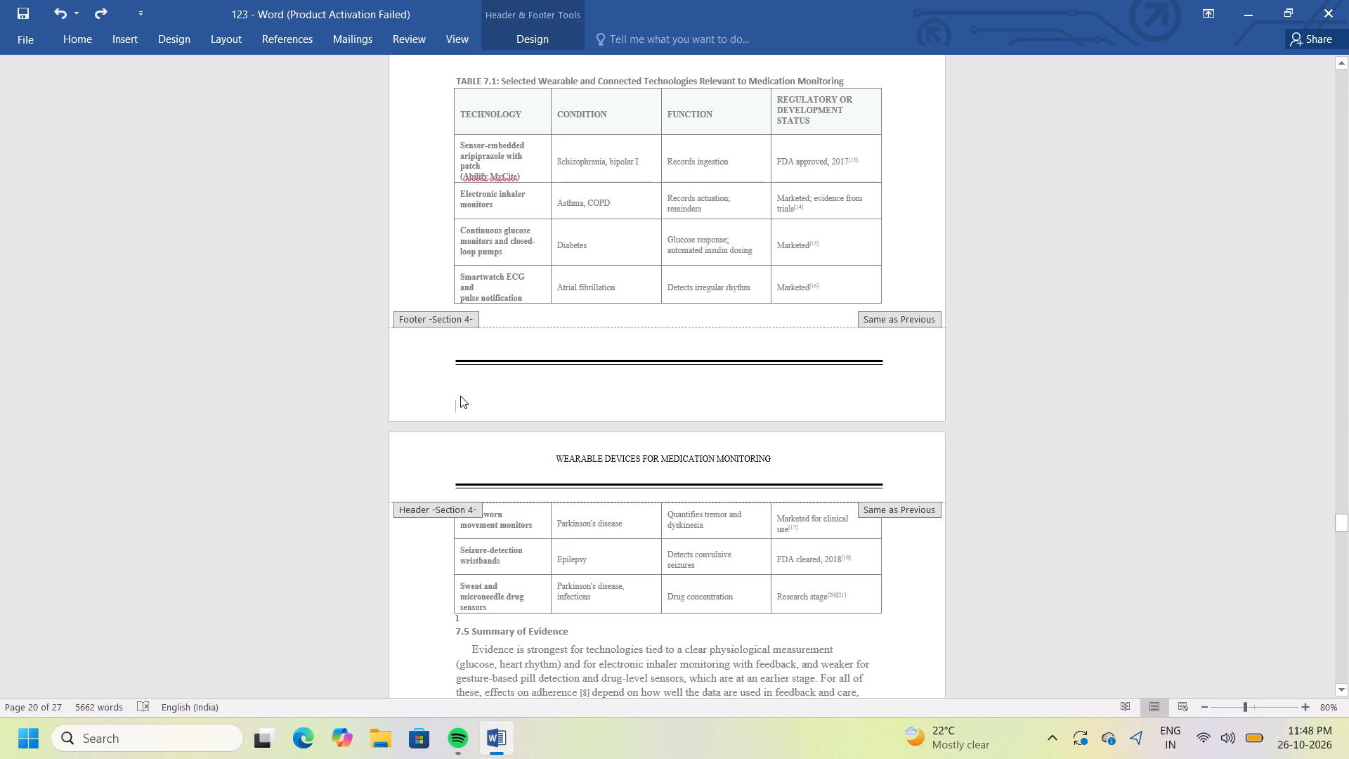
click(548, 472)
Set the line spacing of the footer's page number and institute name line to 2.0 and return to the document body.
scroll(913, 382, right, 1)
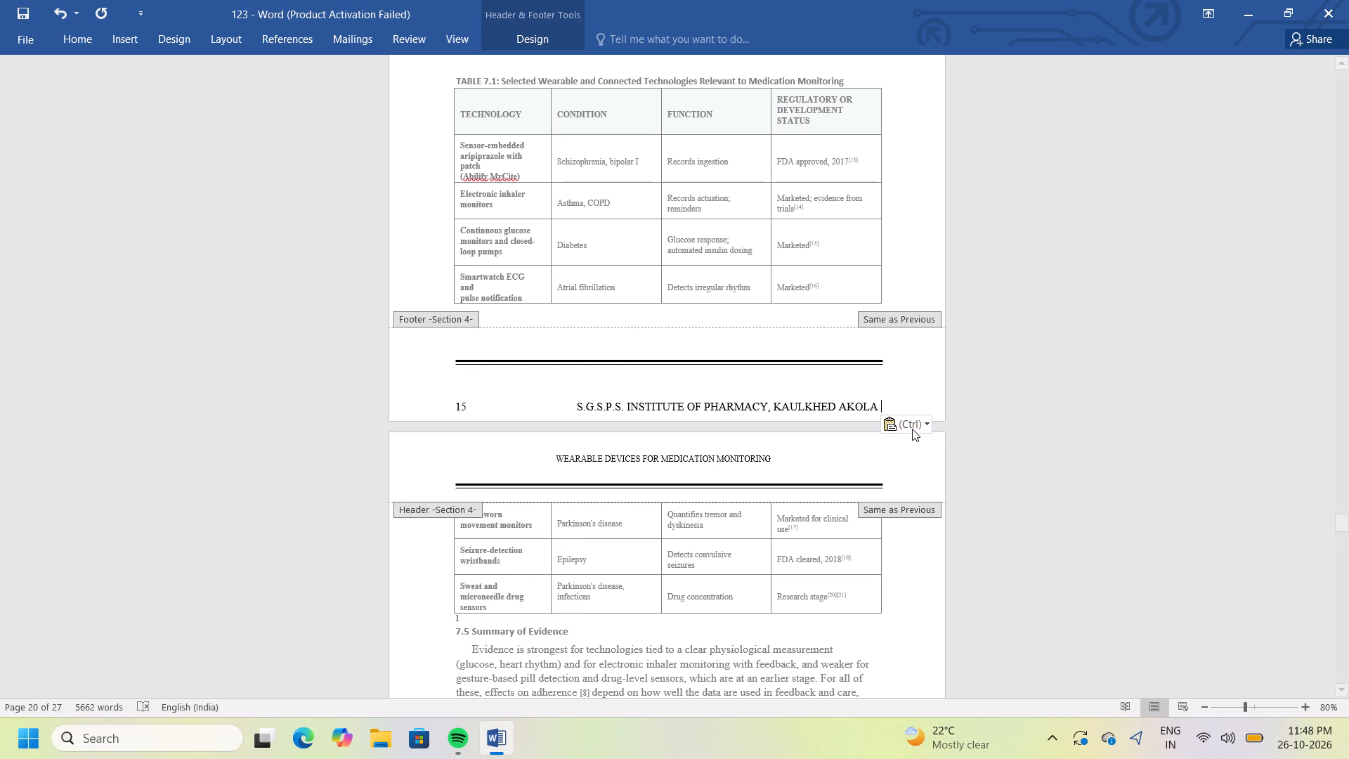
scroll(912, 429, right, 1)
drag(878, 405, 678, 408)
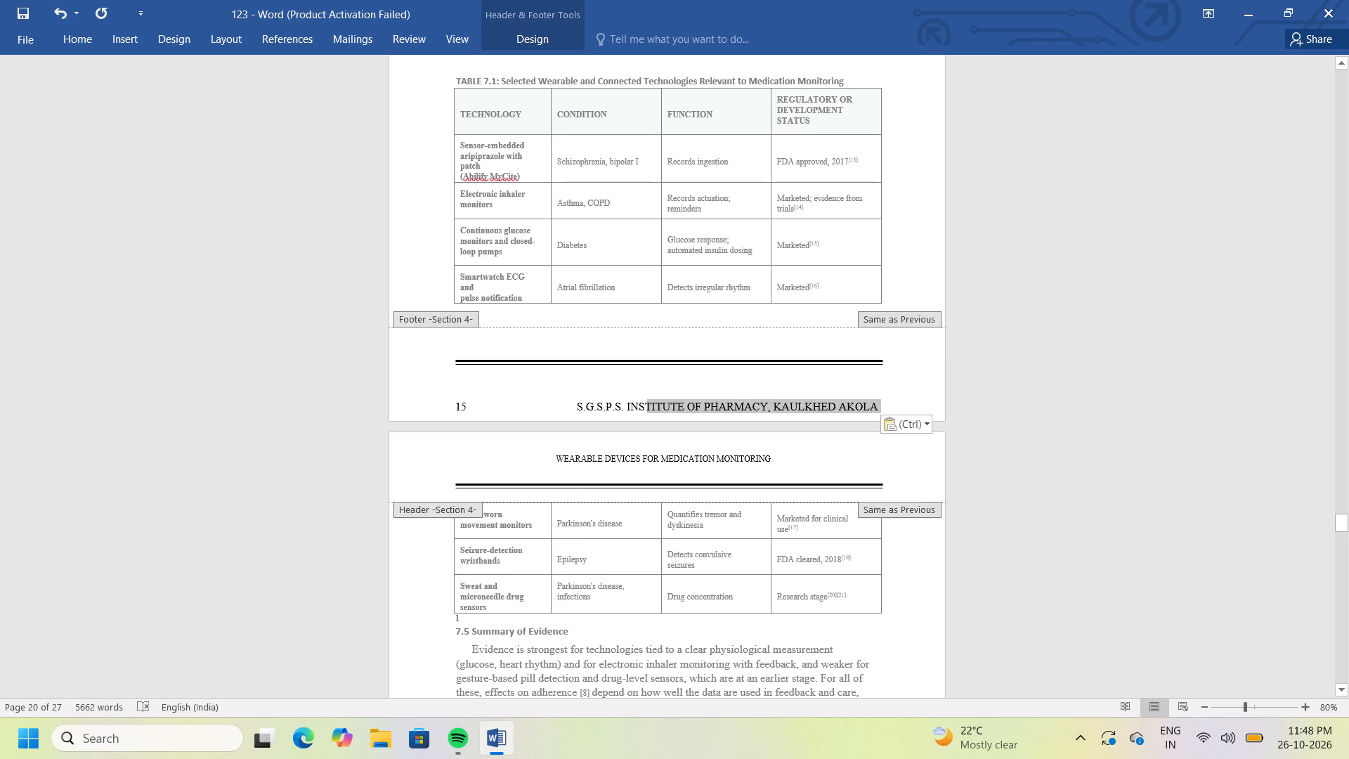
drag(678, 408, 436, 403)
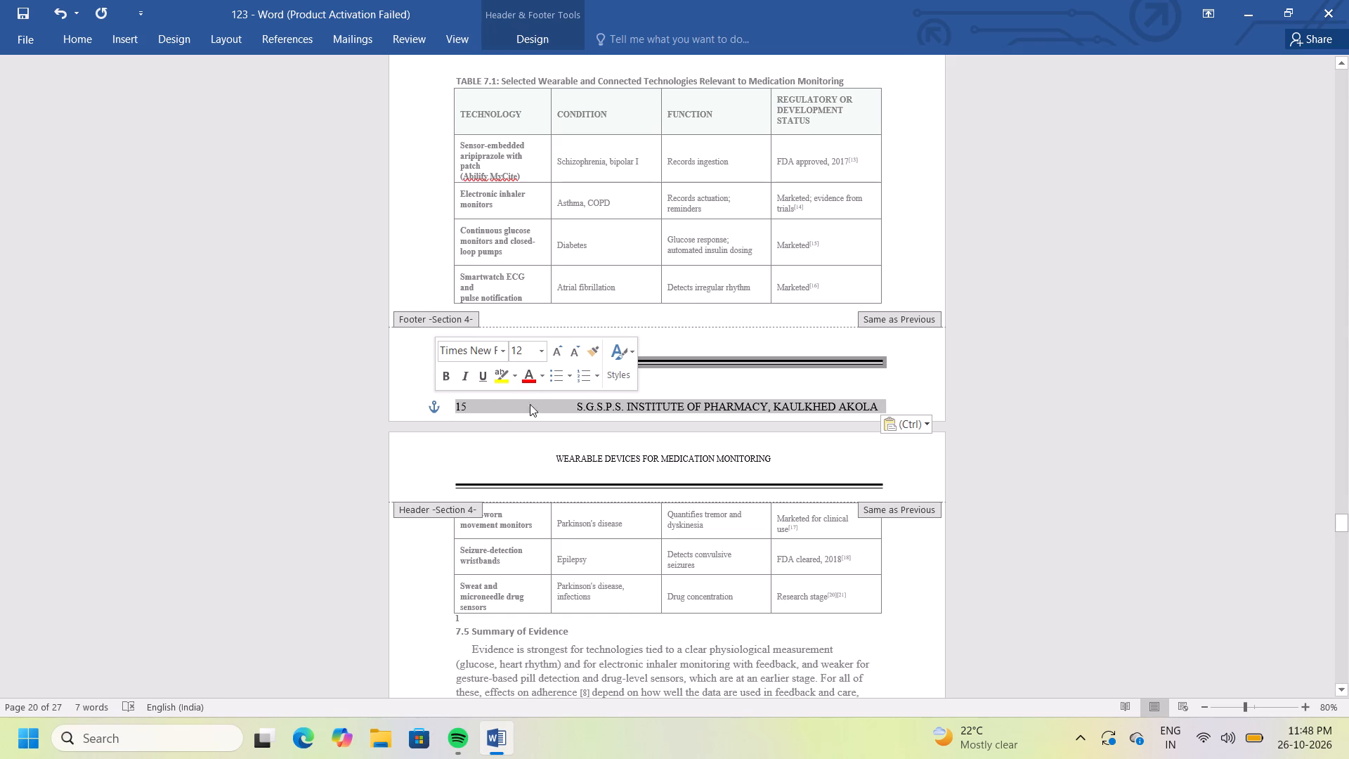
click(53, 37)
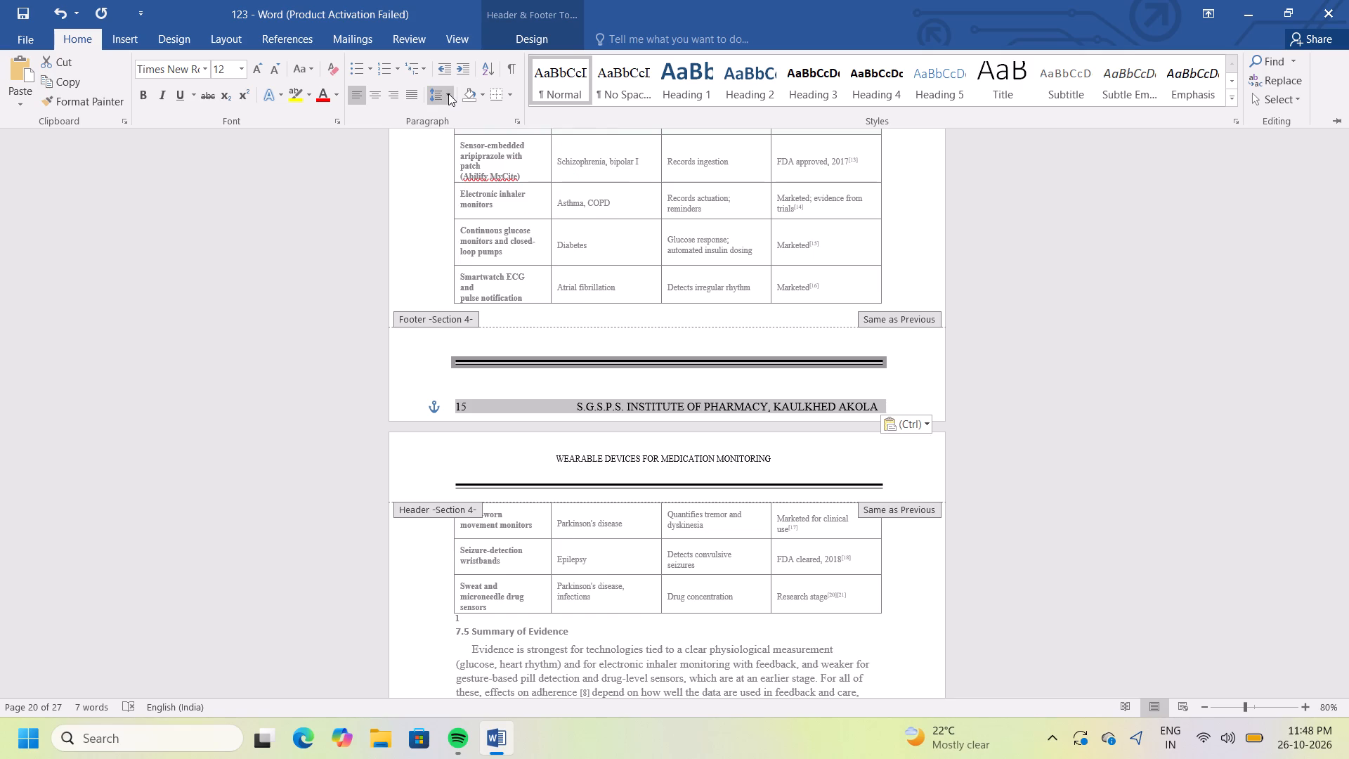
click(448, 93)
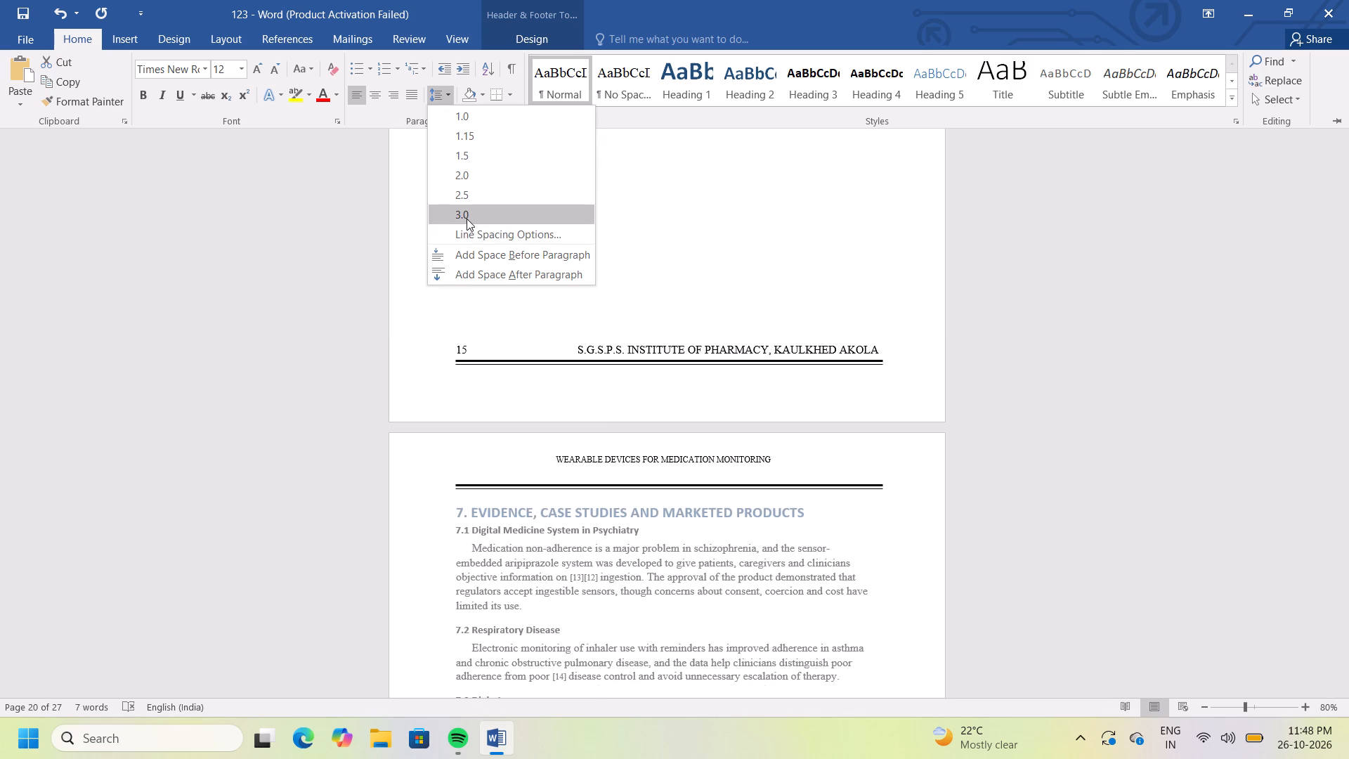
click(464, 180)
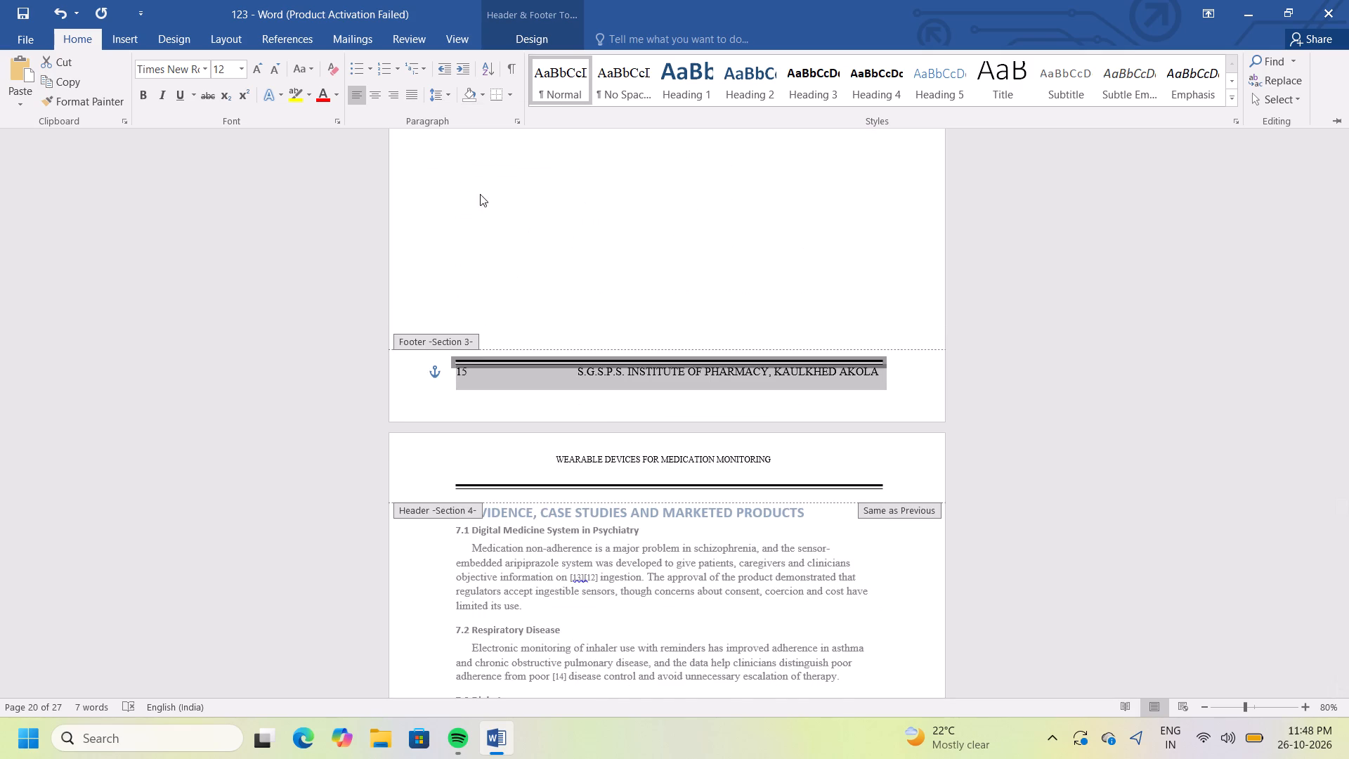
click(1088, 325)
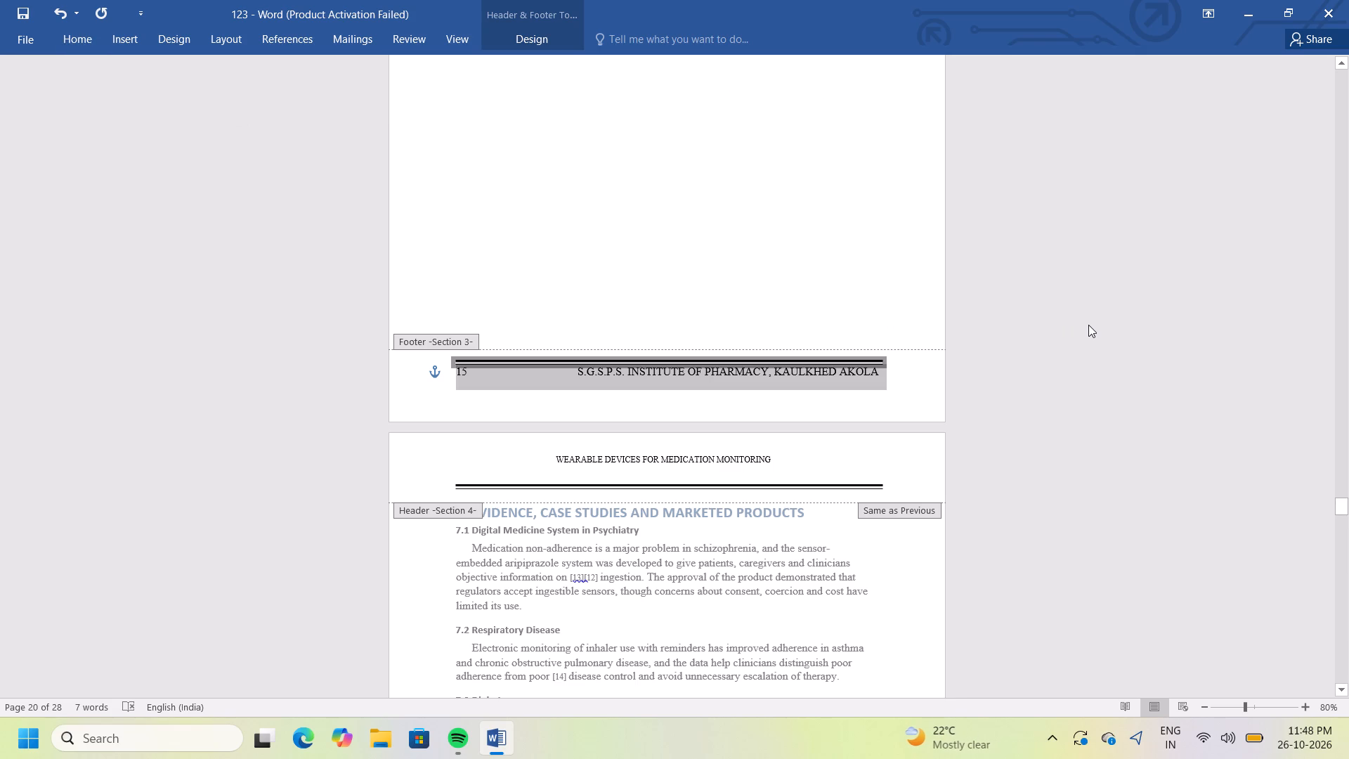
double_click(1048, 337)
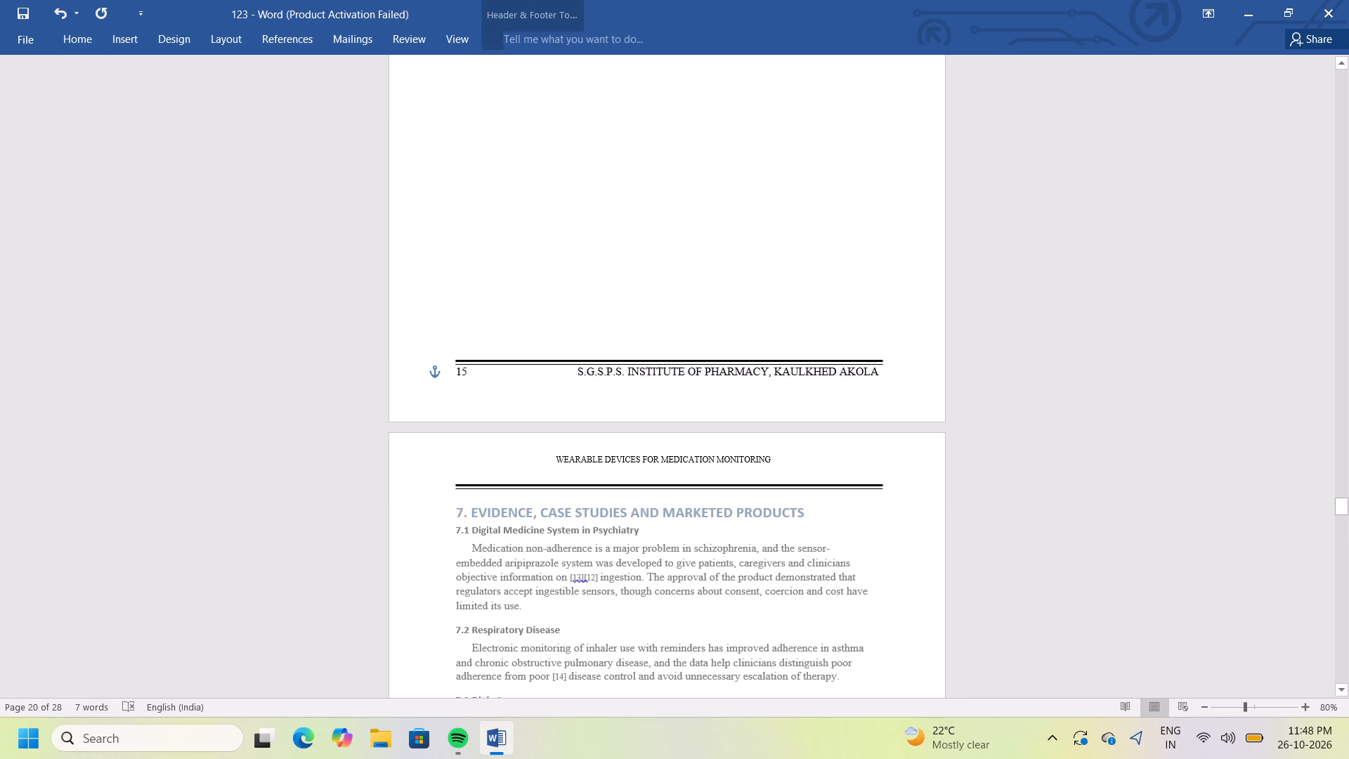
Examine the footer position and page number on the pages from the end of chapter 6 through Table 7.1.
scroll(1316, 186, down, 1)
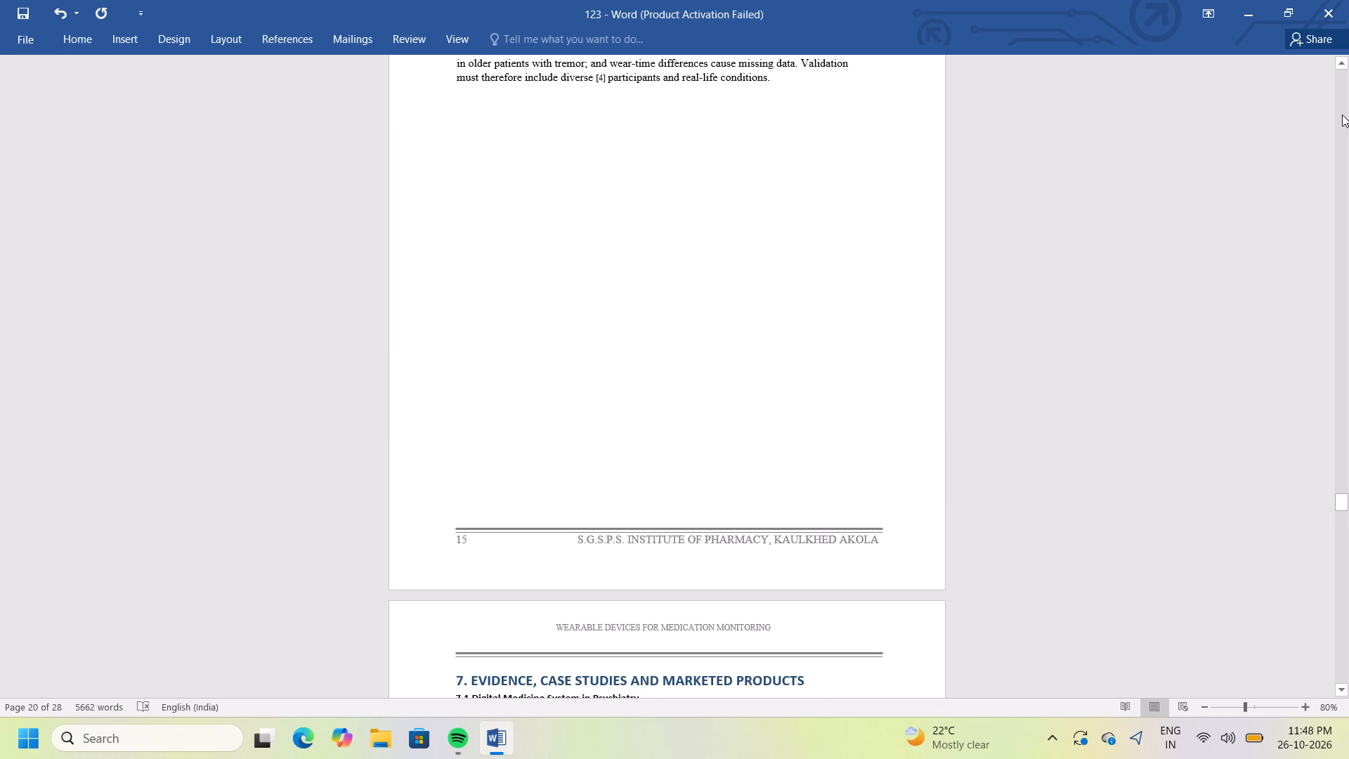
scroll(1342, 115, down, 1)
click(1348, 57)
double_click(1348, 57)
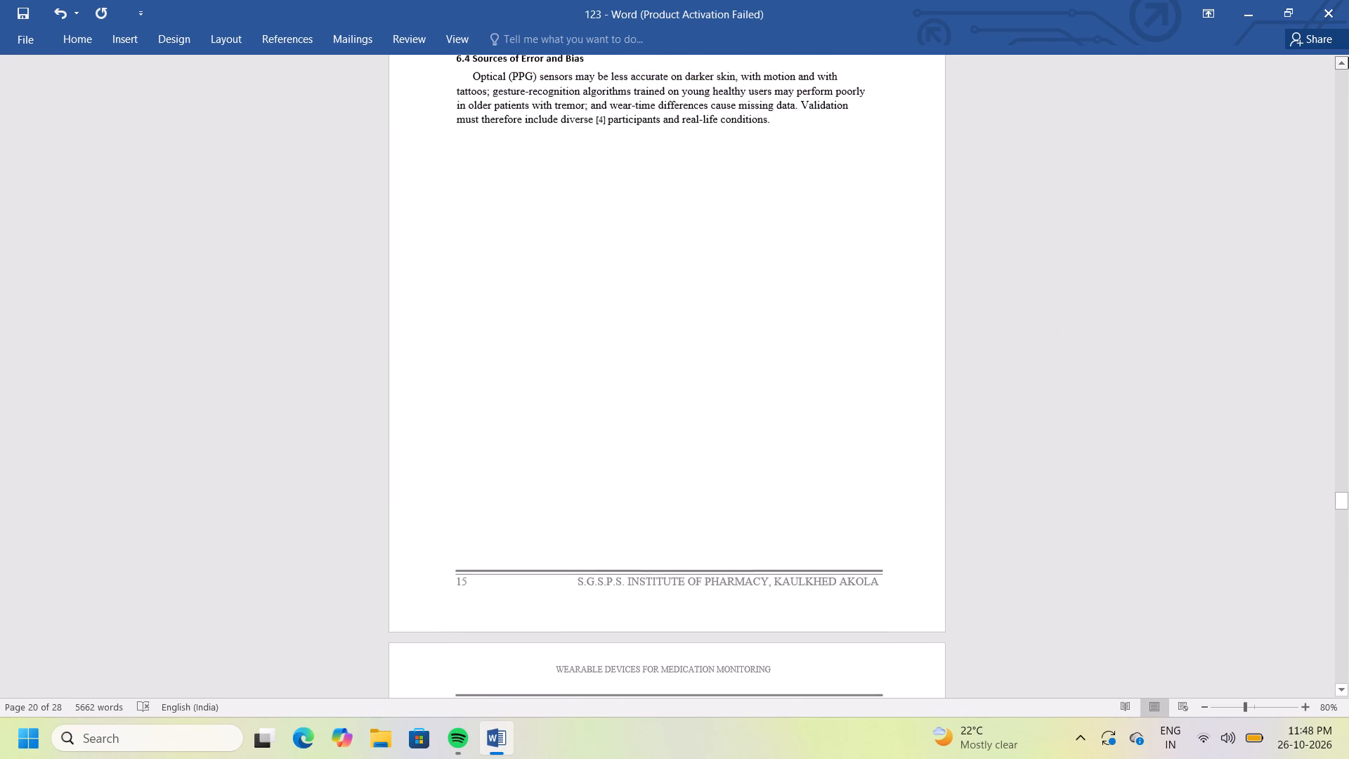
double_click(1348, 57)
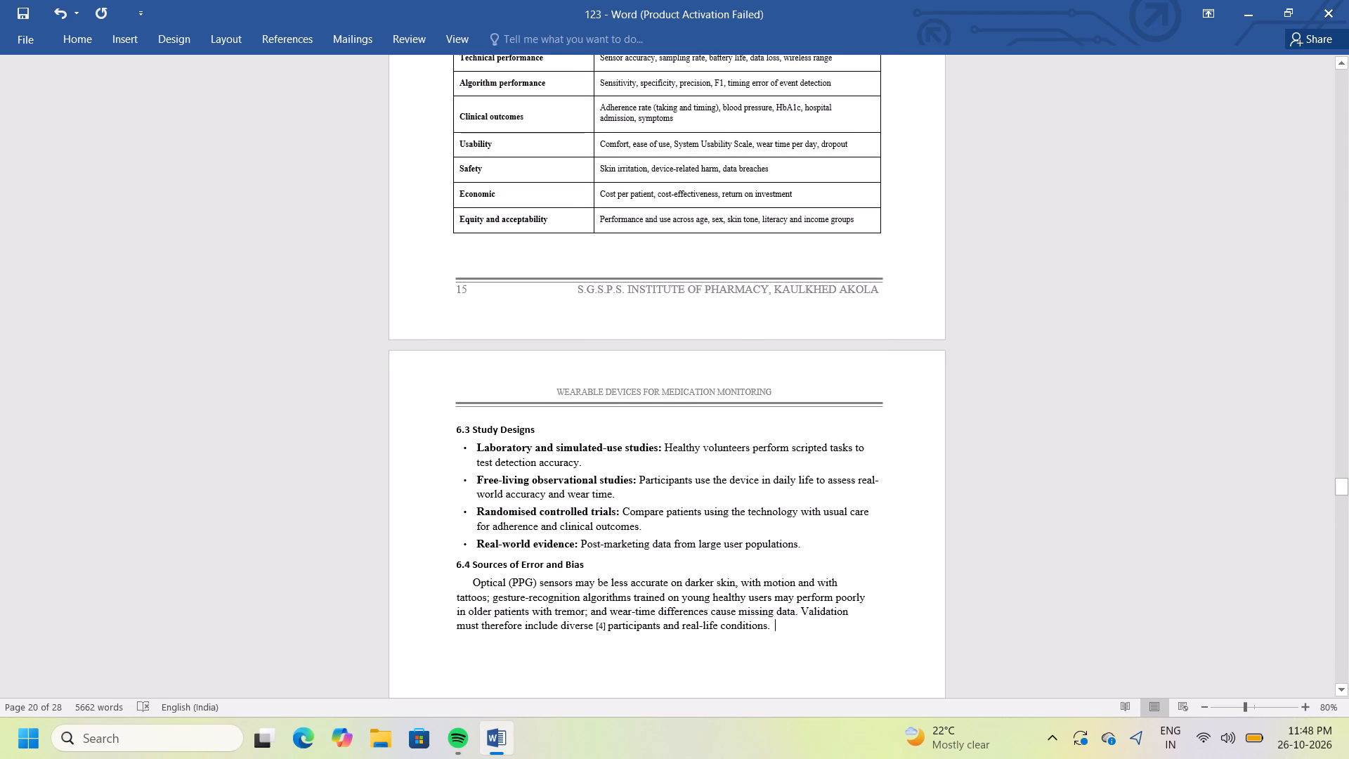
double_click(1345, 687)
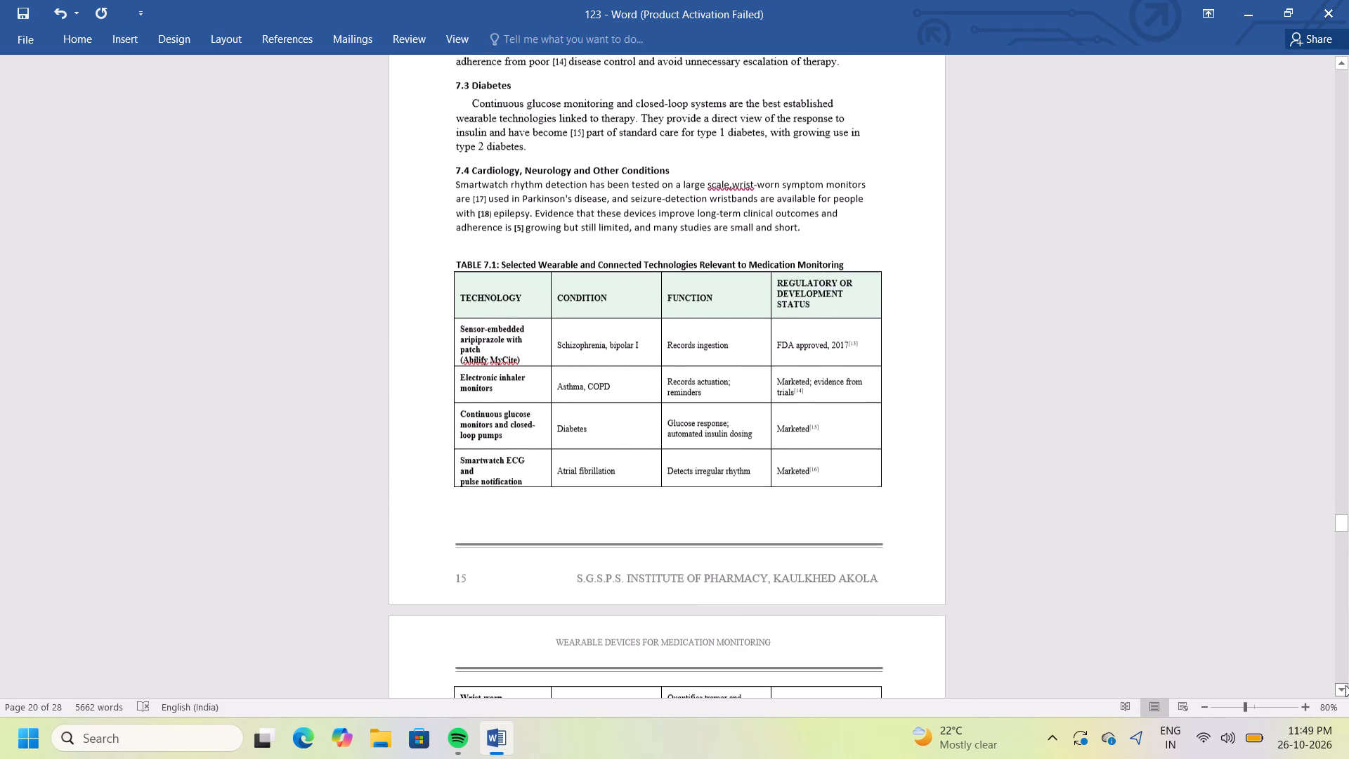
Undo the 2.0 line spacing, the plain-text paste and the preceding footer edits until the bold page number and institute name line is back.
click(1347, 685)
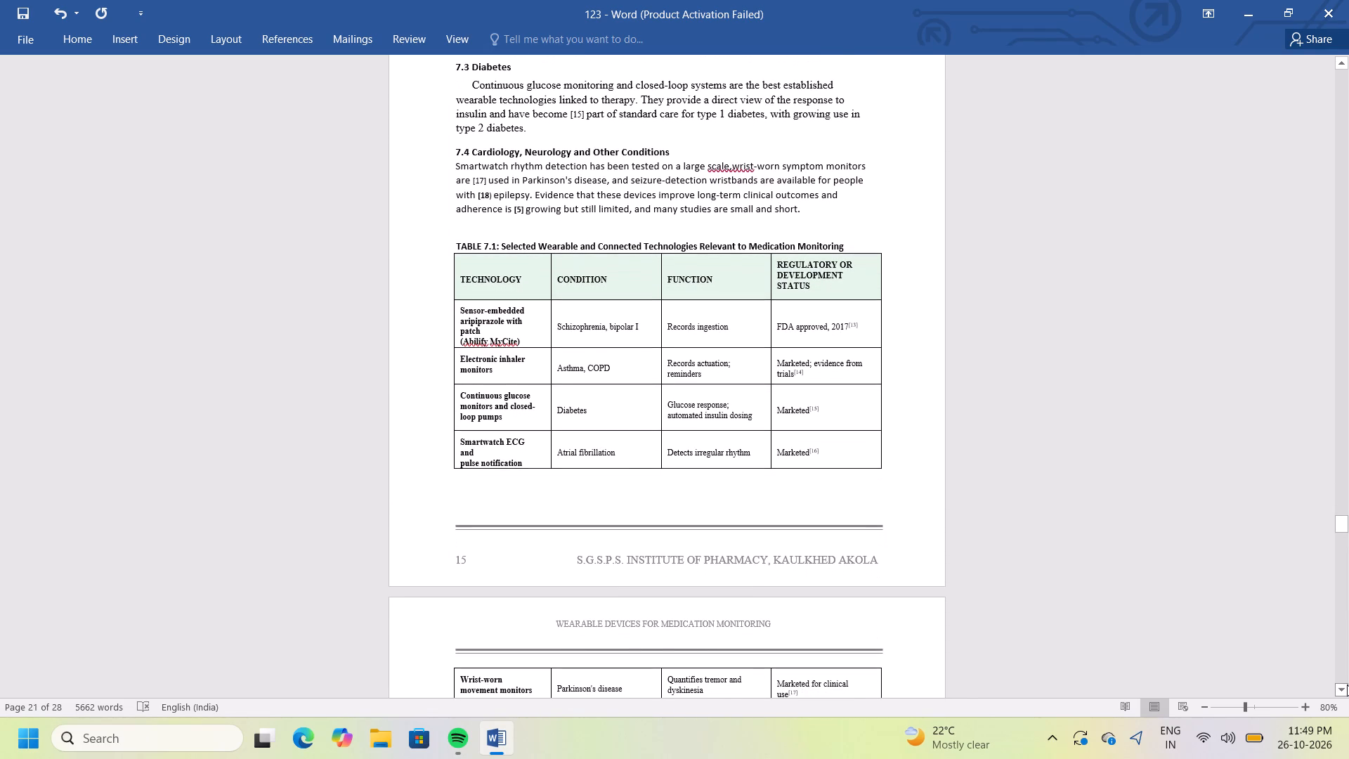
double_click(1337, 683)
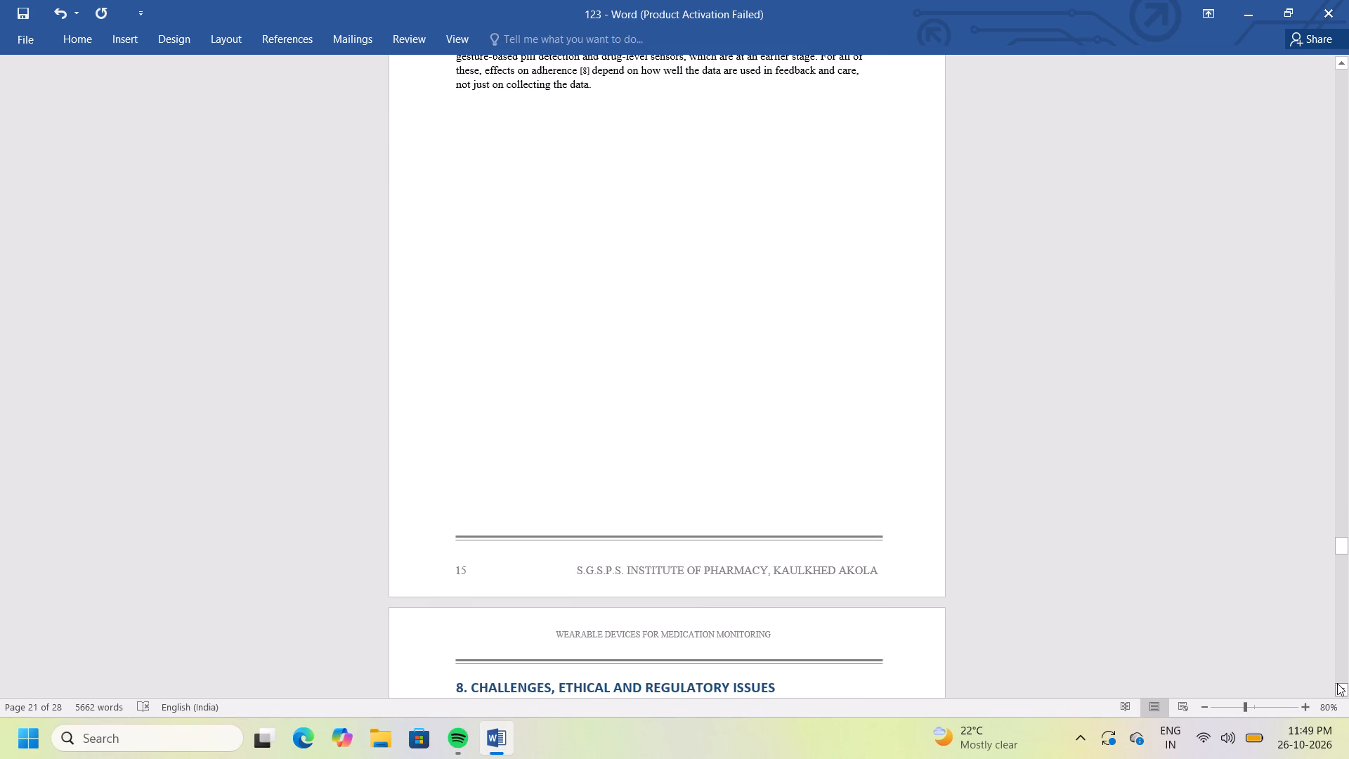
triple_click(1337, 683)
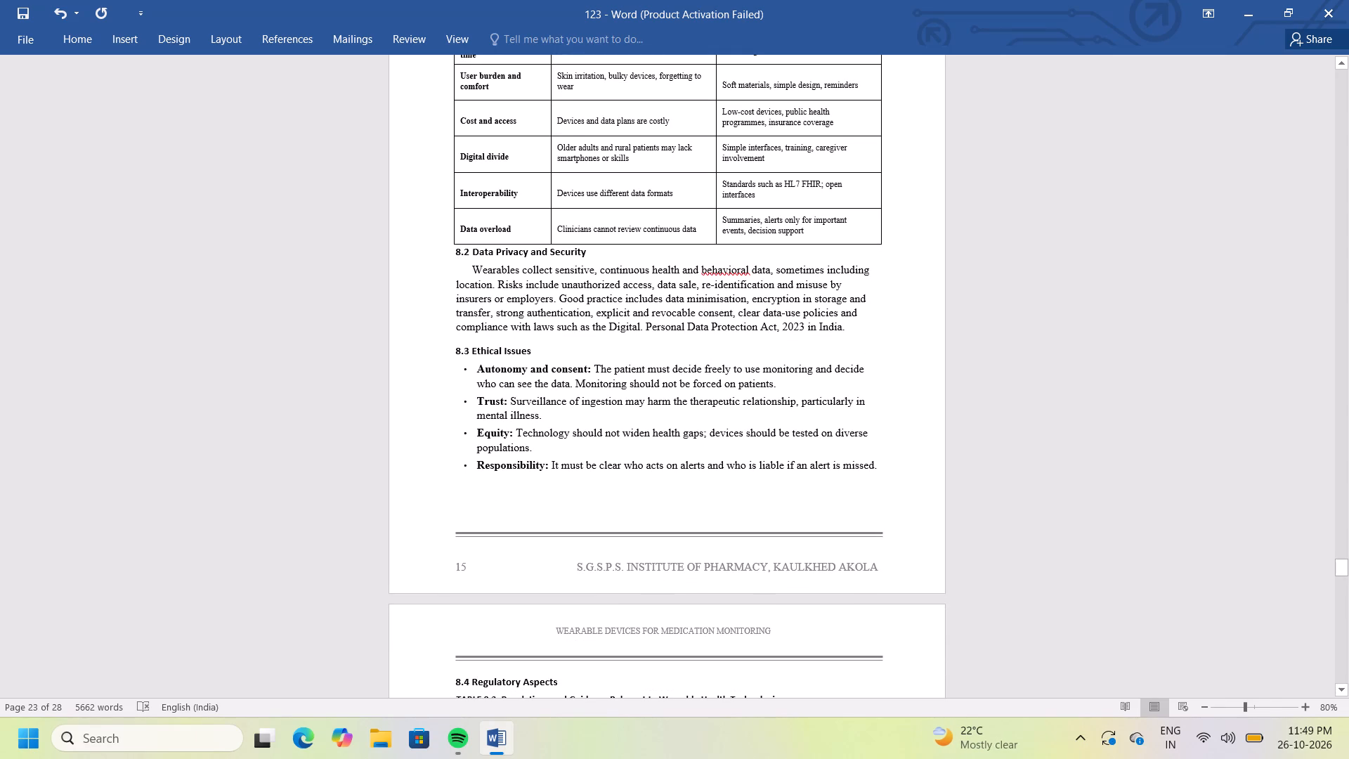
click(53, 9)
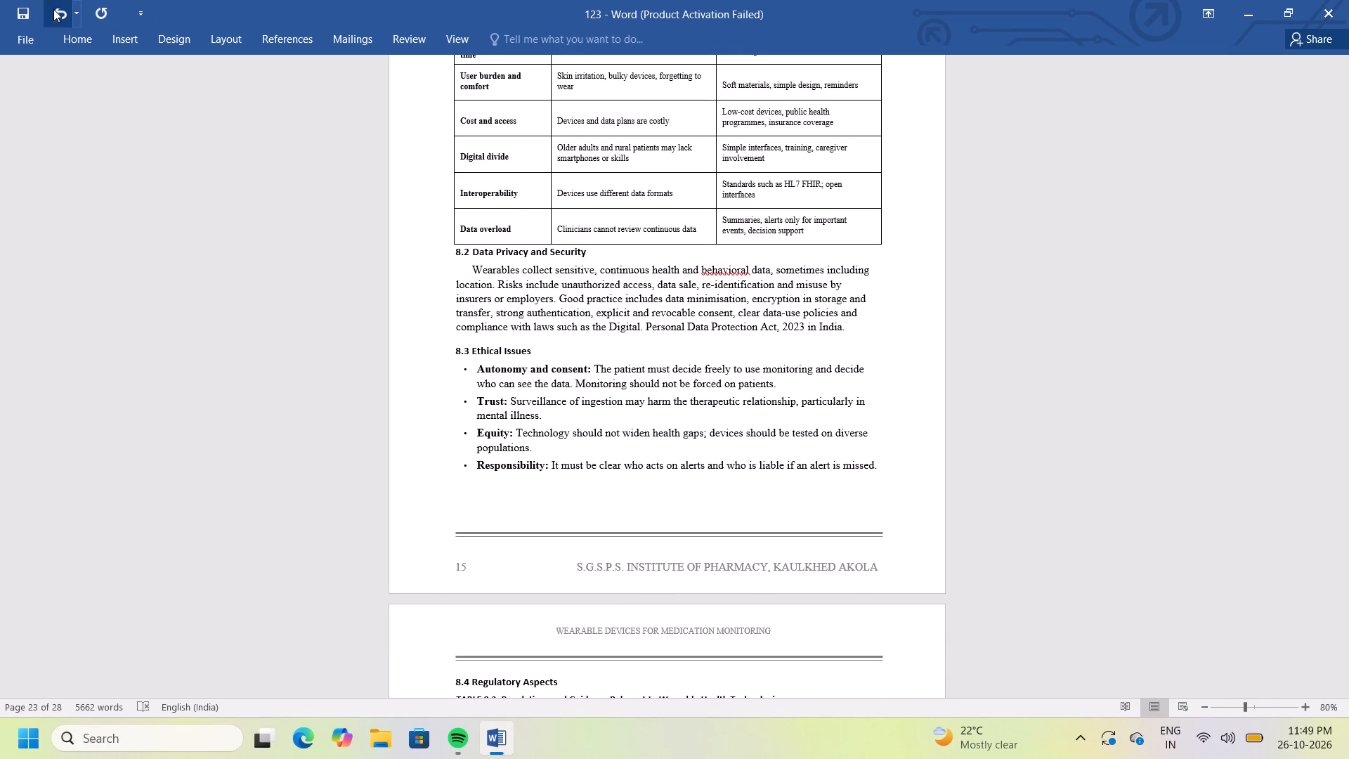
click(53, 9)
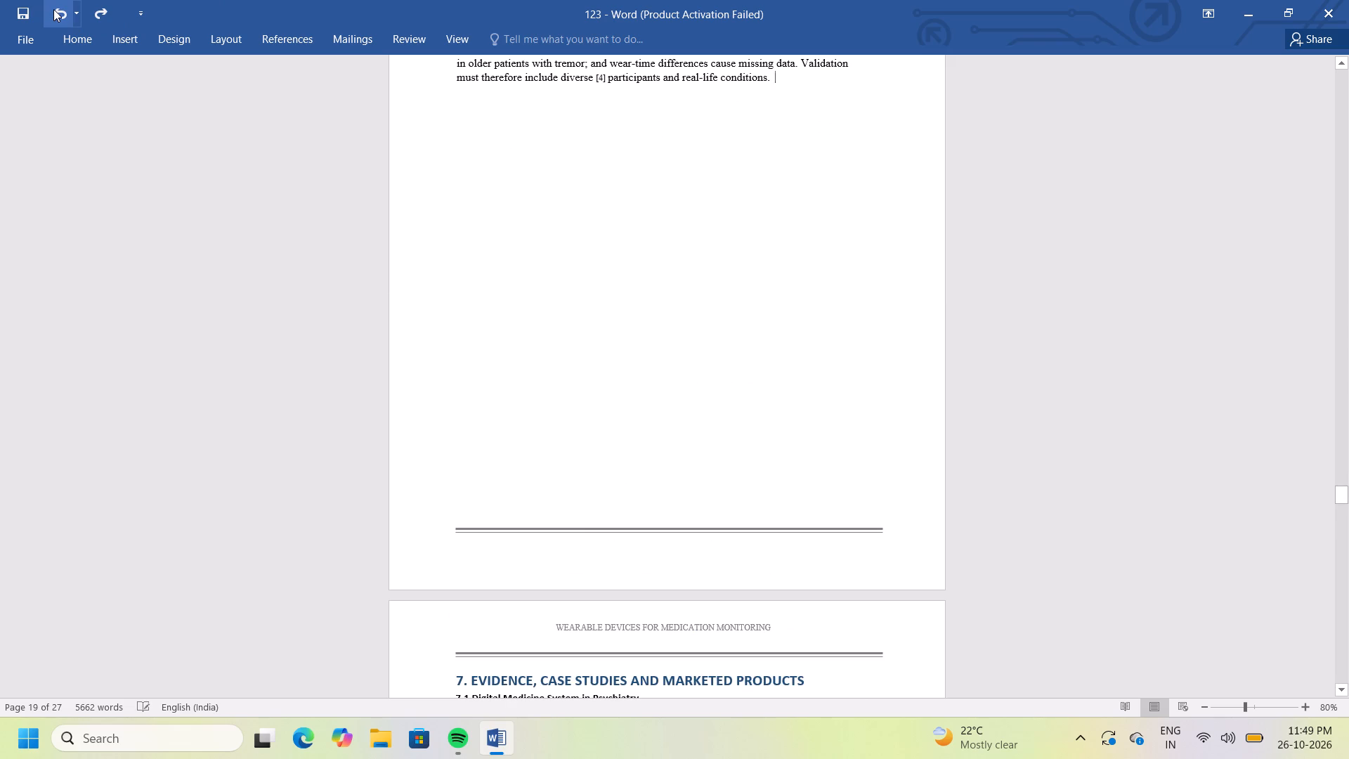
double_click(1344, 685)
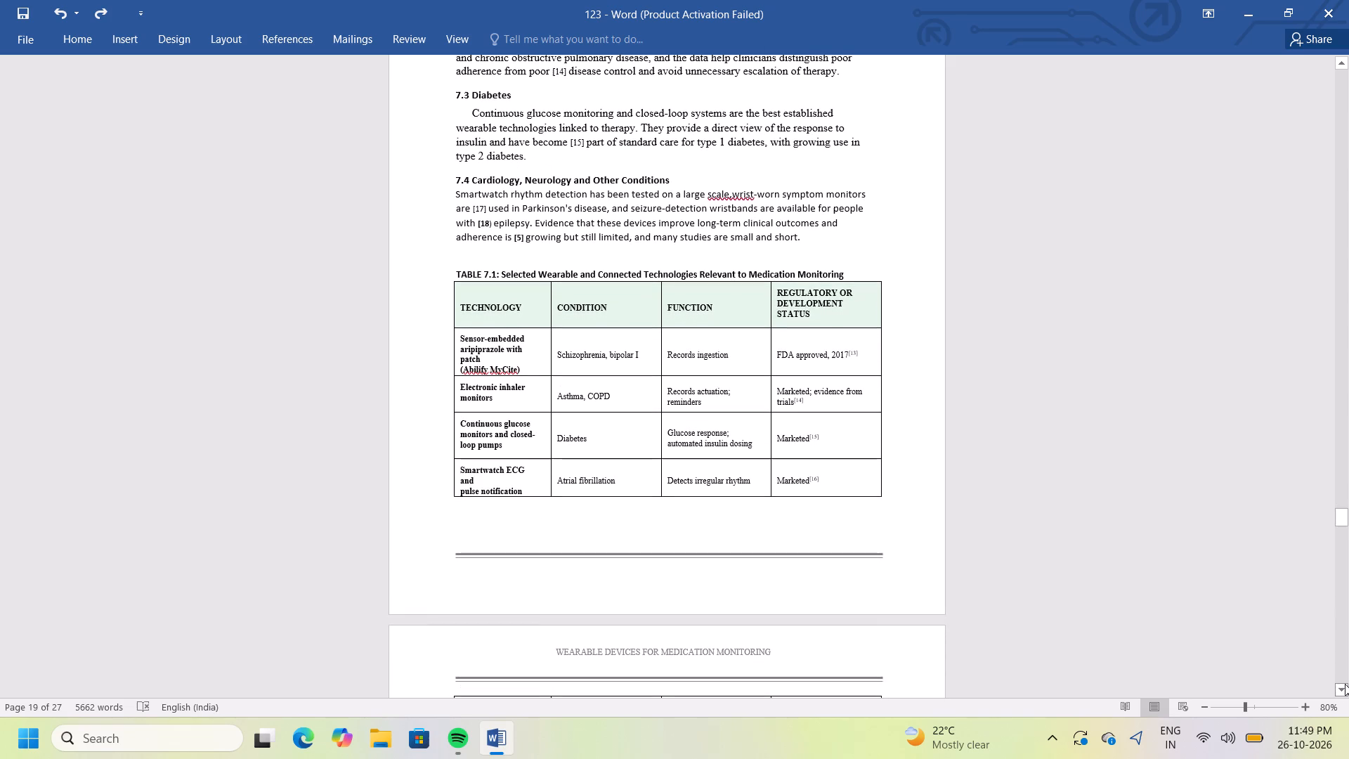
double_click(1345, 684)
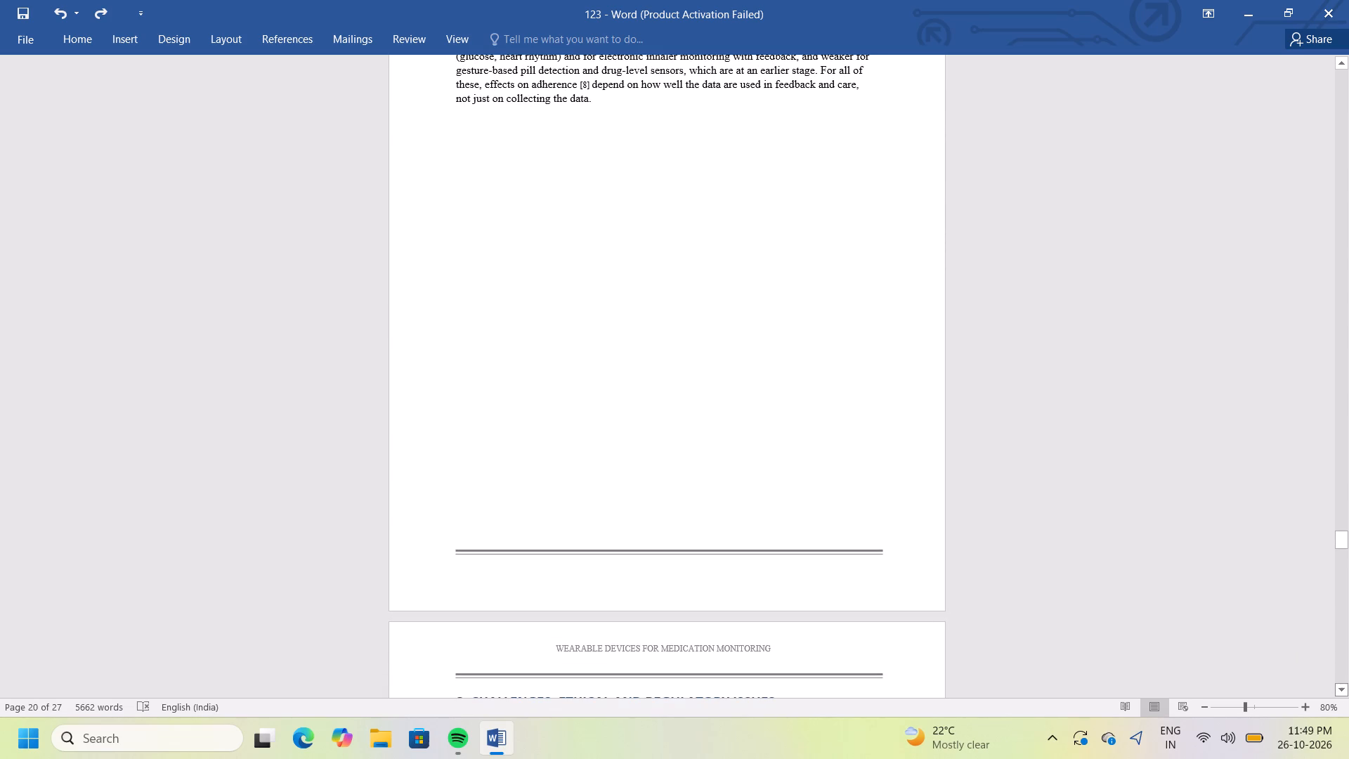
click(54, 11)
click(54, 11)
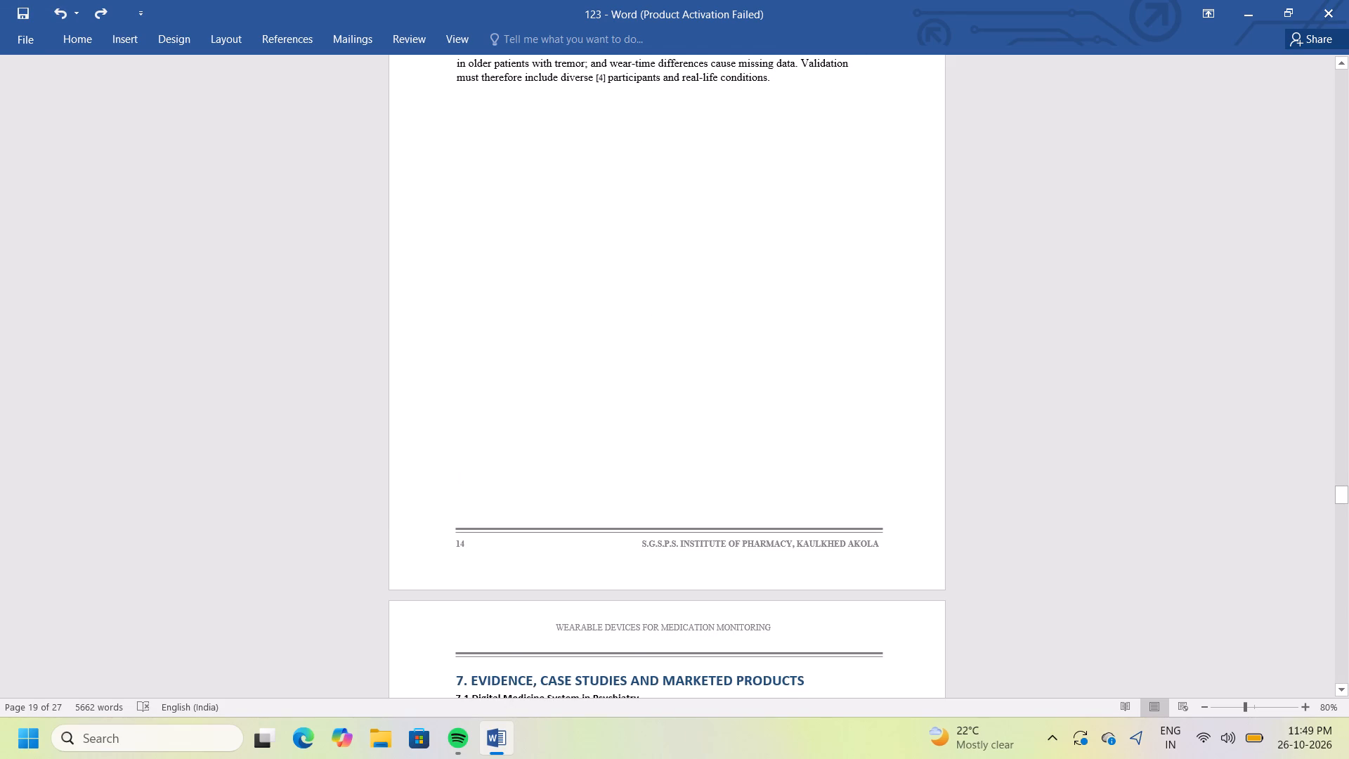
Examine the footer positions on the pages from the end of chapter 6 to the start of chapter 8.
click(1112, 318)
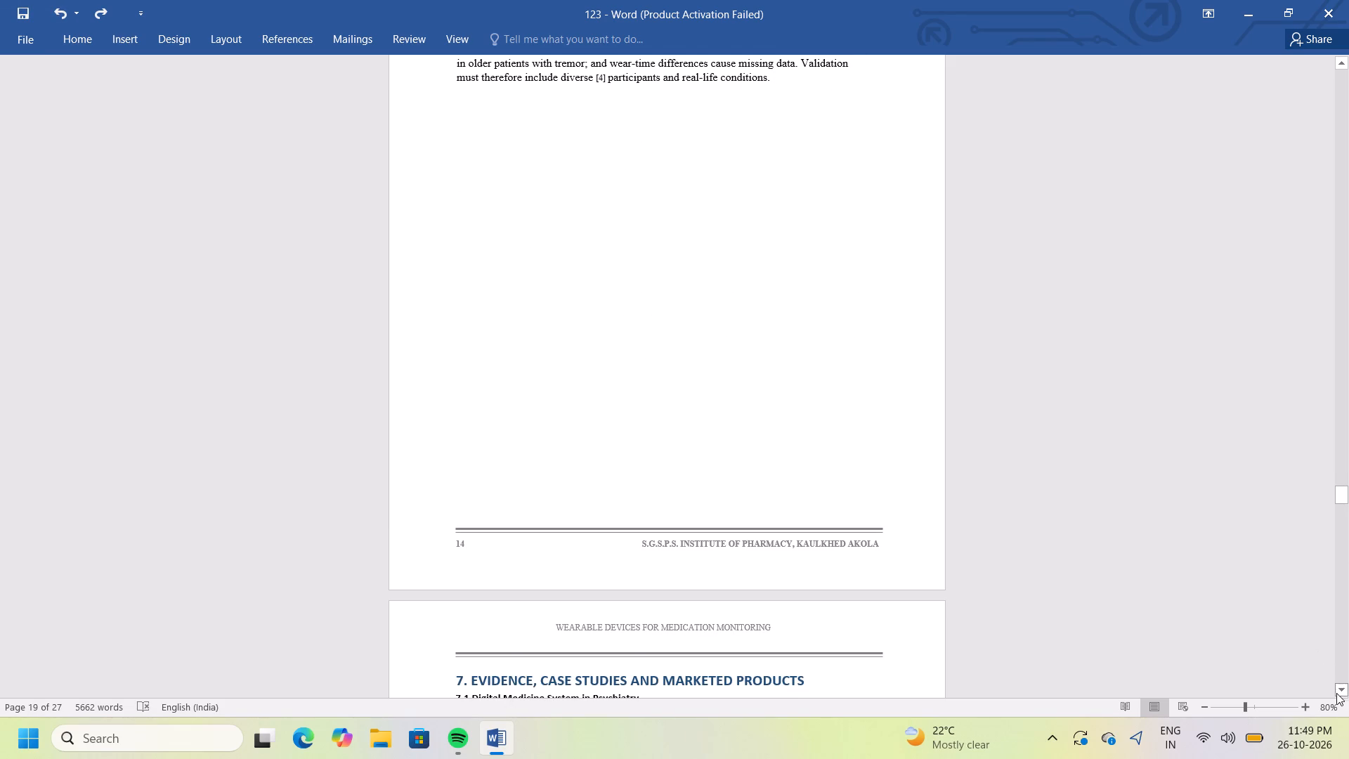
triple_click(1341, 682)
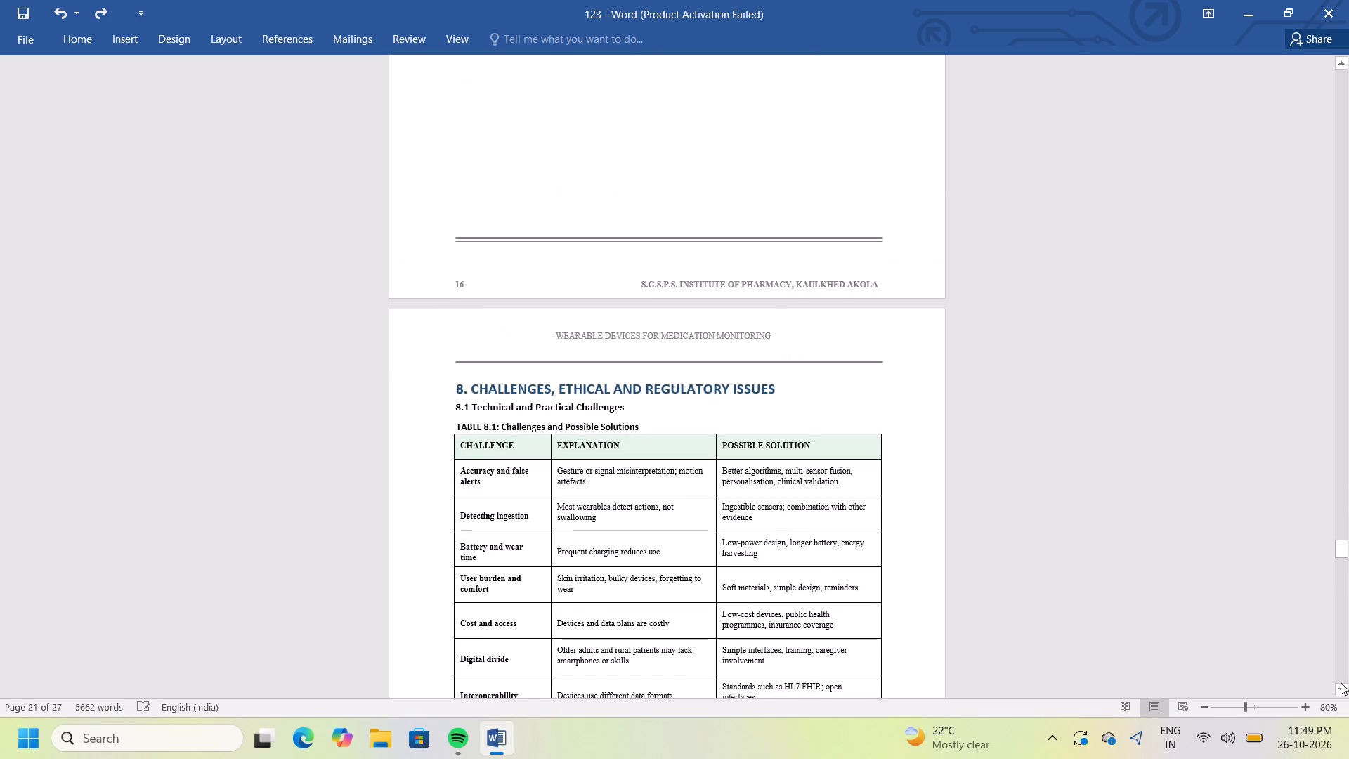
drag(886, 280, 857, 281)
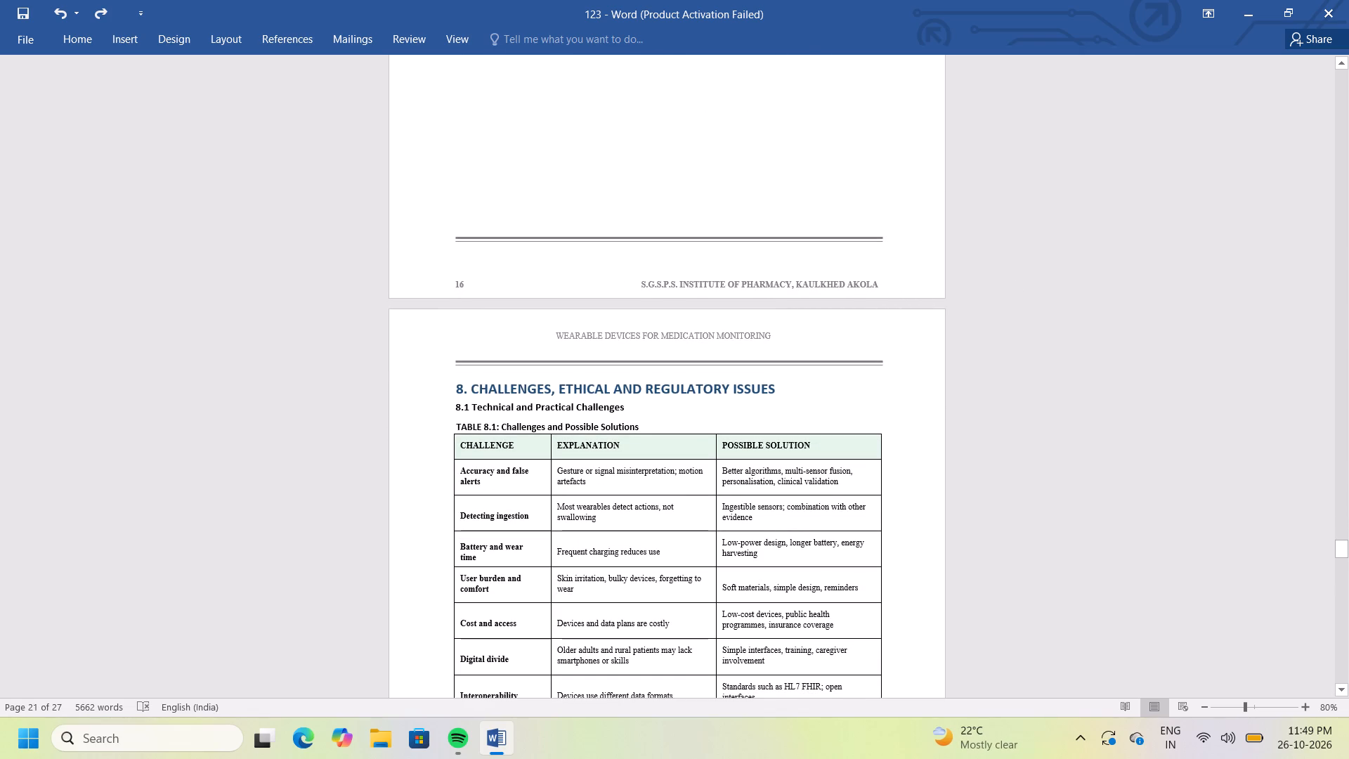
double_click(1341, 64)
drag(1341, 64, 1342, 57)
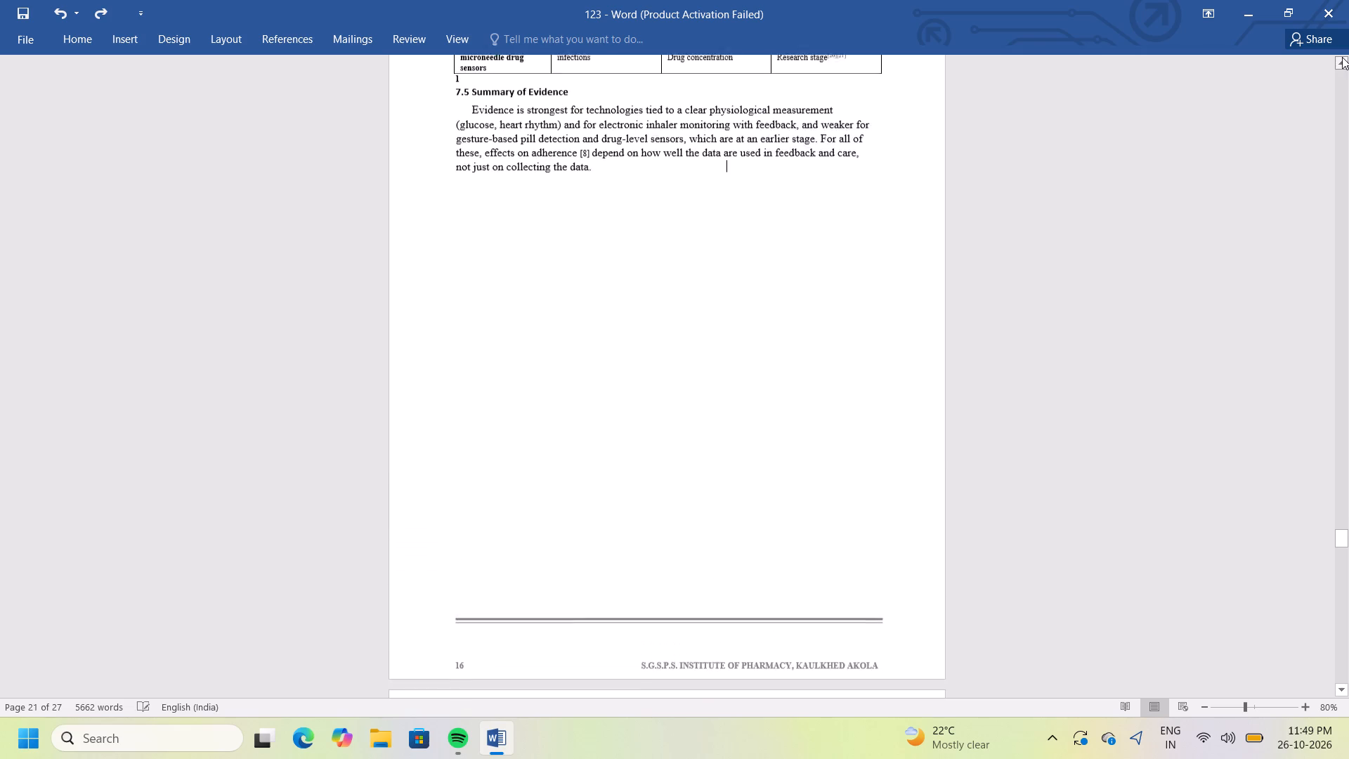
drag(1342, 57, 1065, 209)
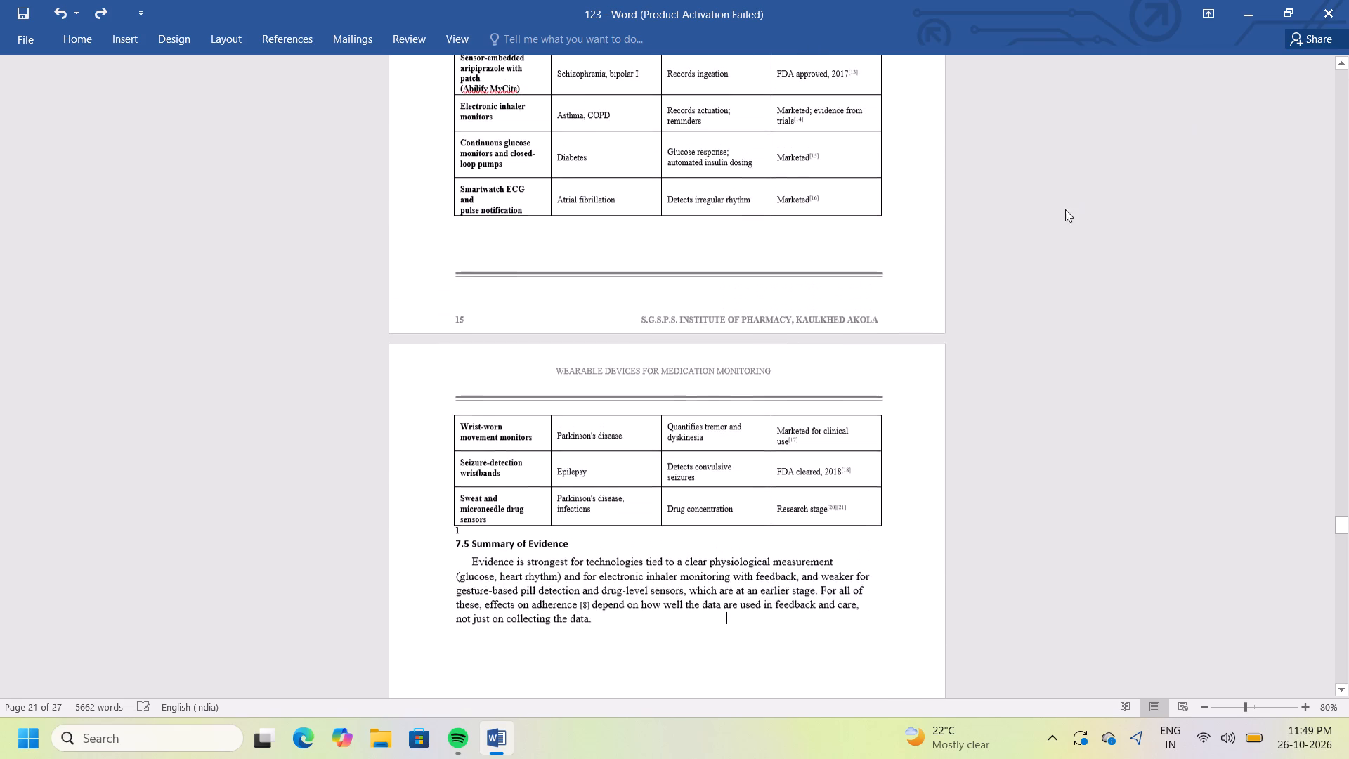
drag(1065, 209, 985, 318)
click(985, 318)
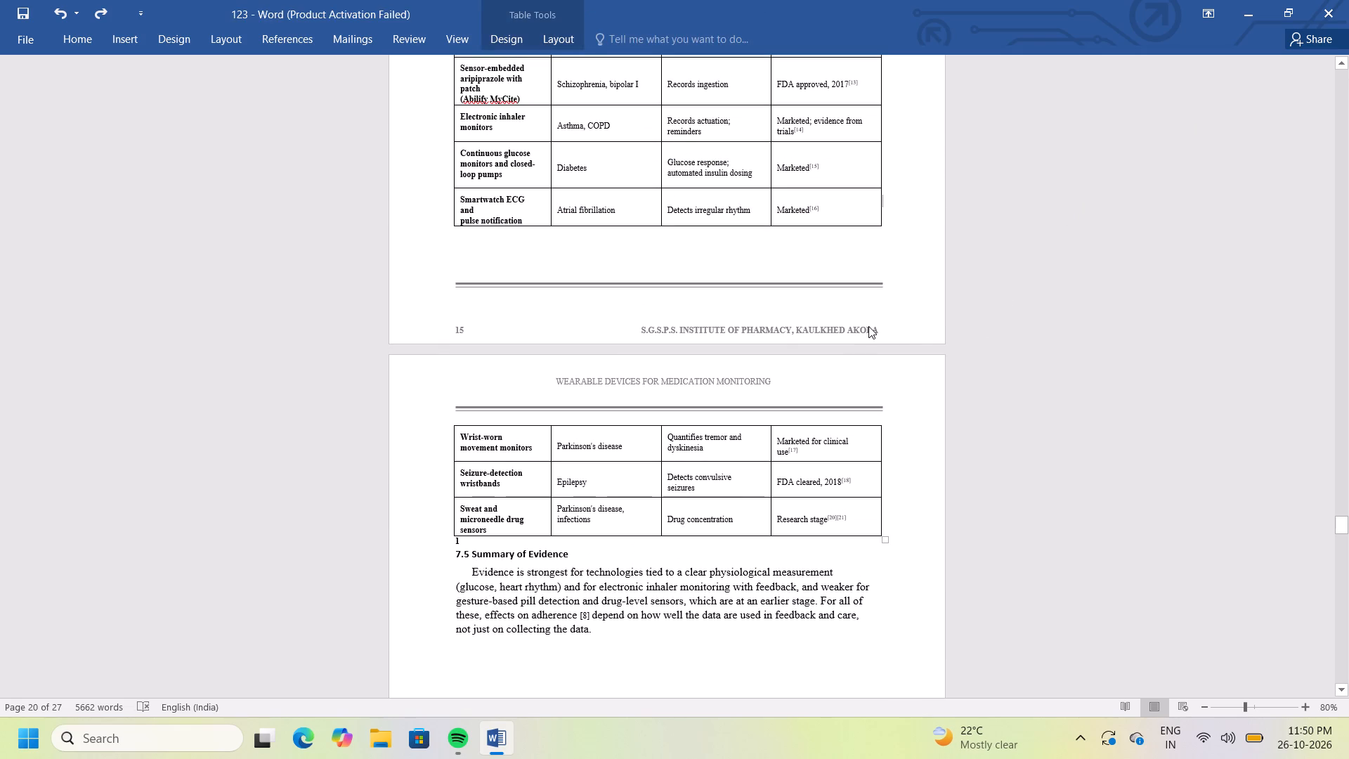
Add space before the page number and institute name paragraph in the Section 4 footer below Table 7.1.
scroll(868, 326, right, 1)
drag(876, 325, 814, 333)
drag(814, 333, 814, 332)
click(908, 341)
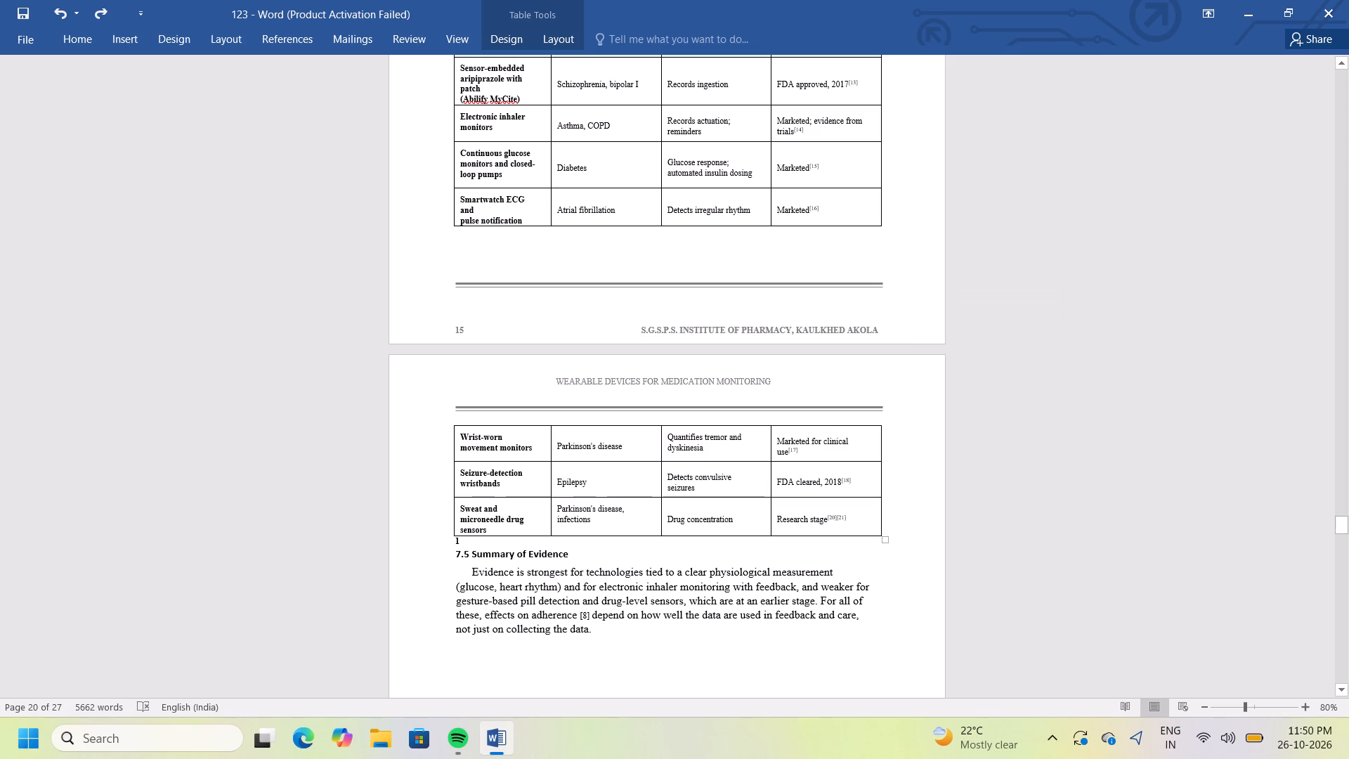
drag(878, 330, 841, 327)
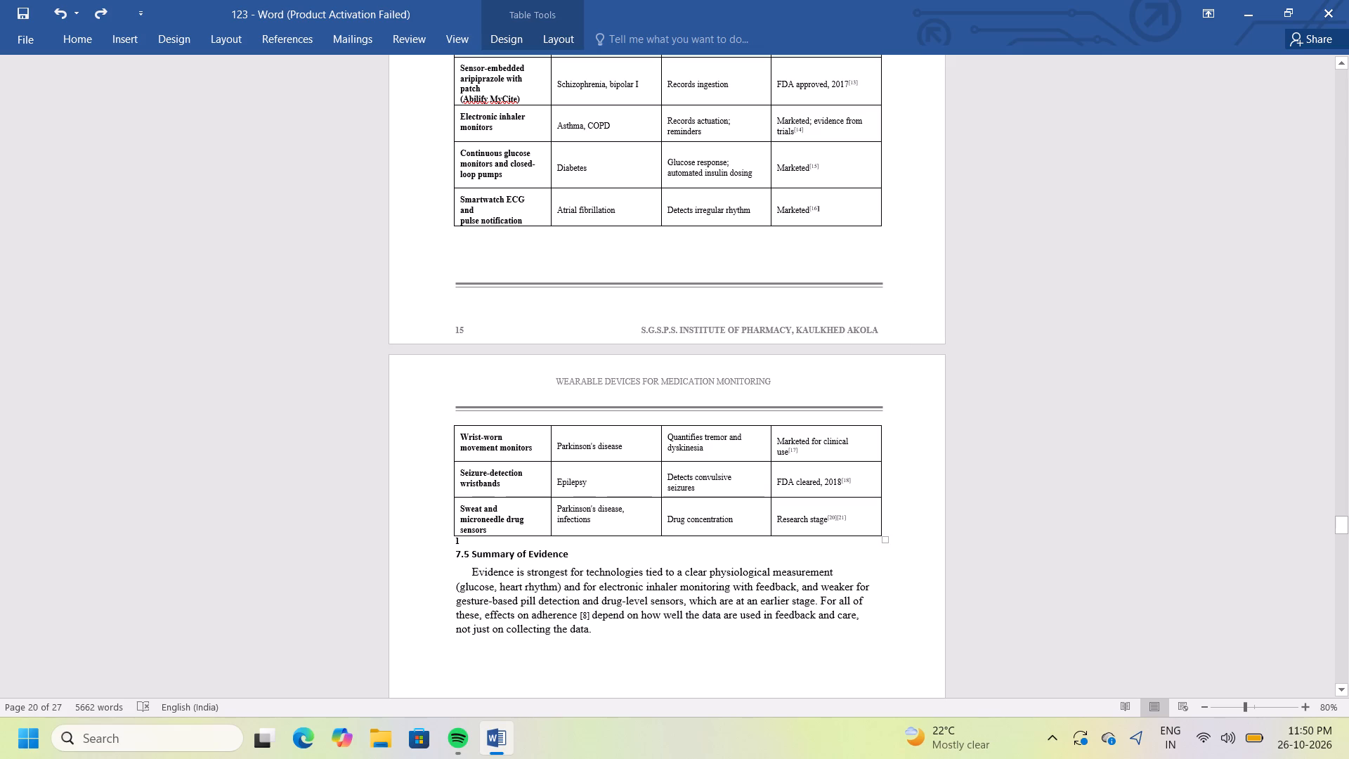
drag(442, 276, 644, 344)
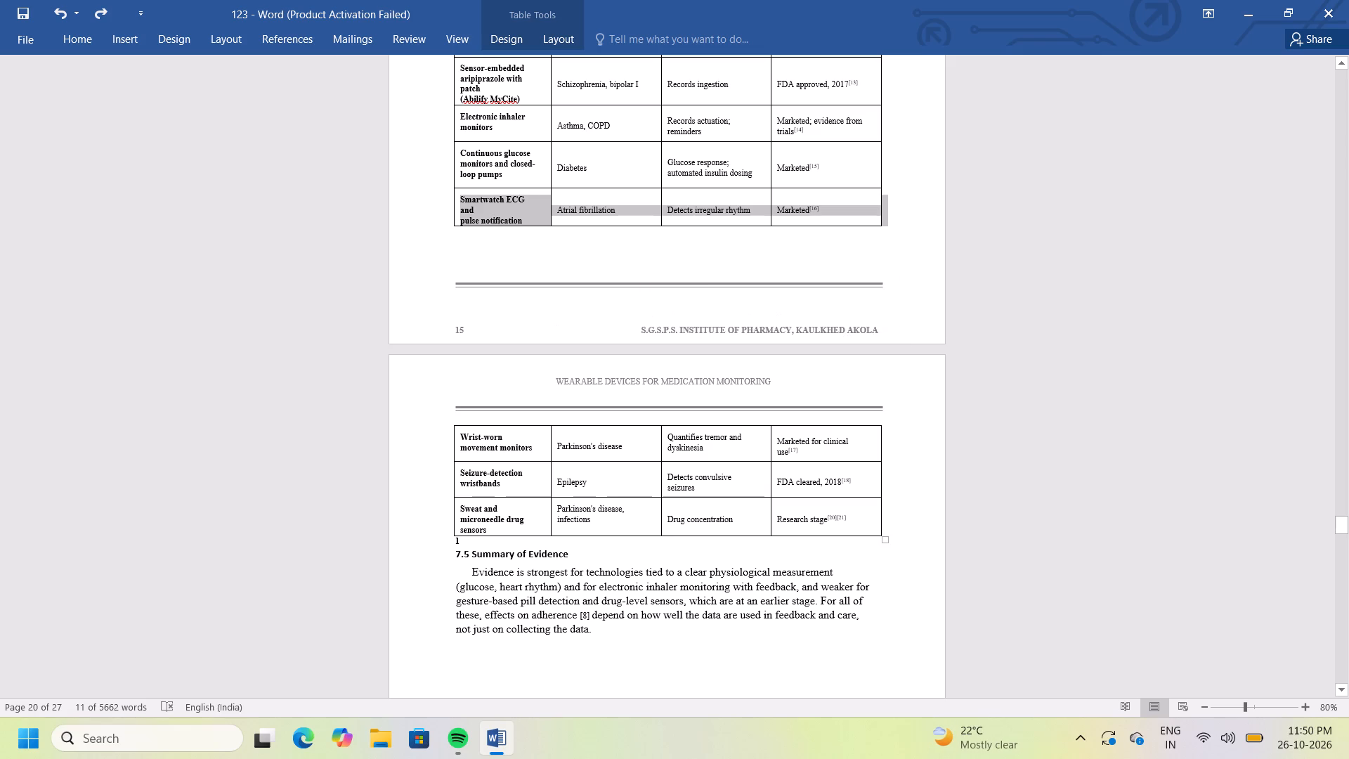
click(441, 298)
double_click(416, 307)
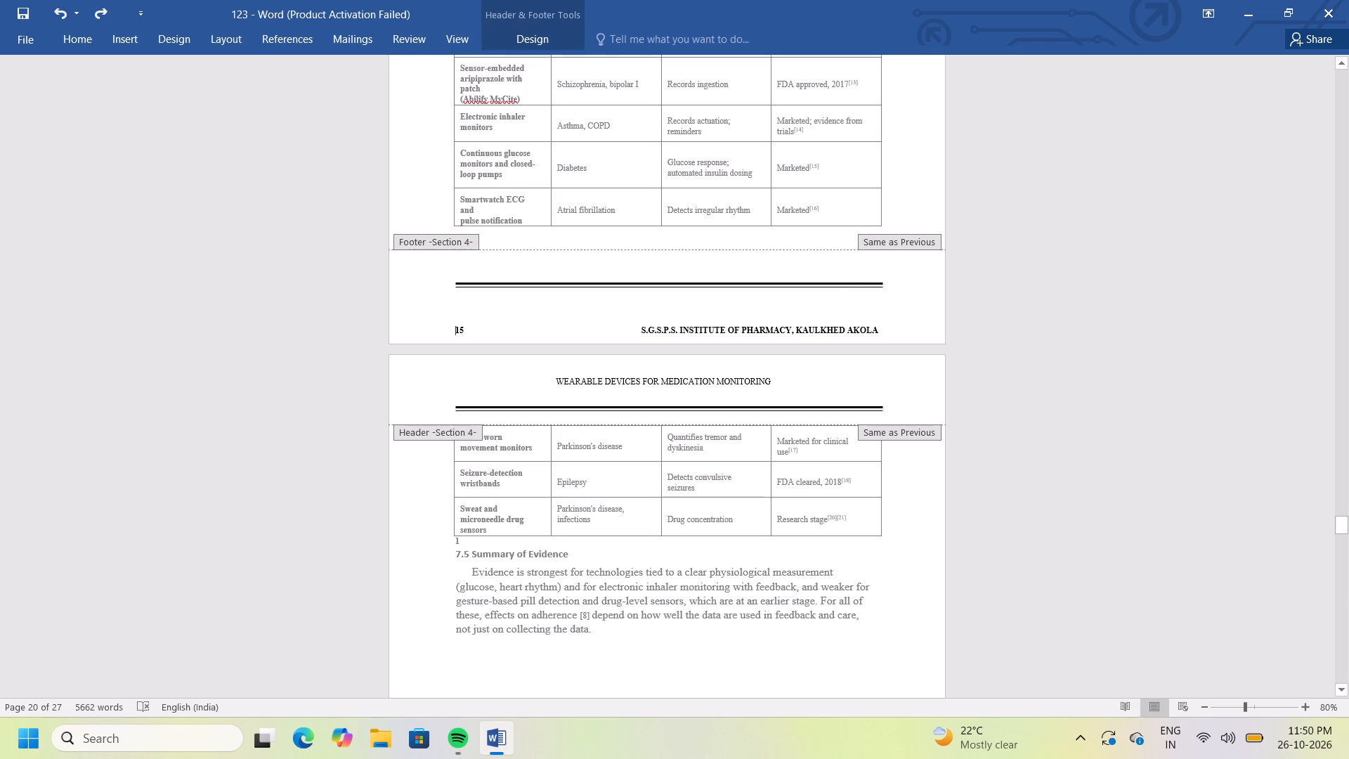
drag(892, 330, 465, 330)
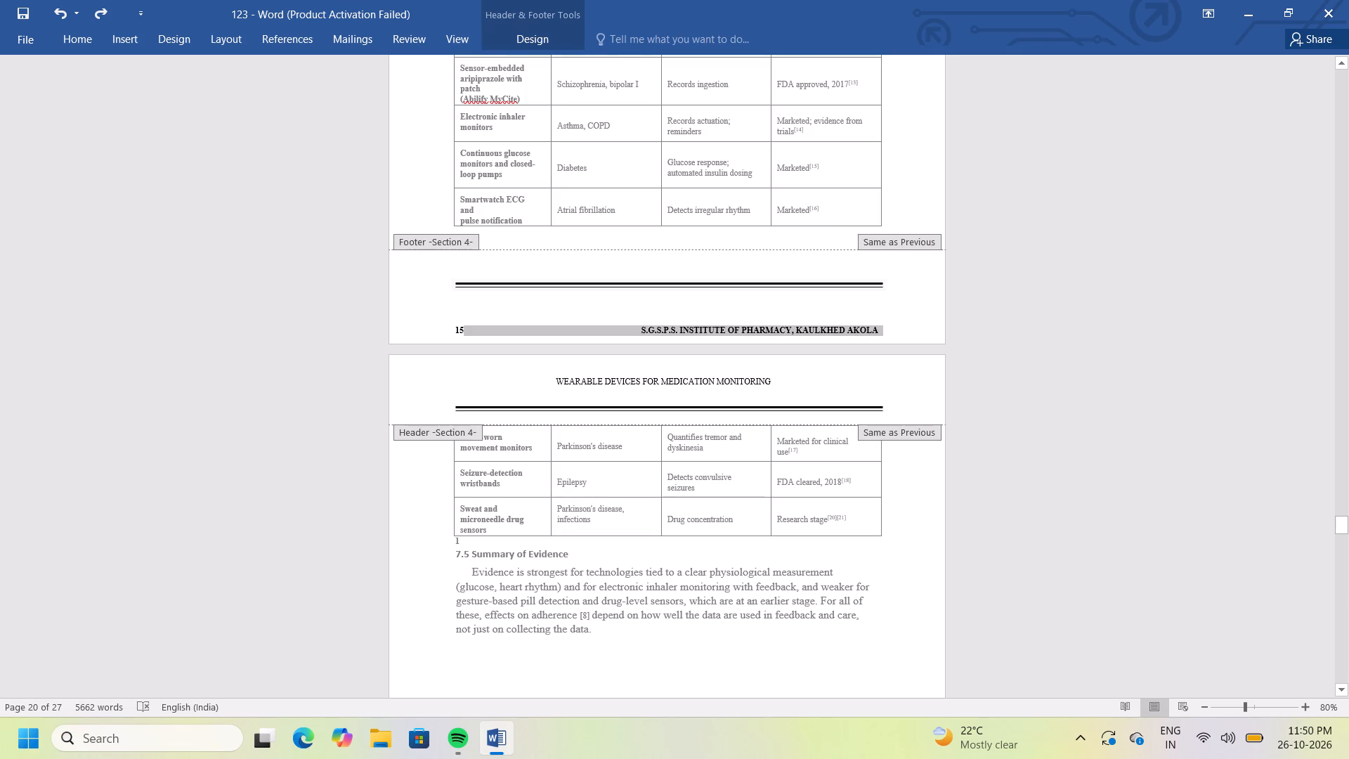
drag(465, 330, 436, 330)
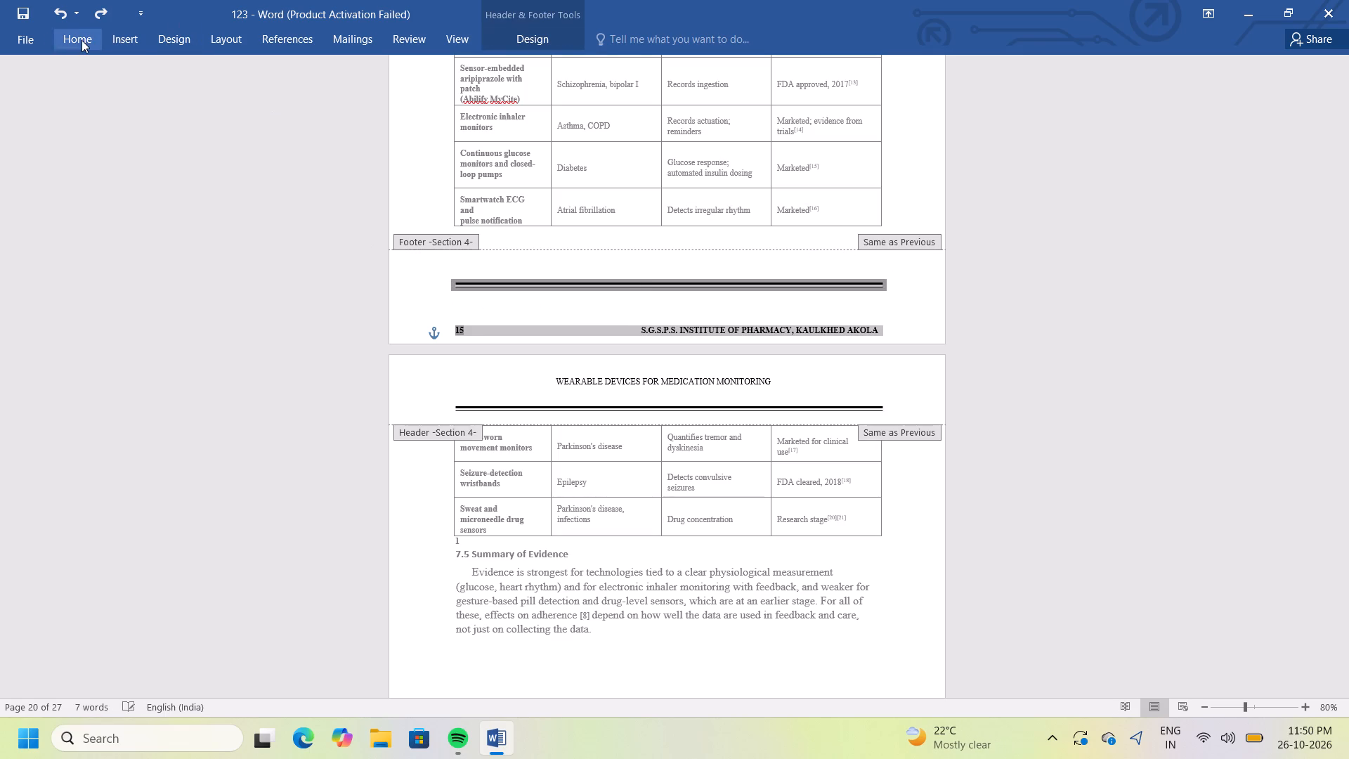
click(82, 40)
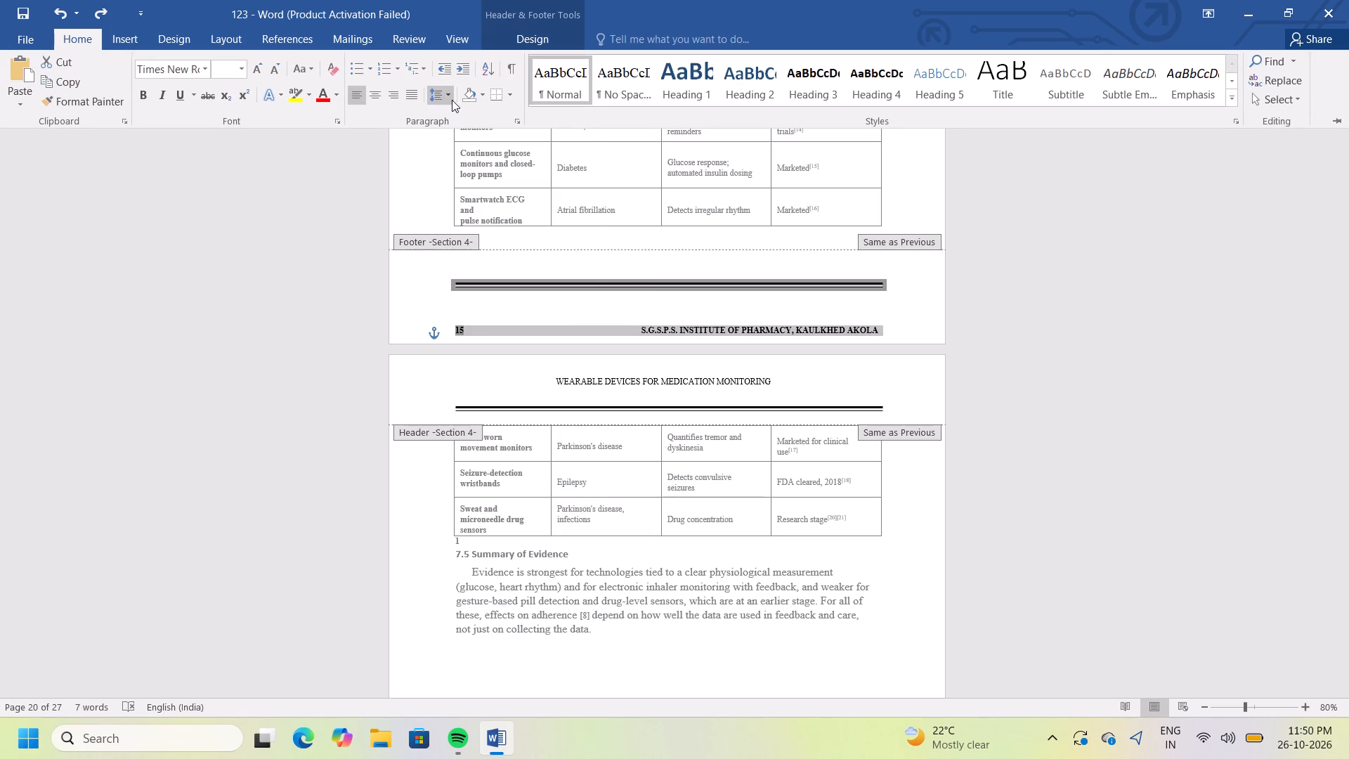
click(452, 100)
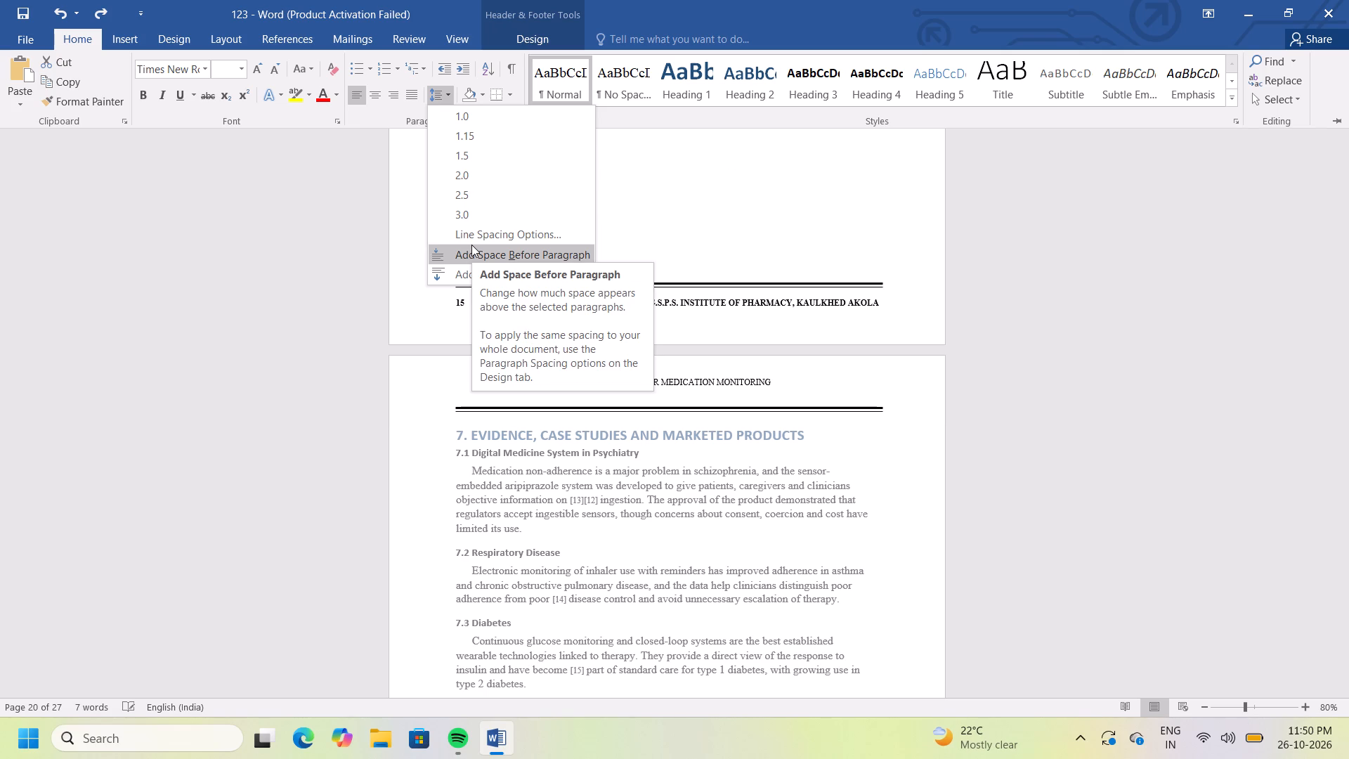
click(471, 245)
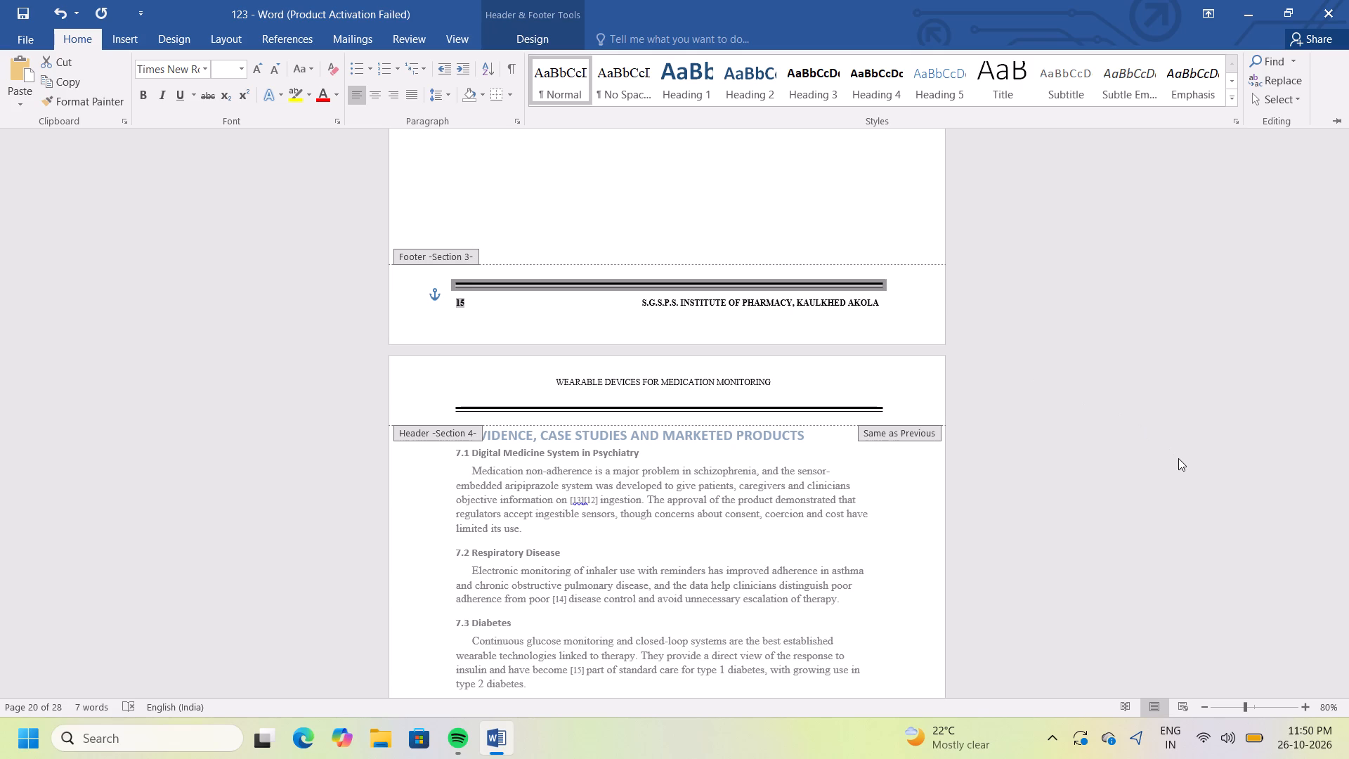
click(1079, 509)
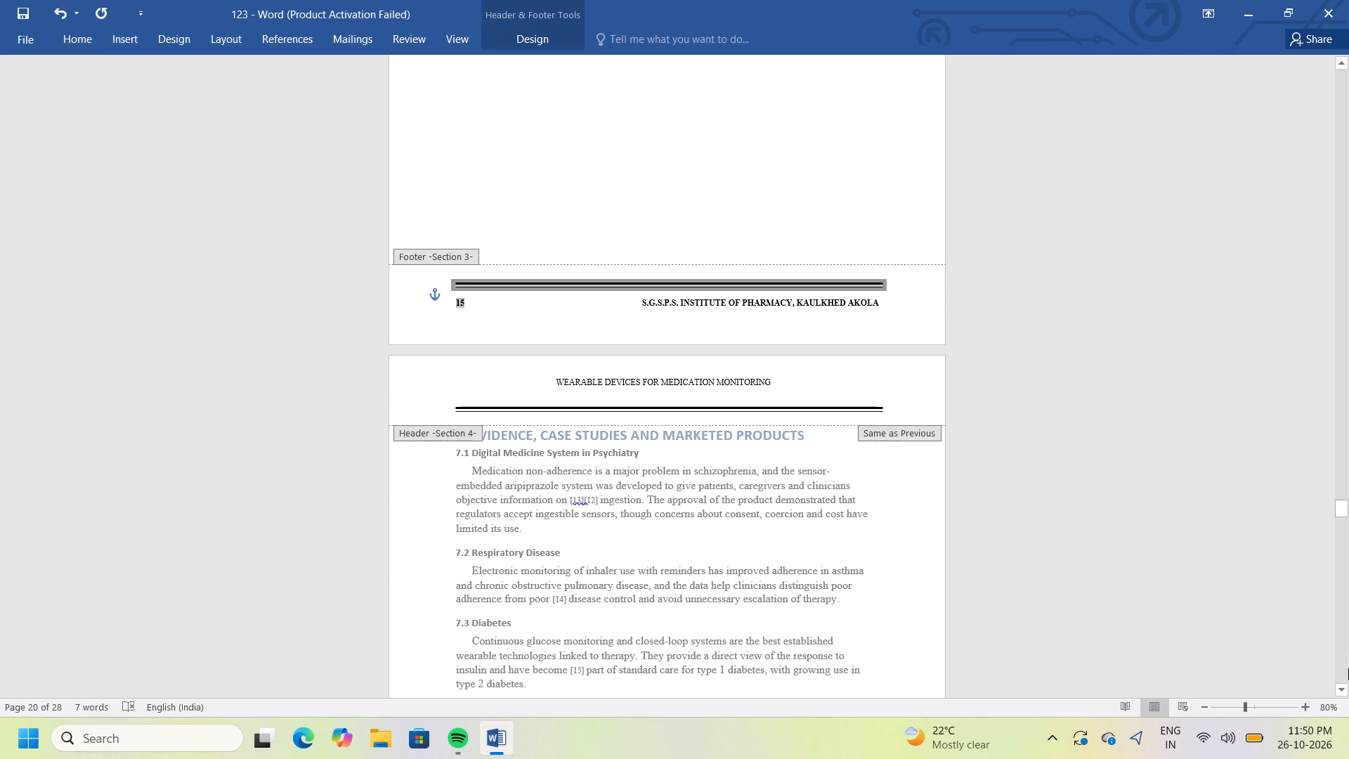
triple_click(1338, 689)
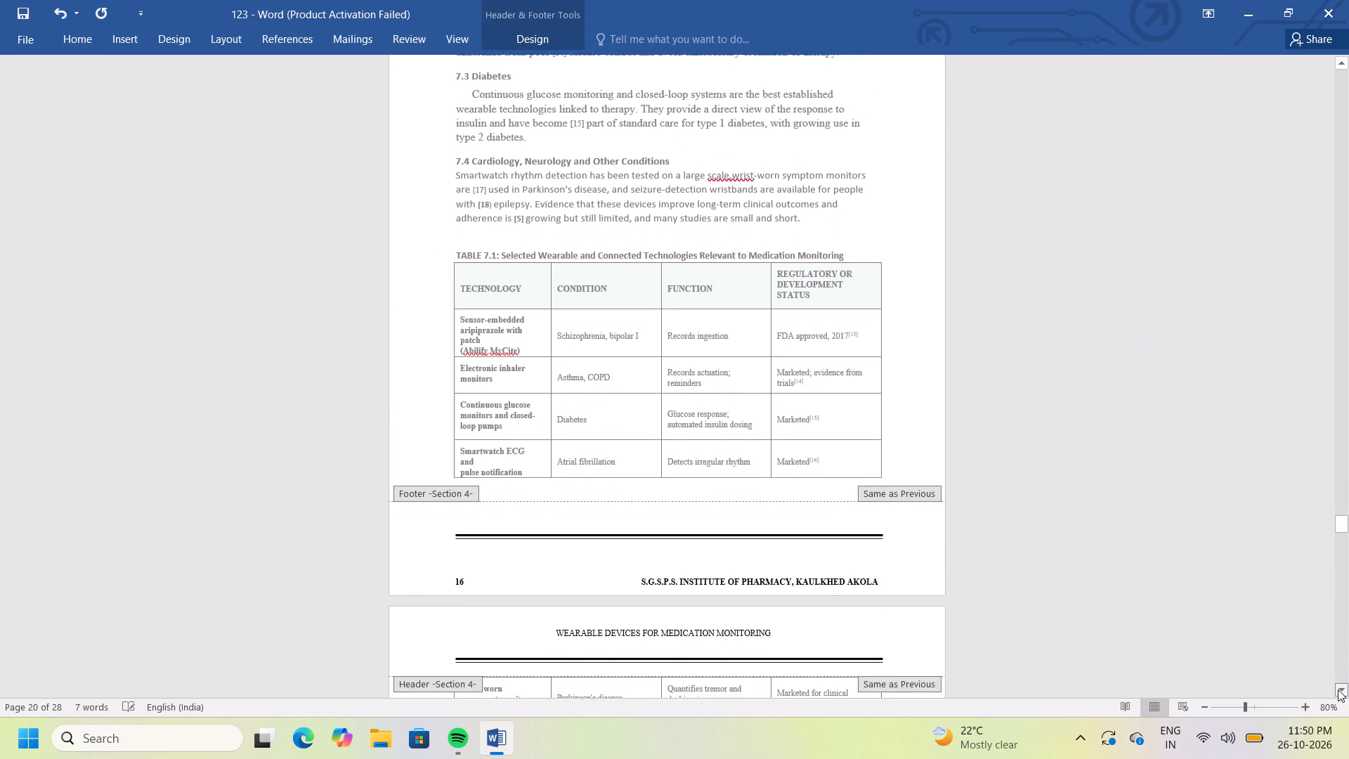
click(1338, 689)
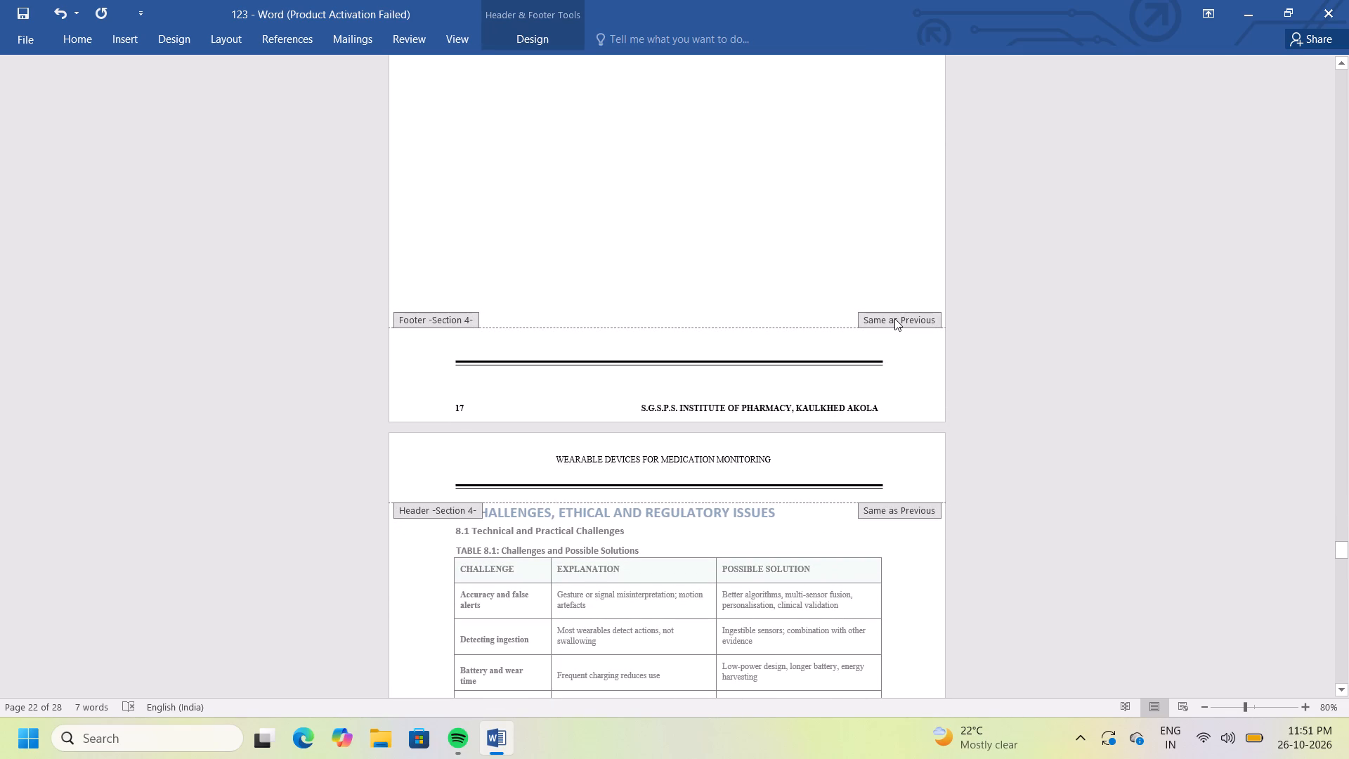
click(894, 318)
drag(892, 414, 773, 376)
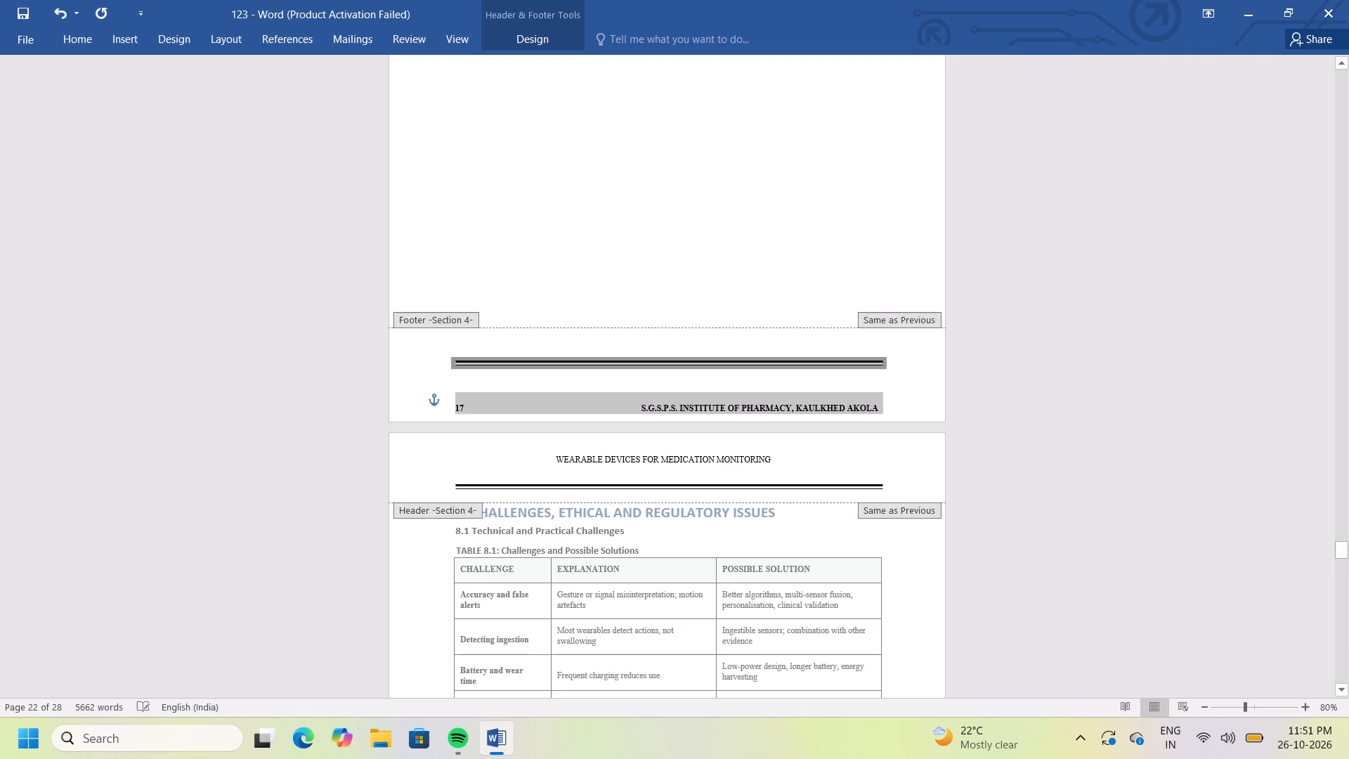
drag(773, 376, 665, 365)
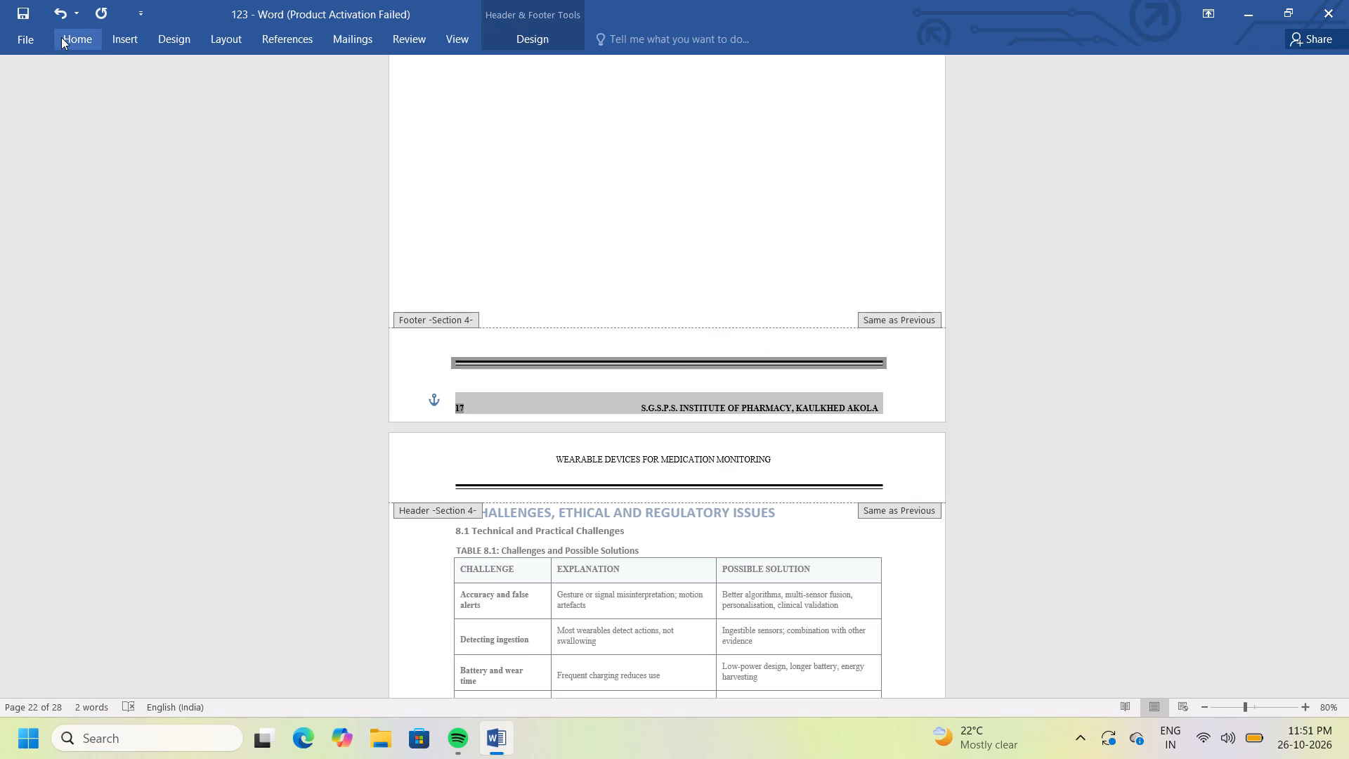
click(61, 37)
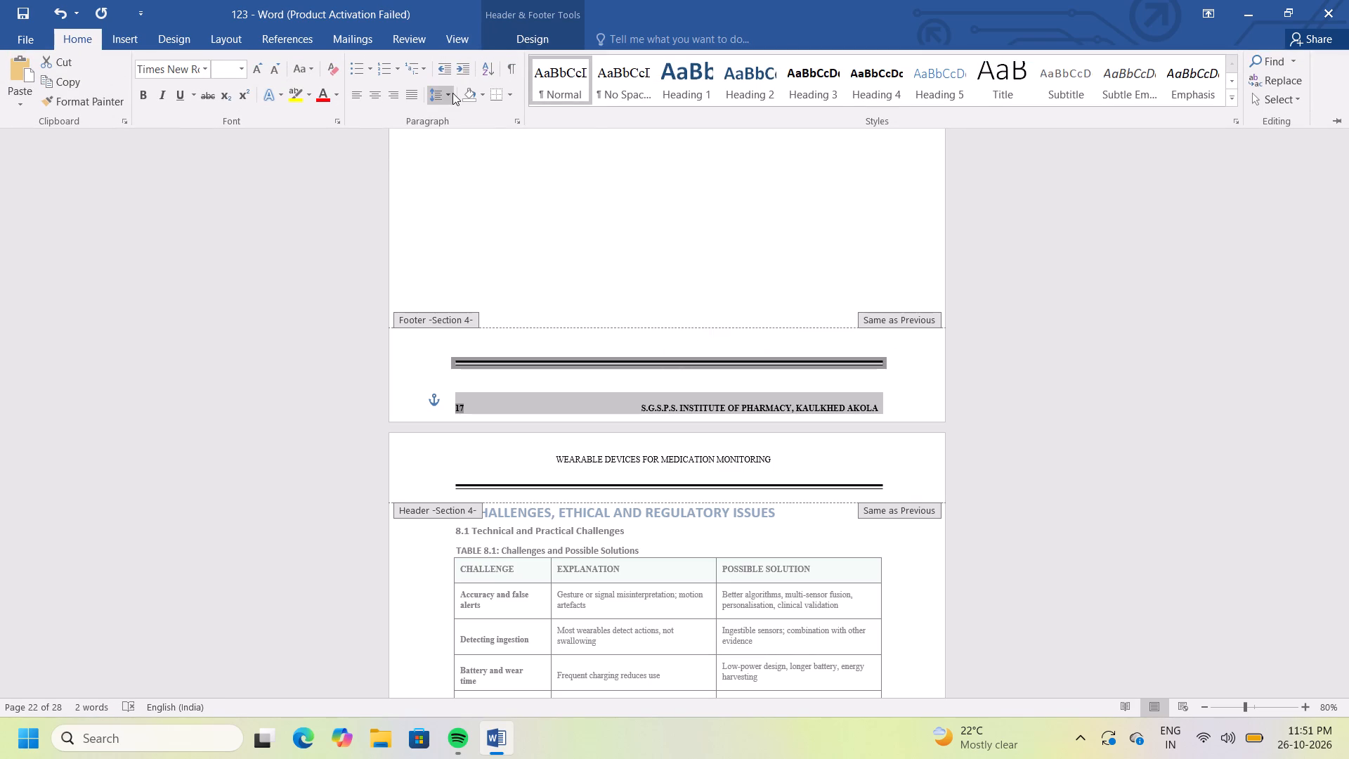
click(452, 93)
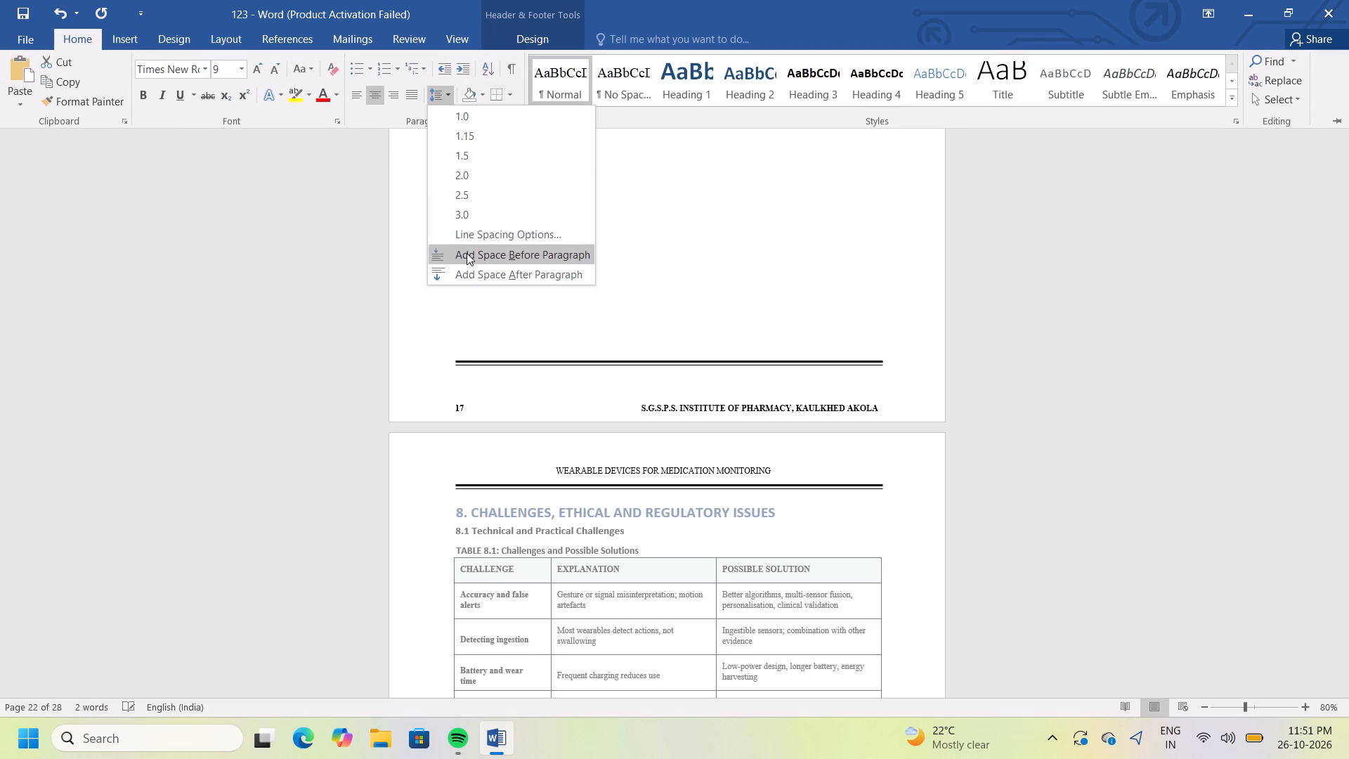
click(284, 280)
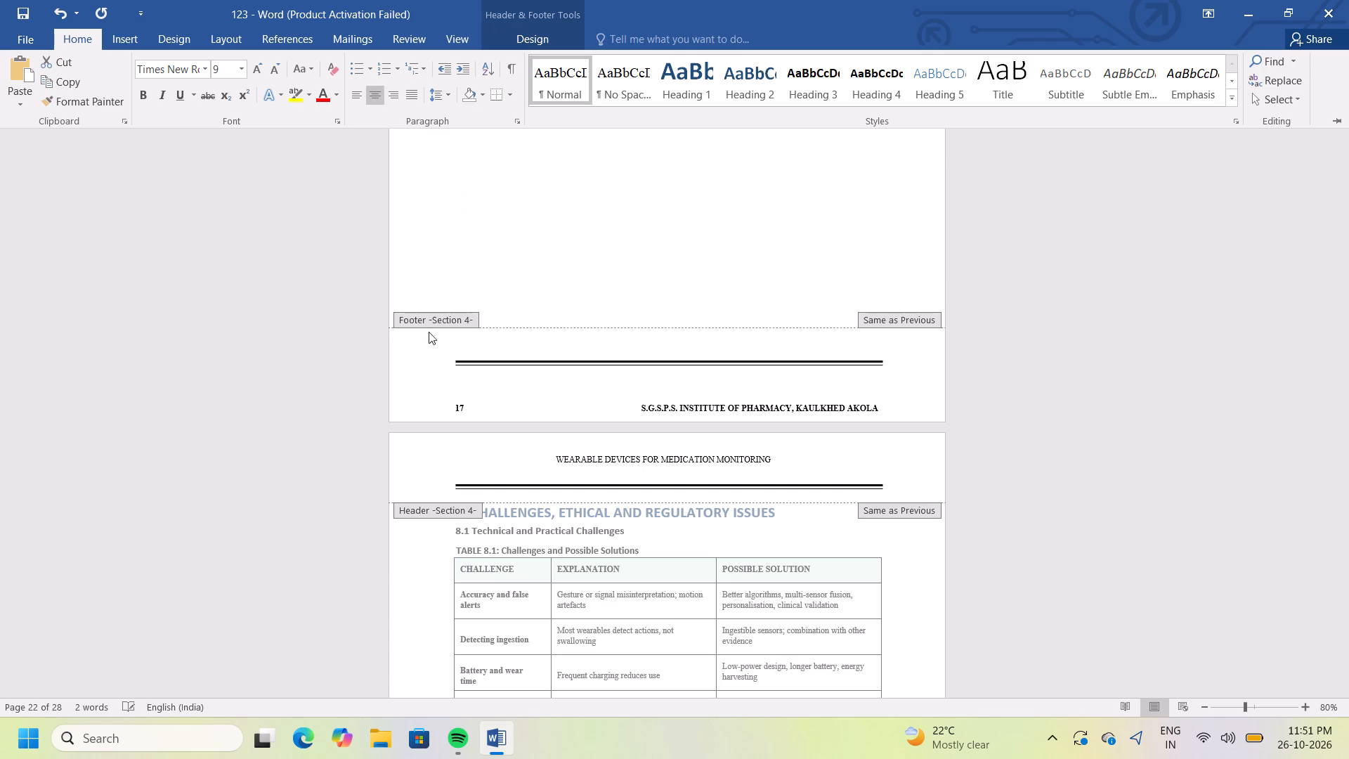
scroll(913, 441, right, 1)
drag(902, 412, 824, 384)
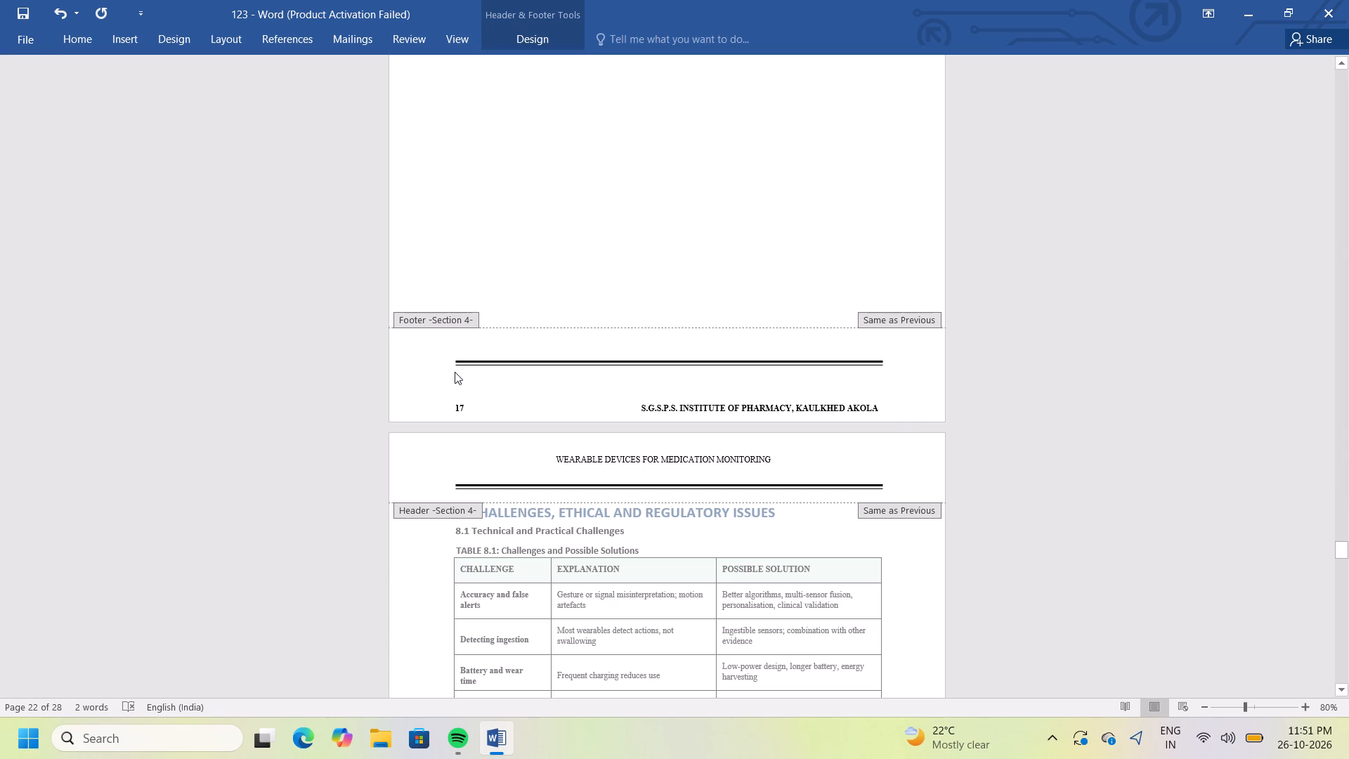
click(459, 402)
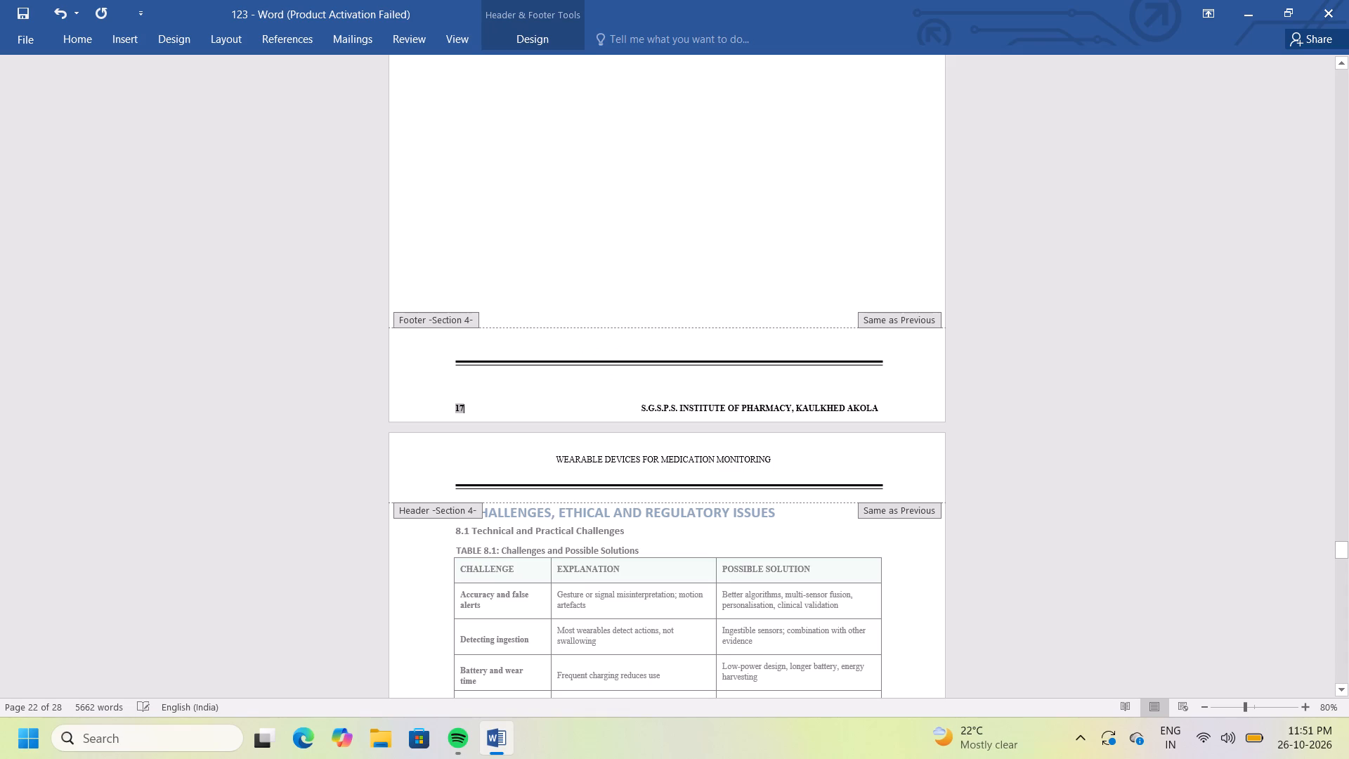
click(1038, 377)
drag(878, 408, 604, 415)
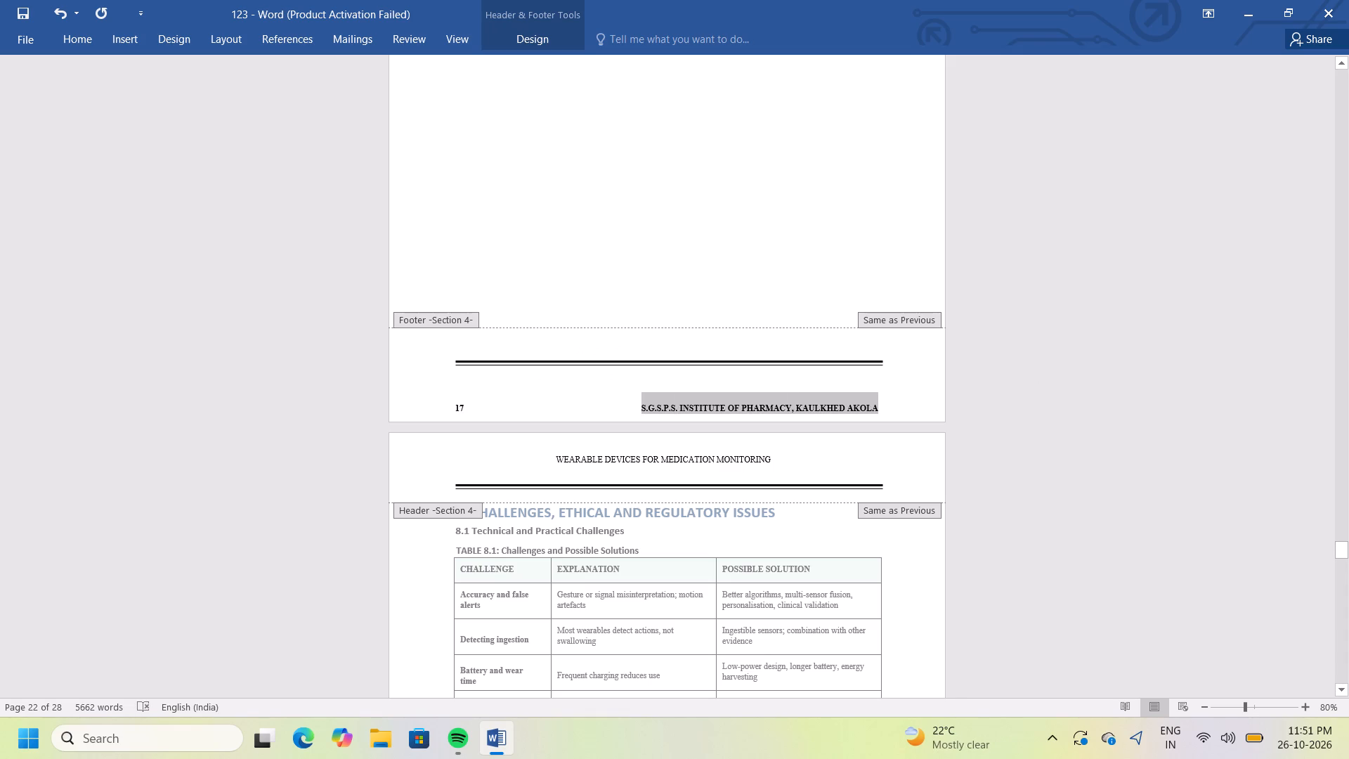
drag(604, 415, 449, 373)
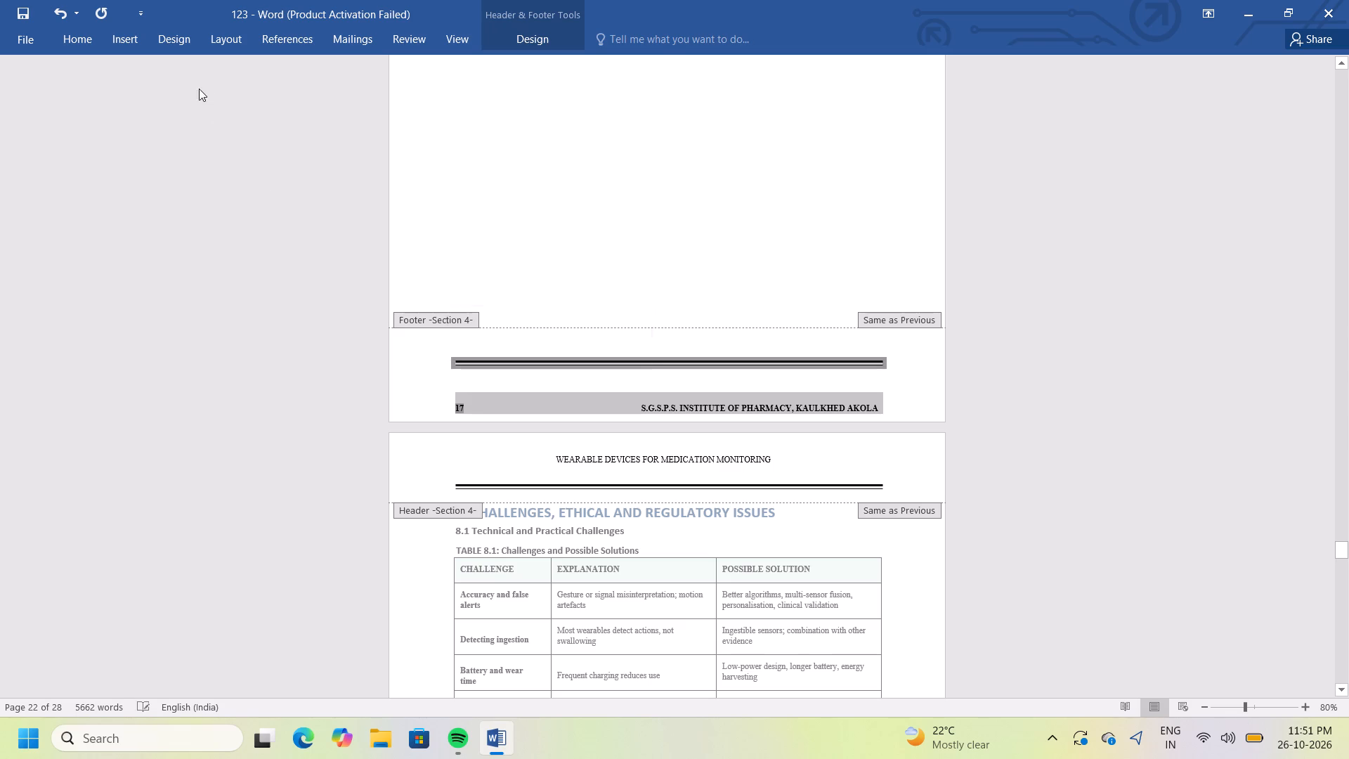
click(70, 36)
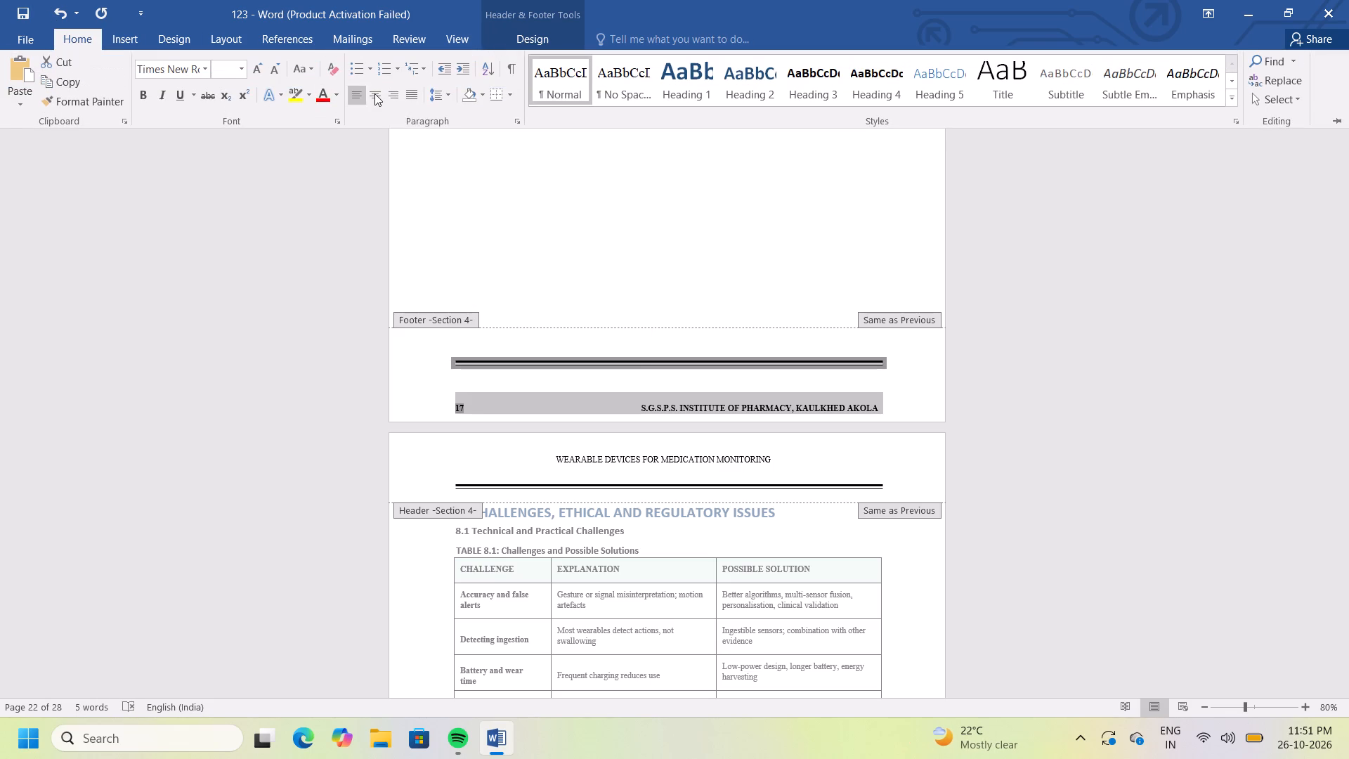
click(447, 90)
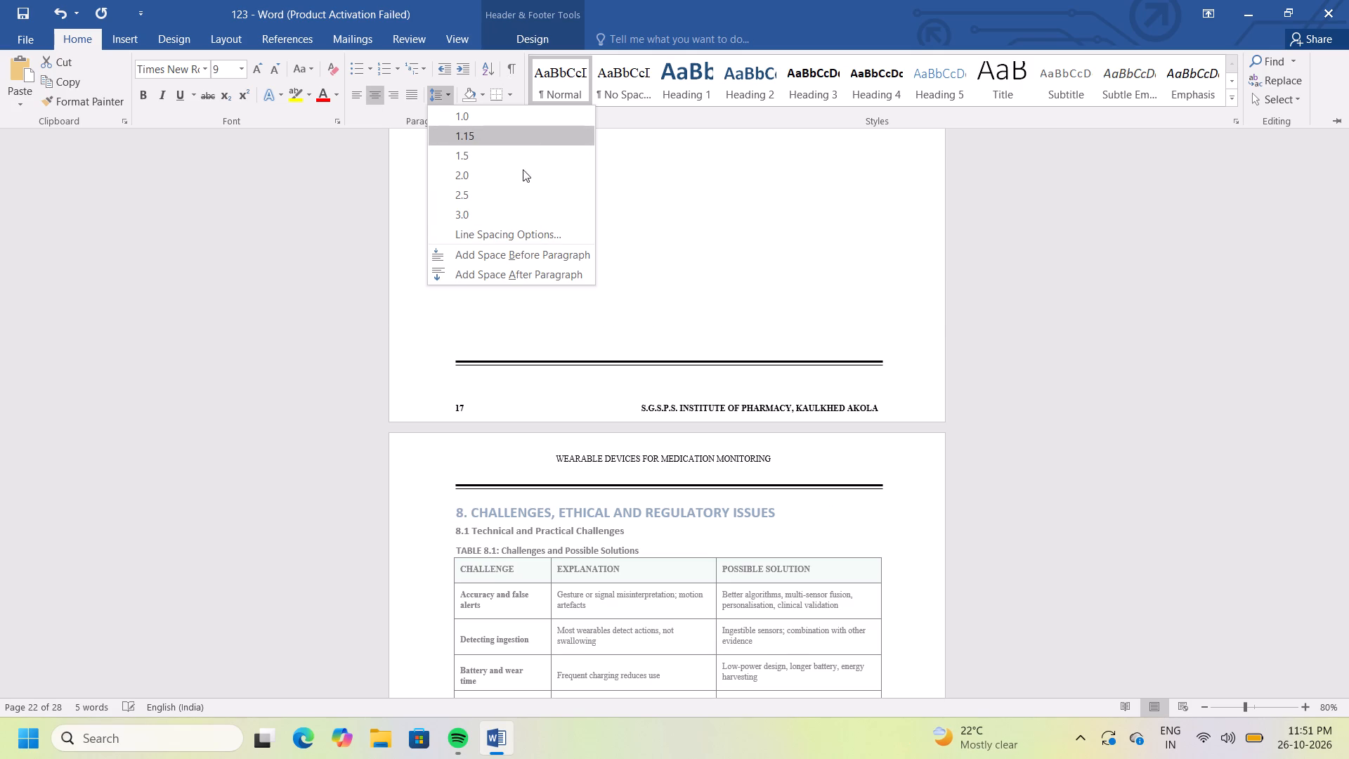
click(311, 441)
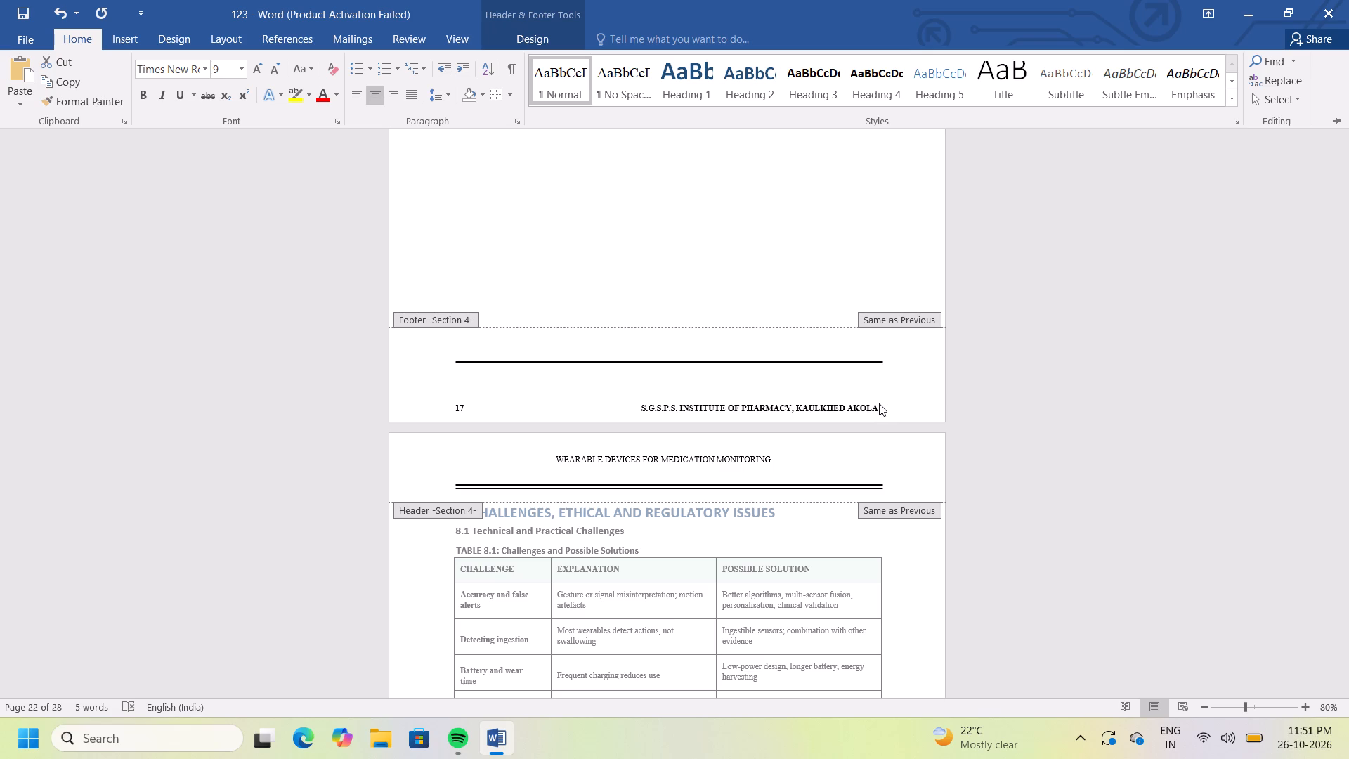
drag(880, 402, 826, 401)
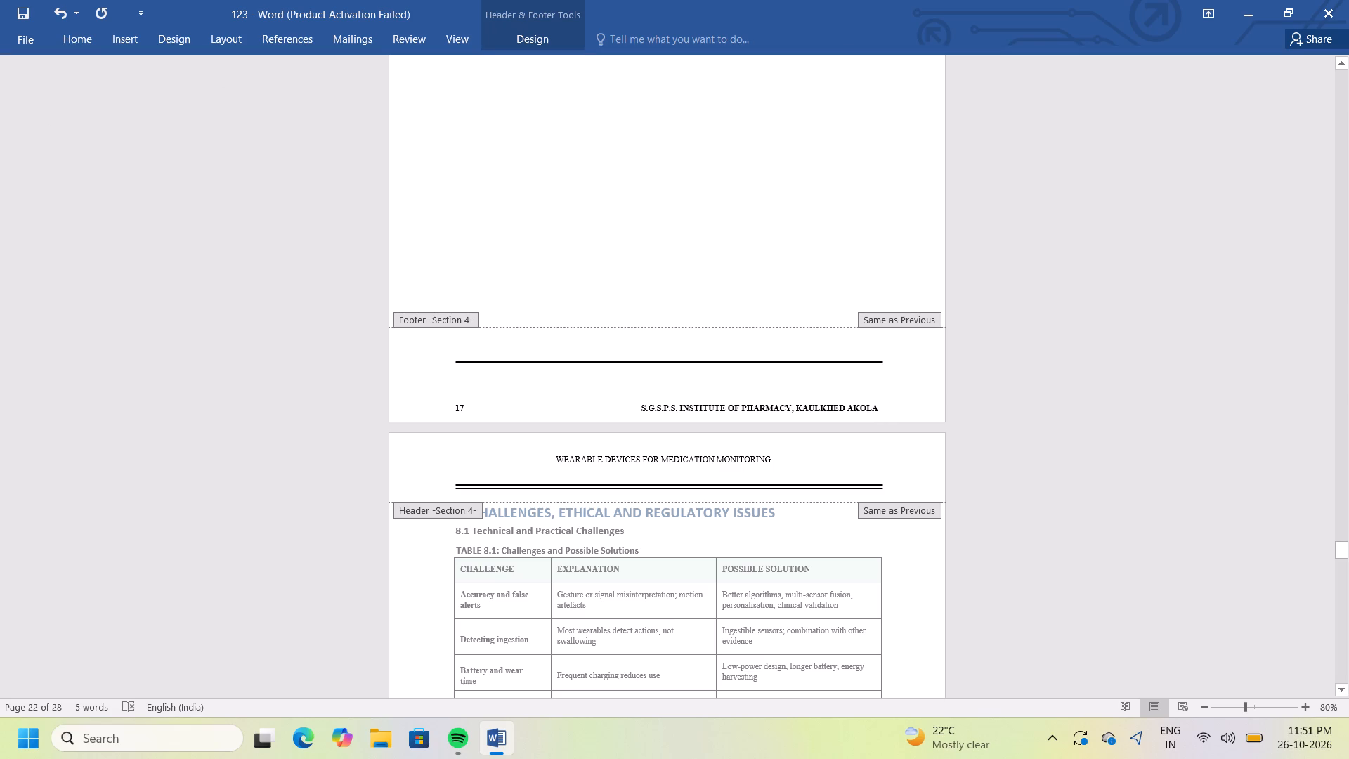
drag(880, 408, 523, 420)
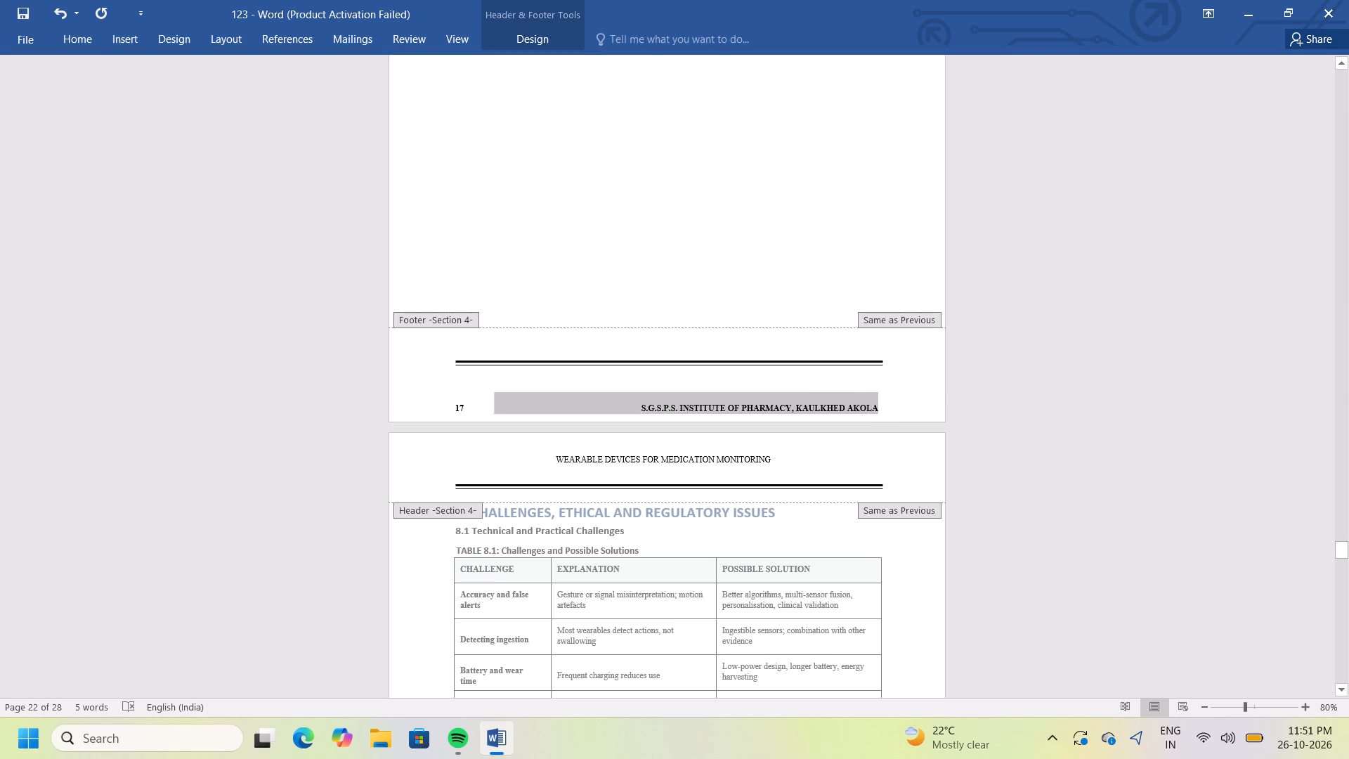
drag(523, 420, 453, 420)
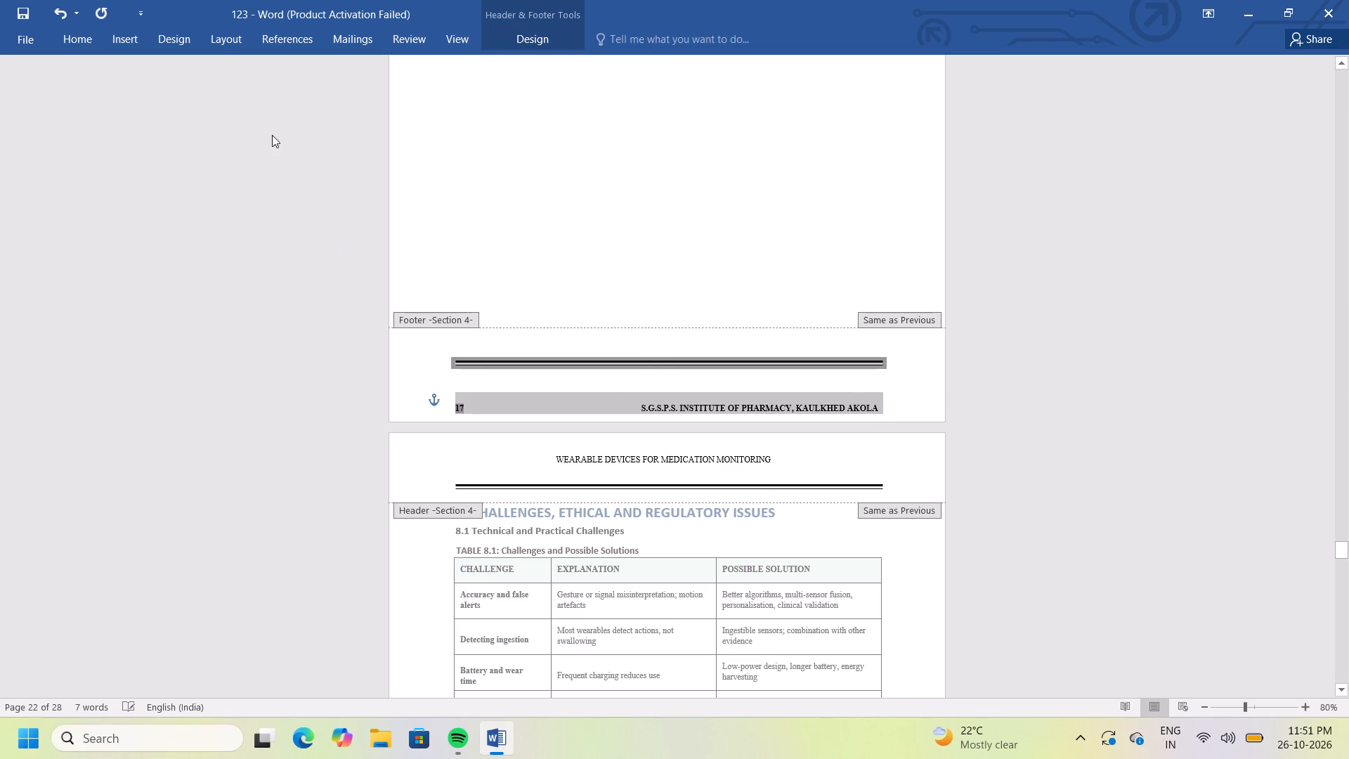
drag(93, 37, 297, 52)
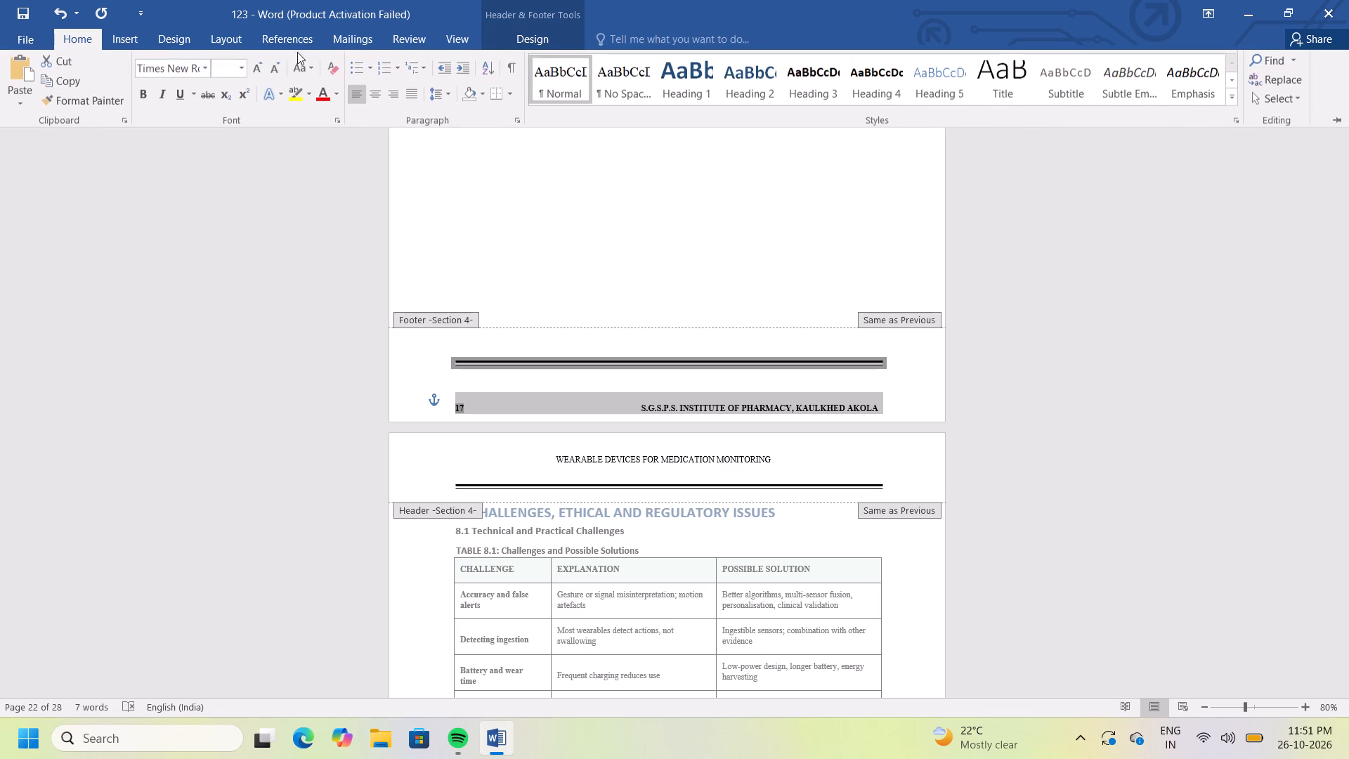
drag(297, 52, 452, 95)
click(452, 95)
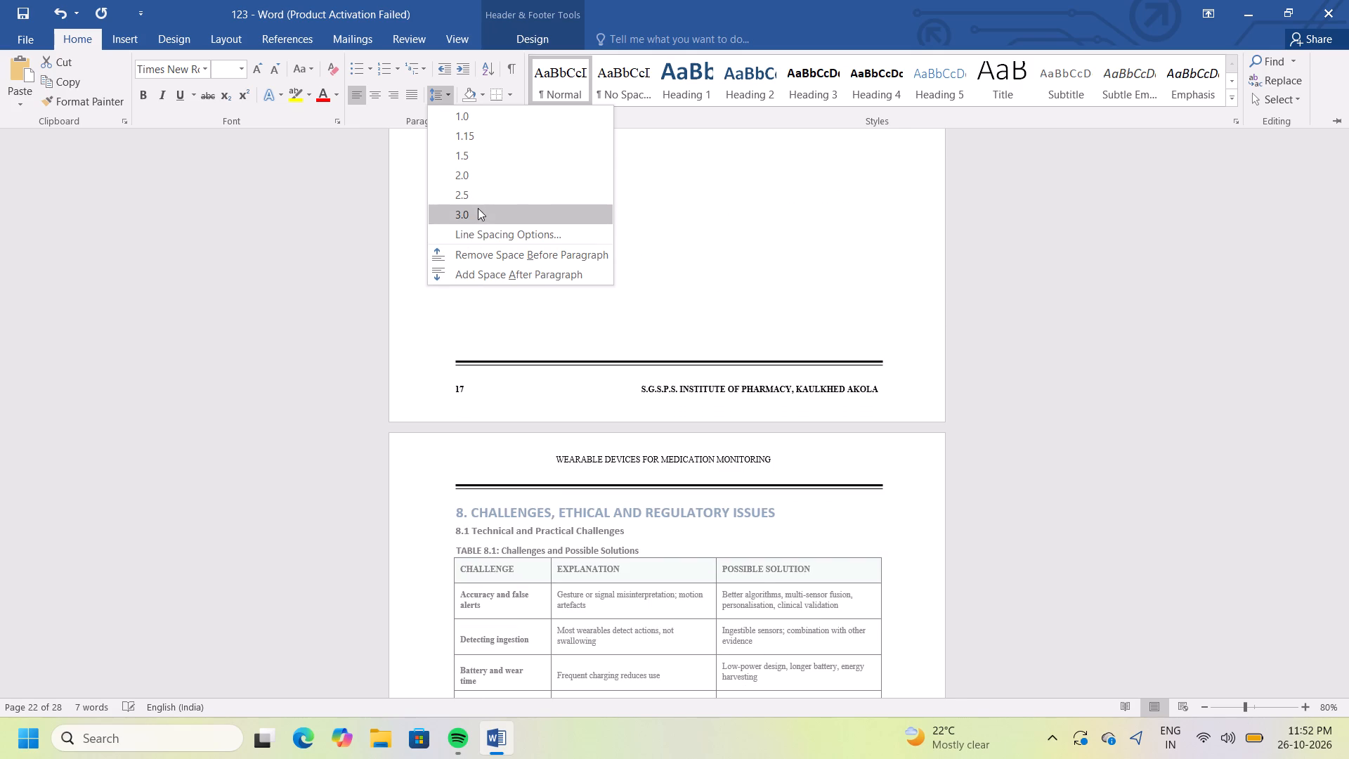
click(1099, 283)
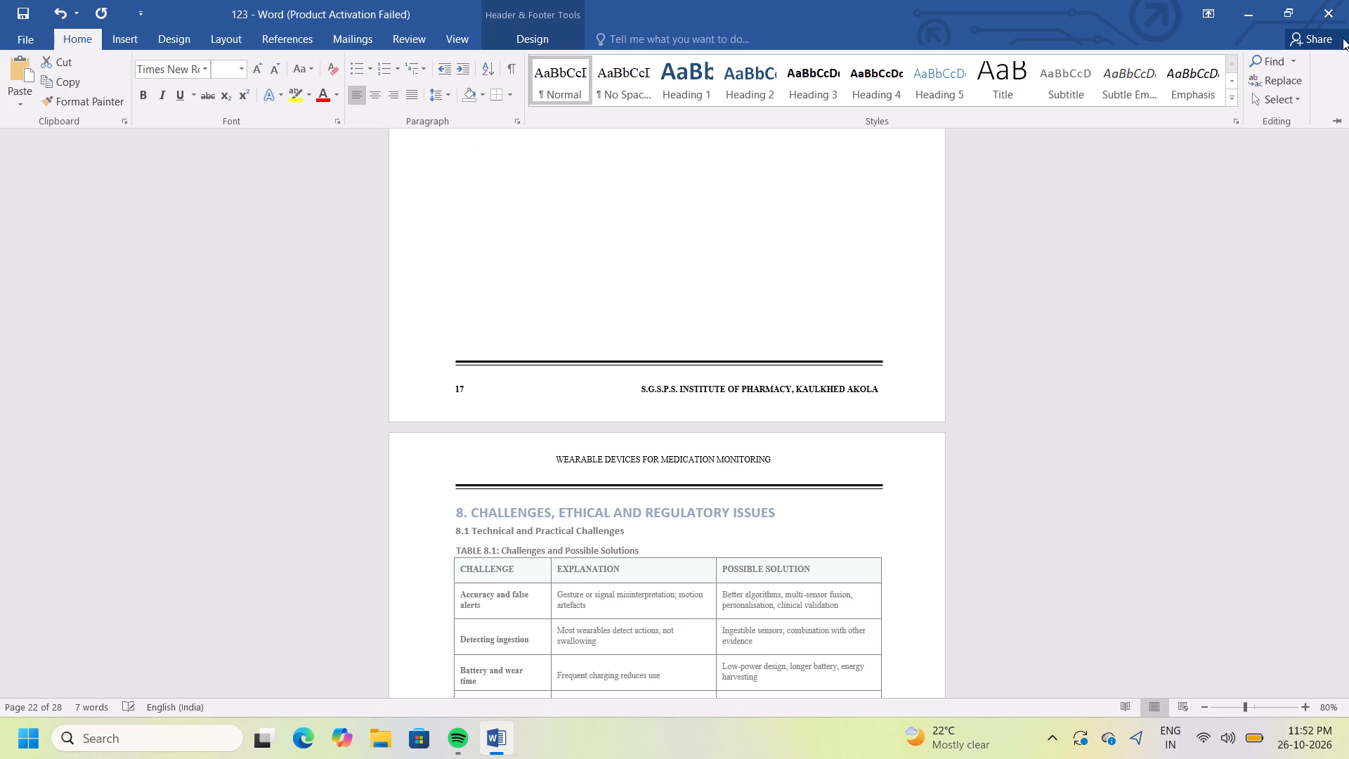
Close document 123 without saving the changes.
click(1322, 6)
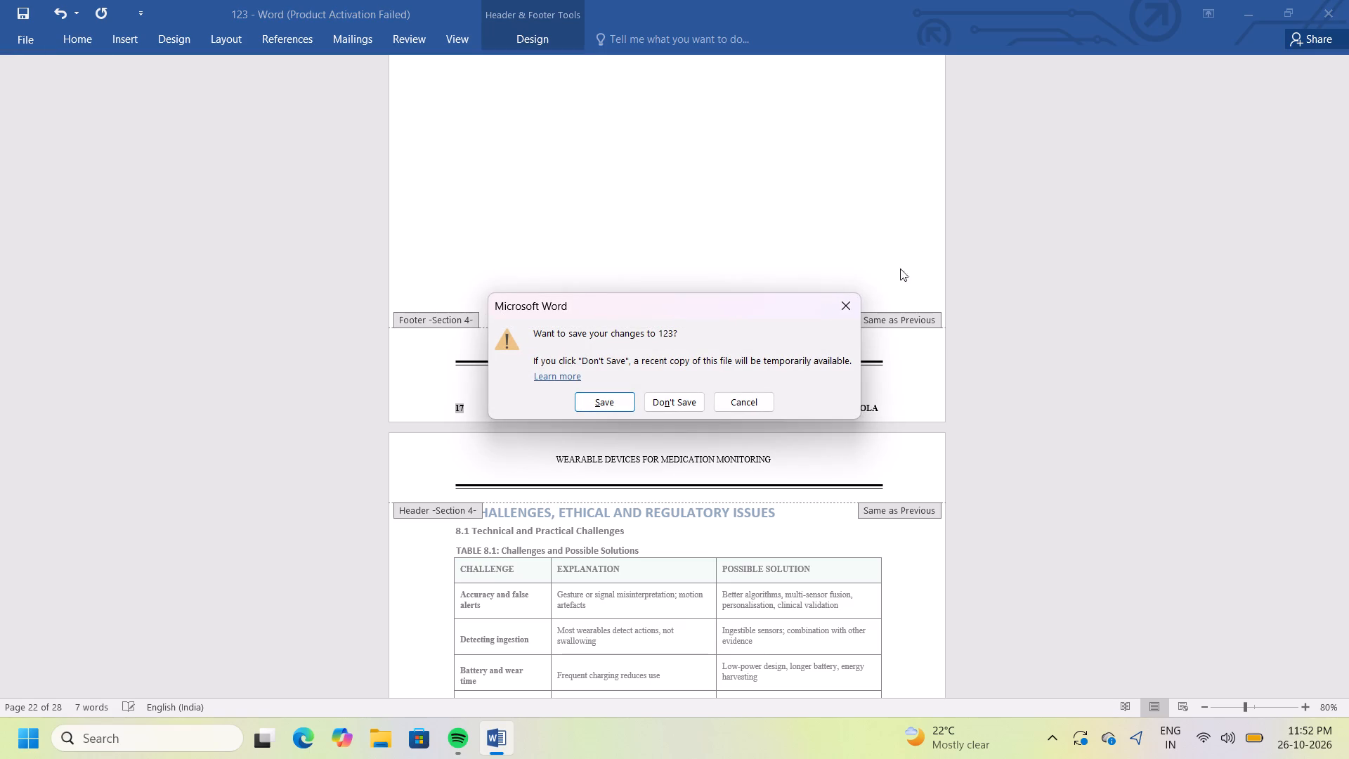
click(691, 403)
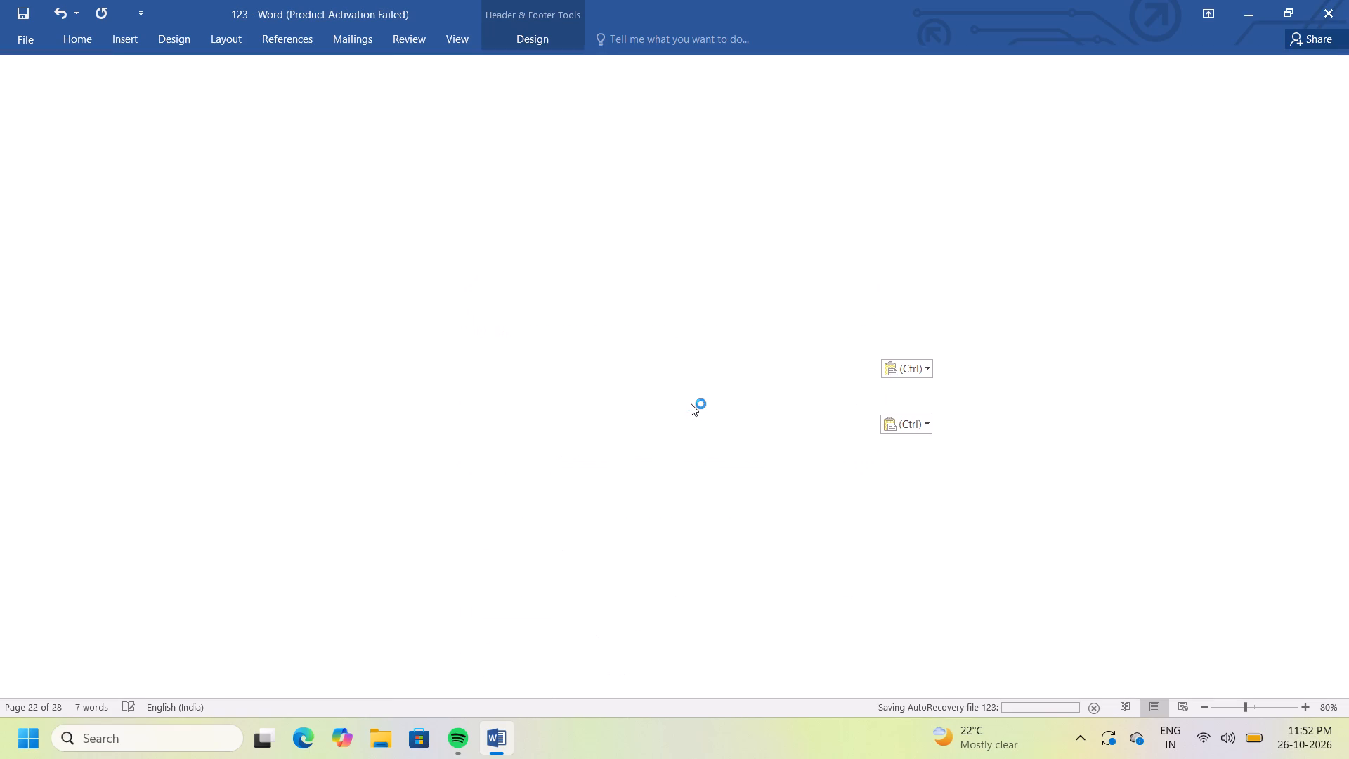
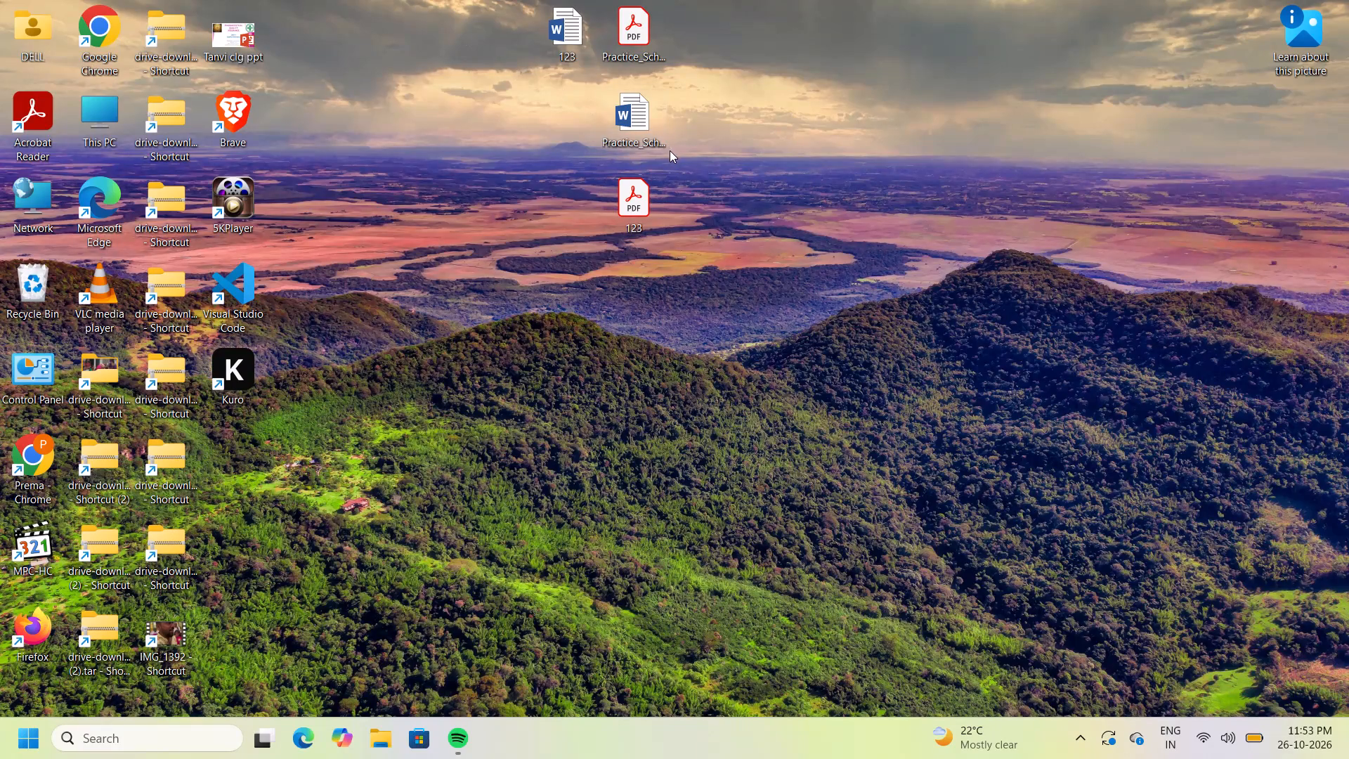
Open the Word document 123 from the desktop and dismiss the Office activation wizard.
triple_click(571, 22)
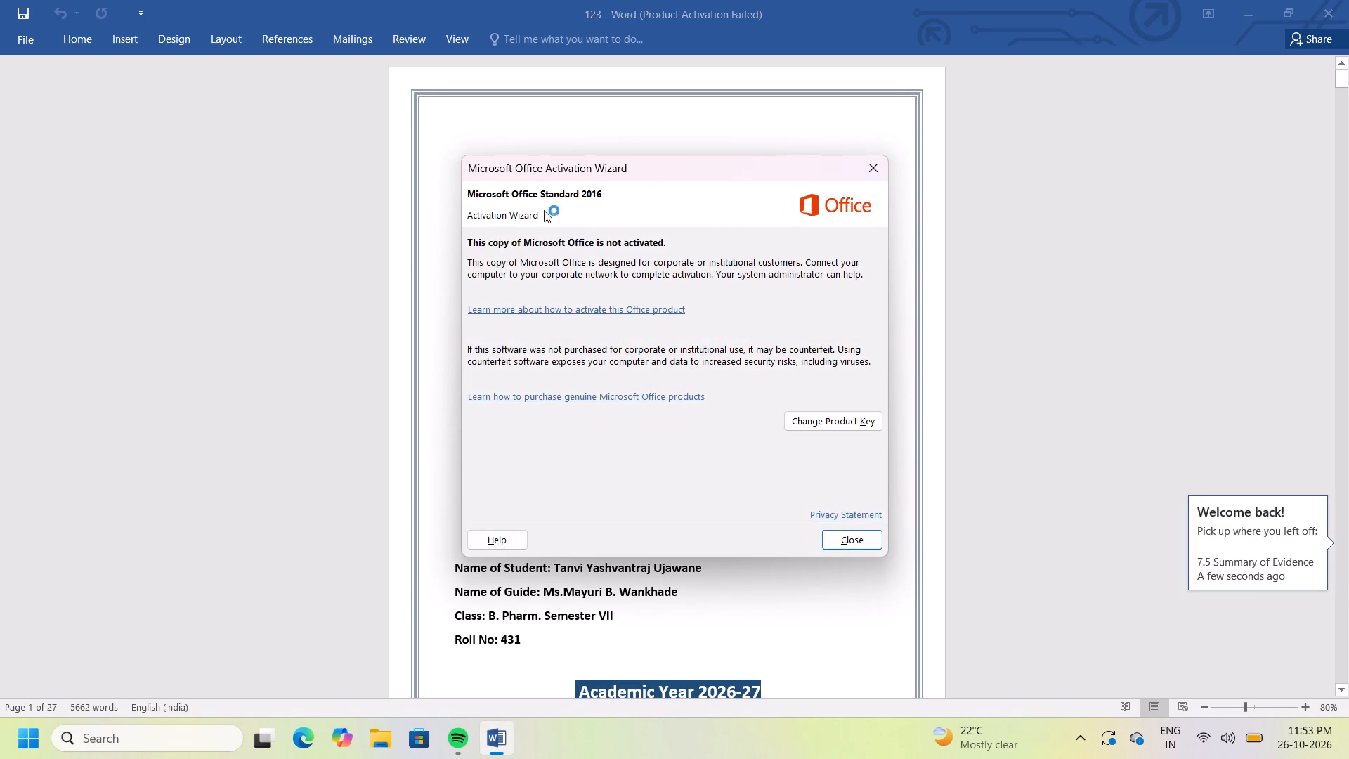
click(838, 532)
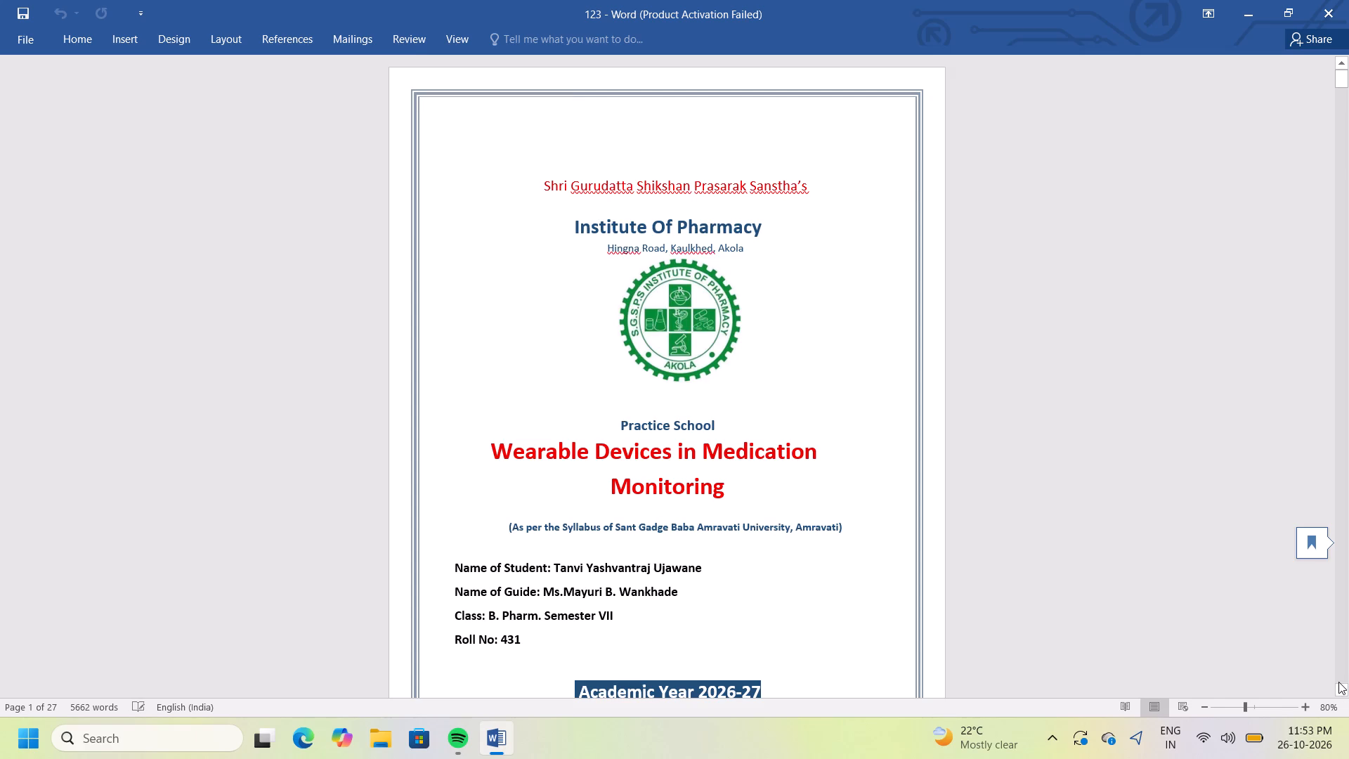
Look through the report from the cover page and contents table to section 5, System Design and Workflow.
triple_click(1338, 682)
click(1338, 682)
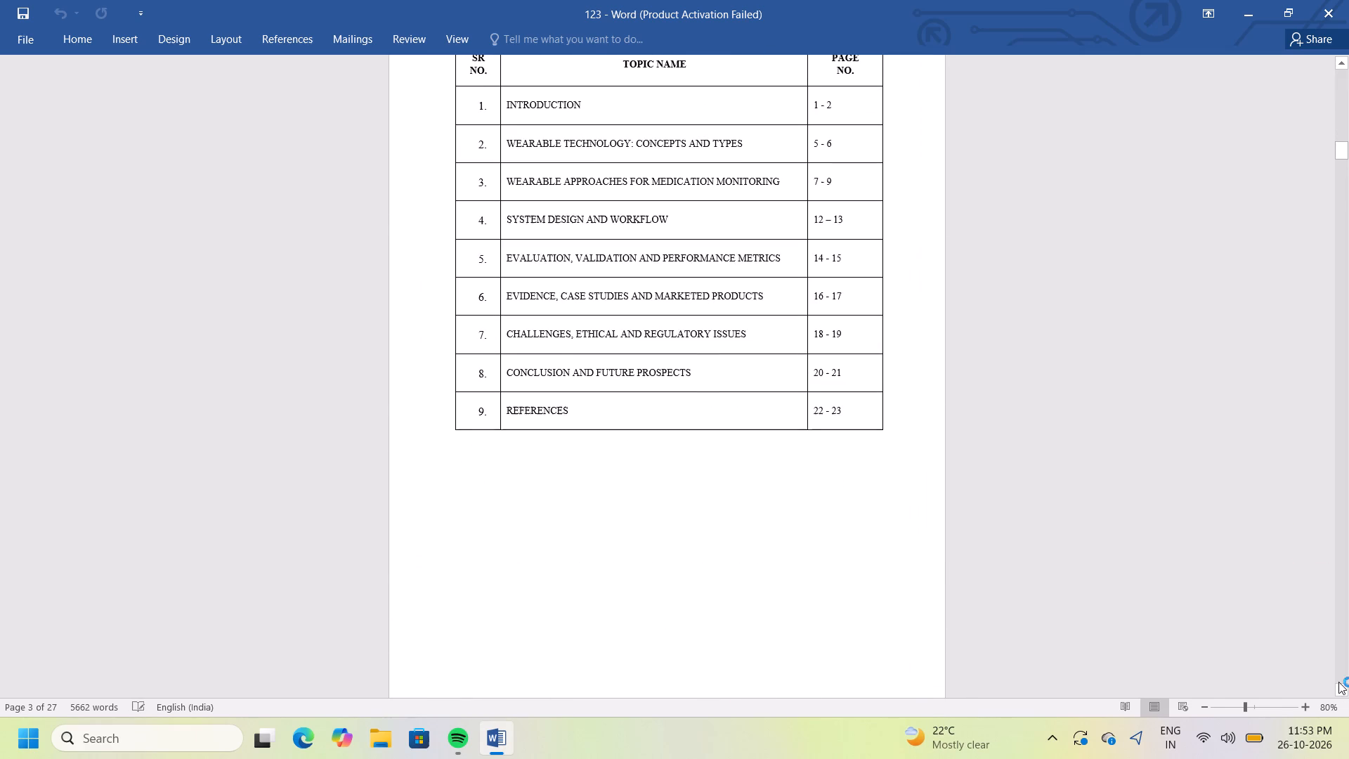
click(1338, 682)
click(1338, 682)
click(1338, 682)
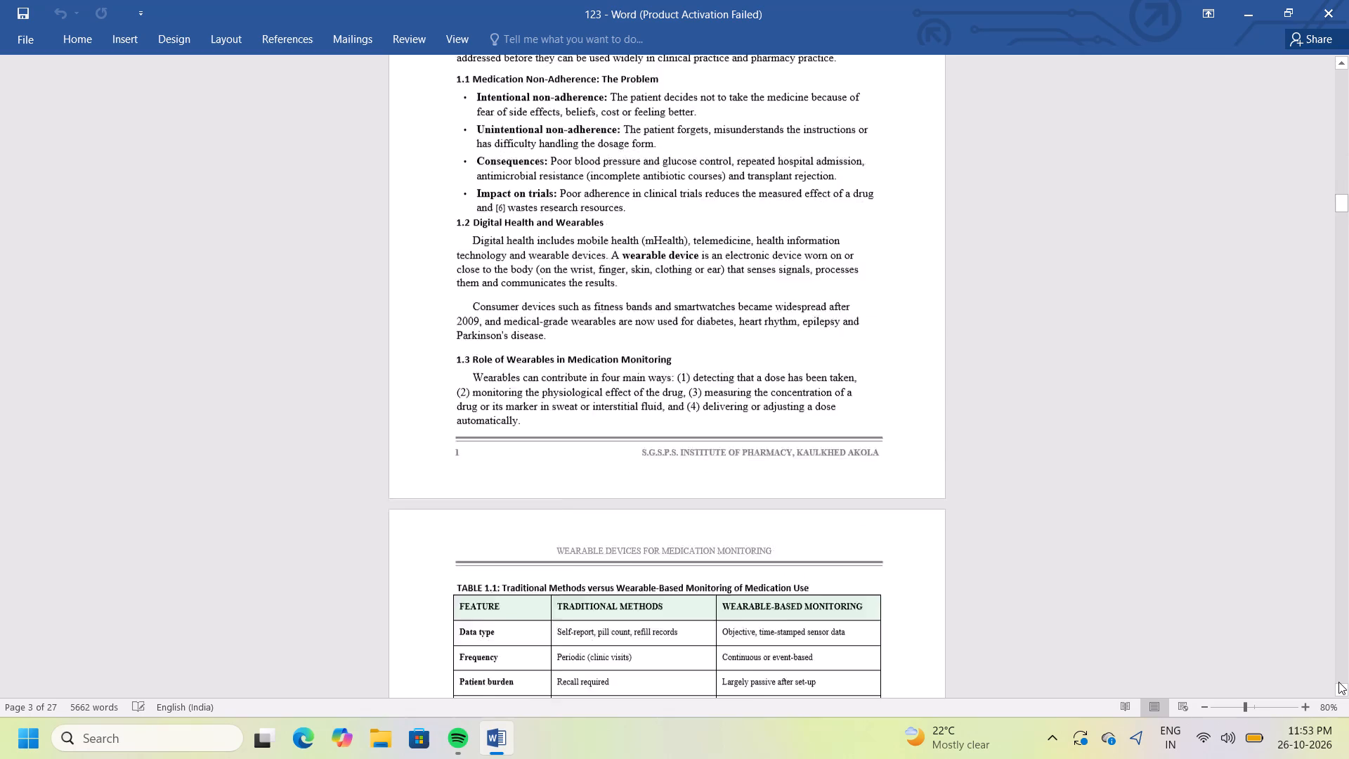
click(1338, 682)
click(1338, 682)
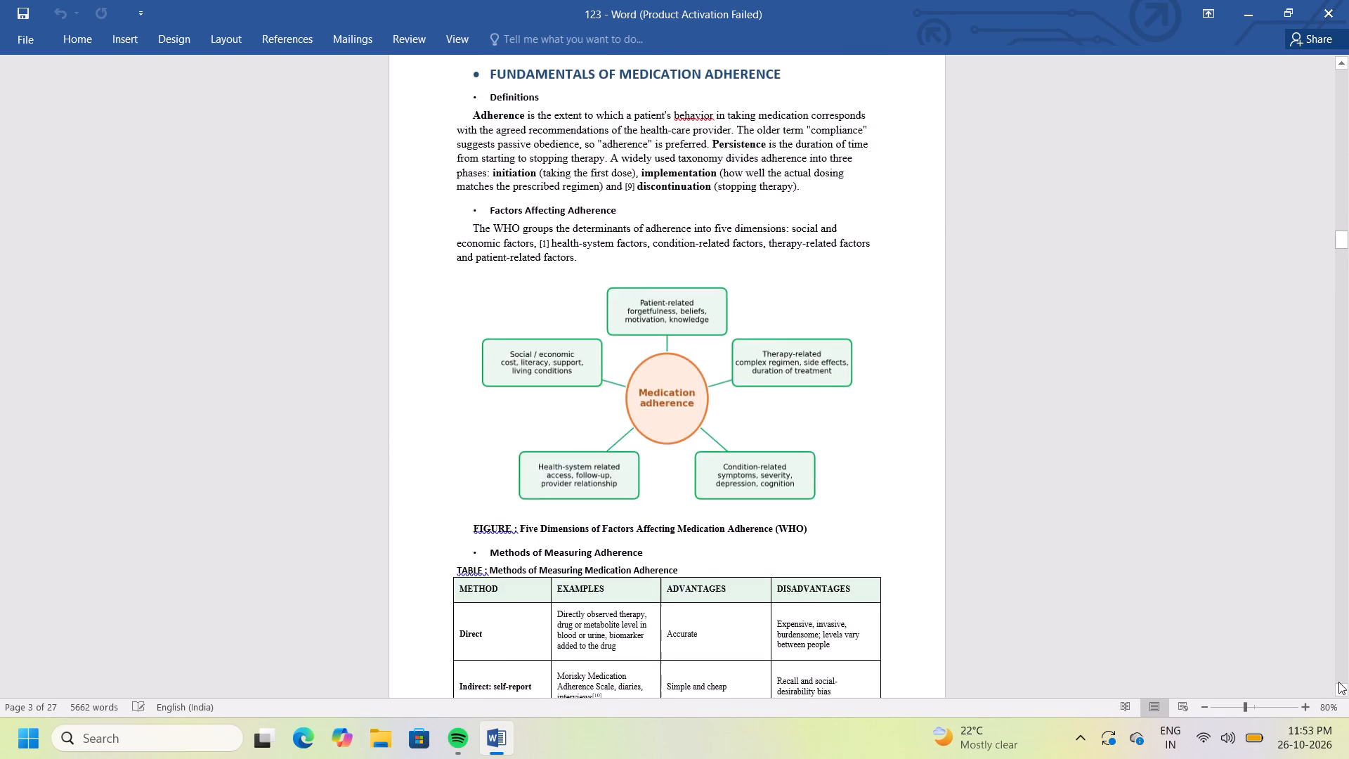
triple_click(1338, 682)
click(1338, 682)
triple_click(1338, 682)
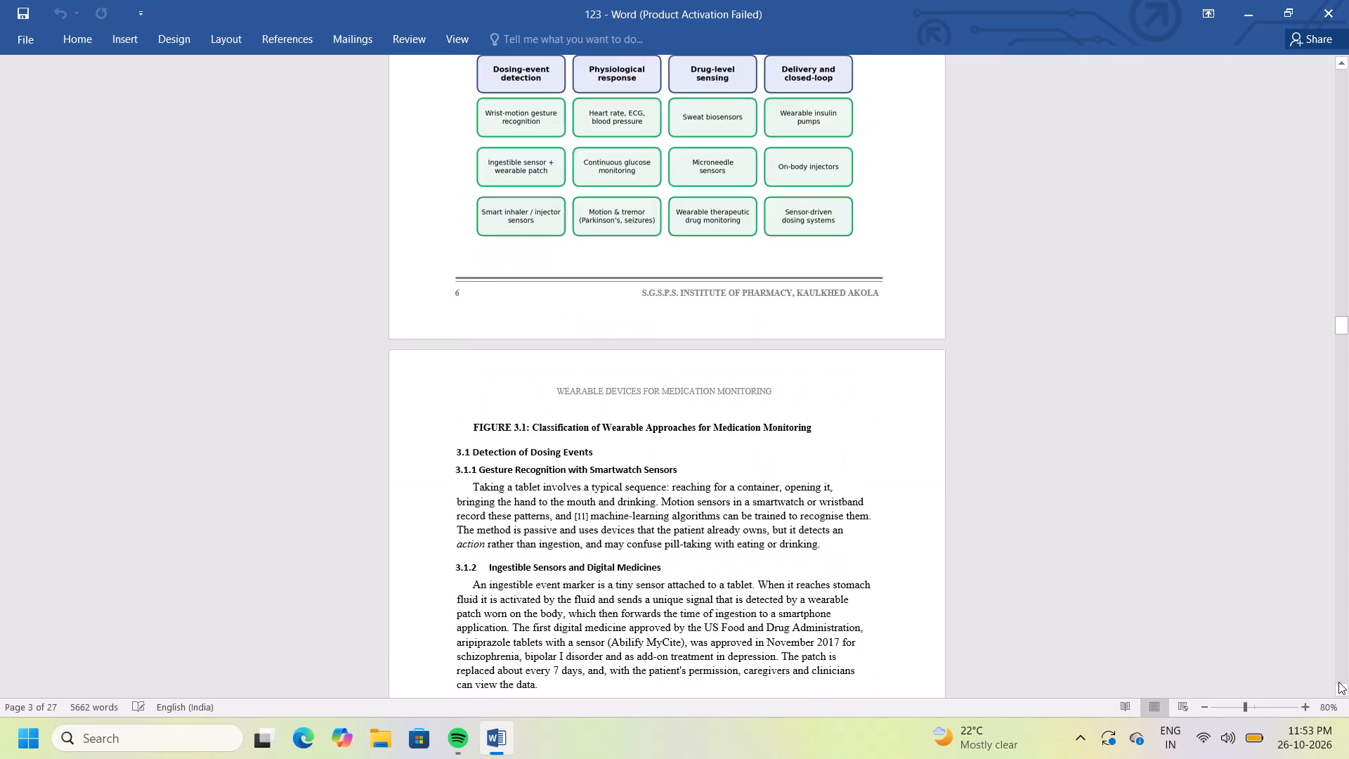
click(1338, 682)
click(1338, 682)
click(1338, 682)
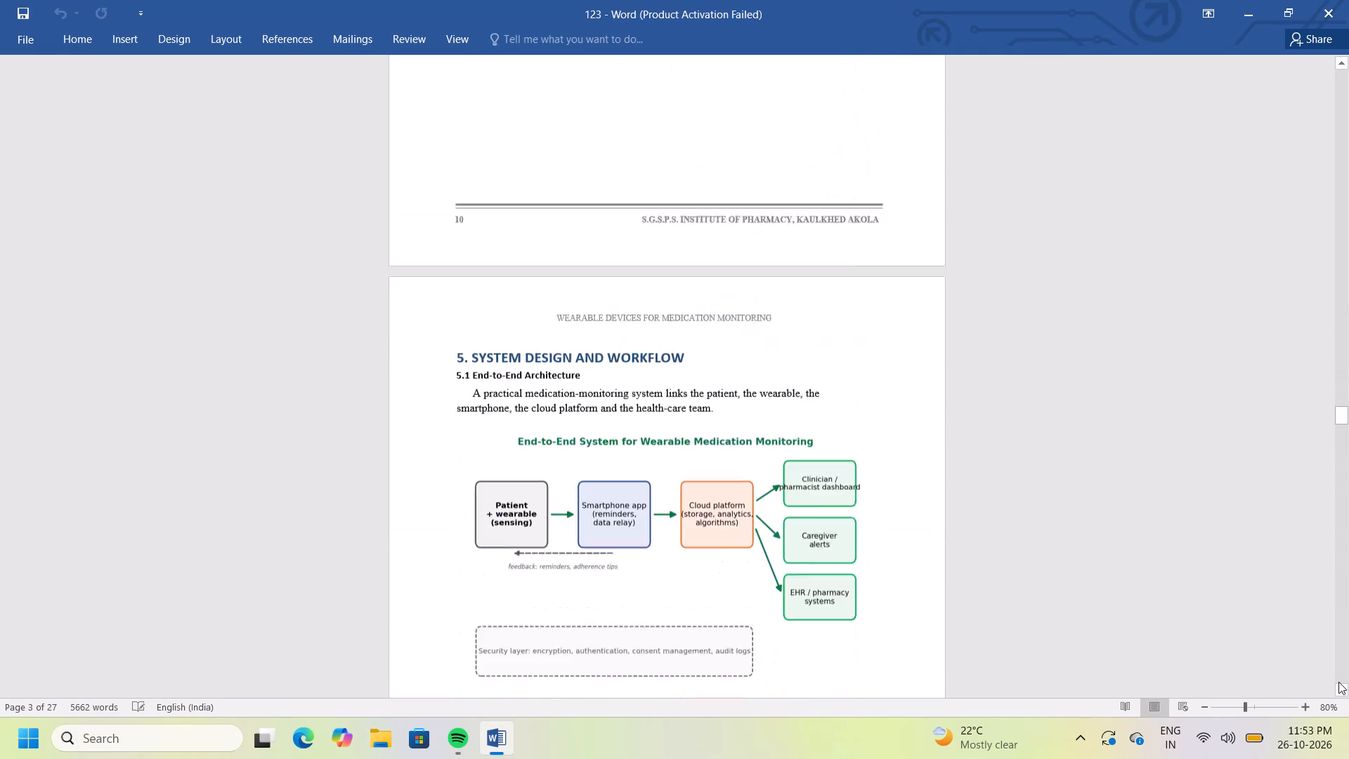
click(1338, 682)
click(1338, 682)
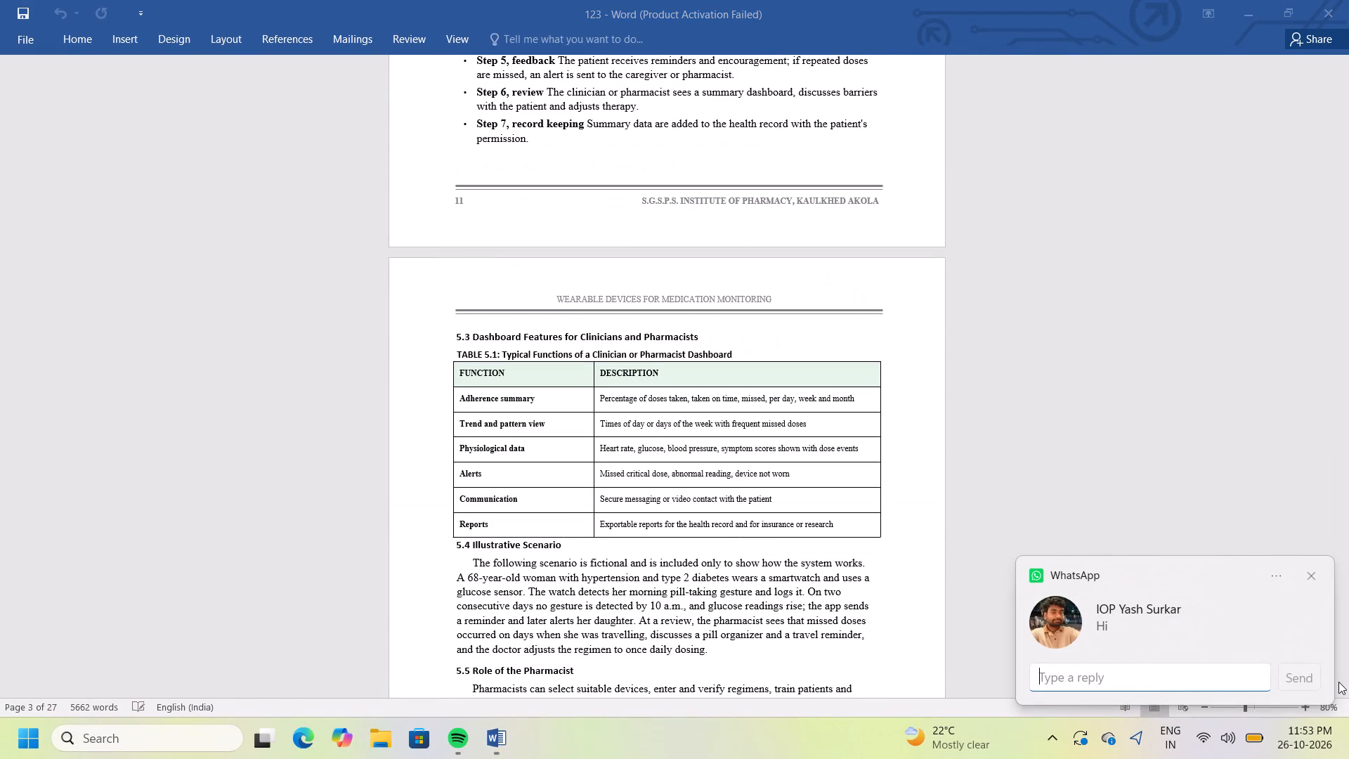
Dismiss the chat notification and continue examining the report from section 5.3 through section 6.4, Sources of Error and Bias.
click(1309, 580)
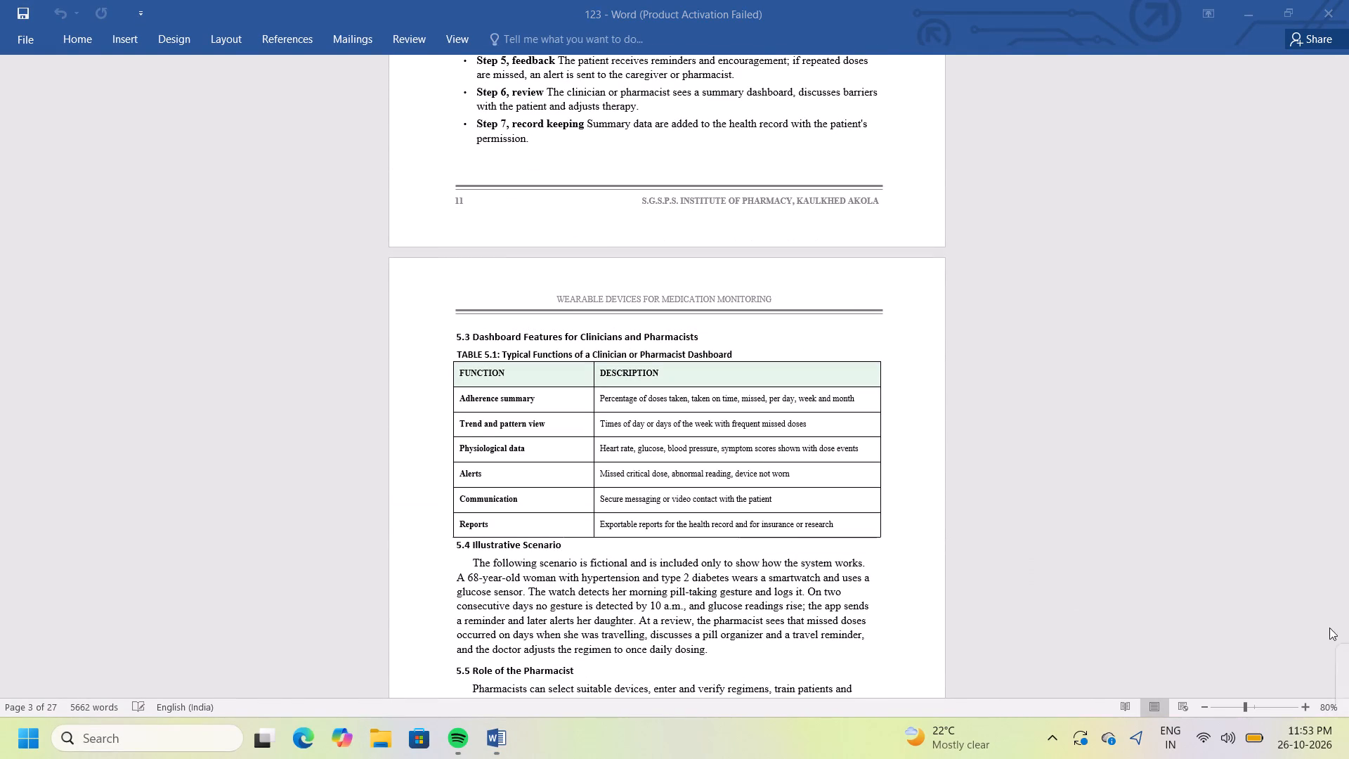
click(1342, 688)
triple_click(1342, 688)
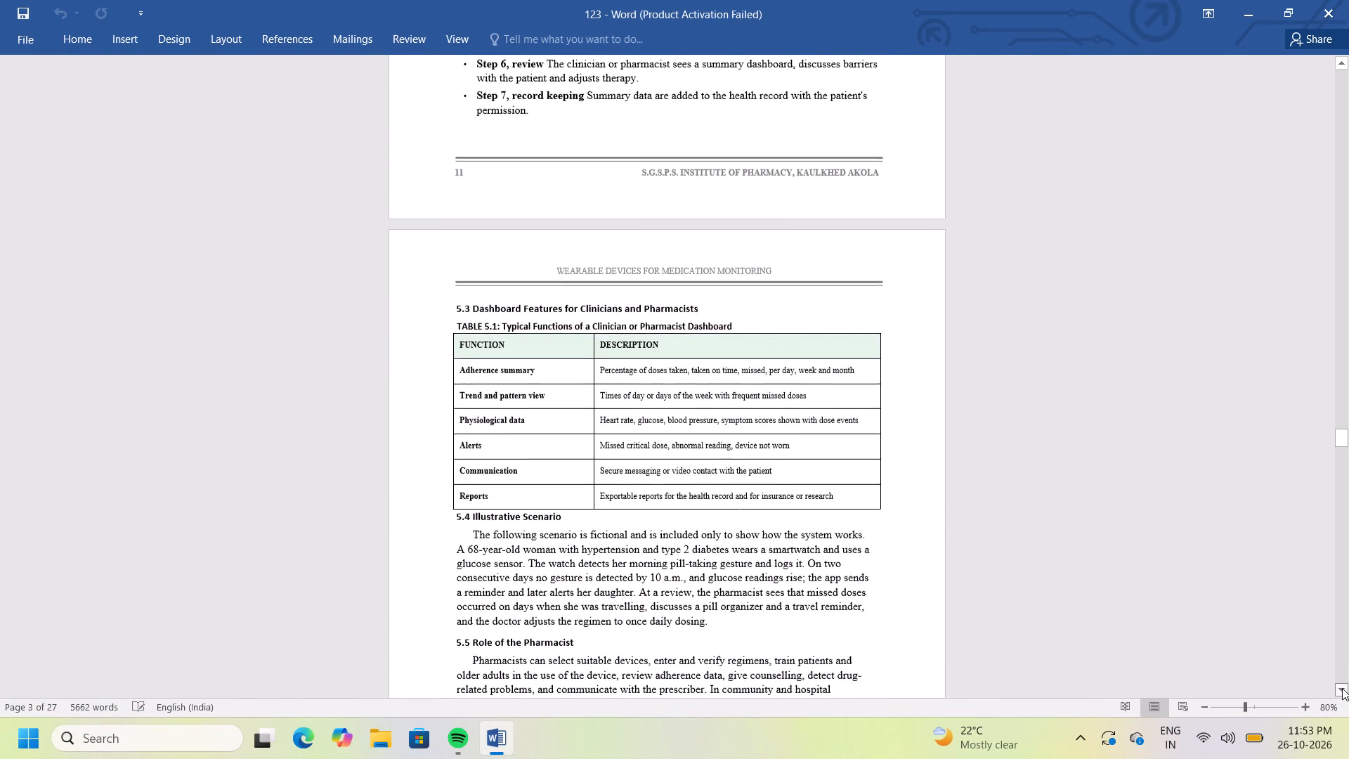
click(1342, 688)
drag(1342, 688, 1342, 689)
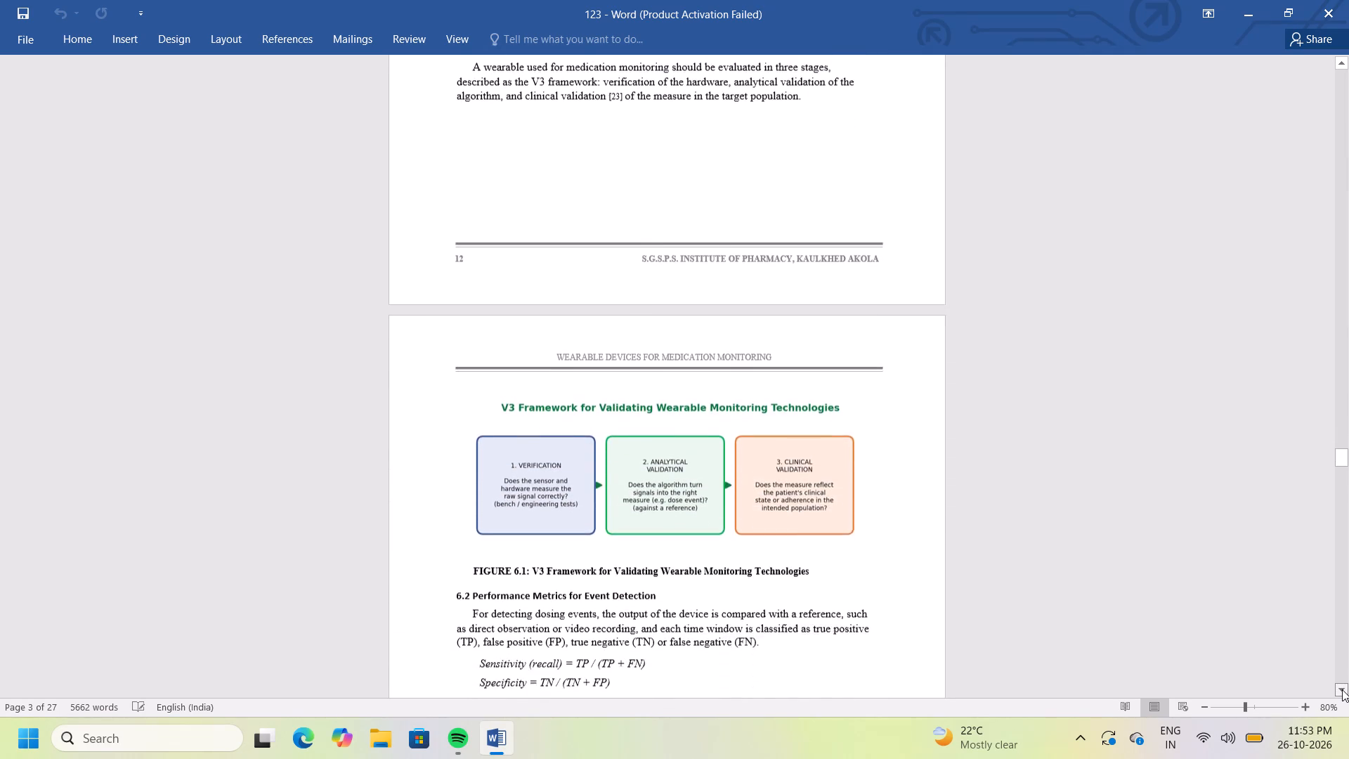
drag(1342, 689, 1336, 694)
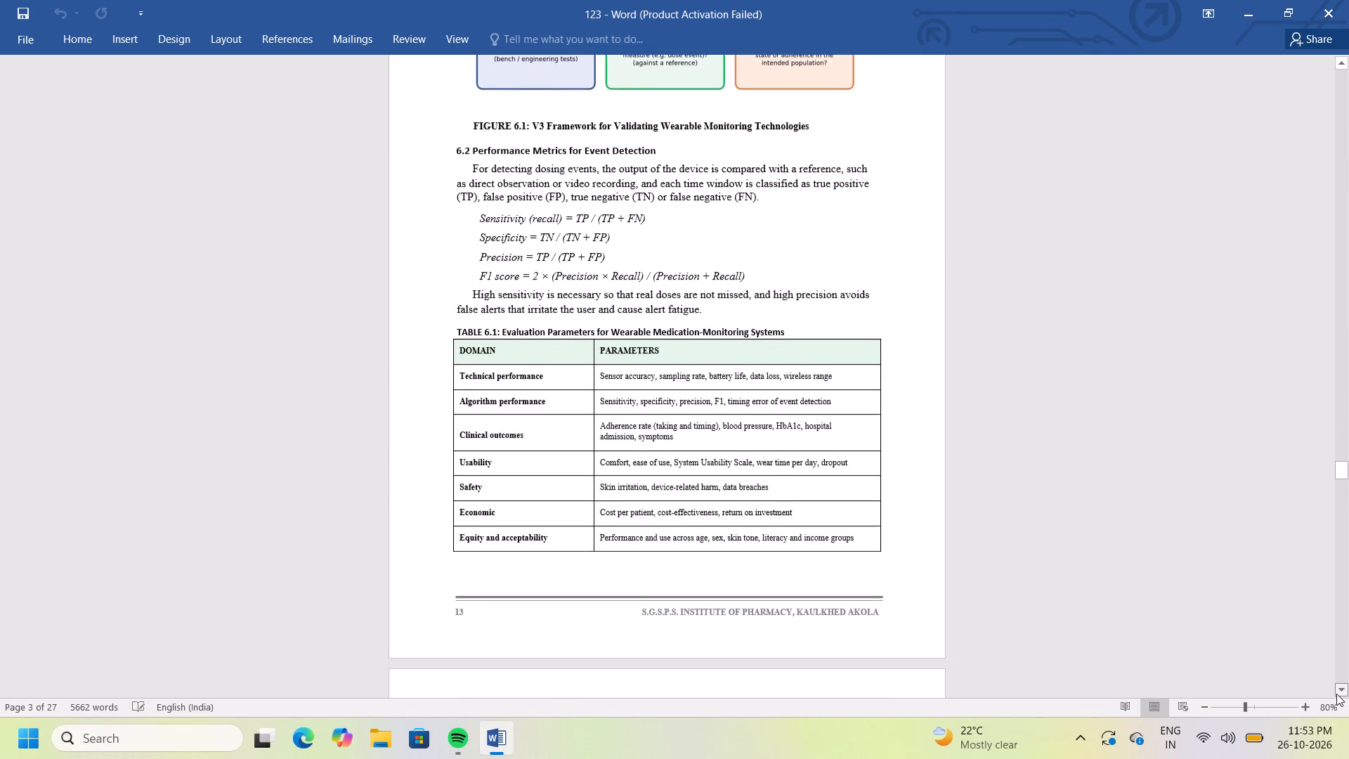
drag(1336, 694, 1338, 699)
double_click(1338, 699)
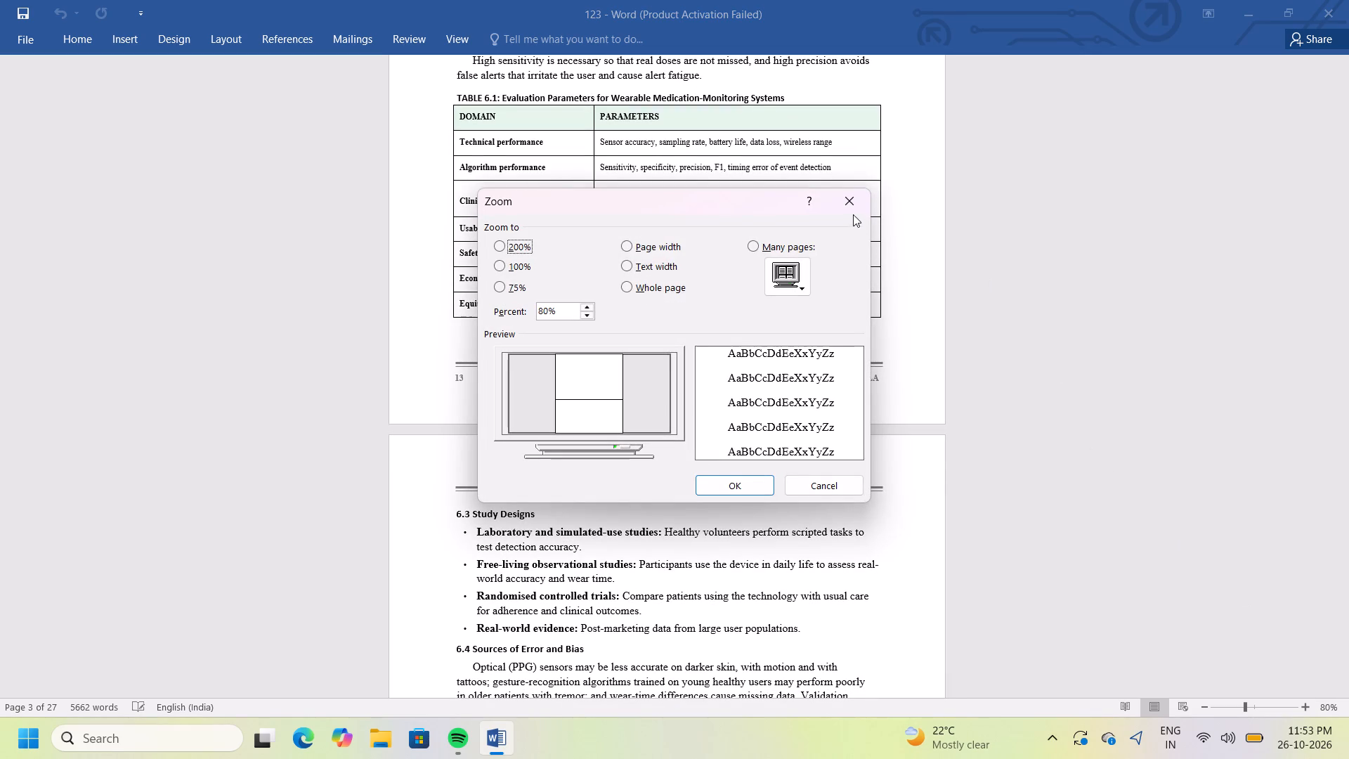
click(849, 207)
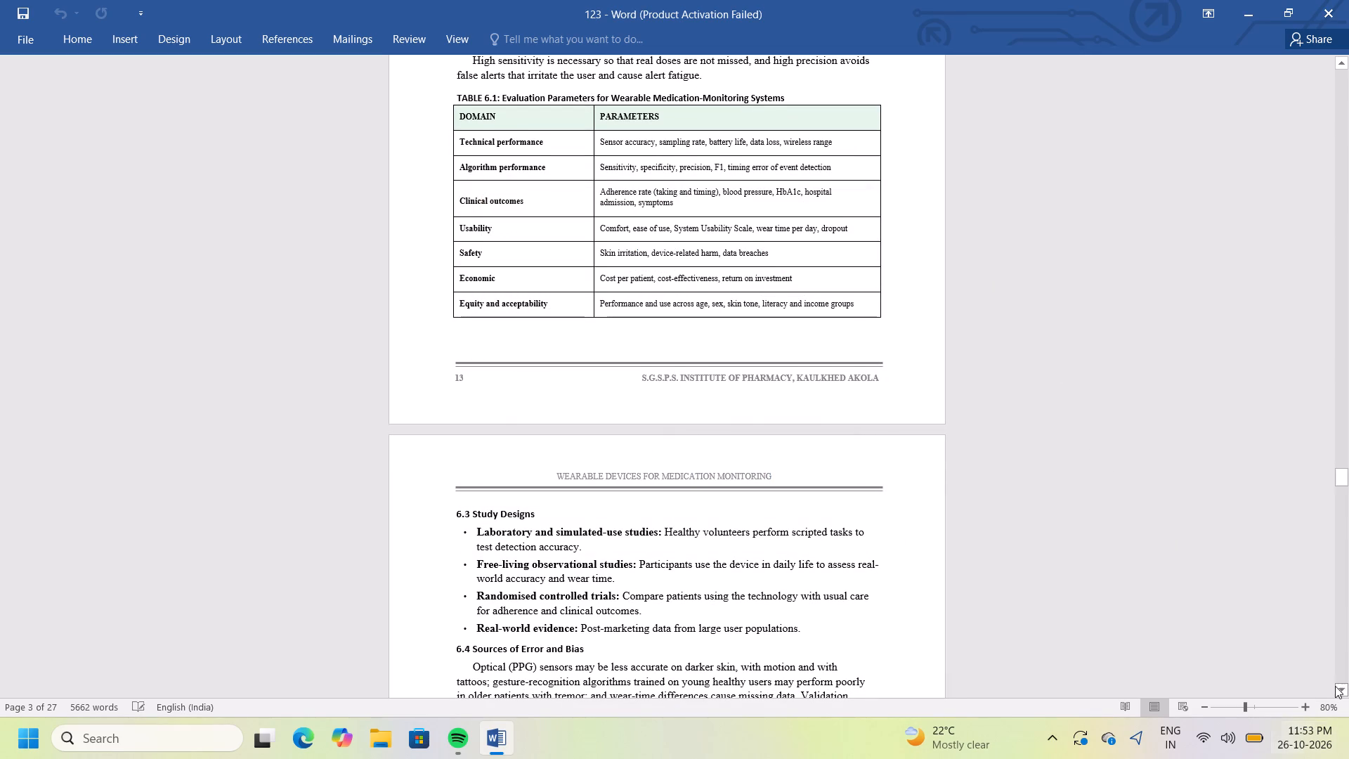
triple_click(1342, 684)
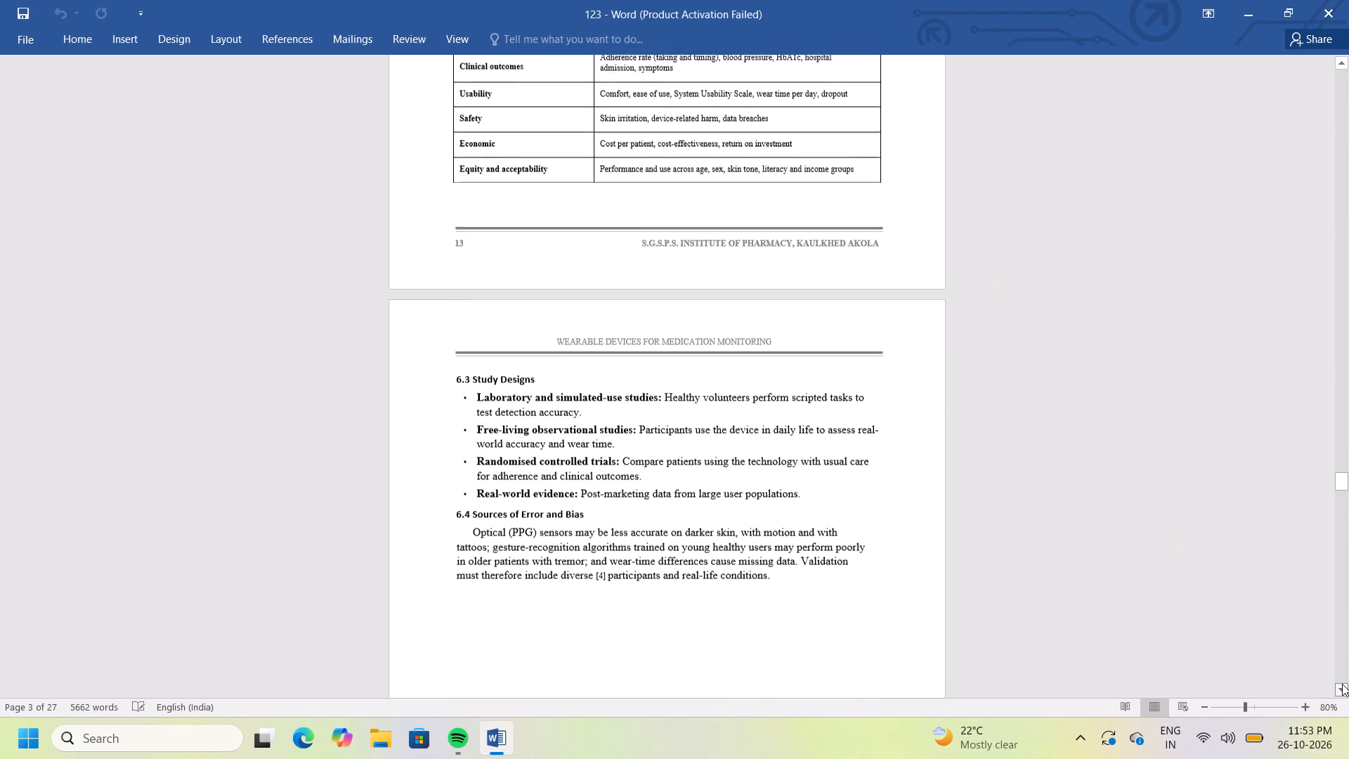
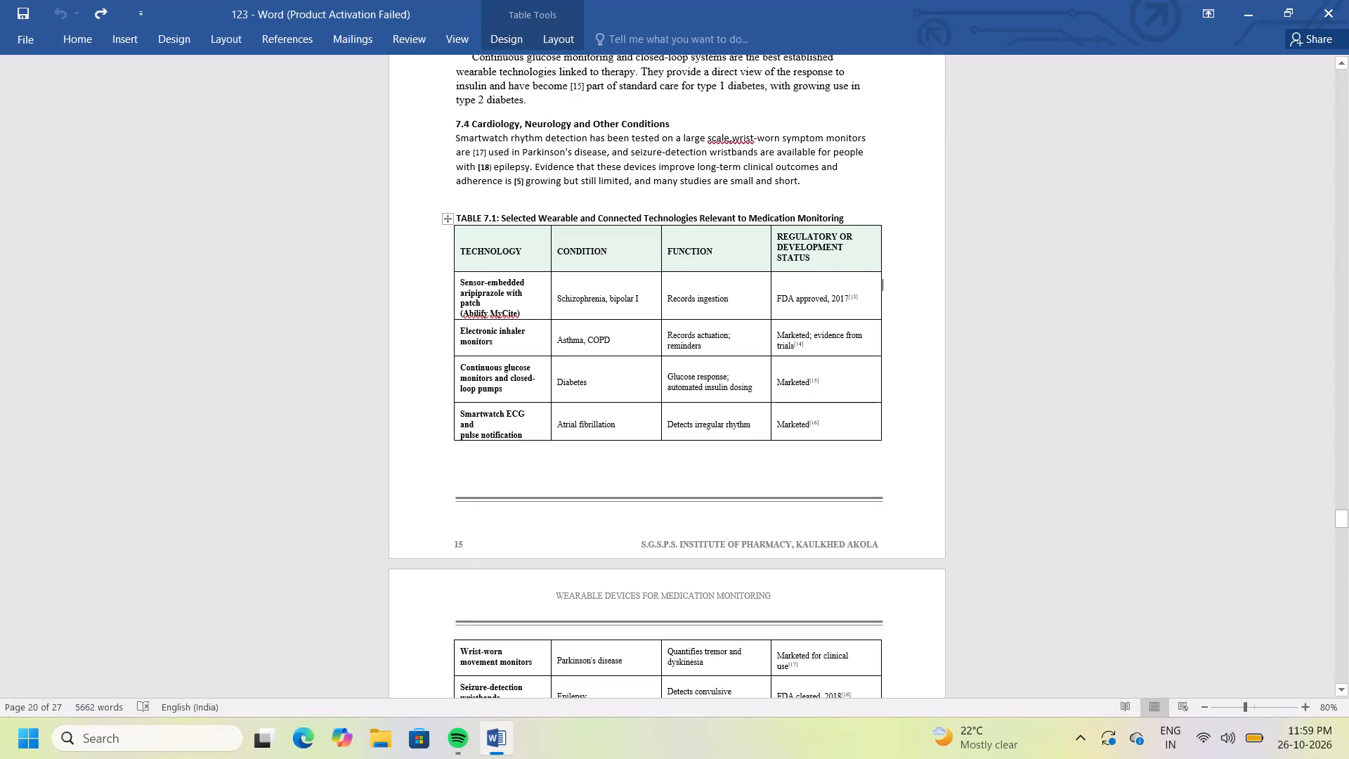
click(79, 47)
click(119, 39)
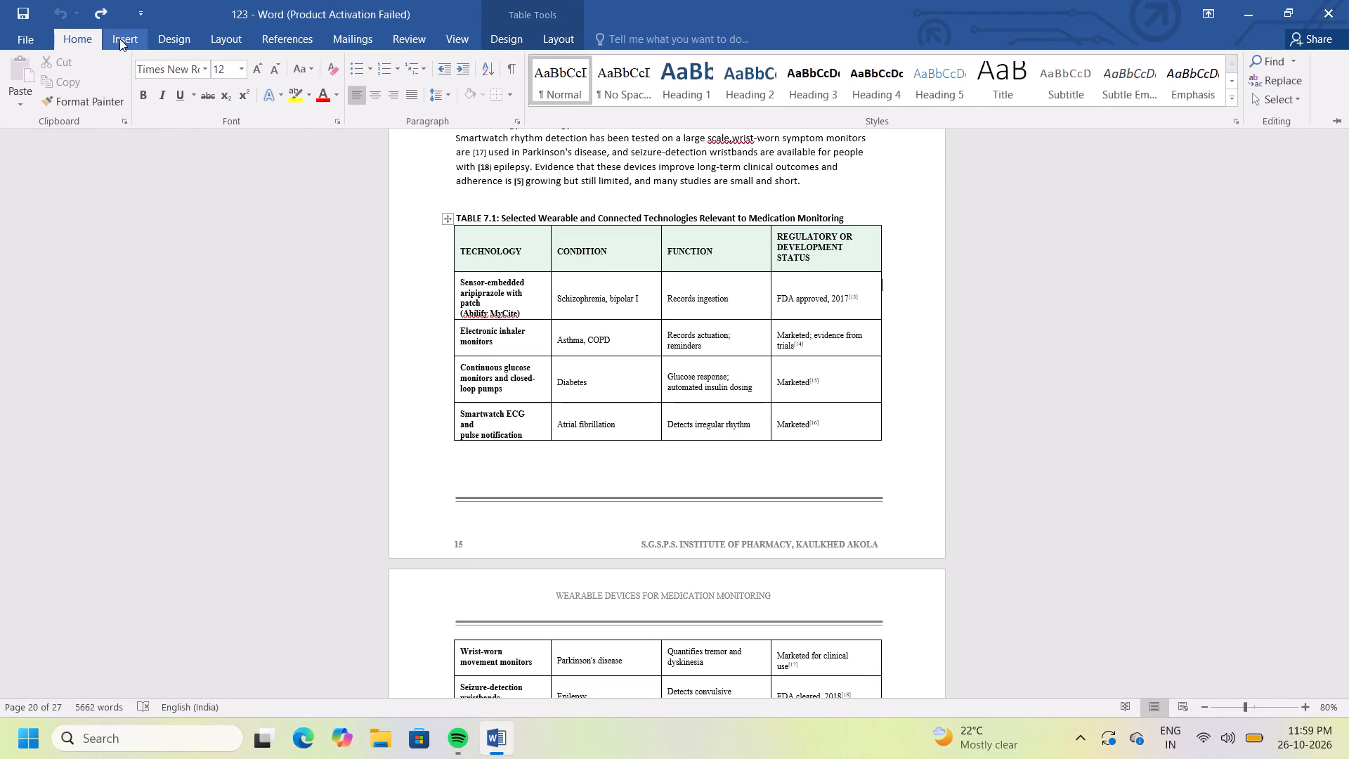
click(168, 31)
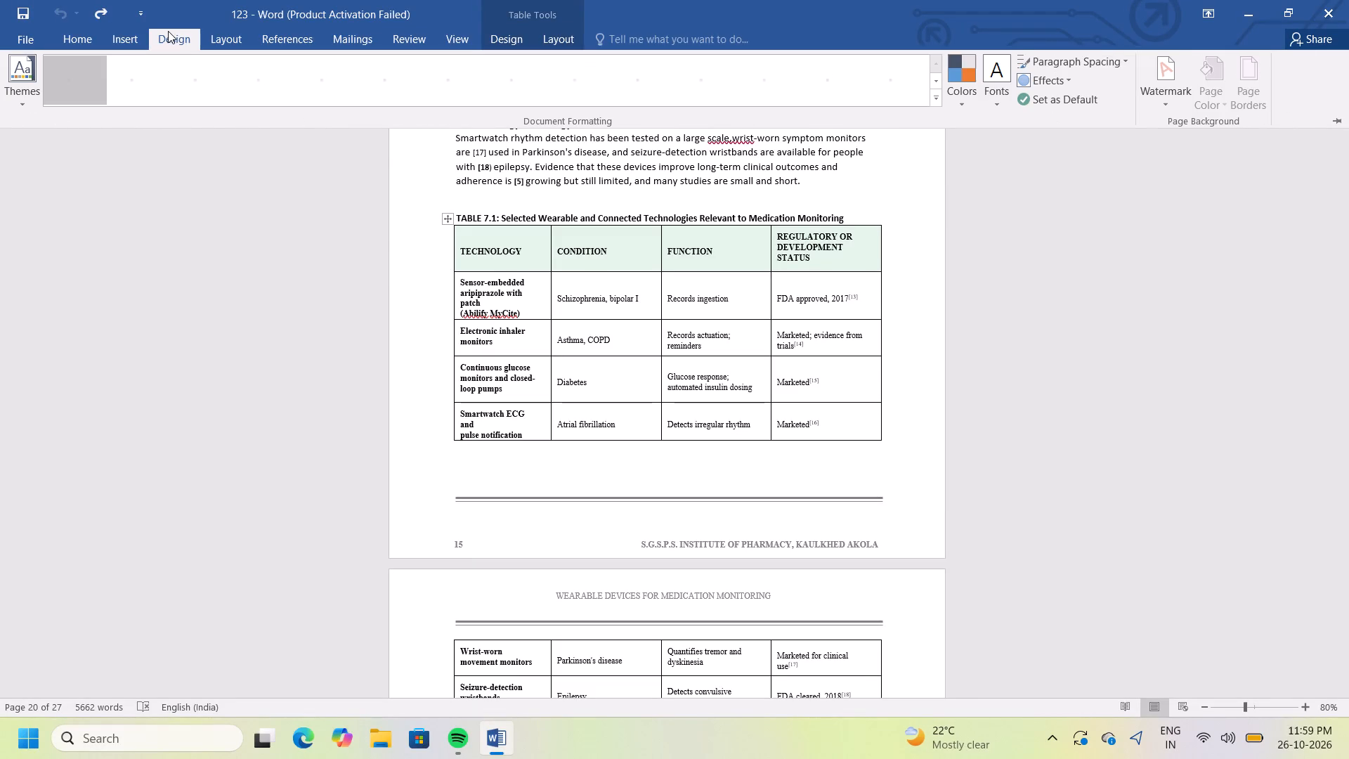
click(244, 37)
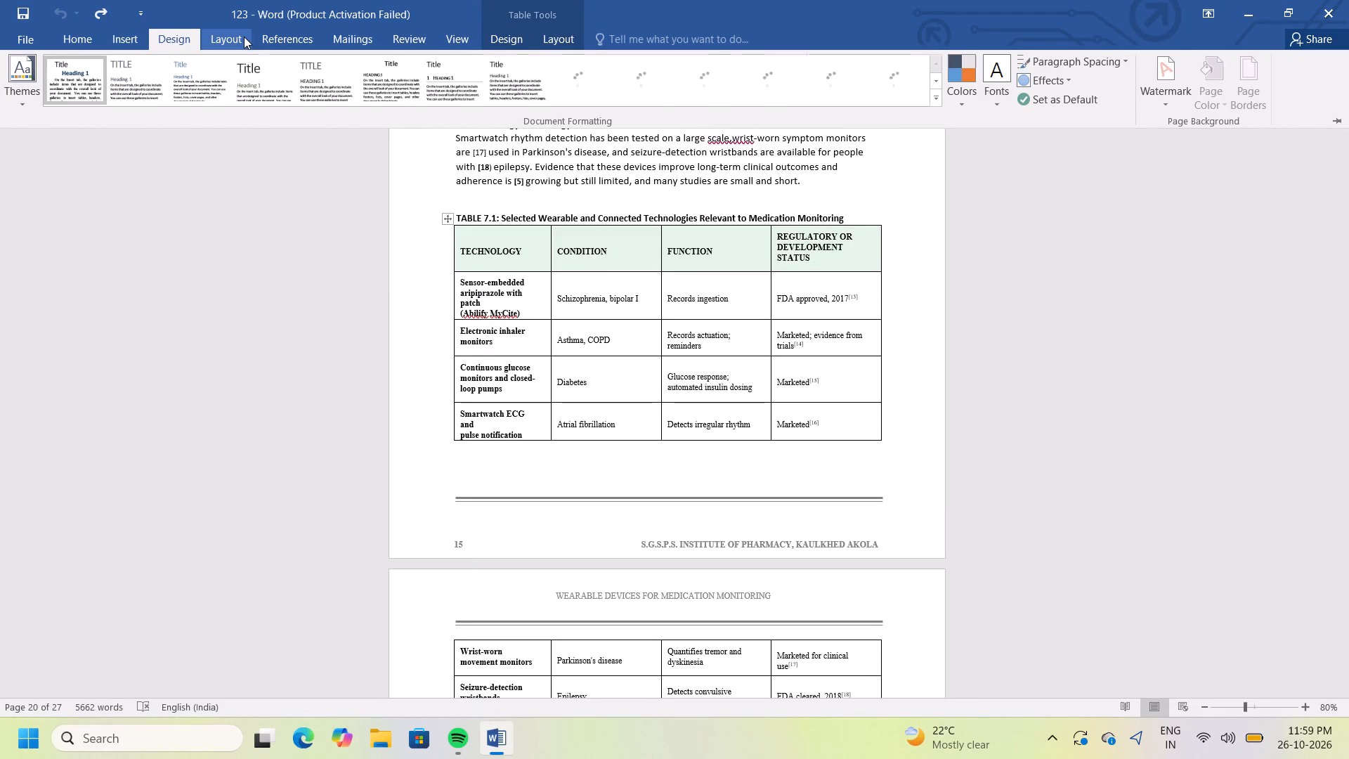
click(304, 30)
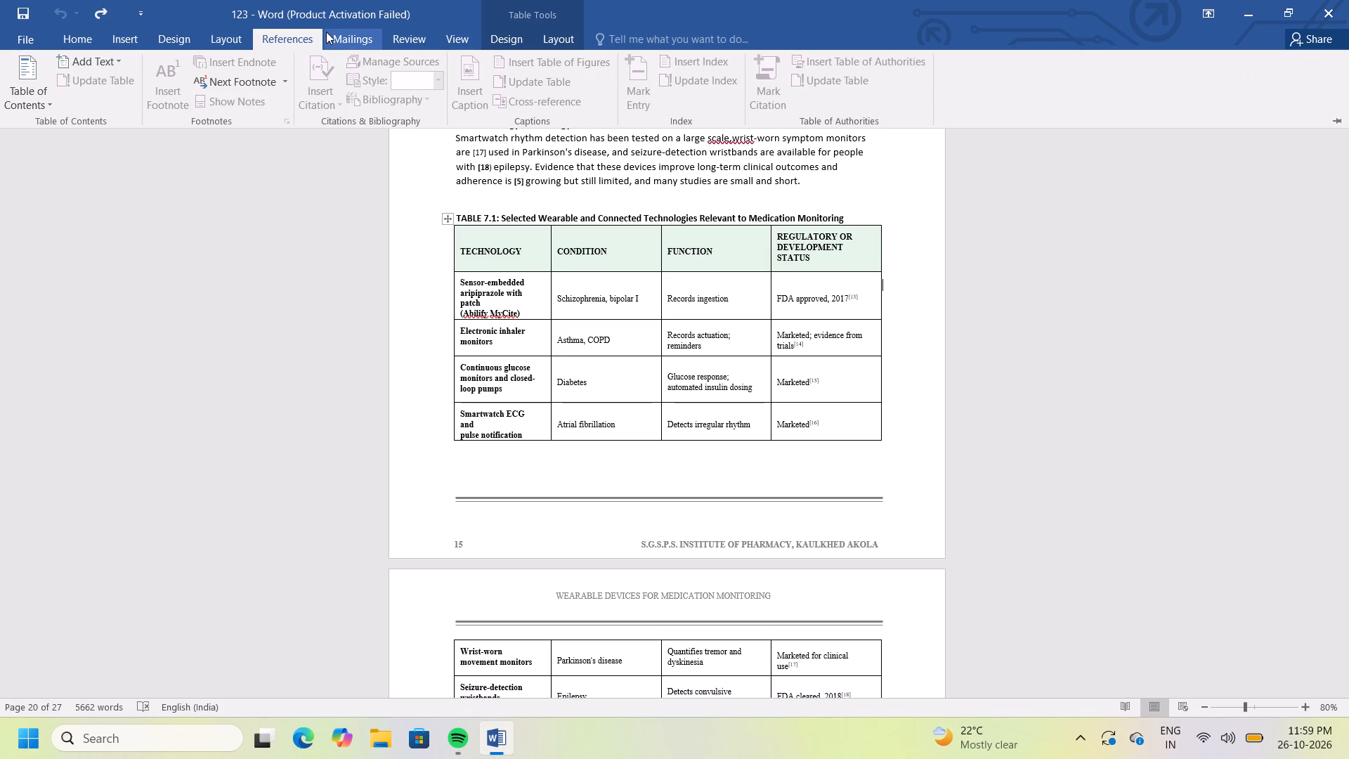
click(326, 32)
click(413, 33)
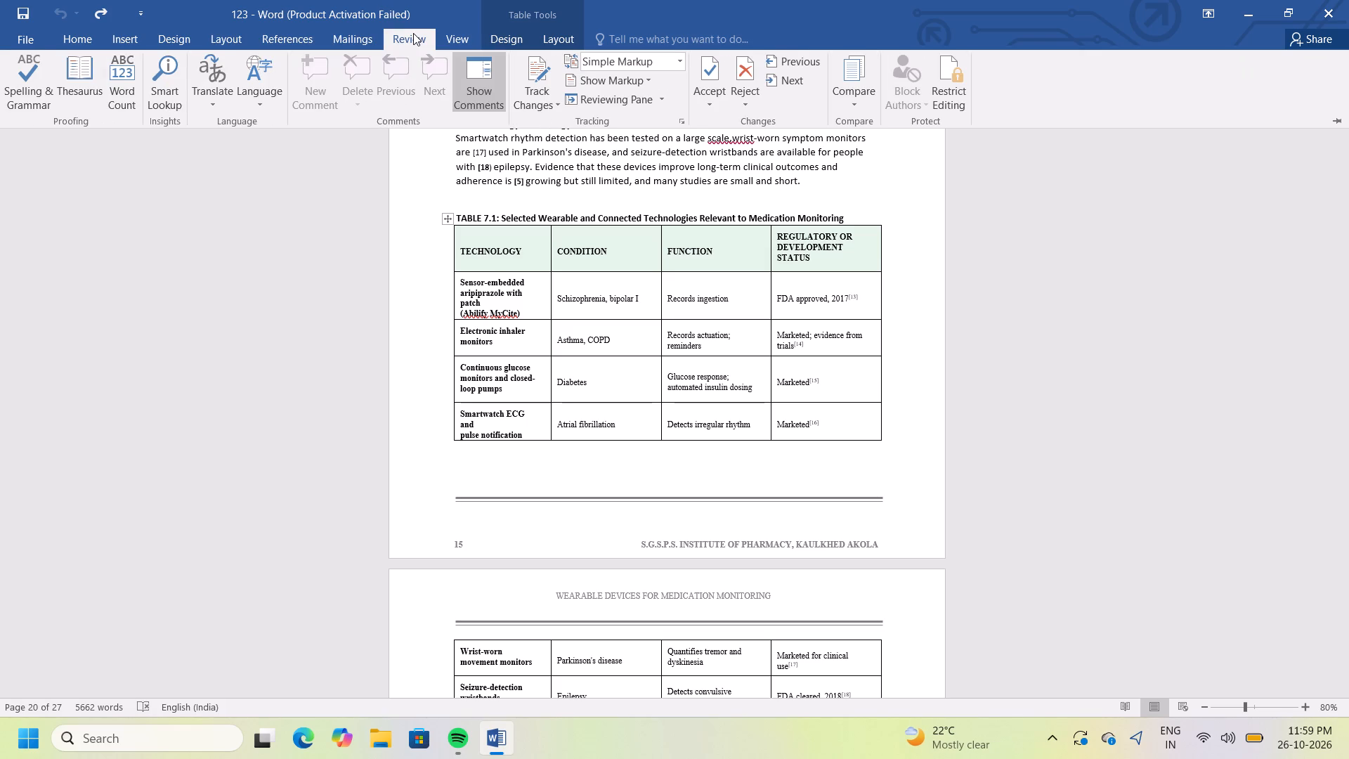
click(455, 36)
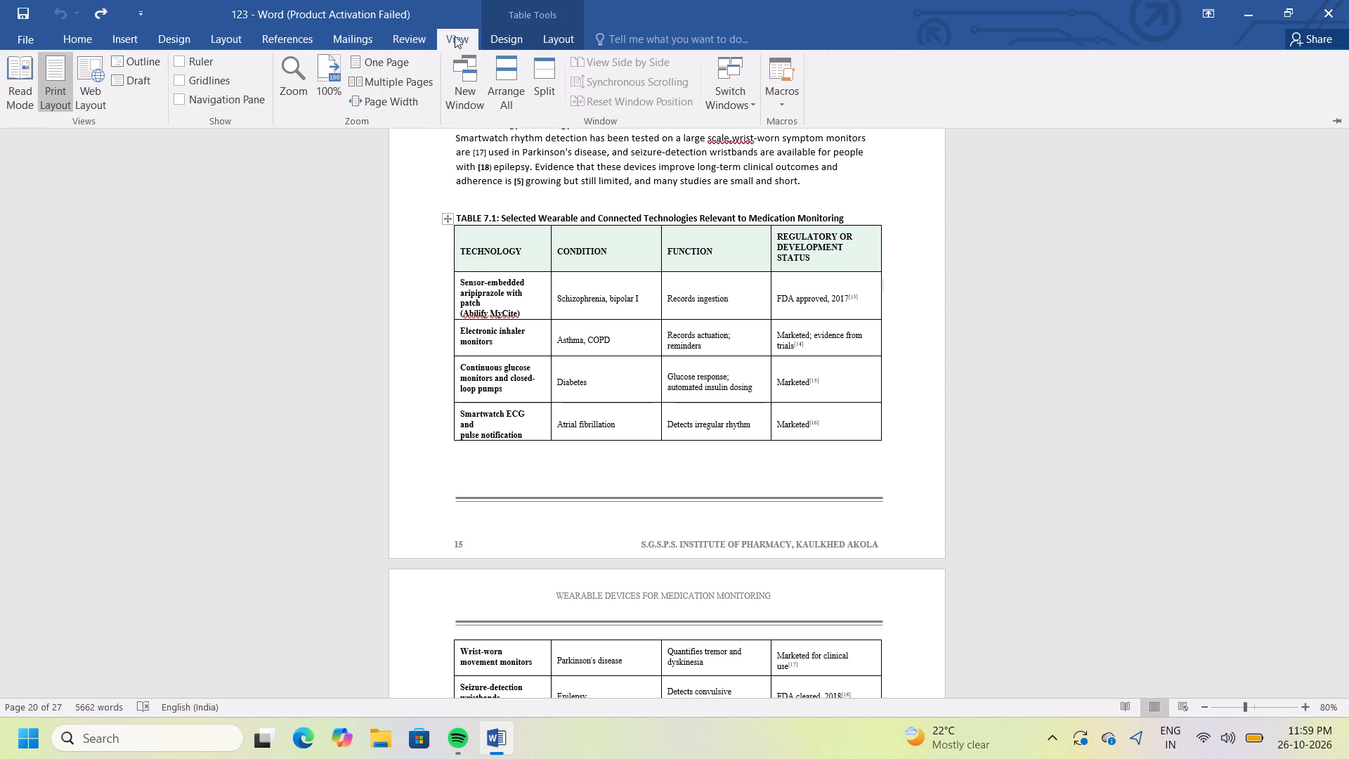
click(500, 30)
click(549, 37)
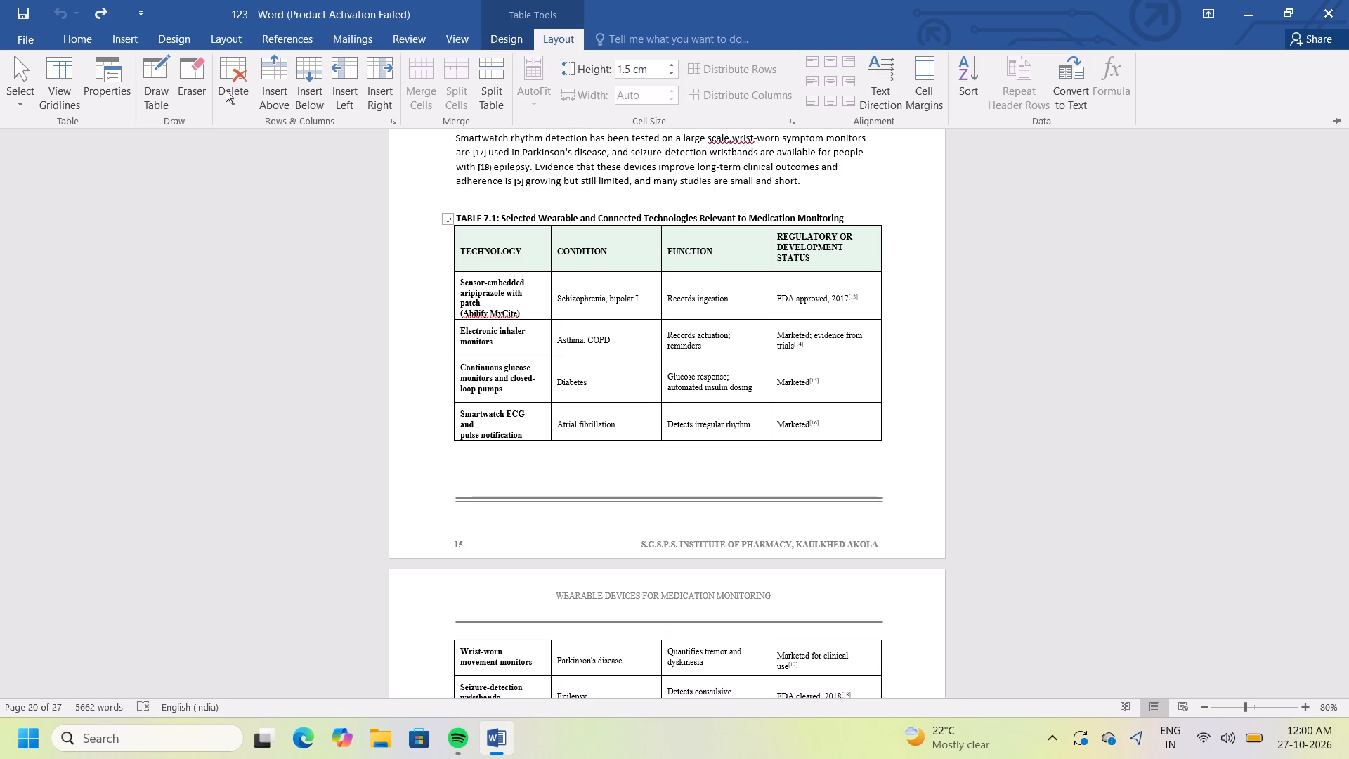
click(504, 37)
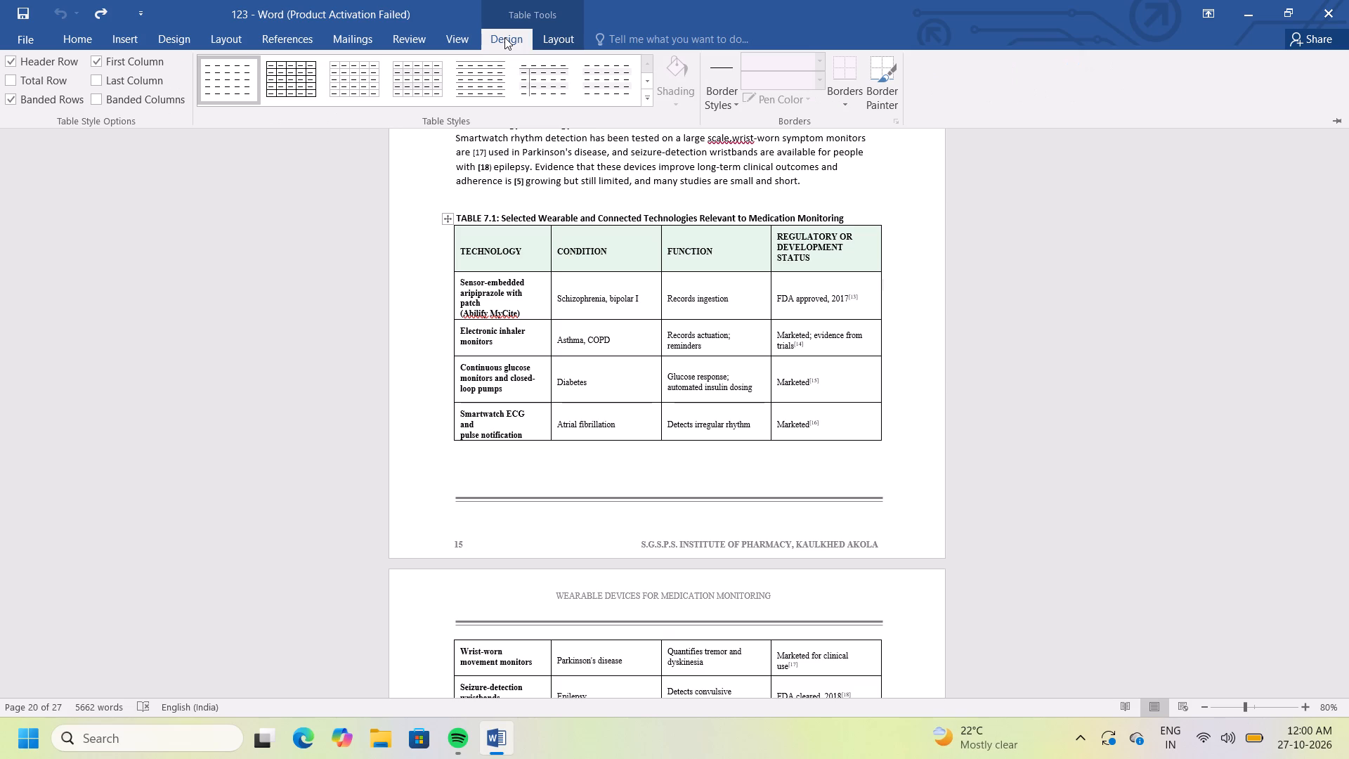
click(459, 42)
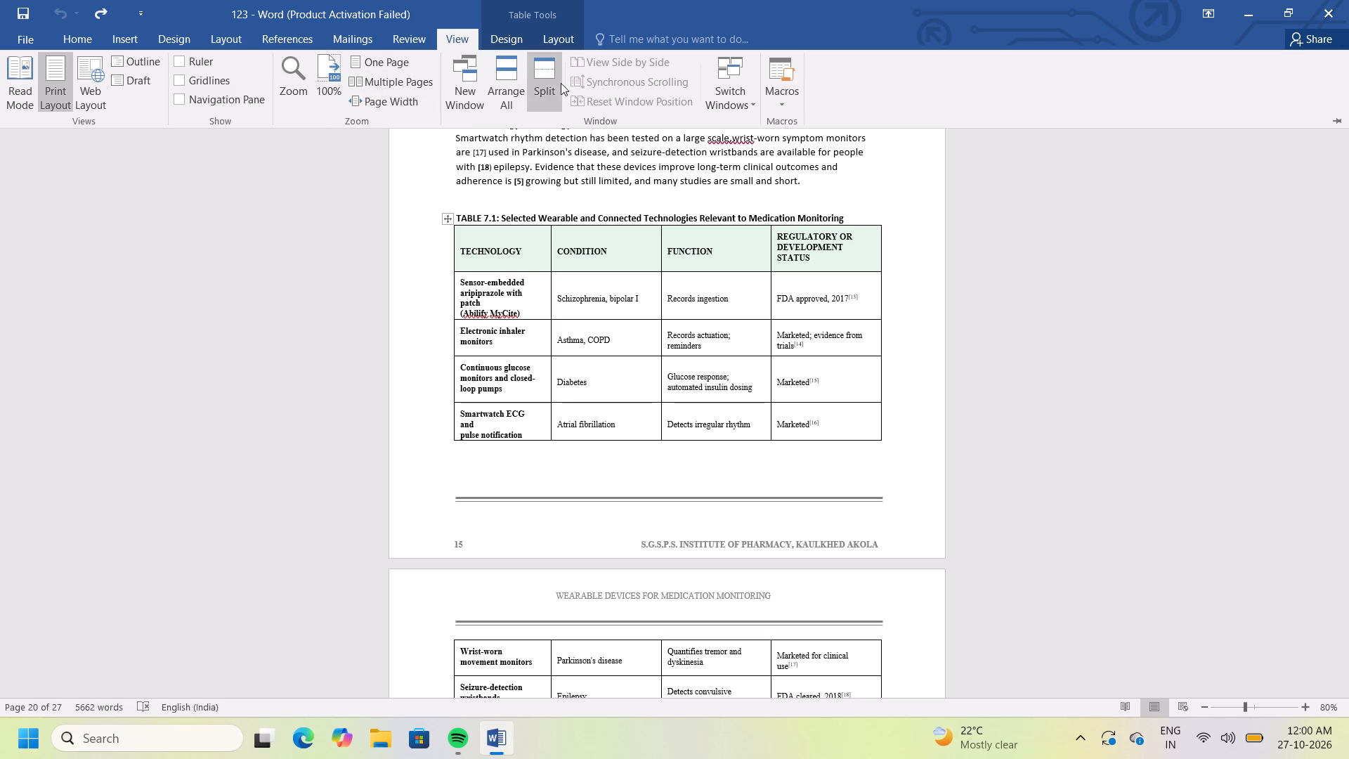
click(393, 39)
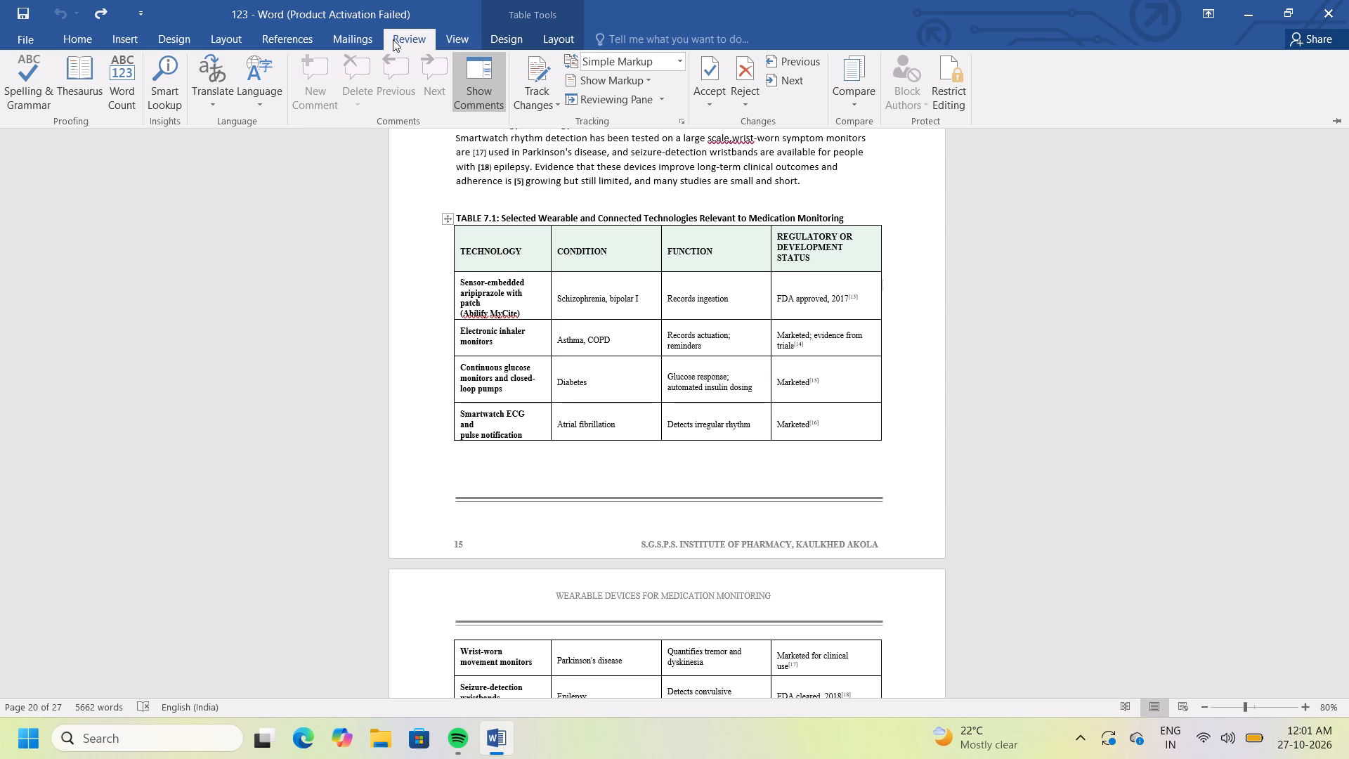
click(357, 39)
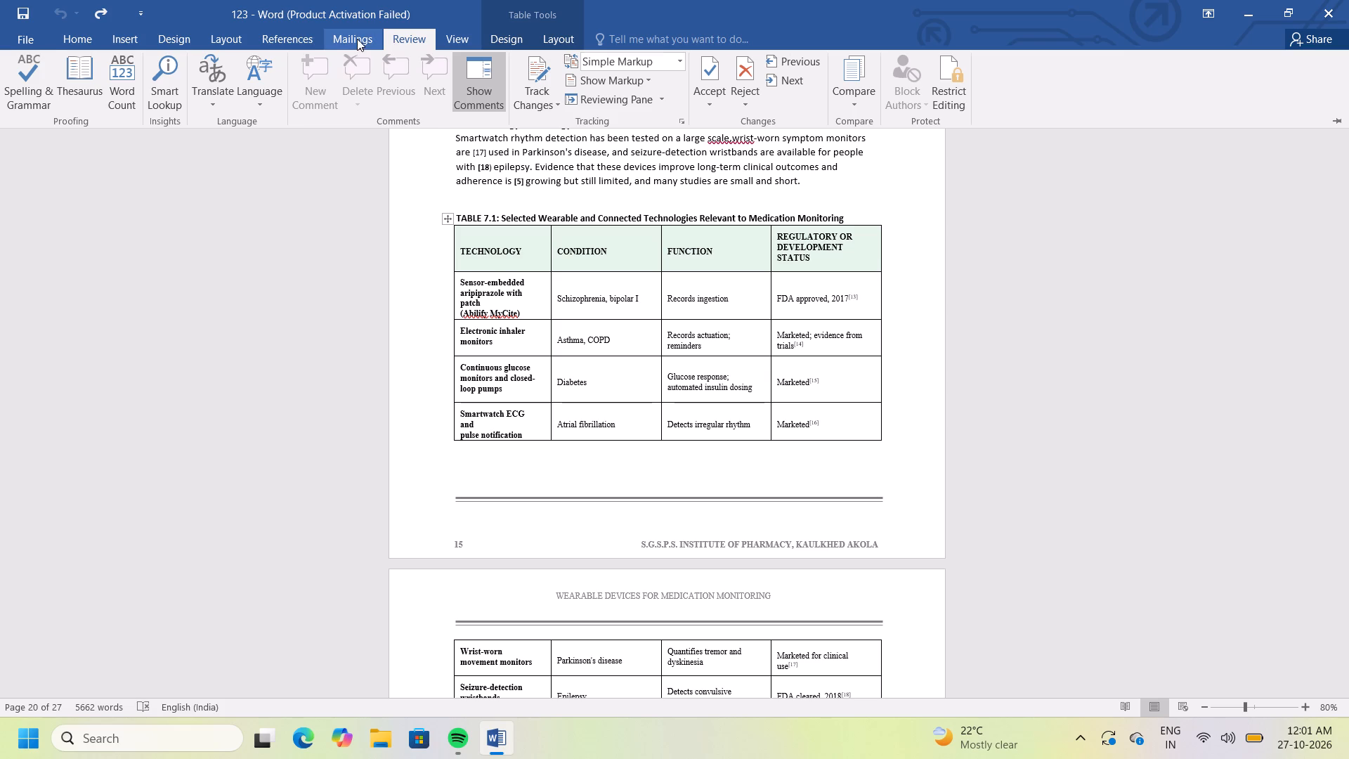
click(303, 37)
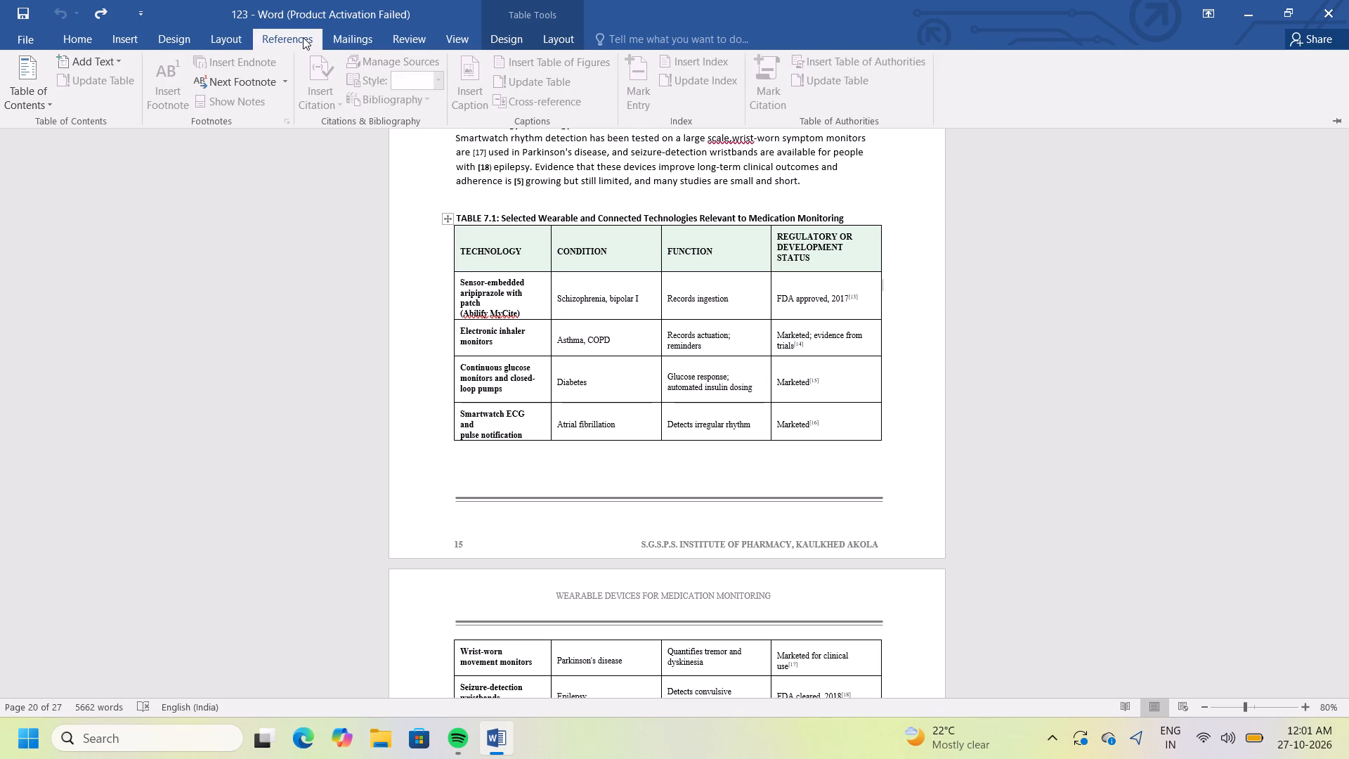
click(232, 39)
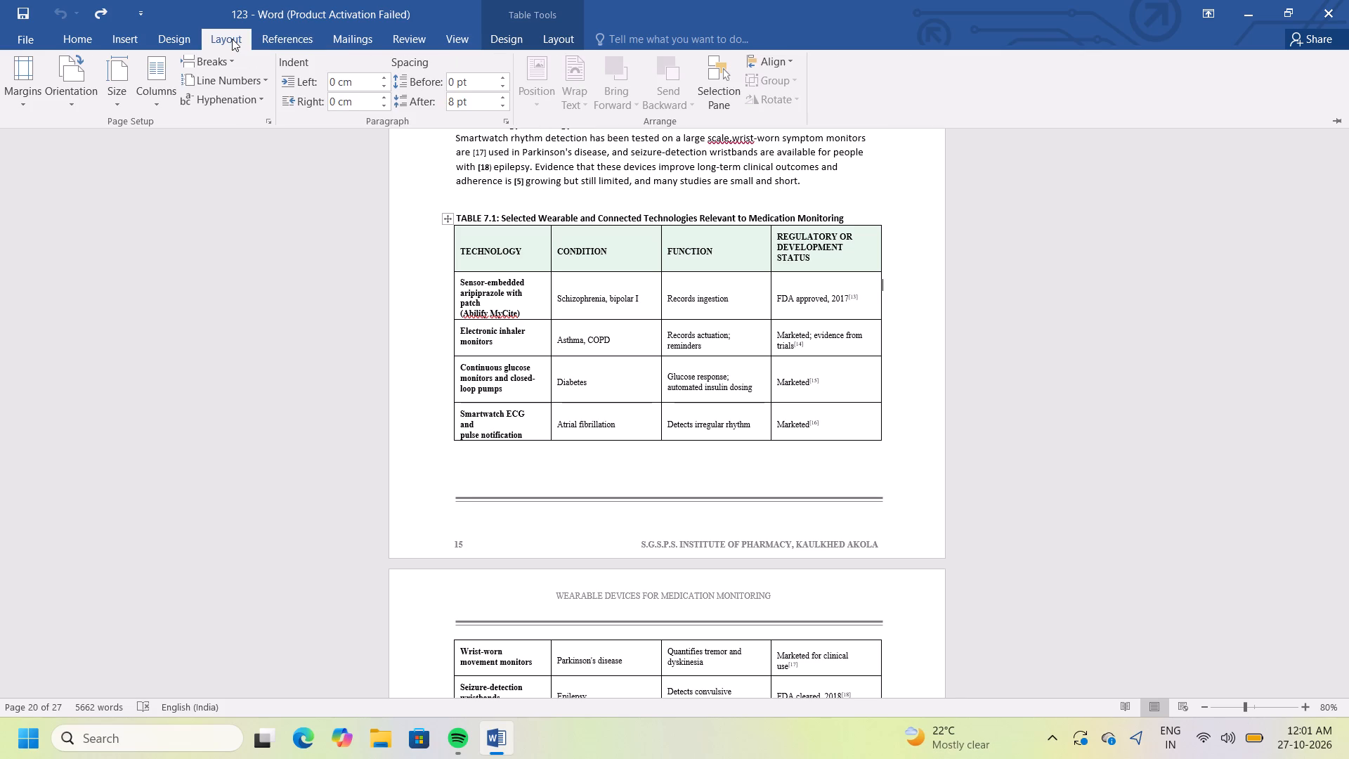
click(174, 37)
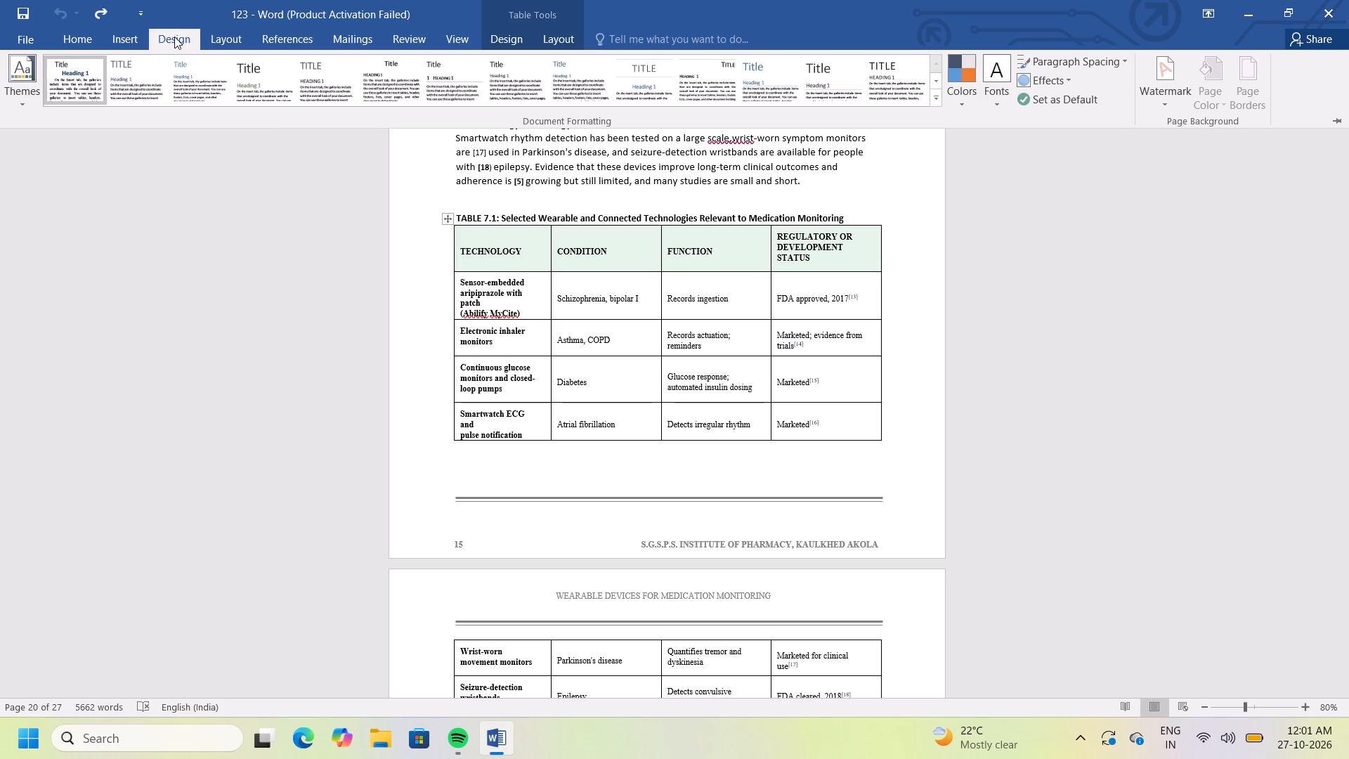
Look through the available header, footer and page number options for the report, including the page margin number styles, without applying any.
click(128, 41)
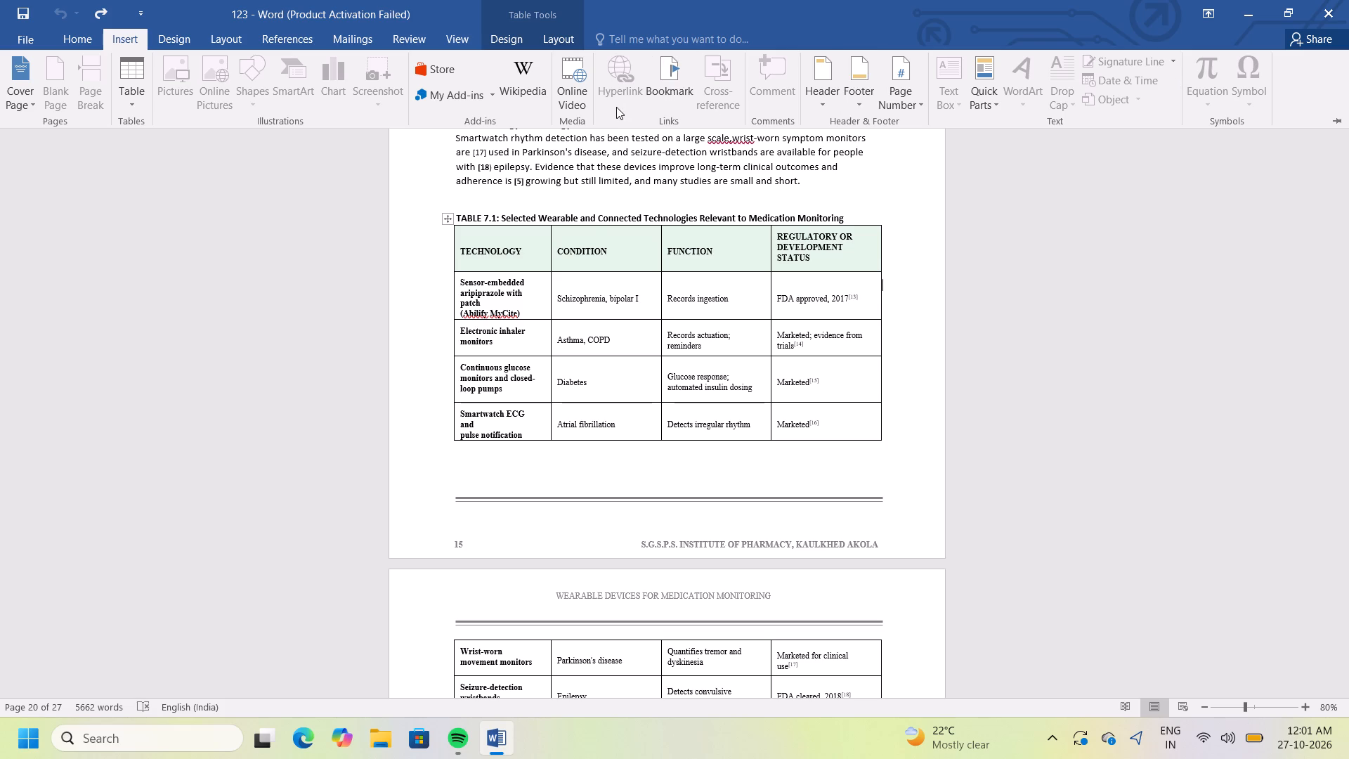
click(826, 105)
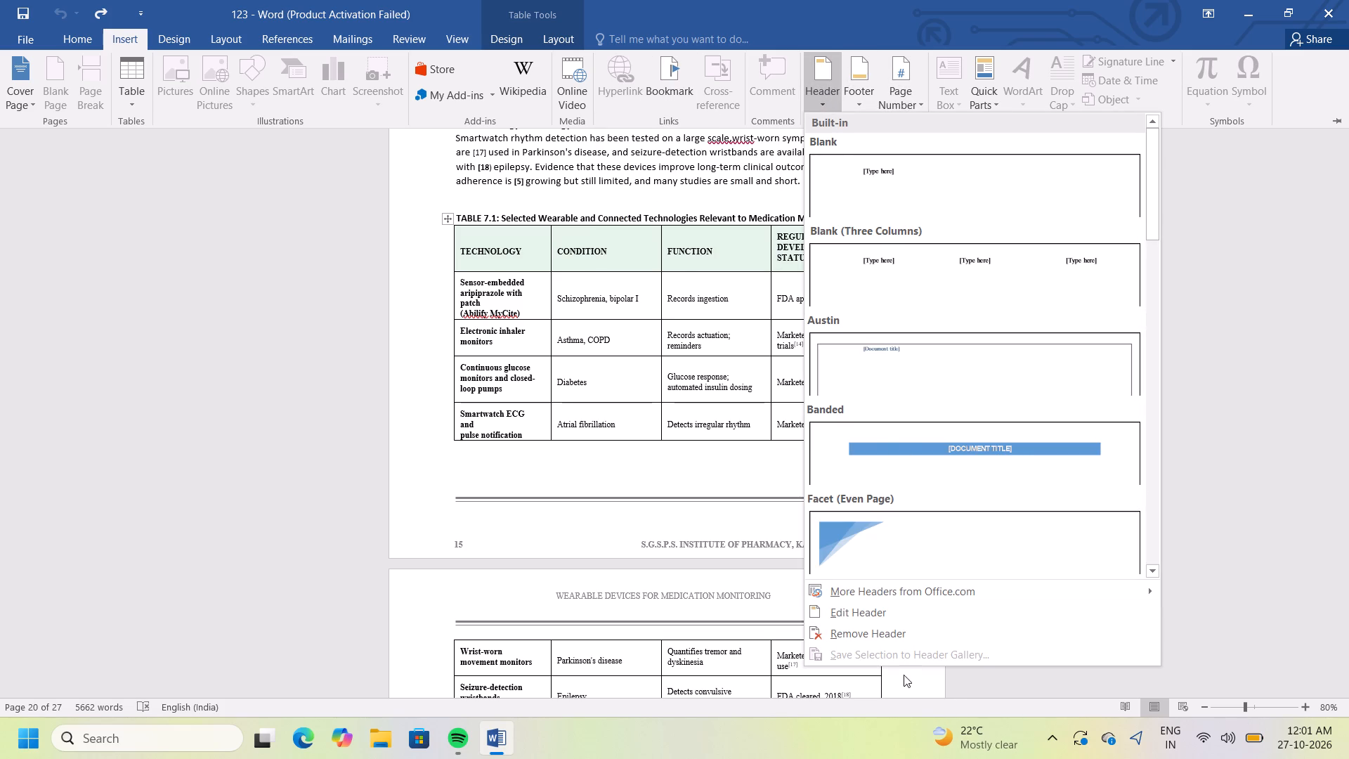
click(864, 103)
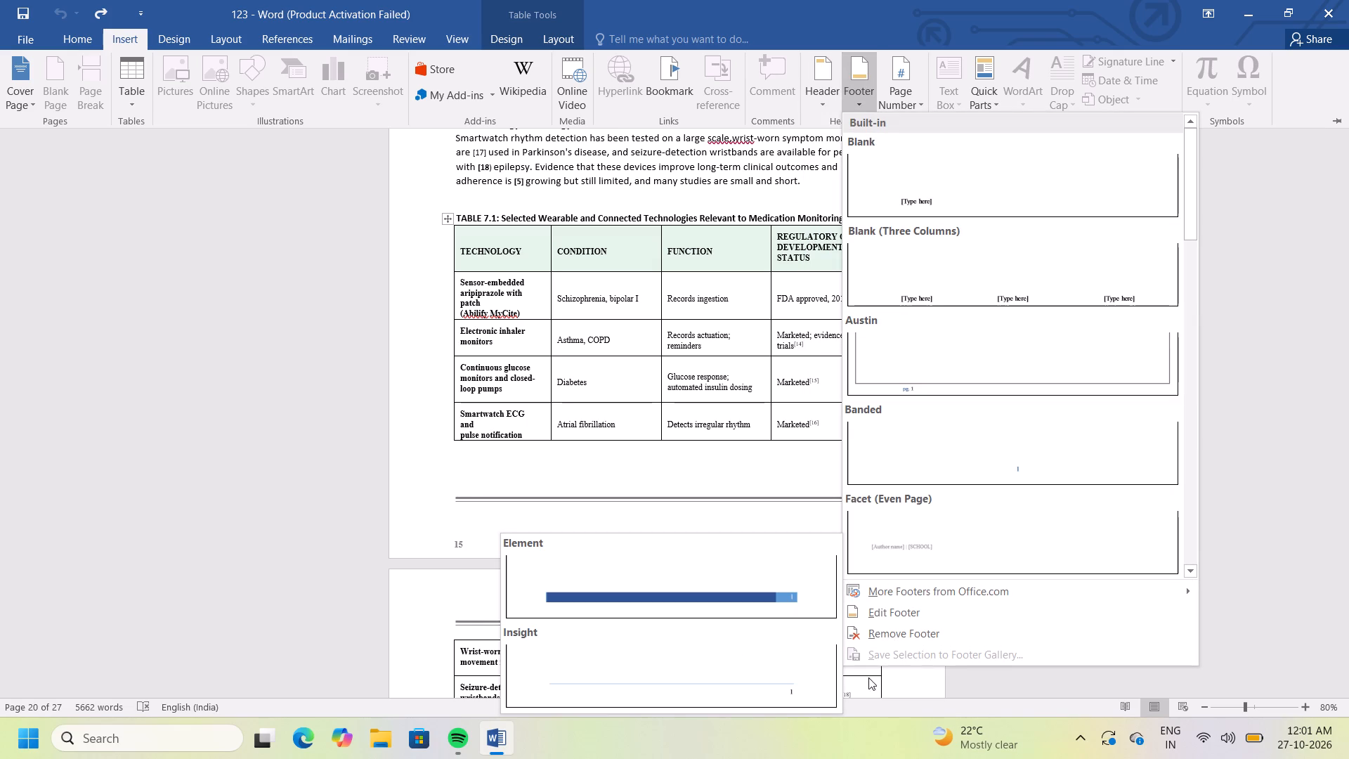
click(749, 472)
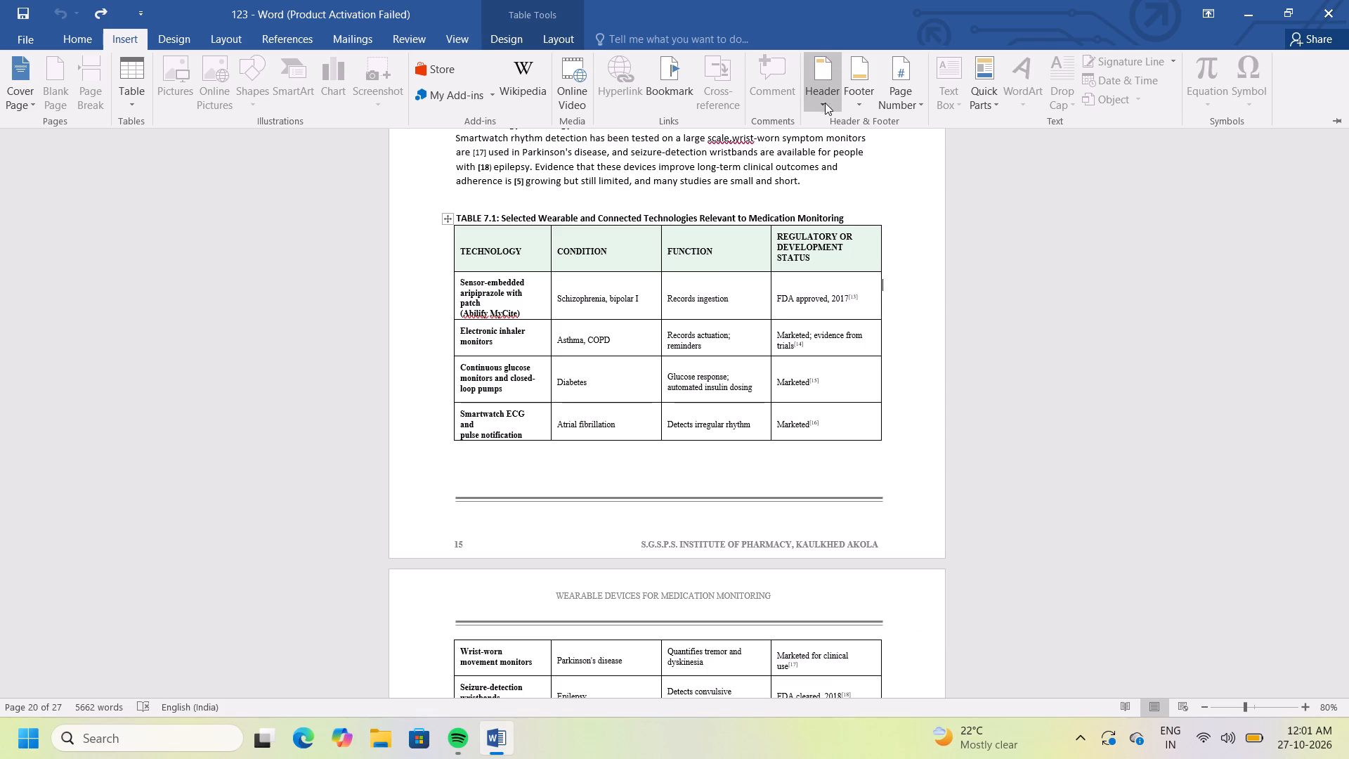
click(913, 103)
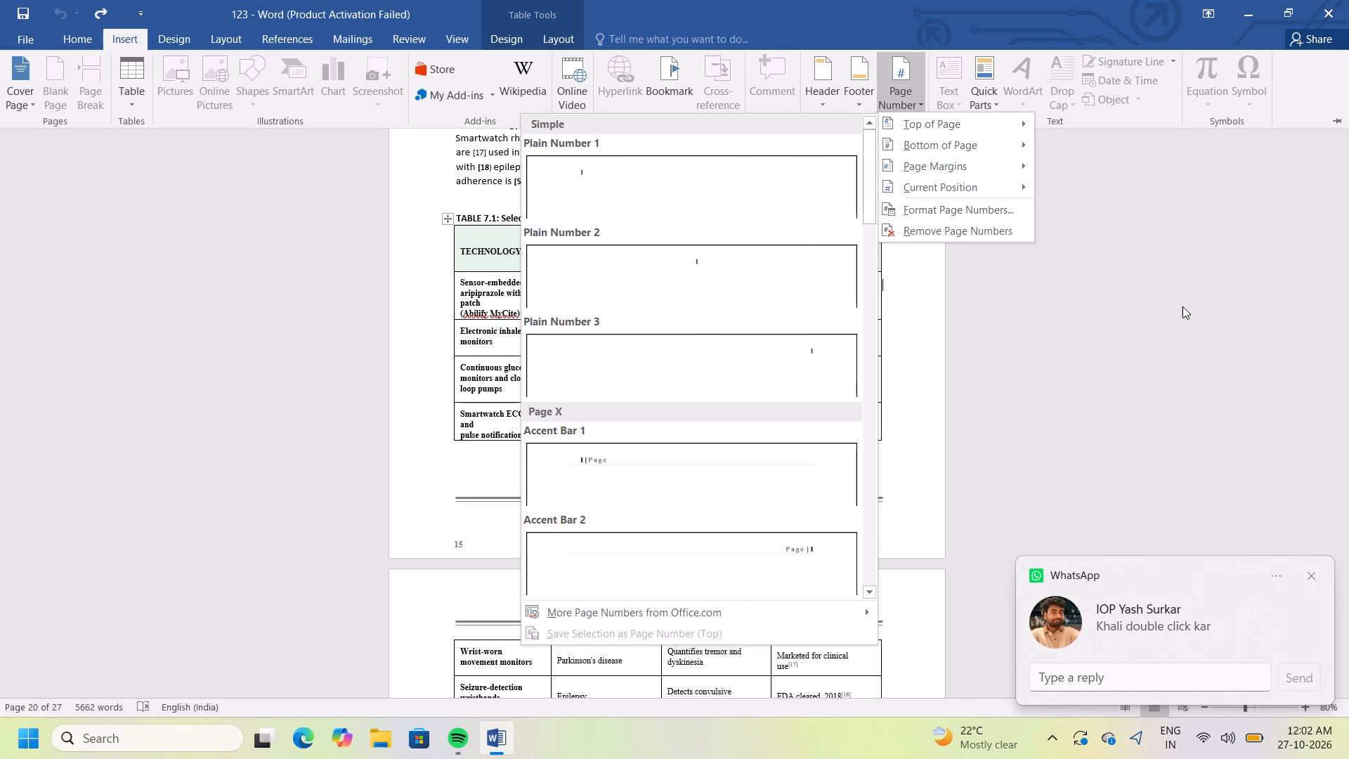
click(1215, 313)
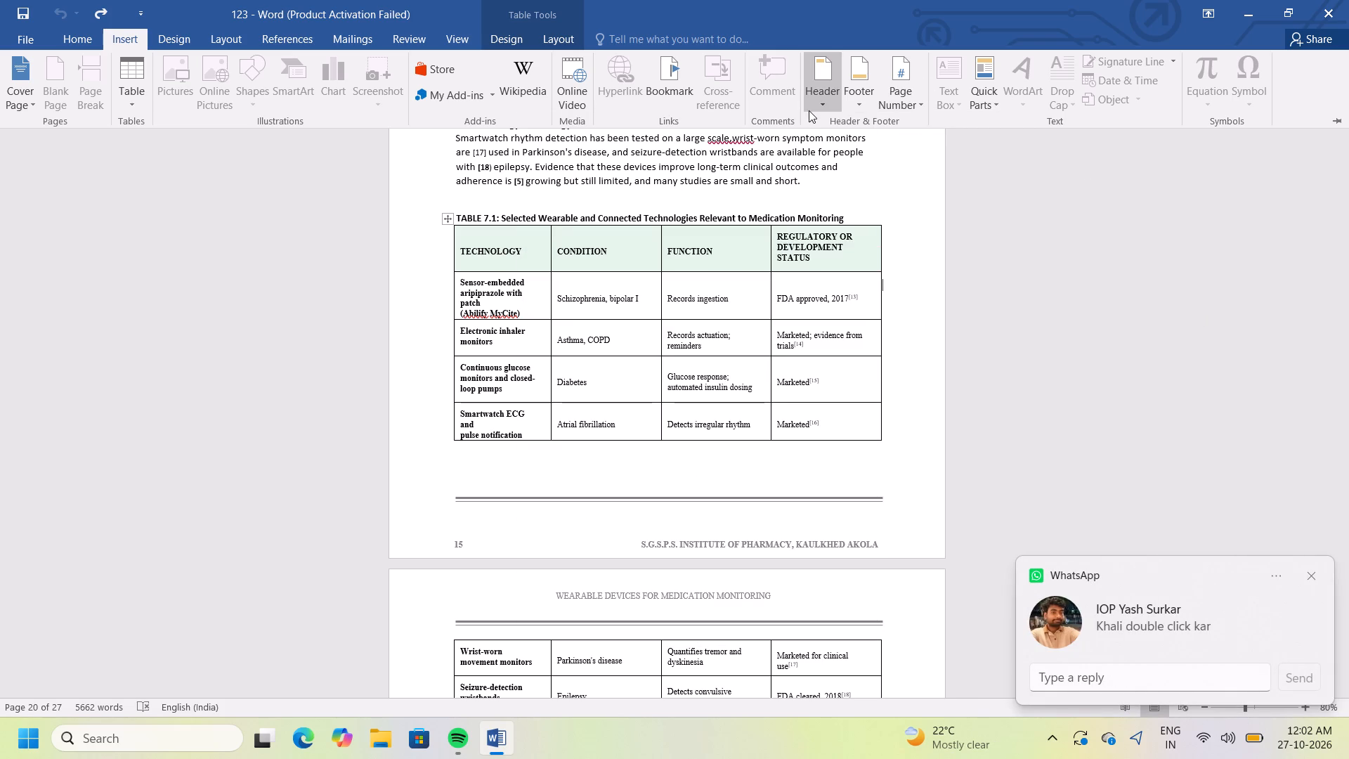
double_click(821, 105)
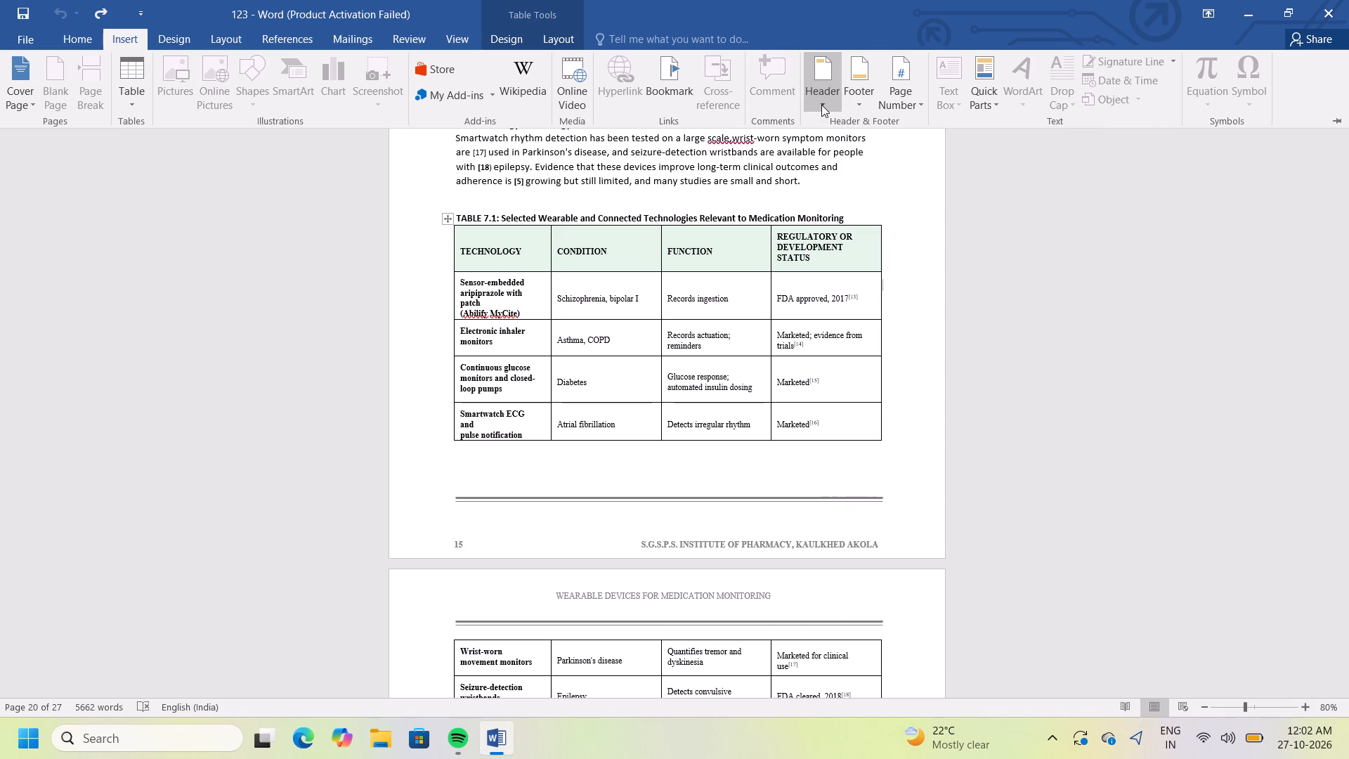
double_click(861, 100)
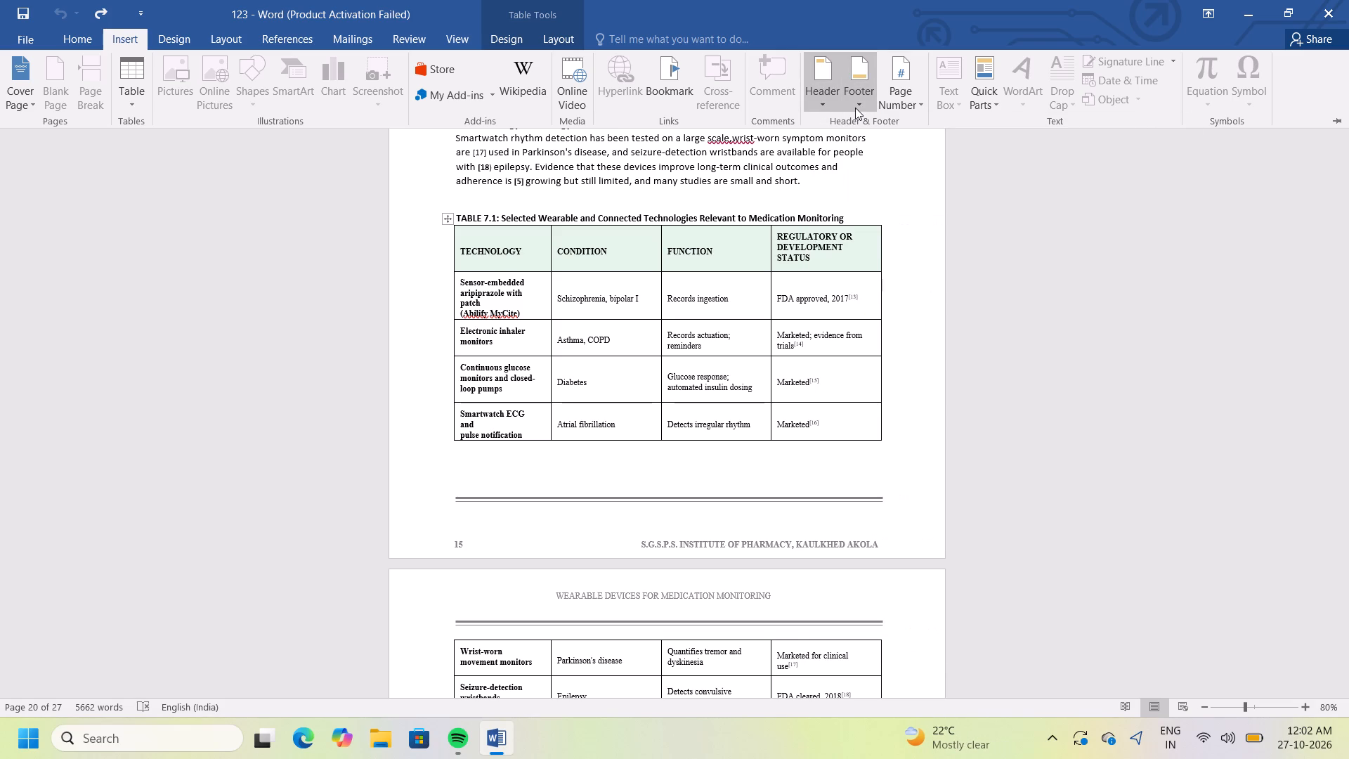
double_click(855, 108)
double_click(899, 105)
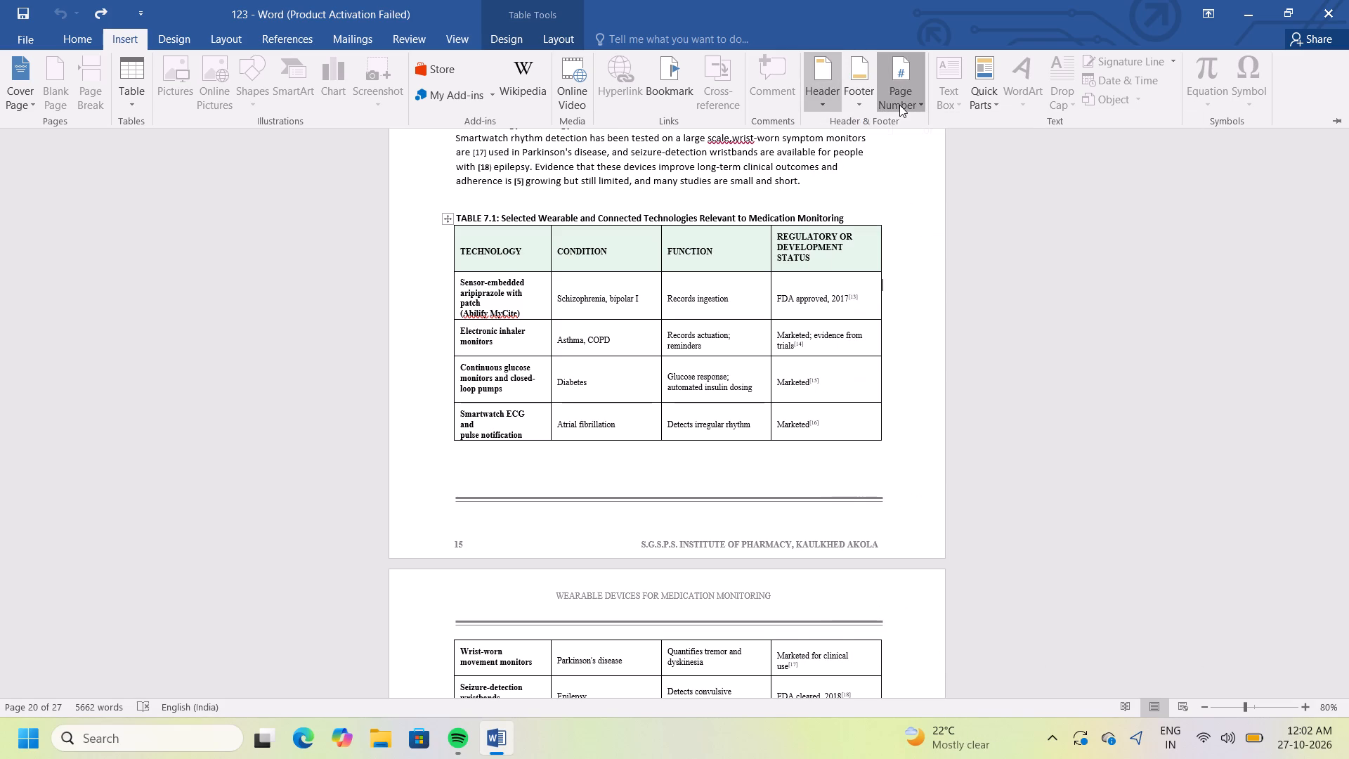
click(899, 105)
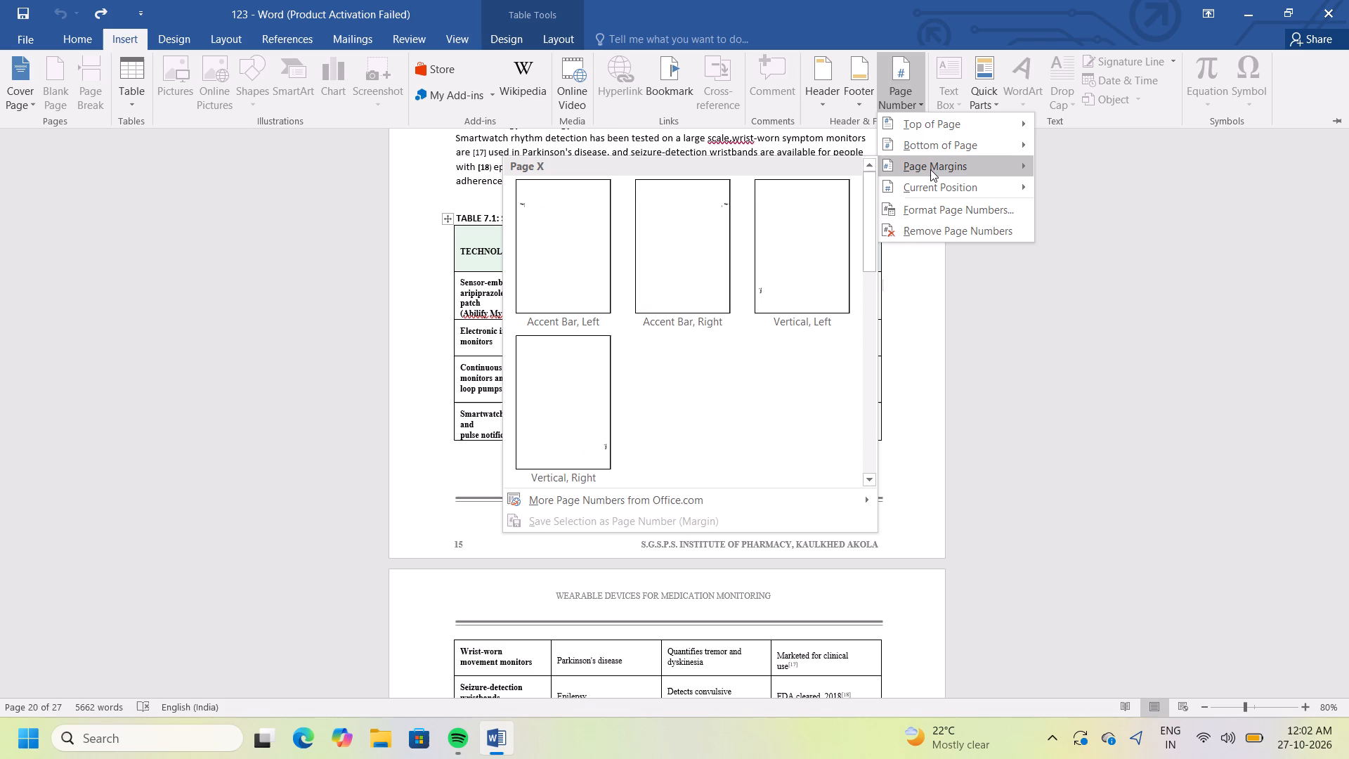
click(1109, 325)
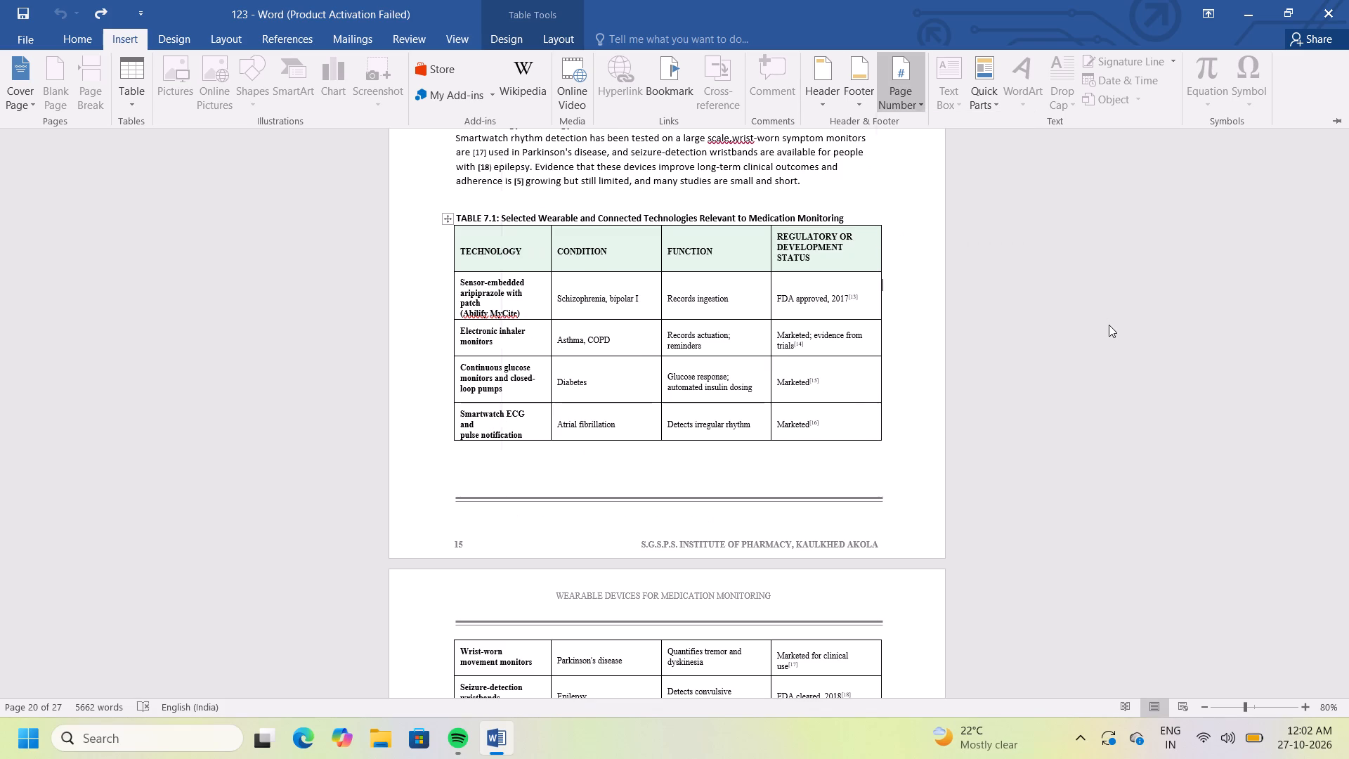